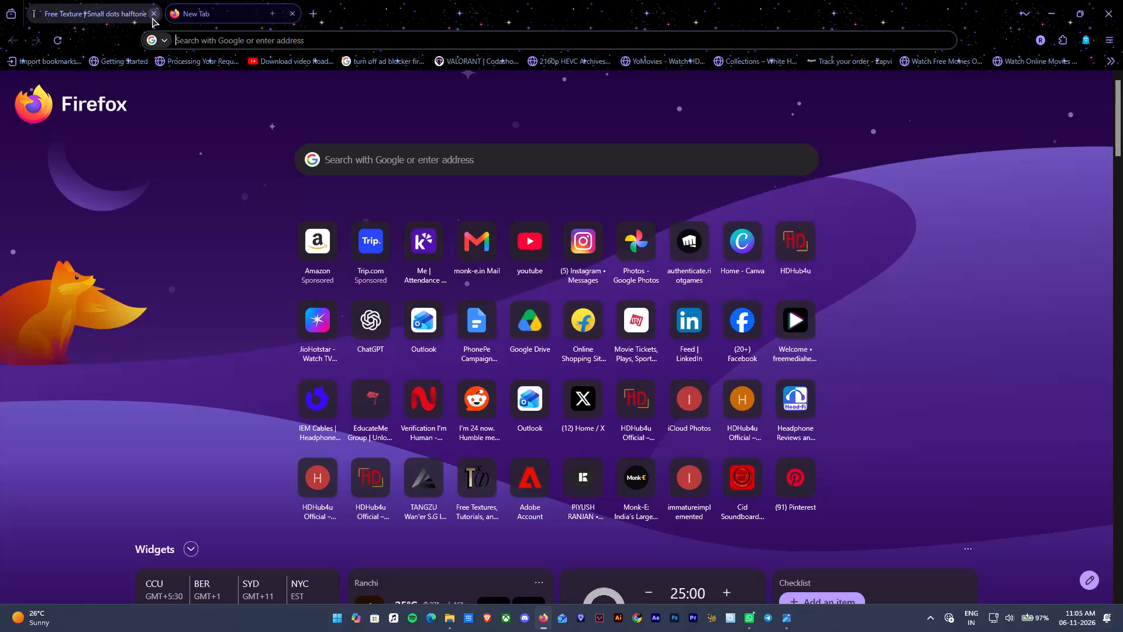
Close the free texture page and open the Canva home page from the new tab's shortcuts.
left_click(154, 15)
left_click(739, 230)
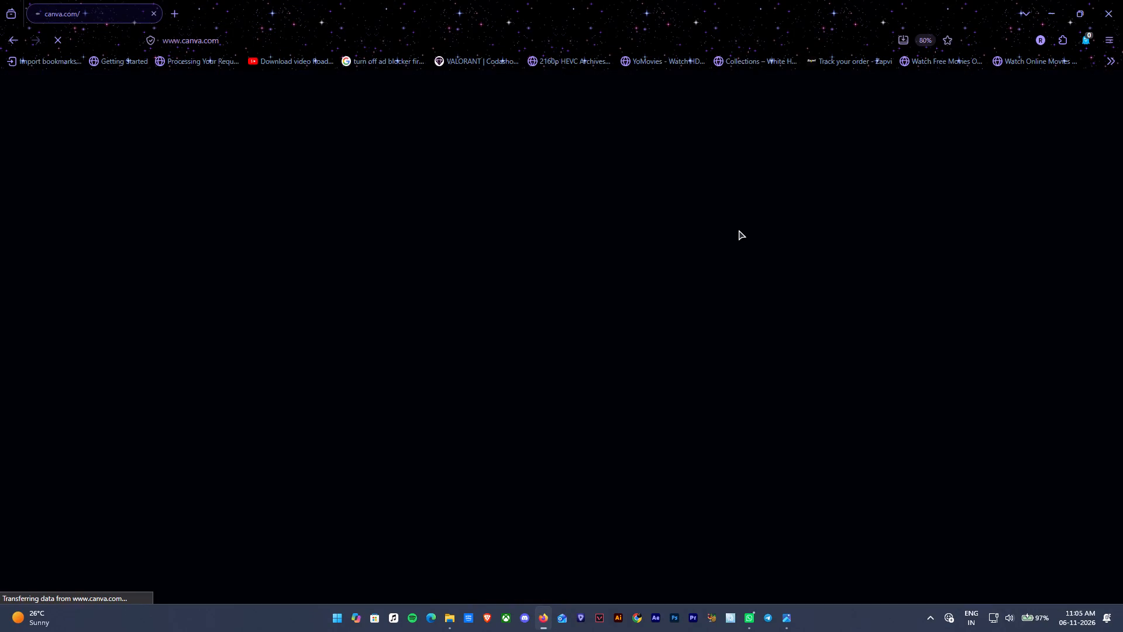
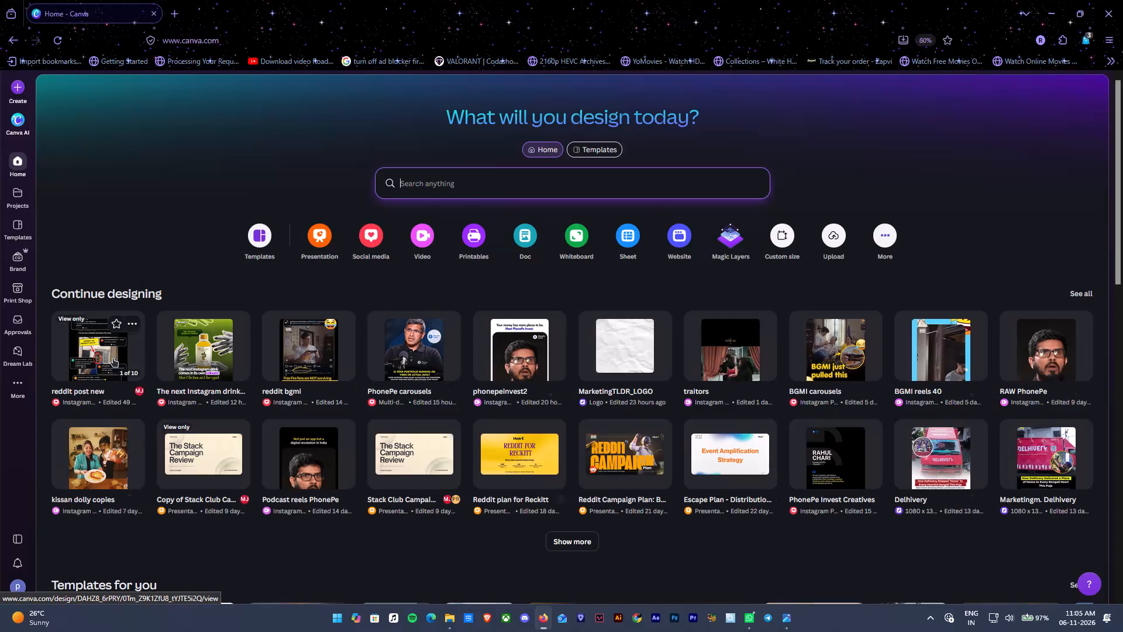
Open the recent design "The next Instagram drink comes in its own colours!" for editing.
left_click(215, 356)
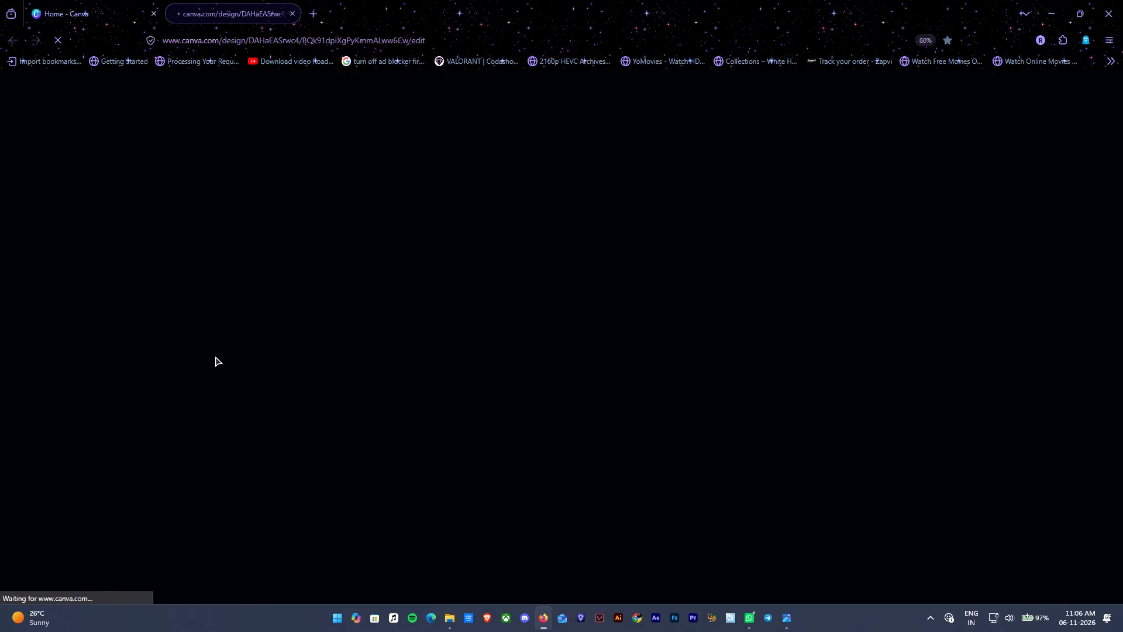
left_click(53, 0)
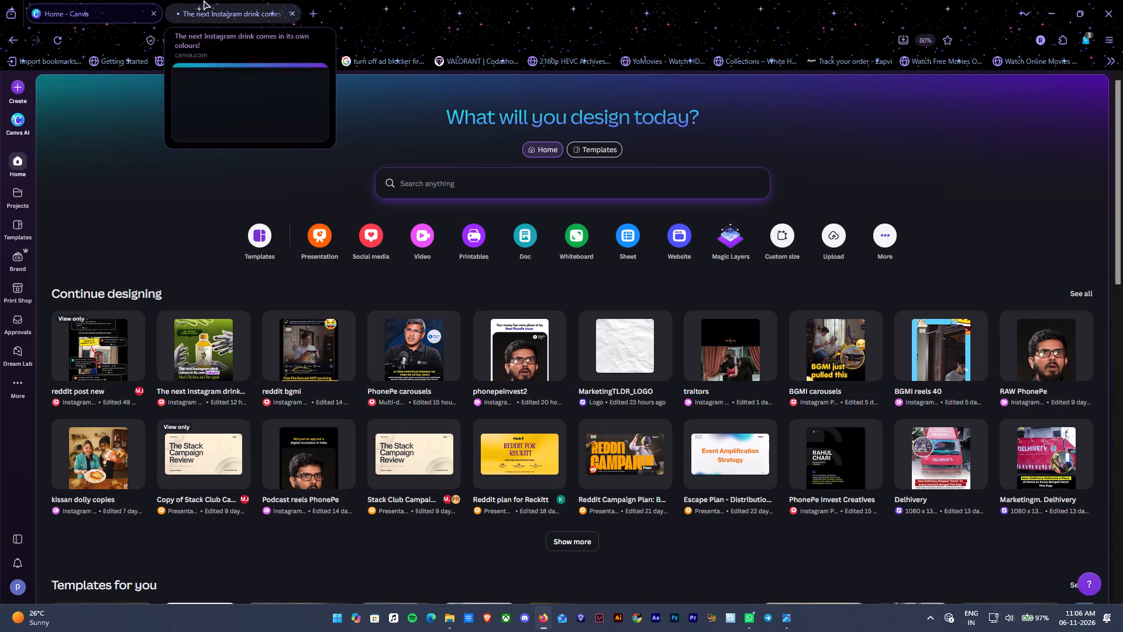
left_click(204, 0)
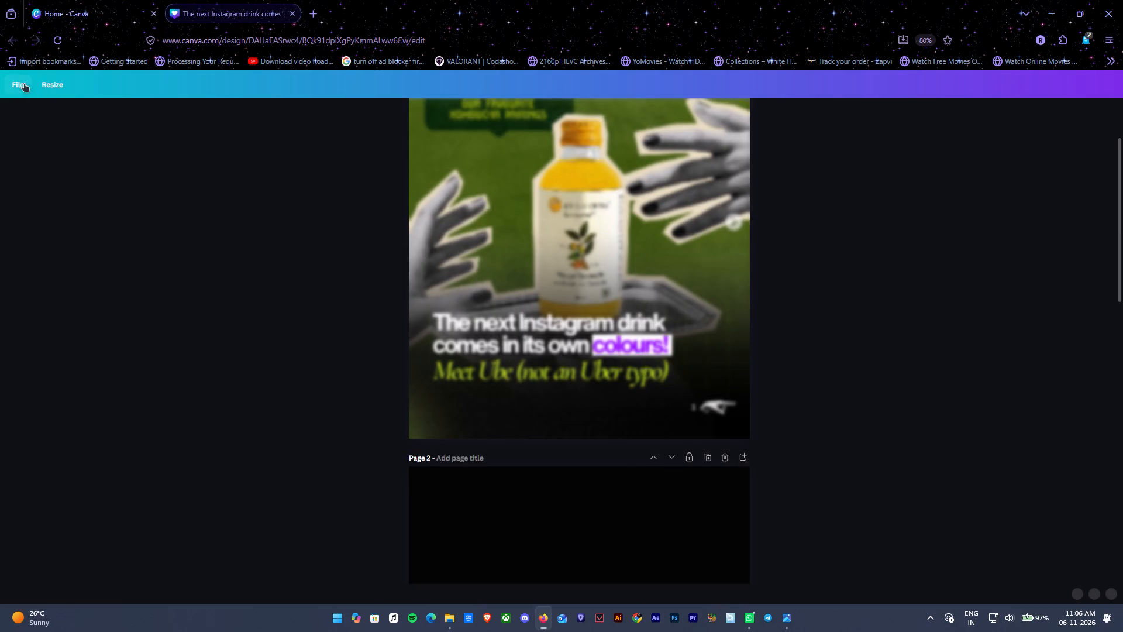
Rename the design as "MTDLR 1st".
left_click(26, 84)
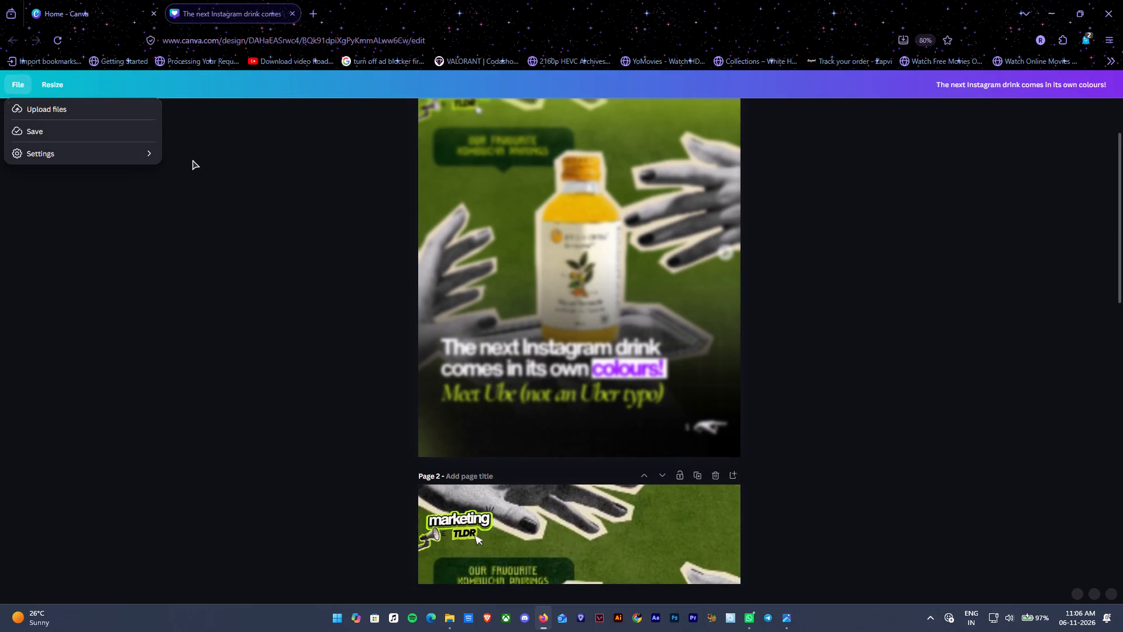
left_click(213, 180)
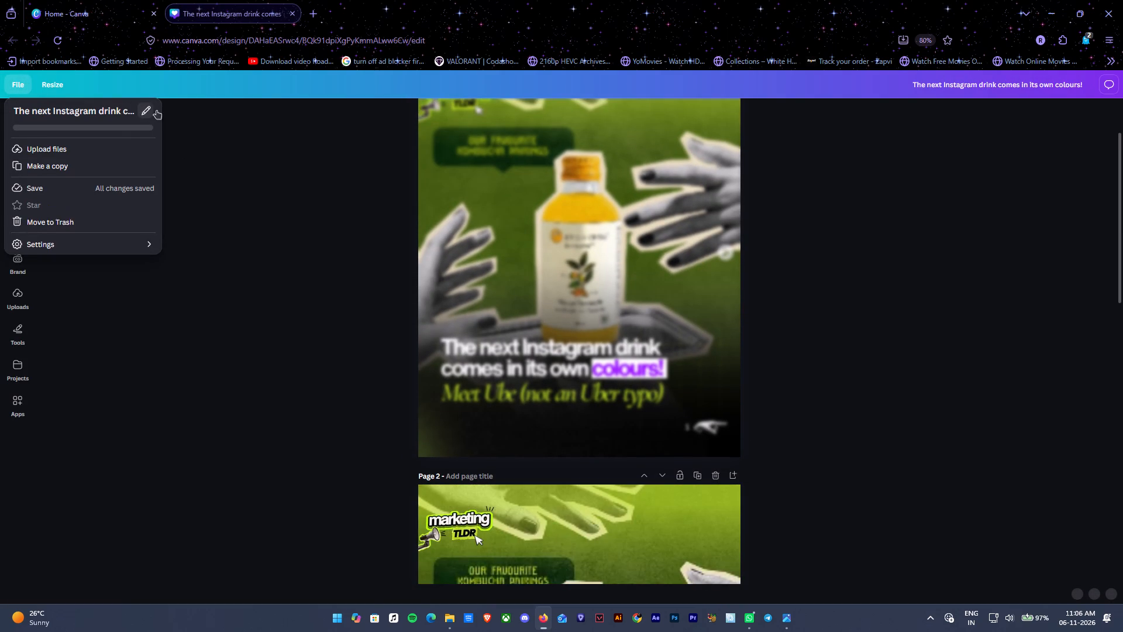
left_click(154, 109)
left_click(46, 80)
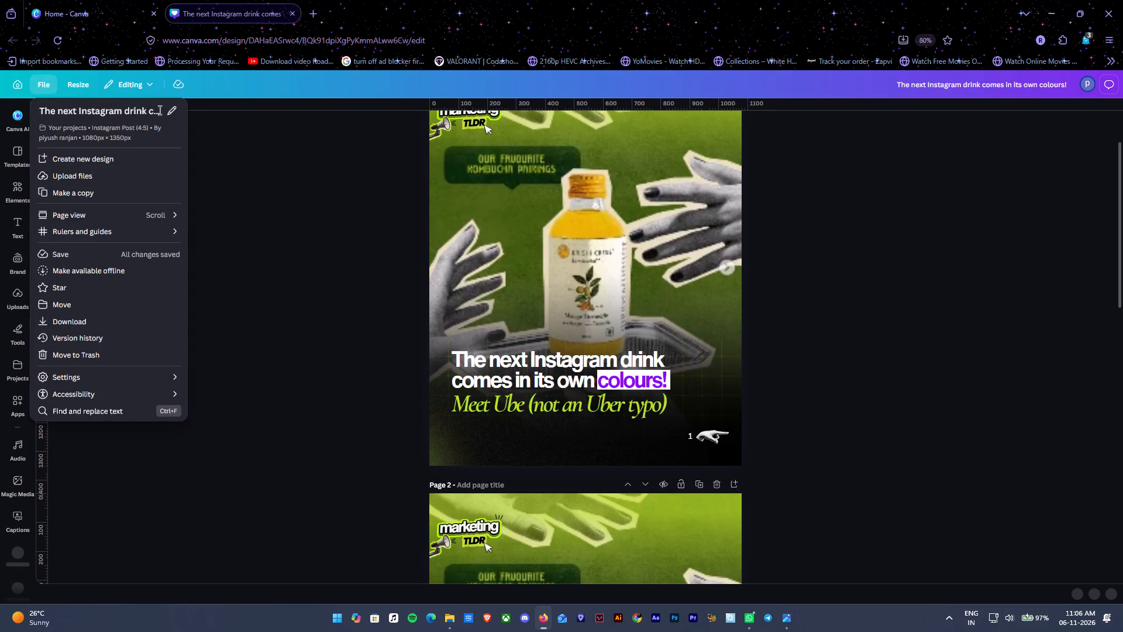
left_click(172, 107)
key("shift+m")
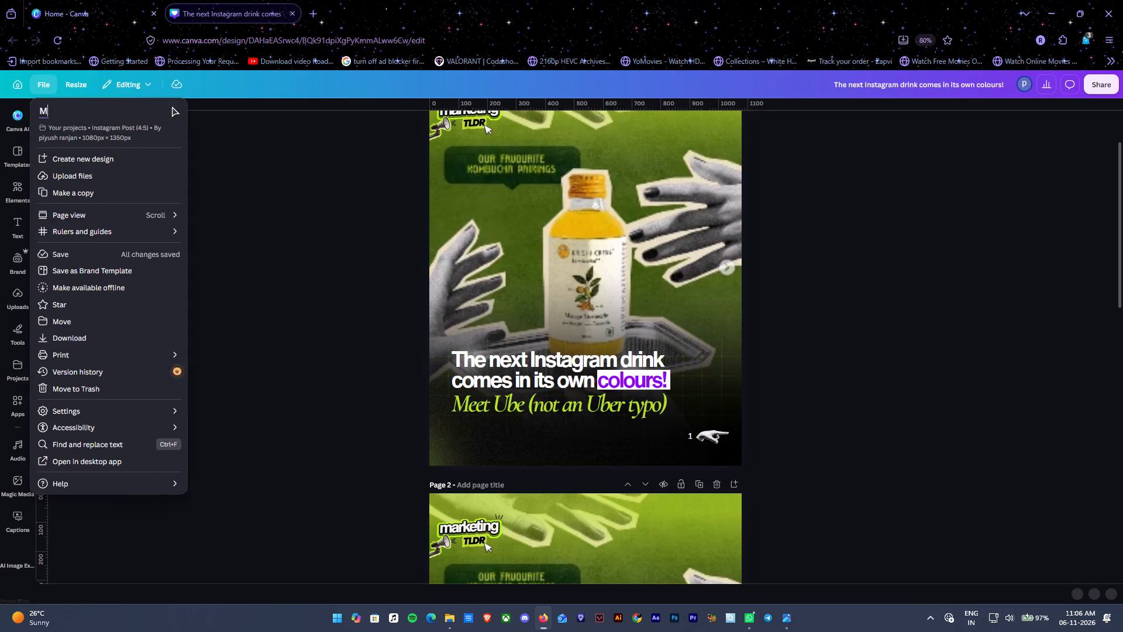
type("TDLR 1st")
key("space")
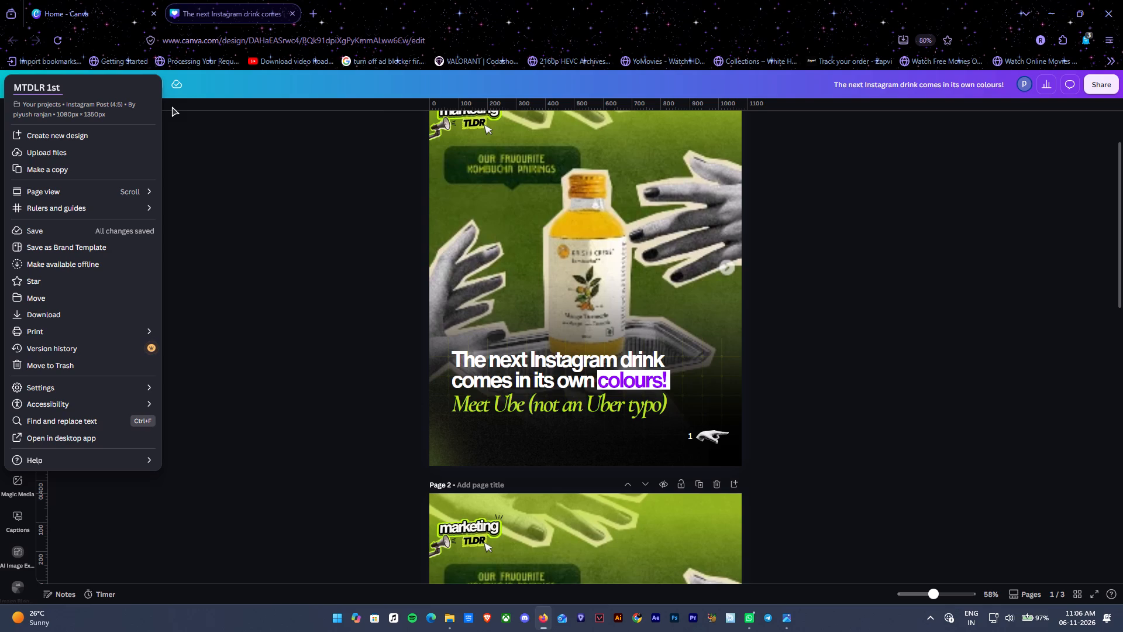
left_click(172, 107)
left_click(36, 77)
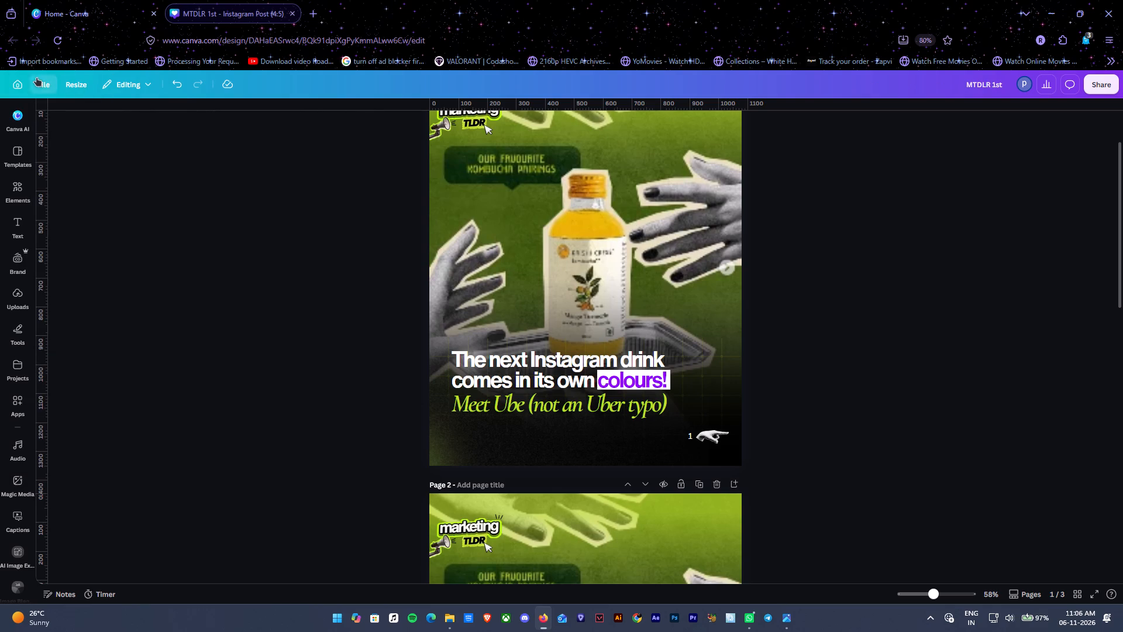
left_click(253, 173)
Delete the old marketing TLDR logo, the bottle-and-hands image and the green gradient from page 1, keeping the headline text.
scroll(1011, 396, "up", 10)
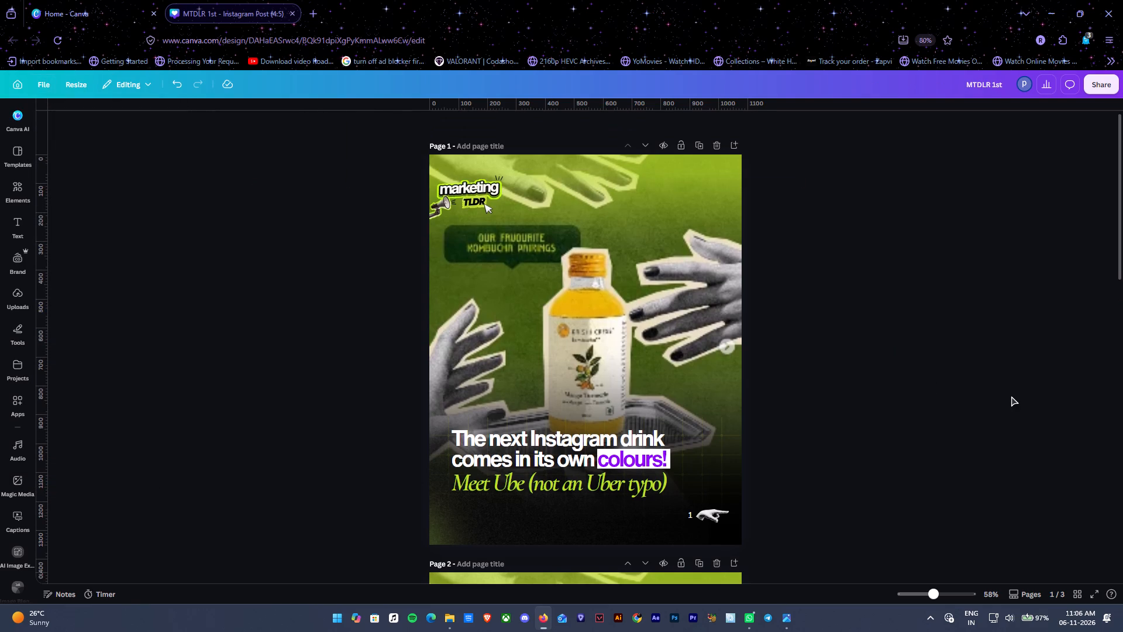
scroll(1011, 396, "up", 2)
scroll(833, 437, "up", 2, "ctrl+alt")
scroll(833, 437, "down", 2, "ctrl+alt")
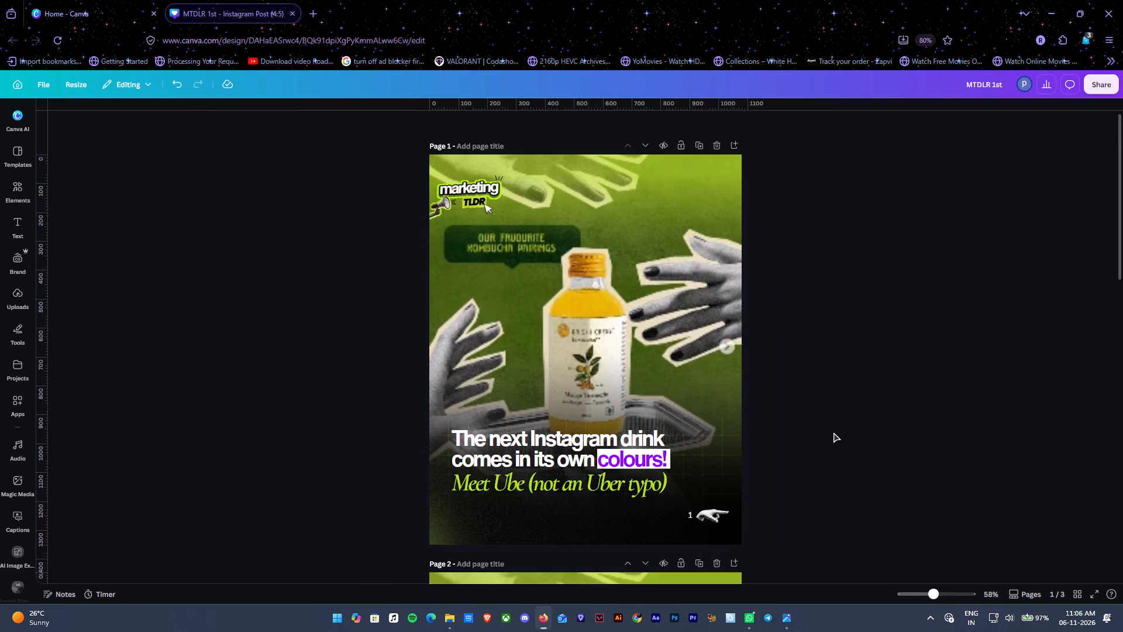
left_click(640, 292)
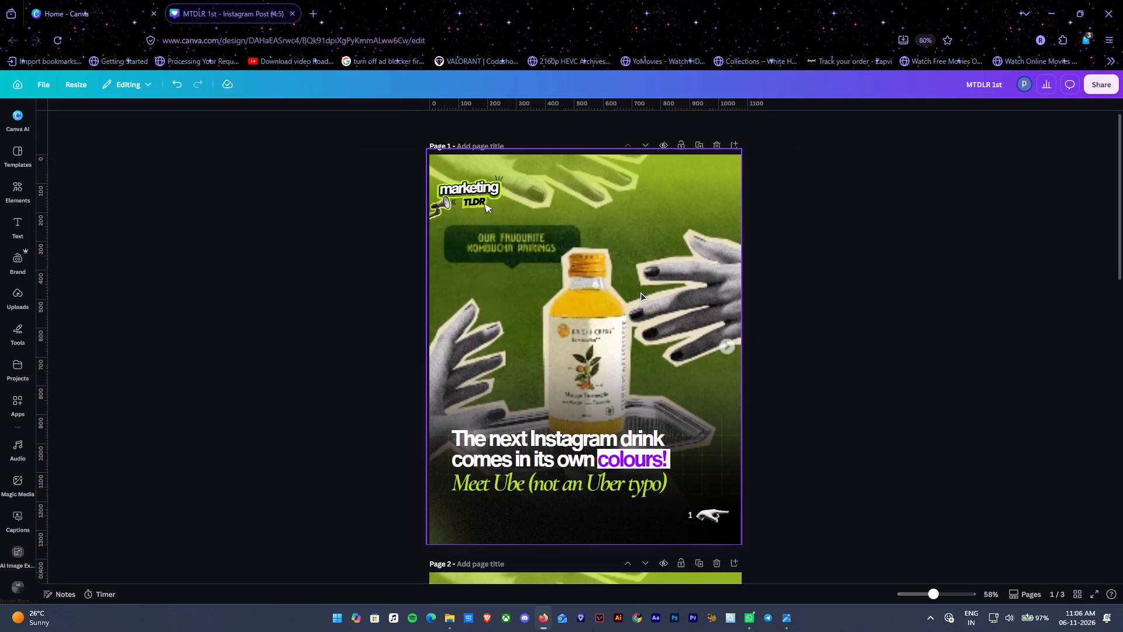
key("alt+1")
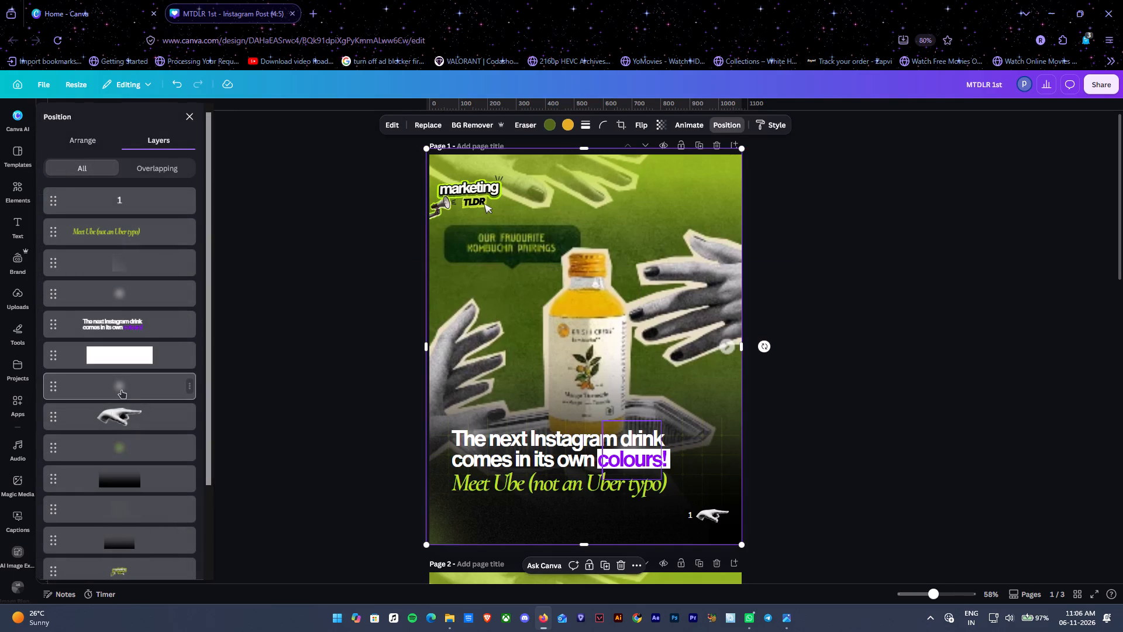
scroll(119, 432, "down", 5)
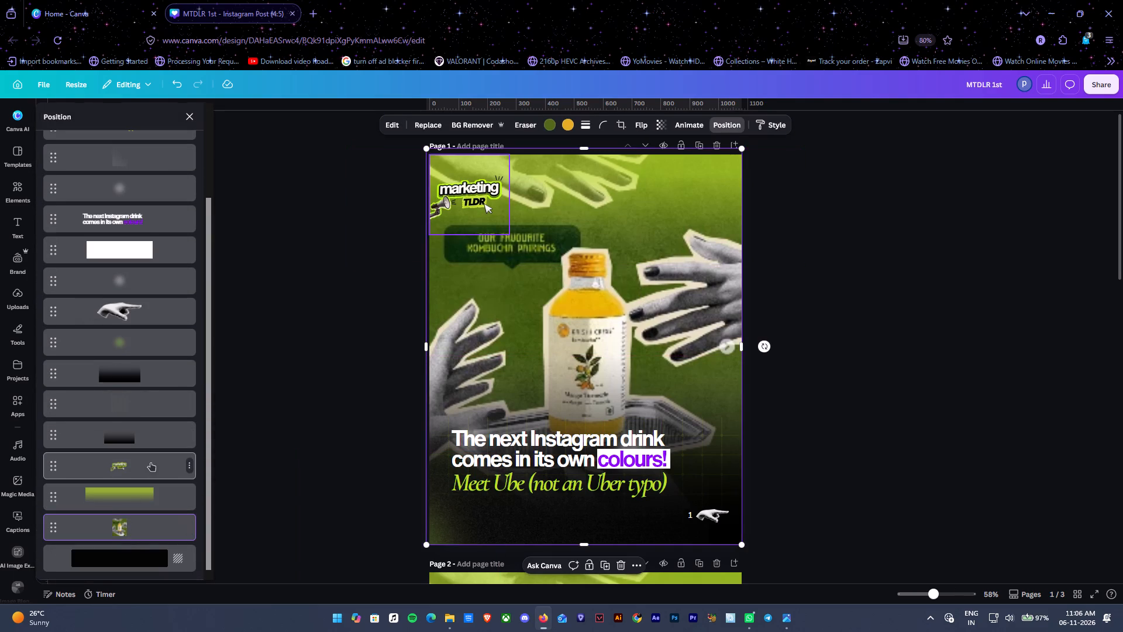
left_click(134, 460)
key("Delete")
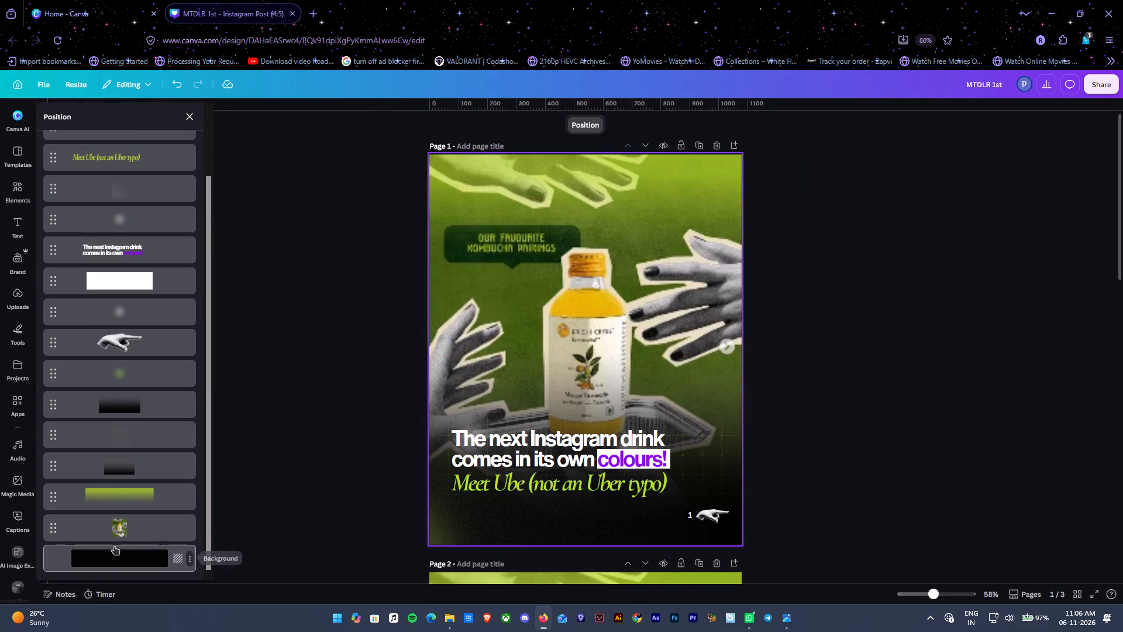
left_click(120, 530)
key("Delete")
double_click(841, 296)
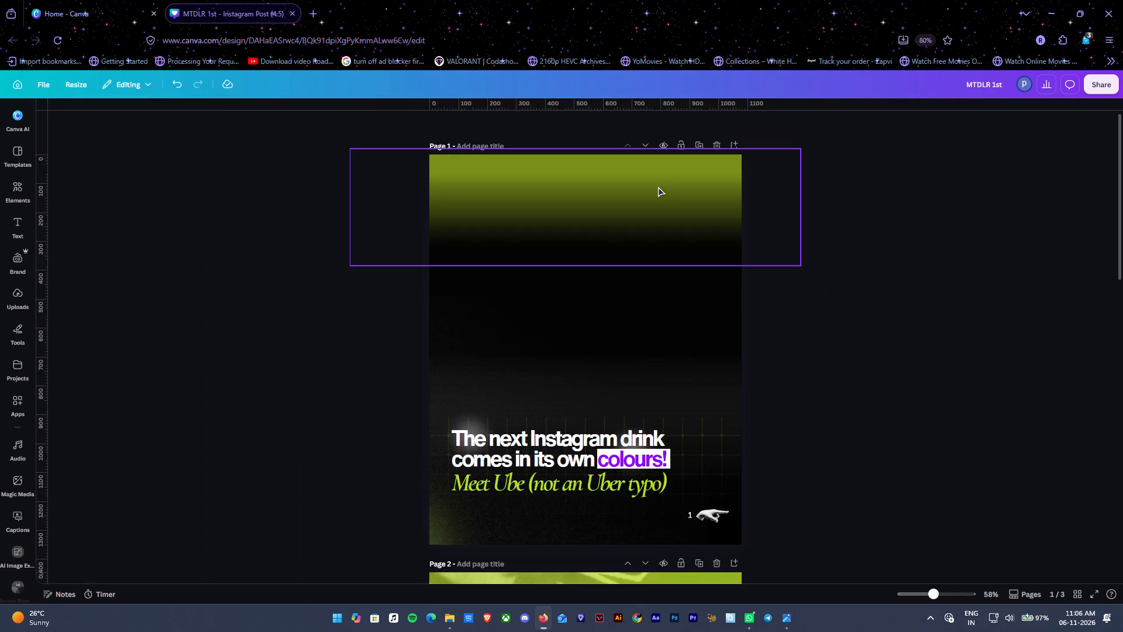
left_click(658, 190)
key("Delete")
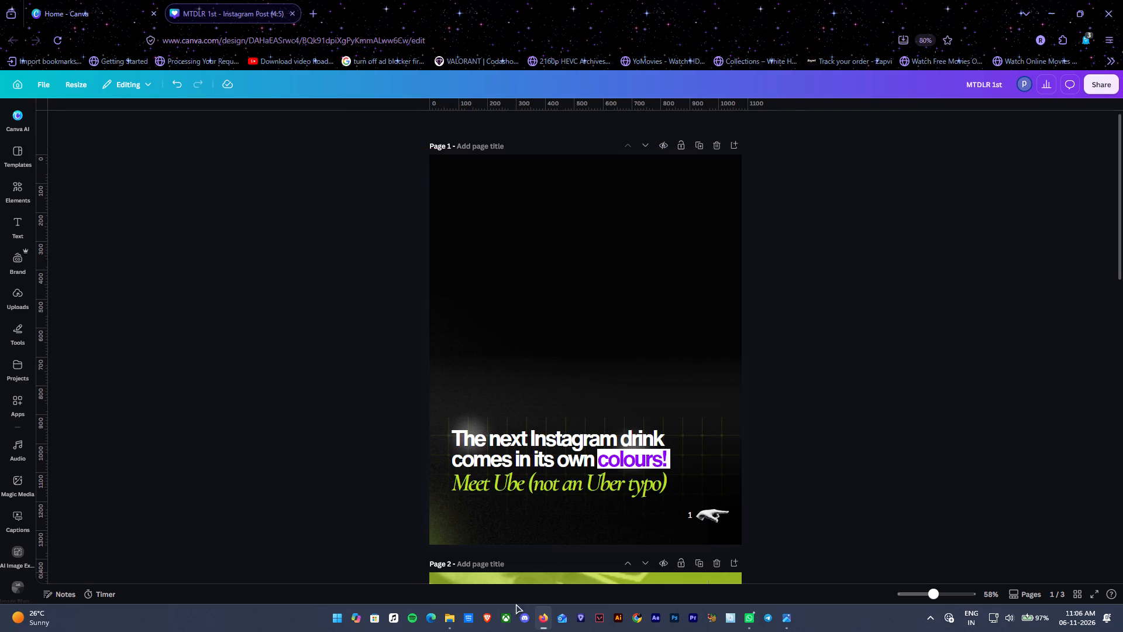
Switch to File Explorer and place MarketingTLDR_LOGO_transparent.png from the Final folder onto page 1 of the design.
left_click(452, 621)
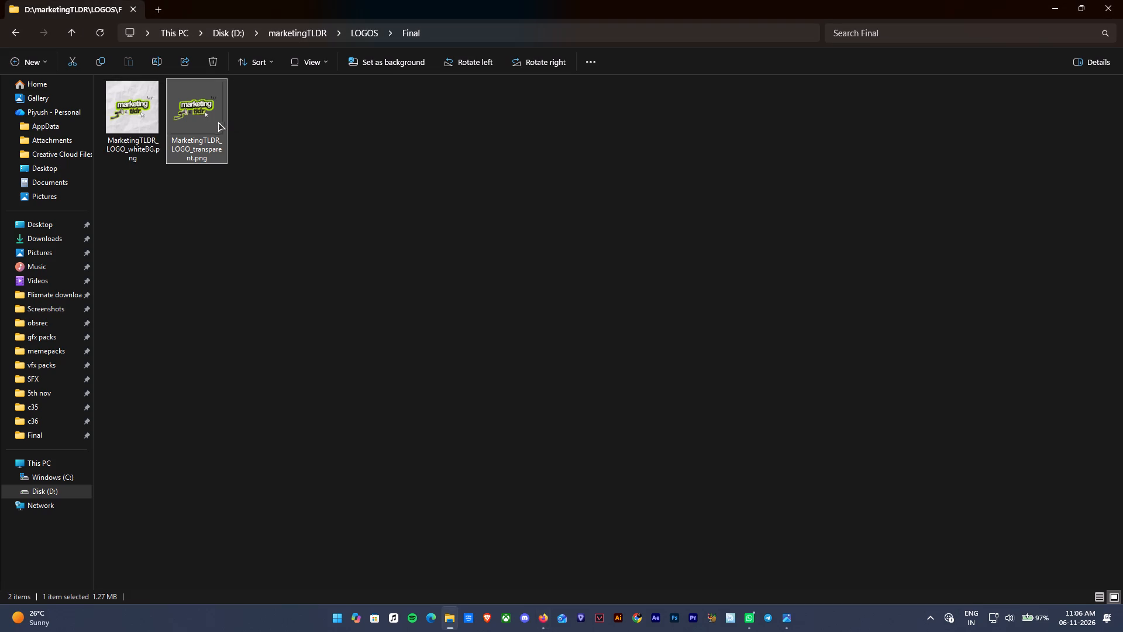
left_click_drag(213, 119, 550, 588)
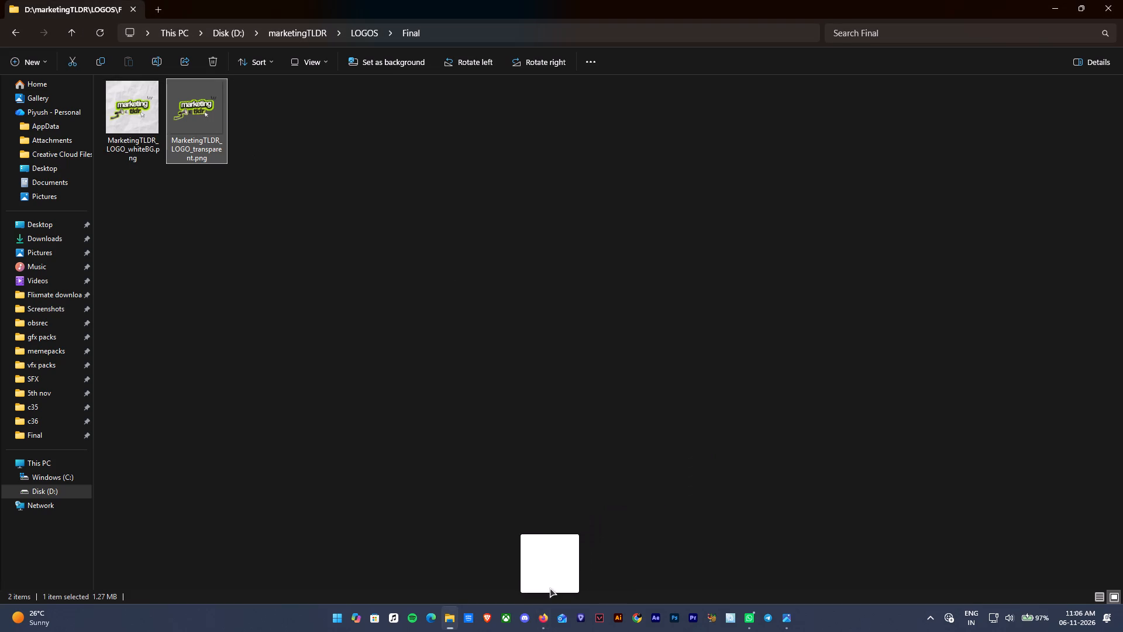
left_click_drag(550, 588, 478, 249)
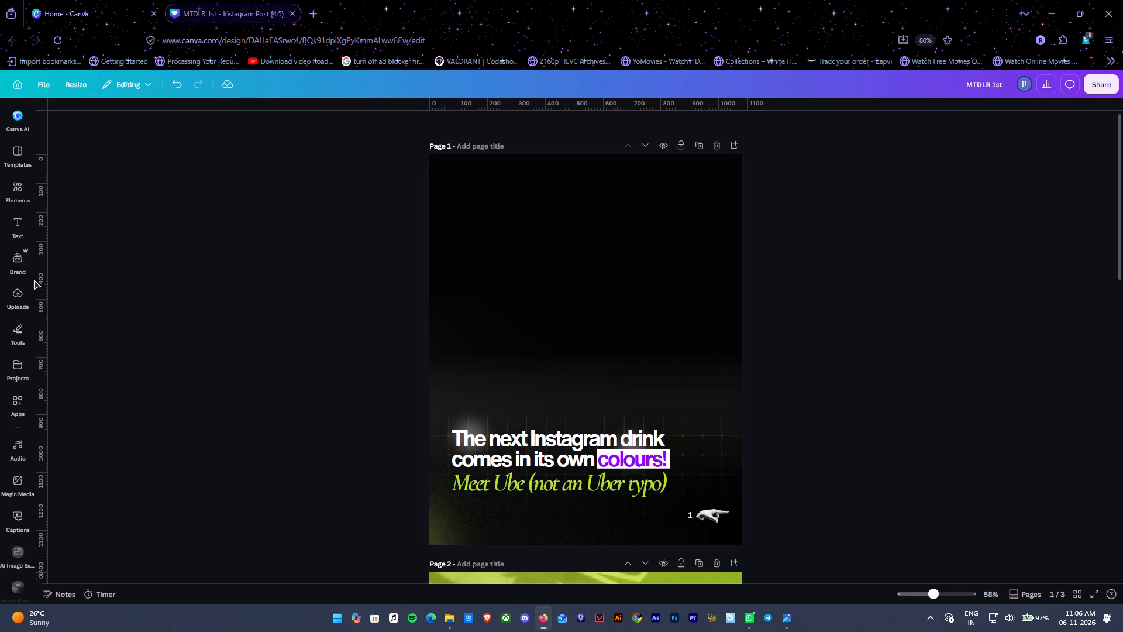
Upload the transparent and whiteBG MarketingTLDR logo files from the Final folder to the Monk-E brand kit's logos and save.
left_click(21, 267)
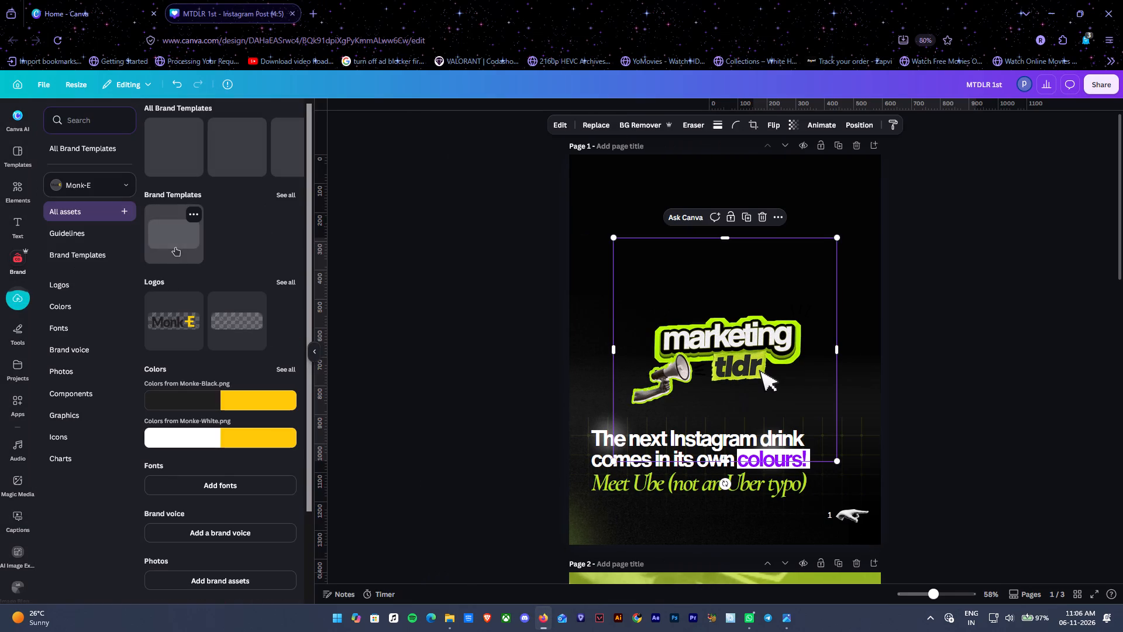
left_click(103, 183)
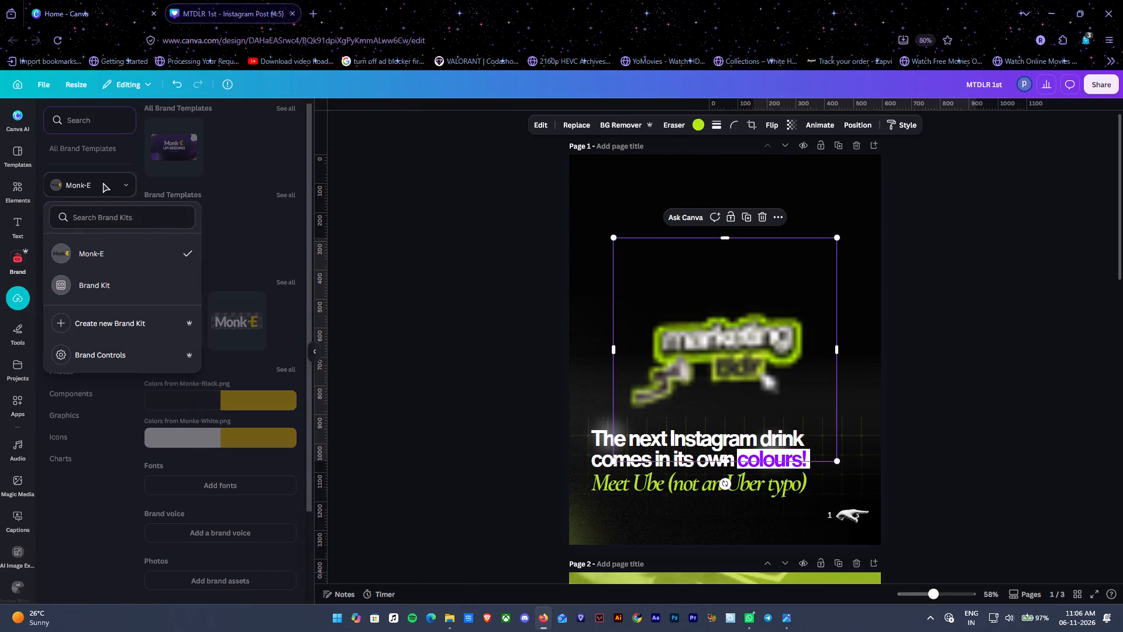
left_click(107, 153)
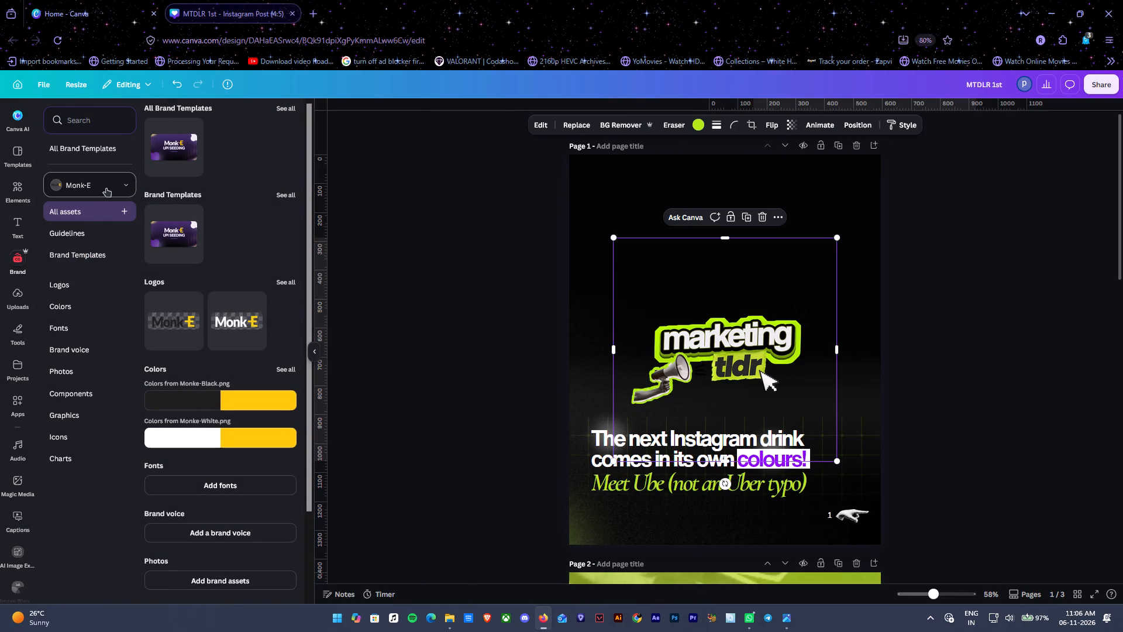
left_click(88, 286)
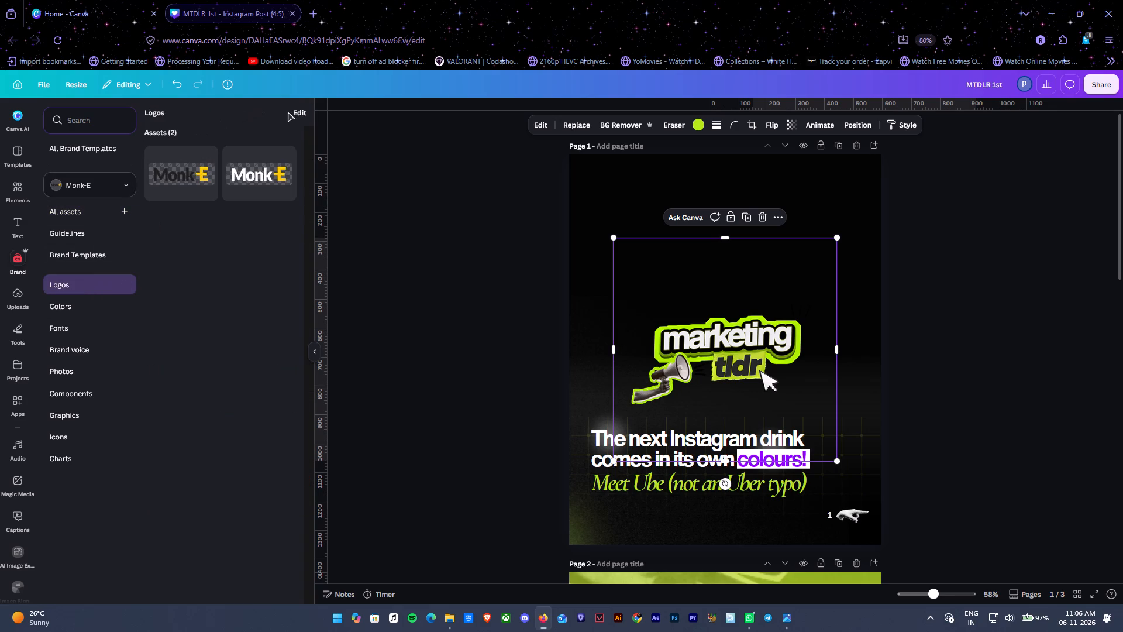
left_click(299, 115)
left_click(233, 148)
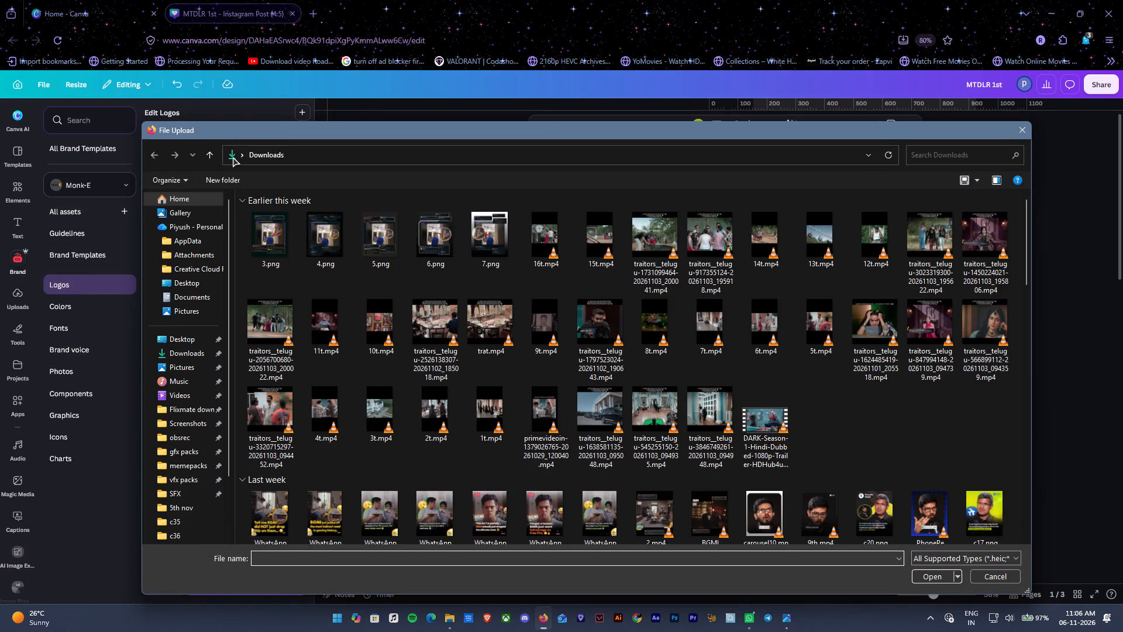
scroll(187, 531, "down", 2)
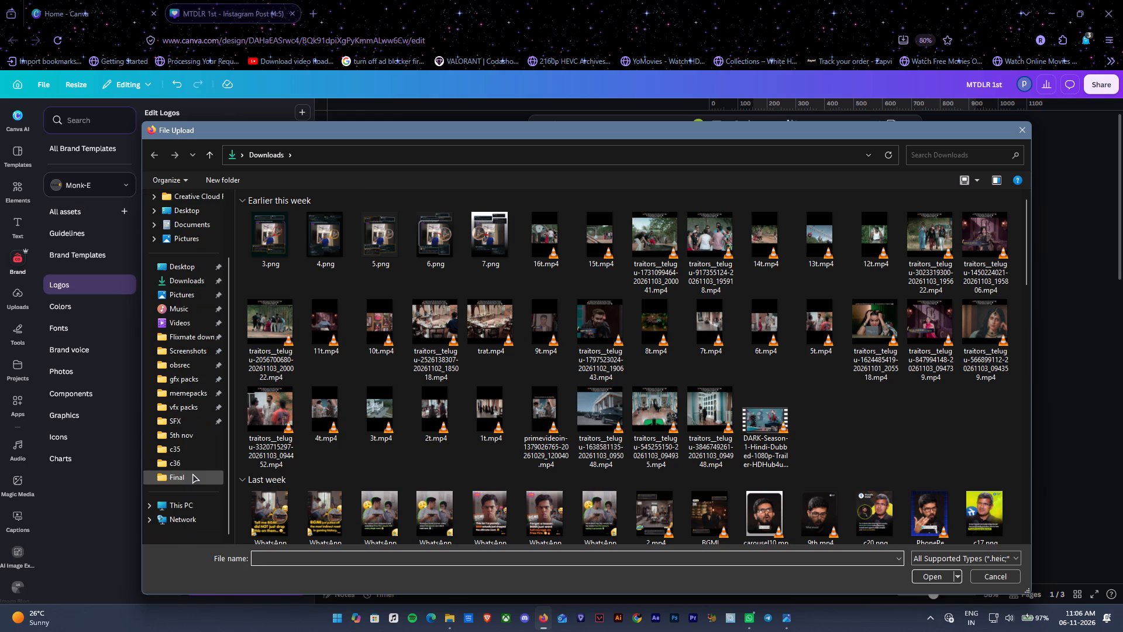
left_click(192, 473)
left_click_drag(269, 291, 333, 232)
left_click(941, 578)
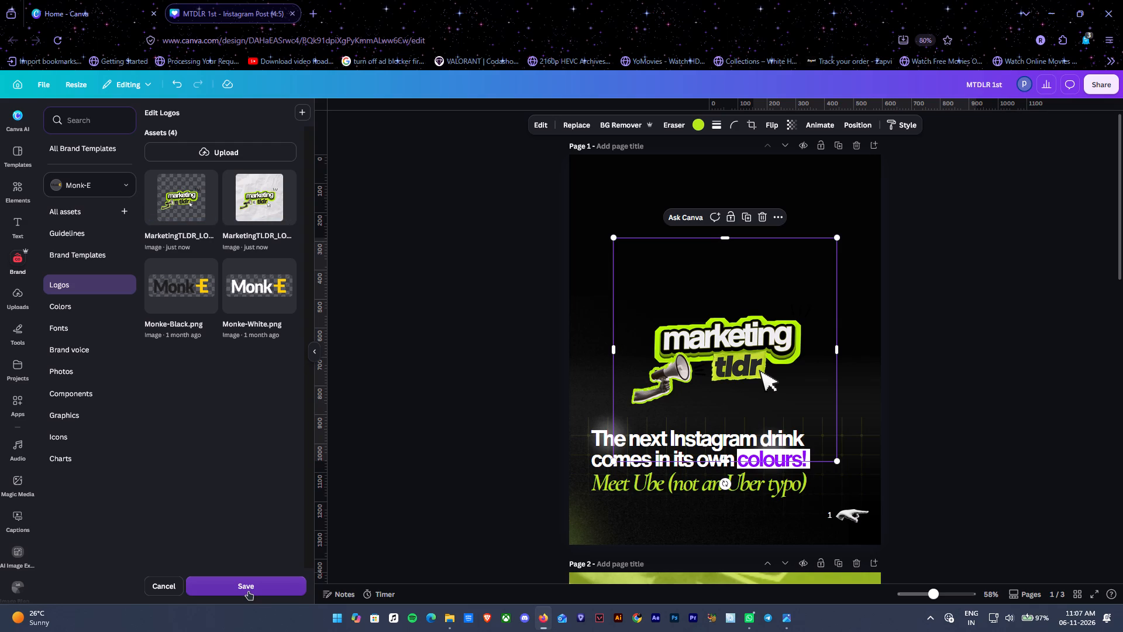
left_click(248, 591)
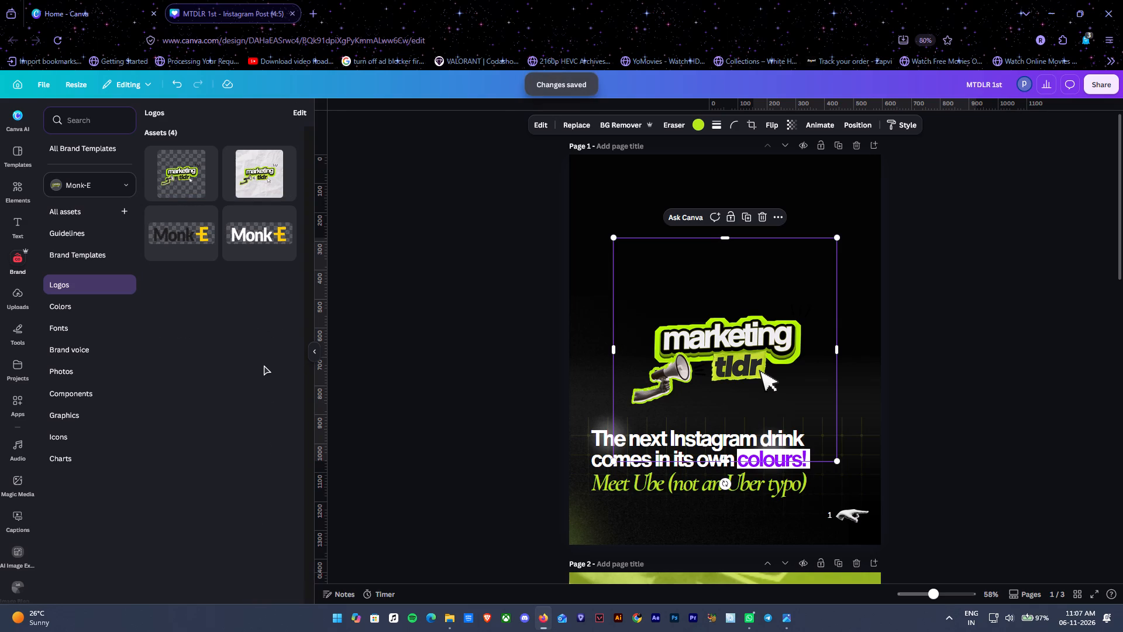
Add MarketingTLDR_LOGOblack.png and MarketingTLDR_LOGOwhite.png from the marketingTLDR LOGOS folder to the Monk-E brand kit's logos.
right_click(232, 283)
left_click(294, 117)
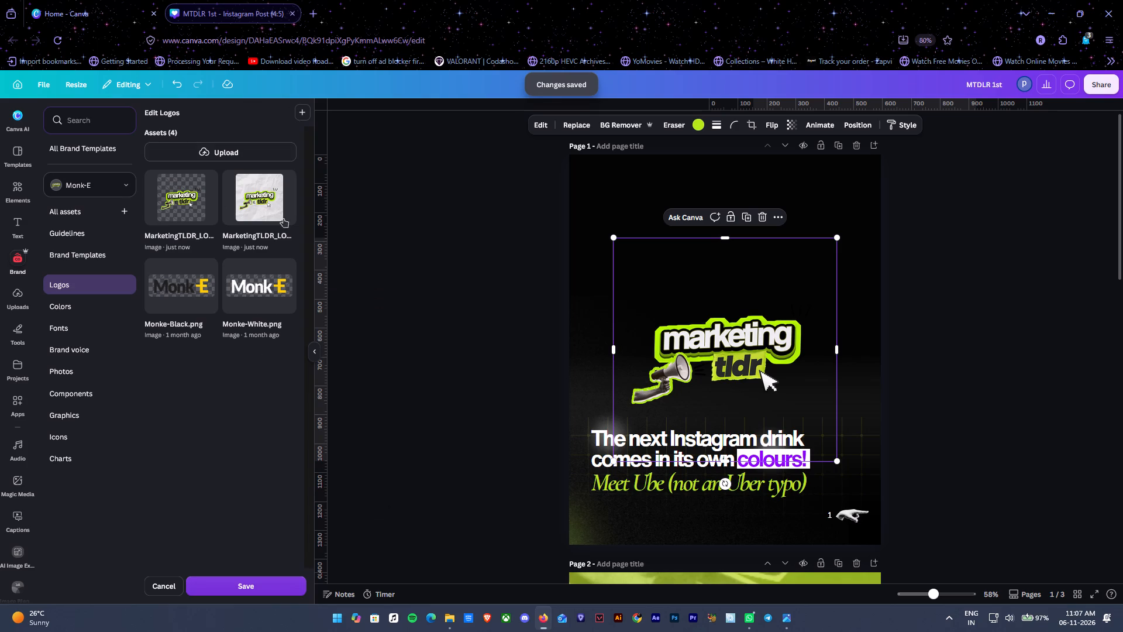
left_click(201, 153)
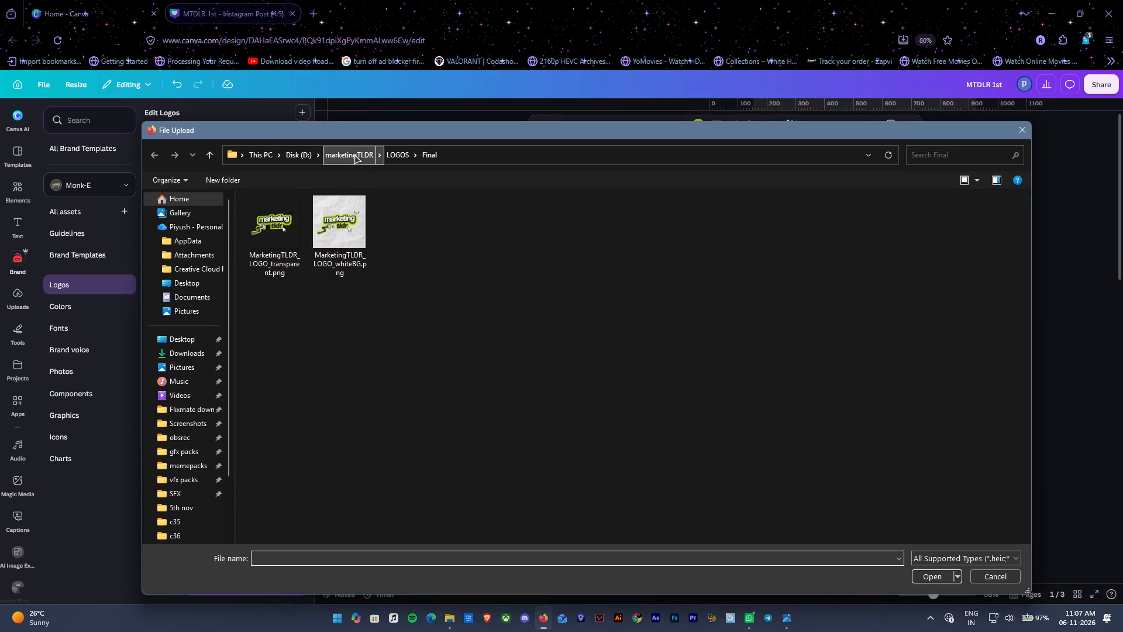
left_click(354, 154)
double_click(330, 212)
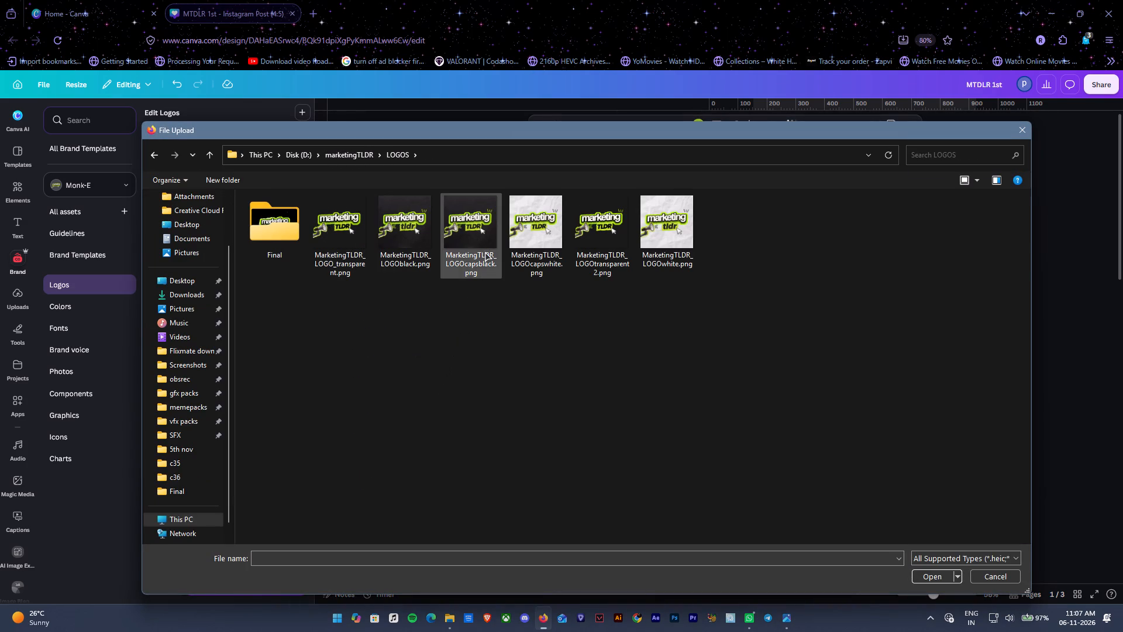
left_click(395, 236)
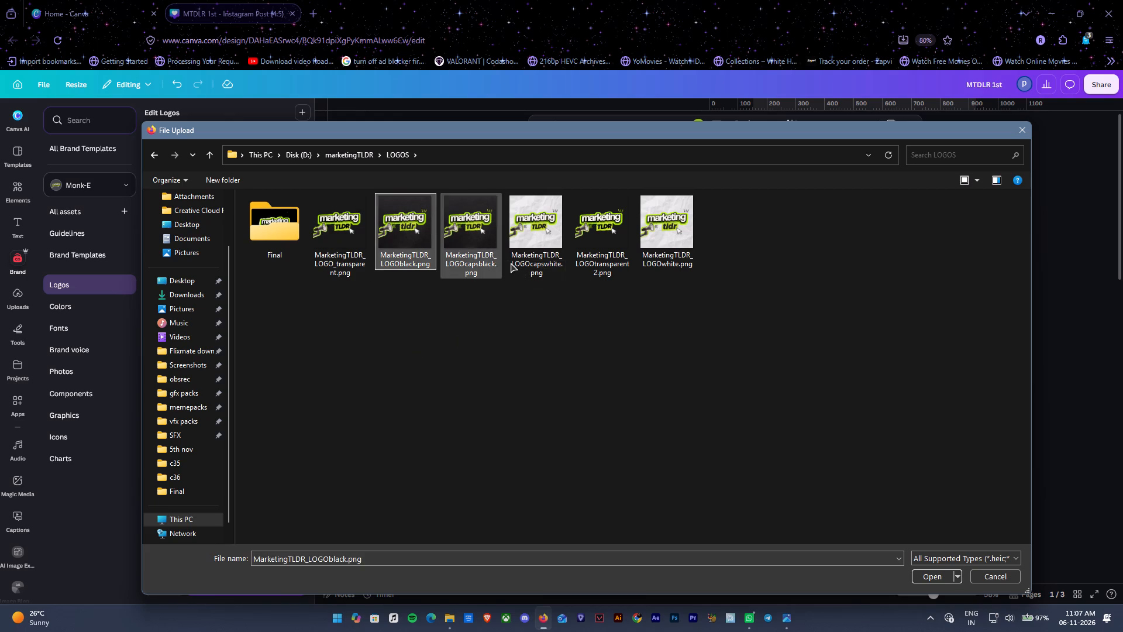
left_click(676, 238, "ctrl")
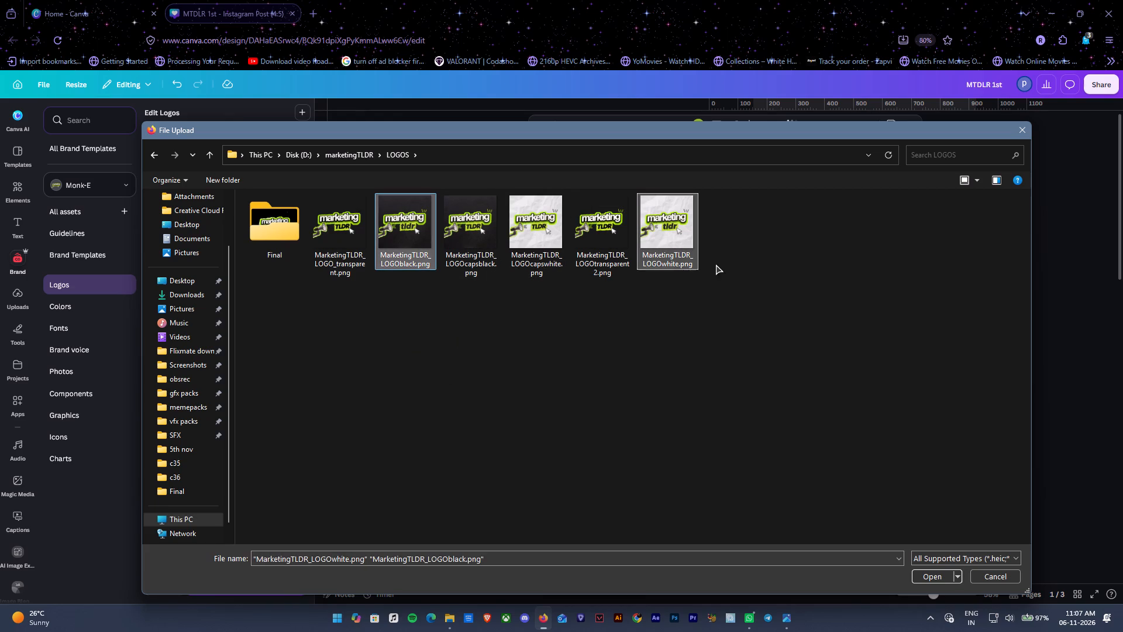
left_click(937, 578)
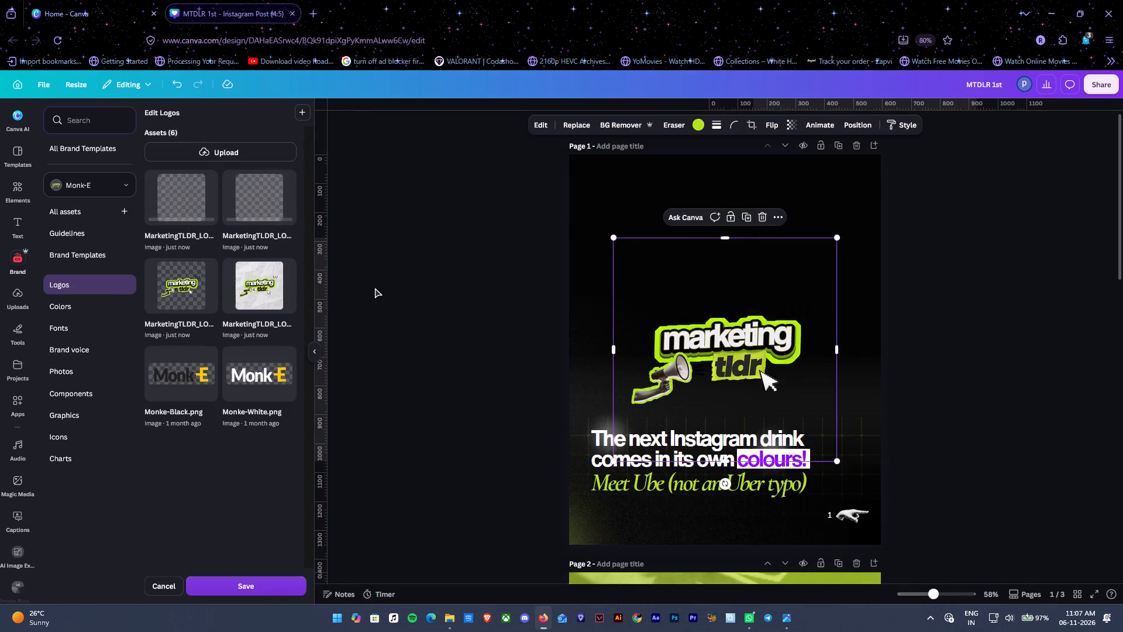
Shrink the marketing tldr logo on page 1 and move it to the page's upper-left corner.
left_click_drag(837, 462, 771, 348)
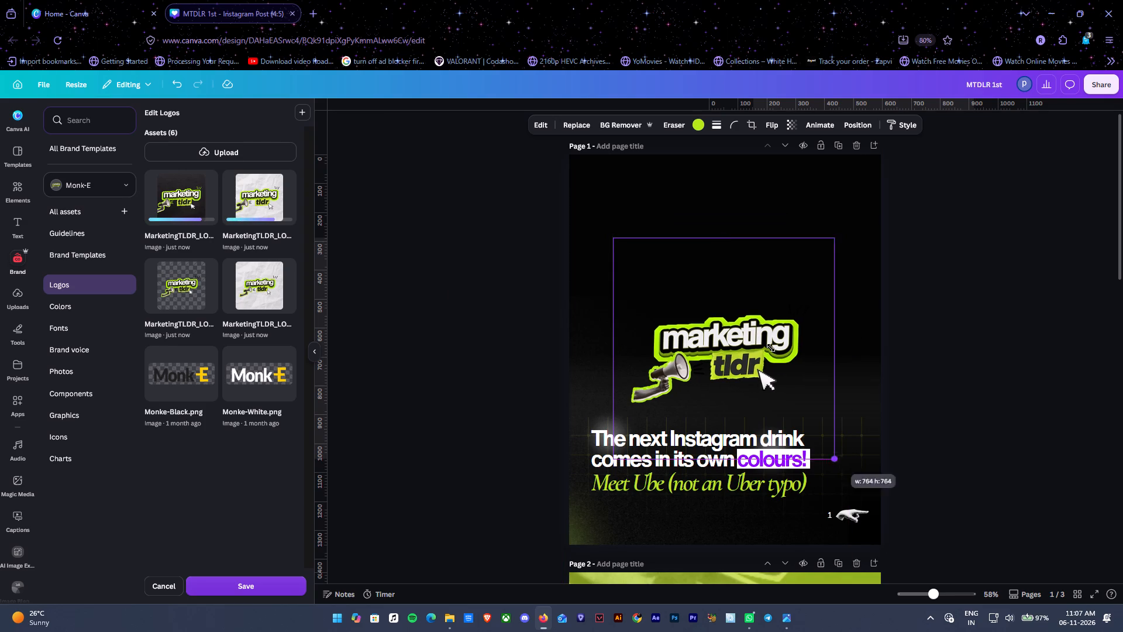
left_click_drag(771, 348, 762, 333)
left_click_drag(698, 312, 650, 214)
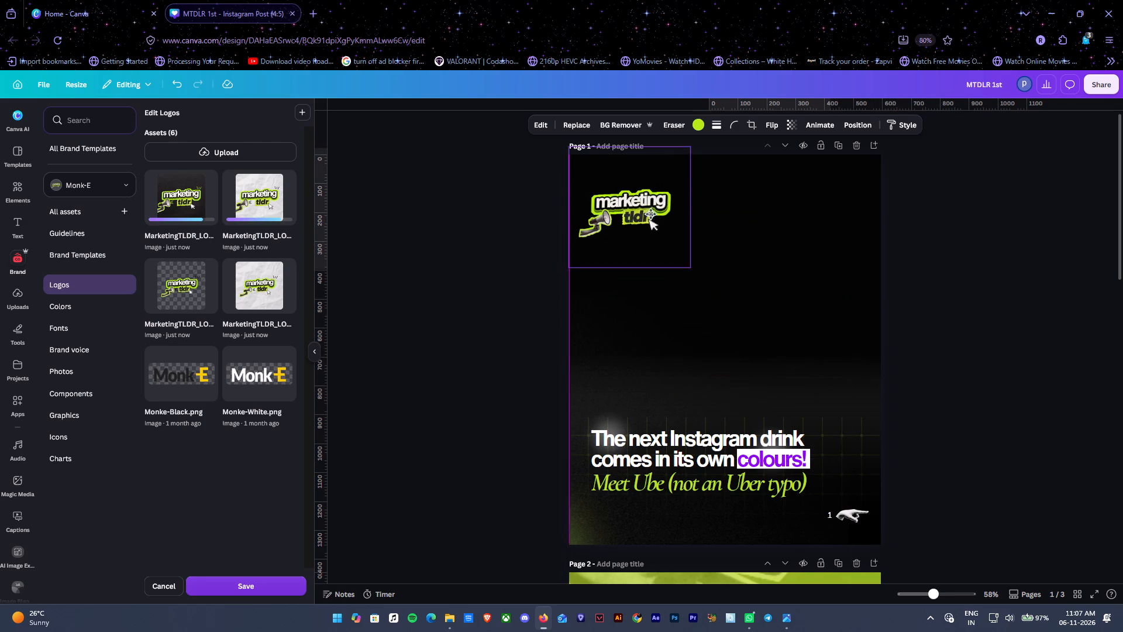
left_click_drag(650, 214, 643, 209)
left_click(681, 259)
left_click(644, 211)
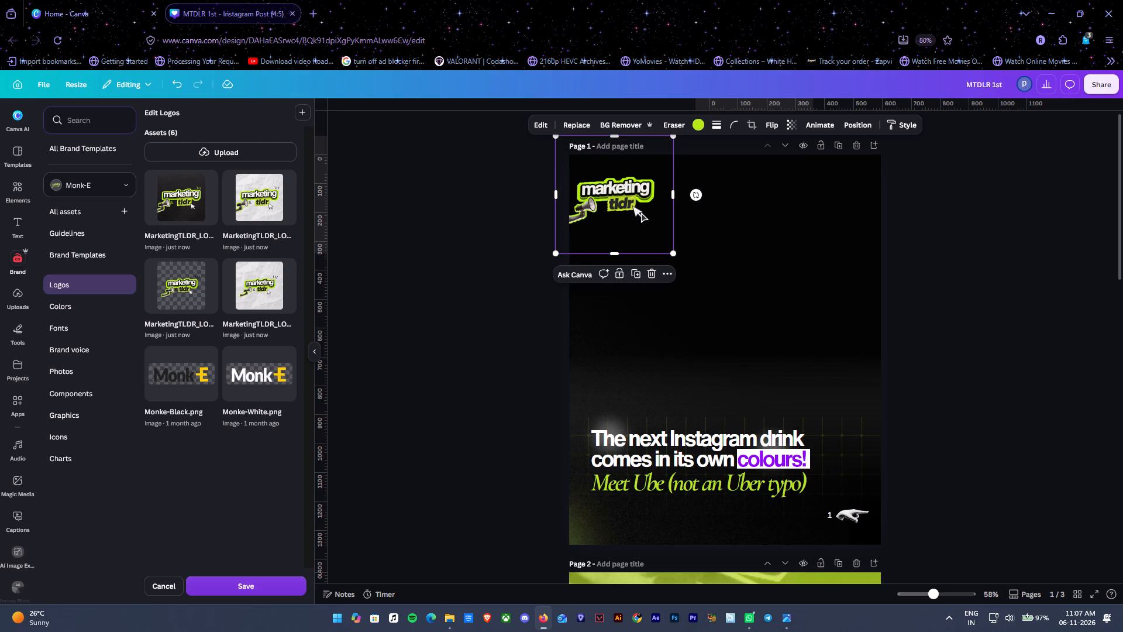
left_click(1005, 277)
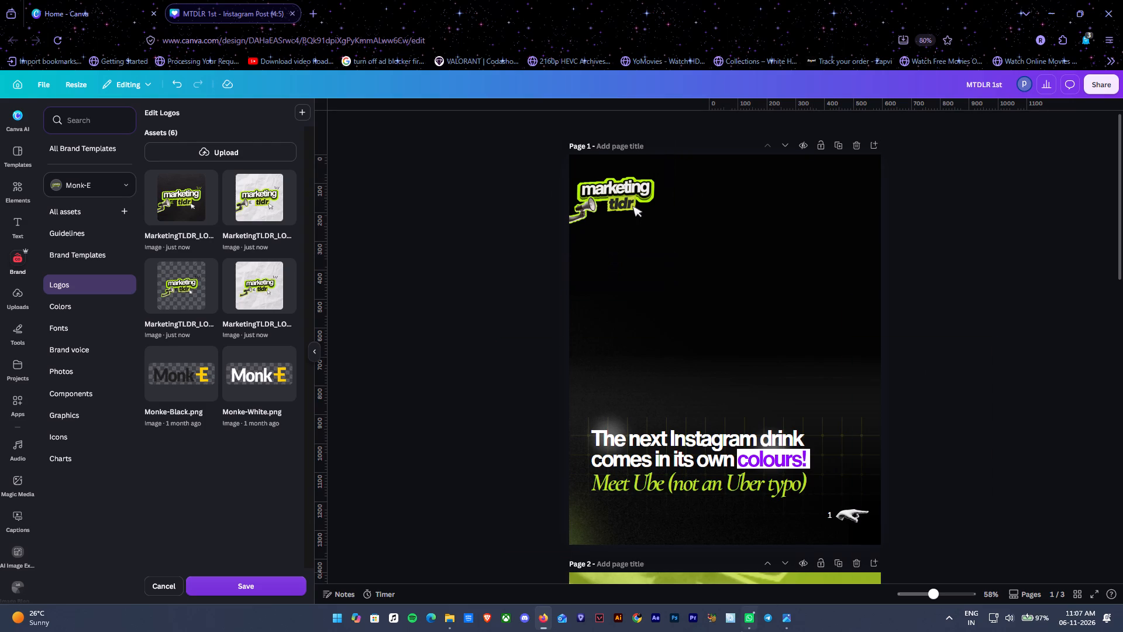
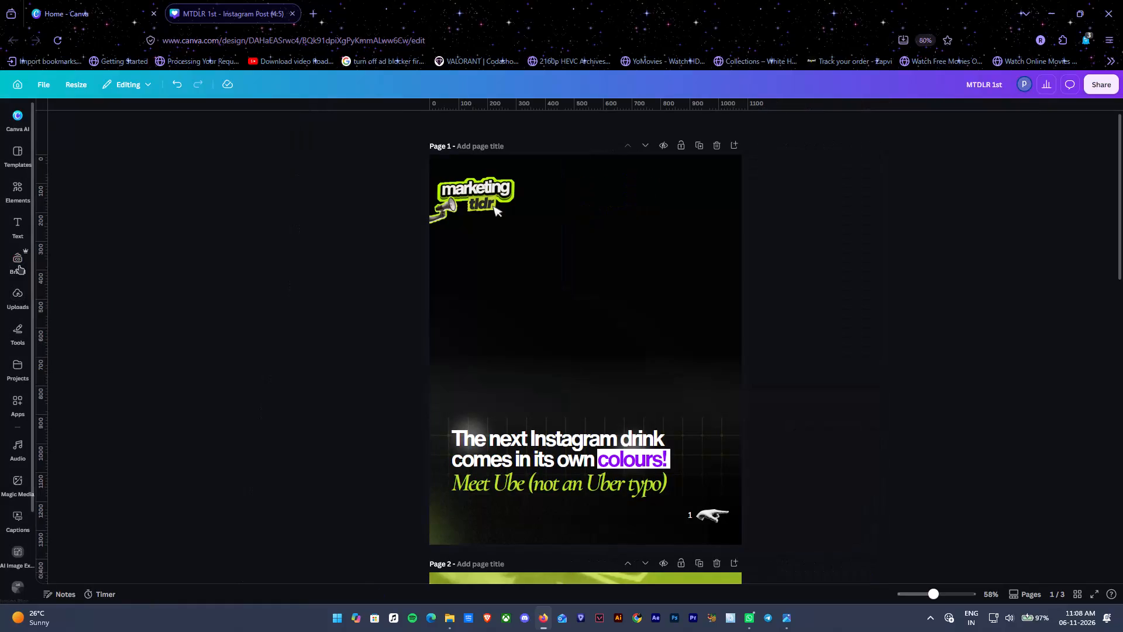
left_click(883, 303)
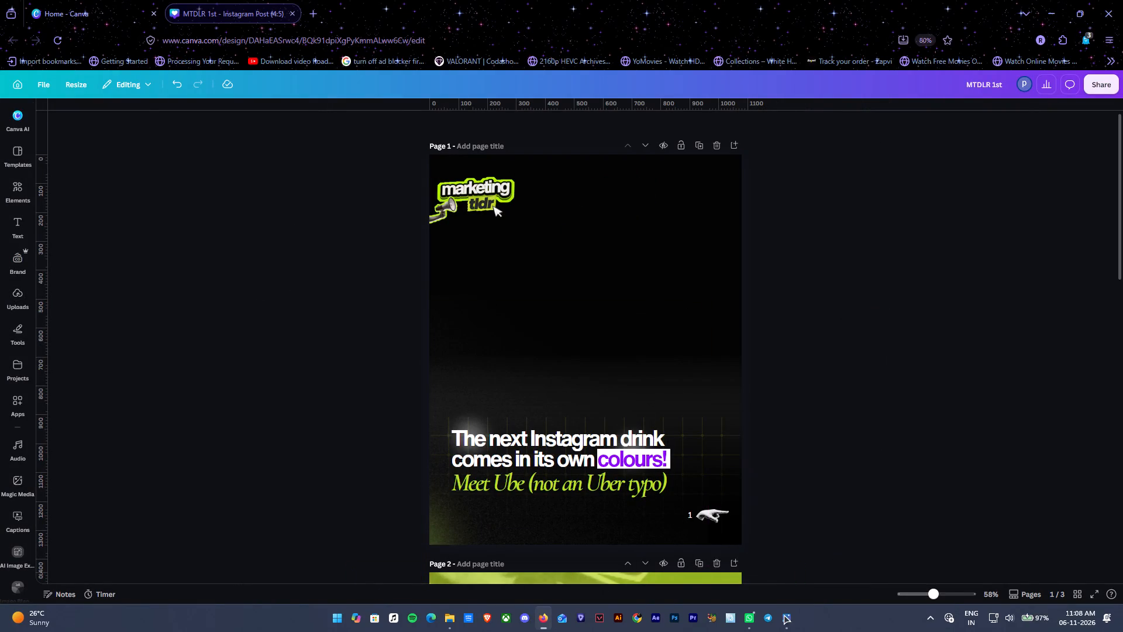
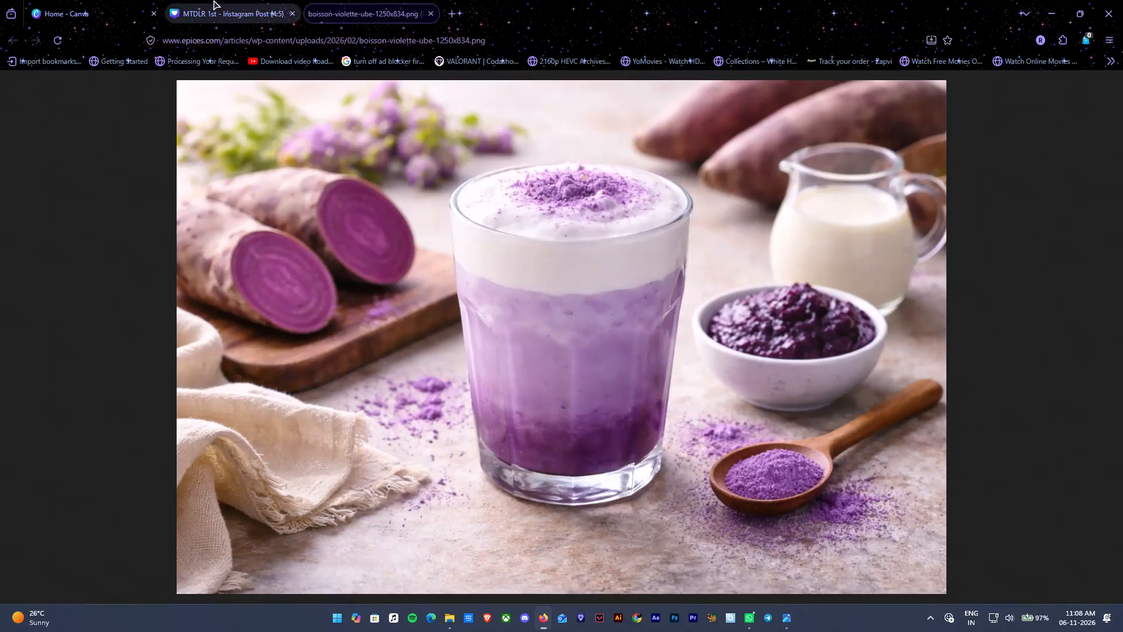
Paste the copied ube drink photo onto page 1 and enlarge it to fill the page width with the glass centred.
left_click(216, 0)
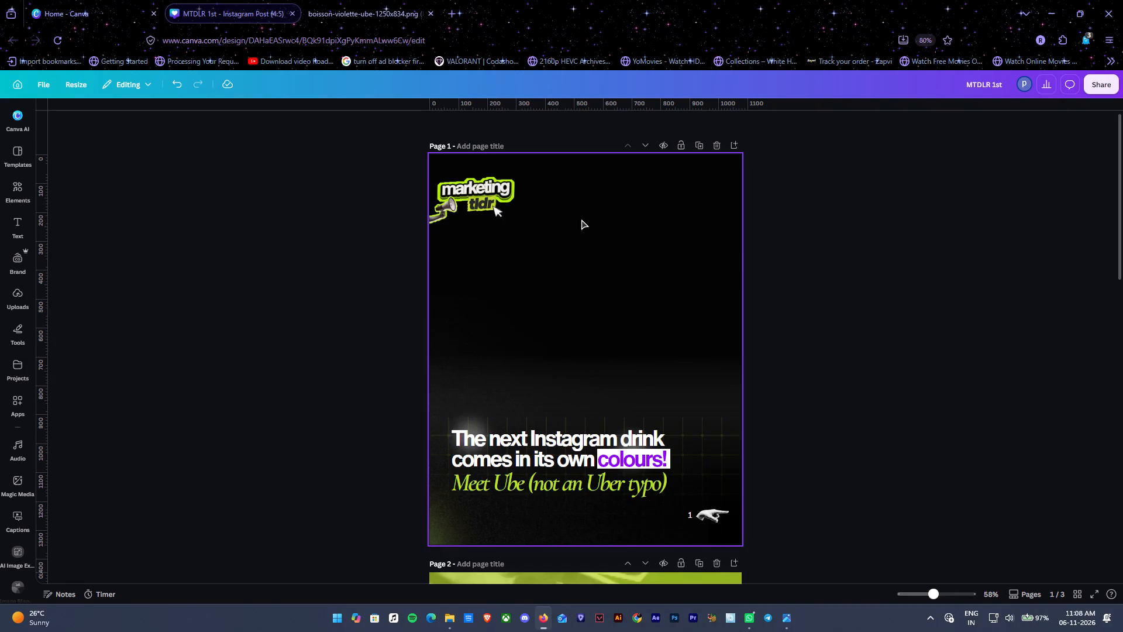
key("ctrl+v")
left_click_drag(633, 351, 574, 241)
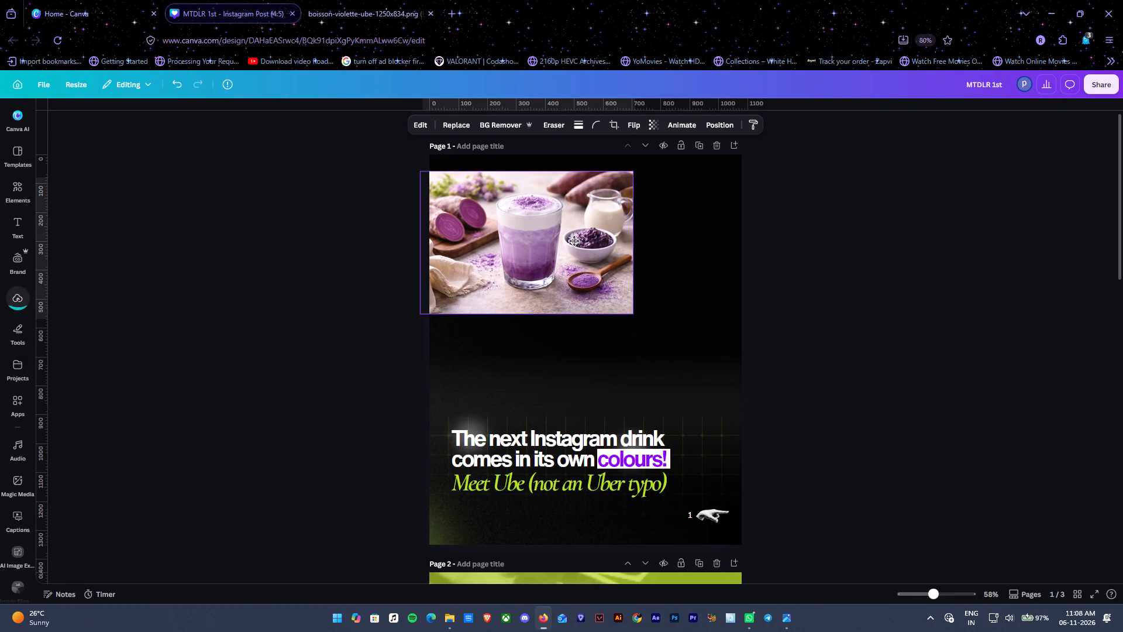
left_click_drag(574, 241, 585, 224)
left_click_drag(644, 293, 929, 462)
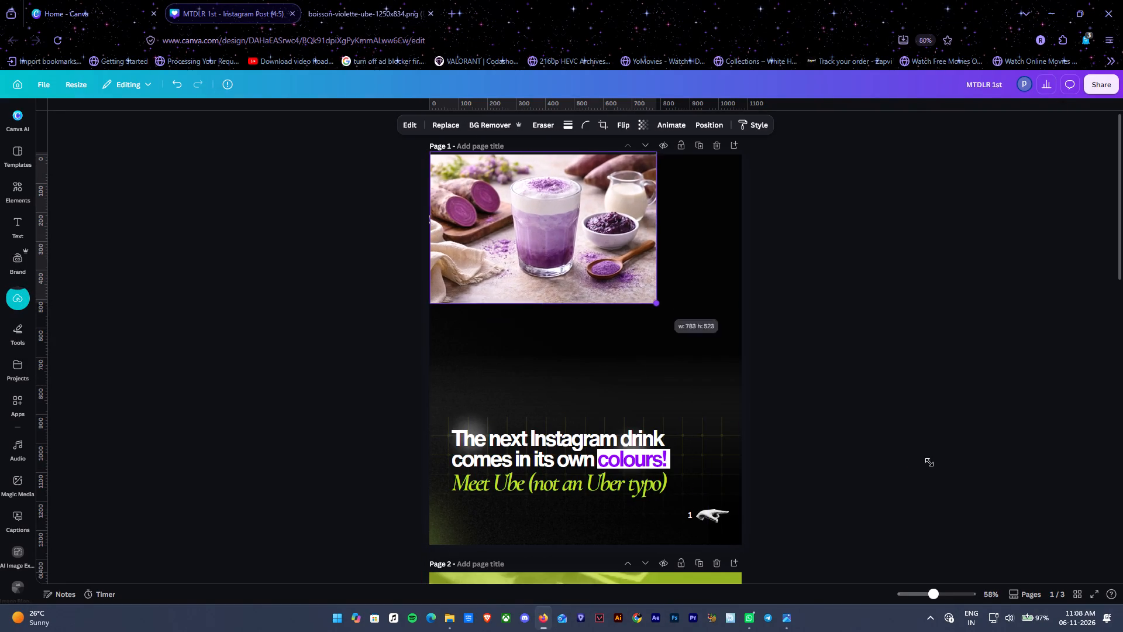
left_click_drag(929, 462, 933, 465)
left_click_drag(795, 348, 714, 350)
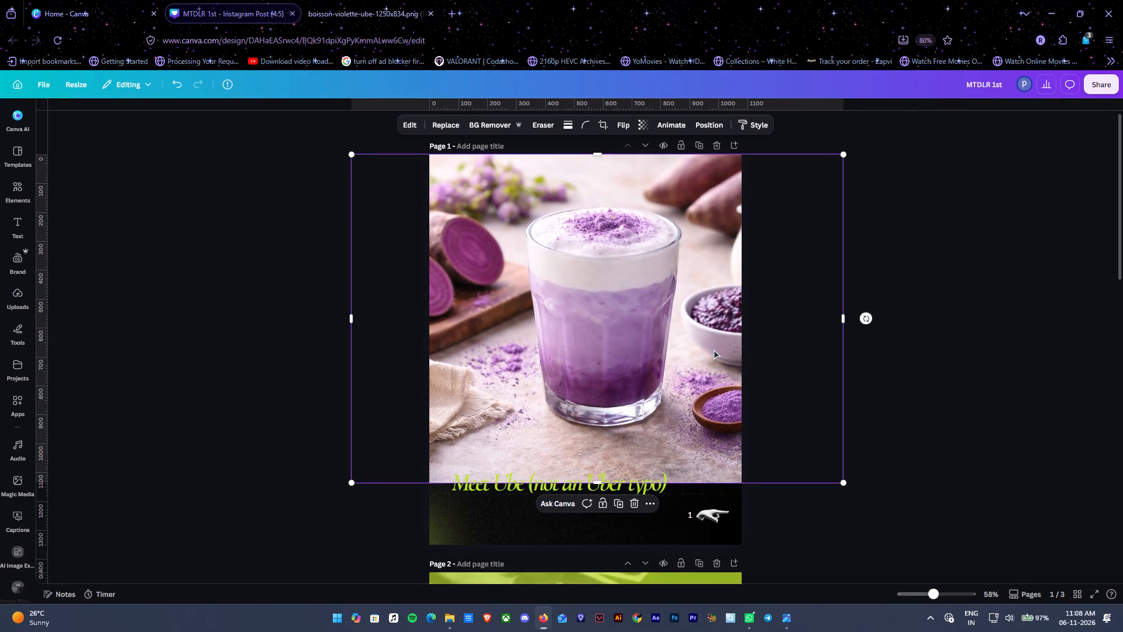
Send the drink photo backward behind the marketing tldr logo, the headline text and the dark gradients.
key("ctrl+bracketleft")
key("ctrl+bracketleft")
key("ctrl+bracketleft")
key("ctrl+bracketleft")
key("ctrl+bracketleft")
key("ctrl+bracketleft")
key("ctrl+bracketleft")
key("ctrl+bracketleft")
key("ctrl+bracketleft")
key("ctrl+bracketleft")
key("ctrl+bracketleft")
key("ctrl+bracketleft")
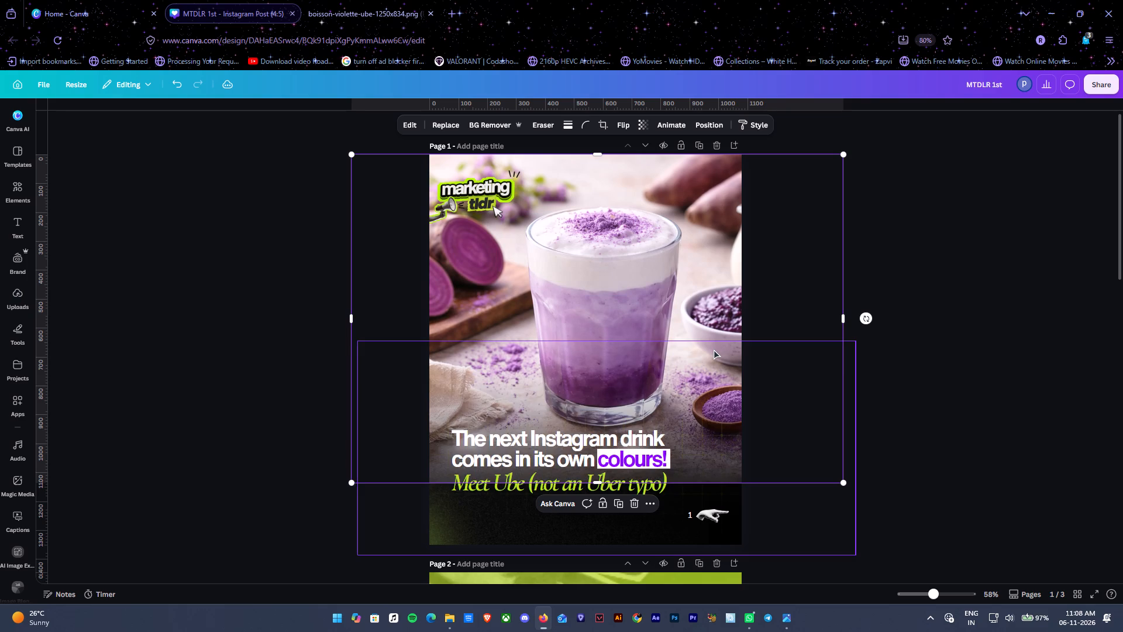
key("ctrl+bracketleft")
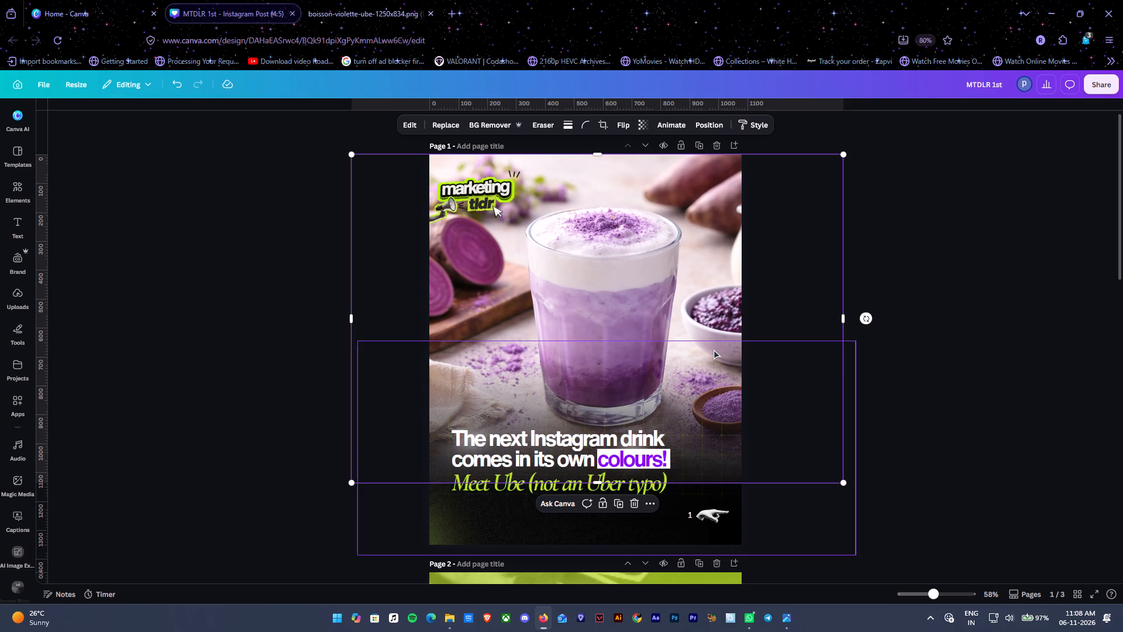
Shrink the drink photo slightly and reposition it so the glass sits above the headline on page 1.
left_click_drag(843, 482, 774, 396)
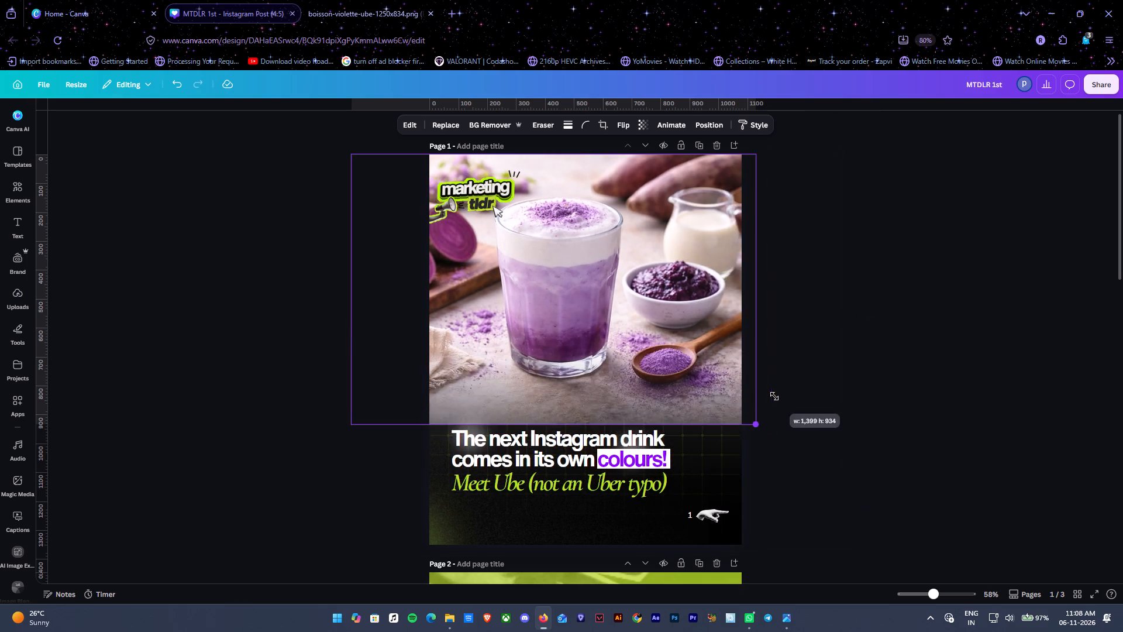
left_click_drag(774, 396, 792, 418)
left_click_drag(742, 366, 750, 366)
left_click_drag(787, 436, 797, 441)
left_click(763, 394)
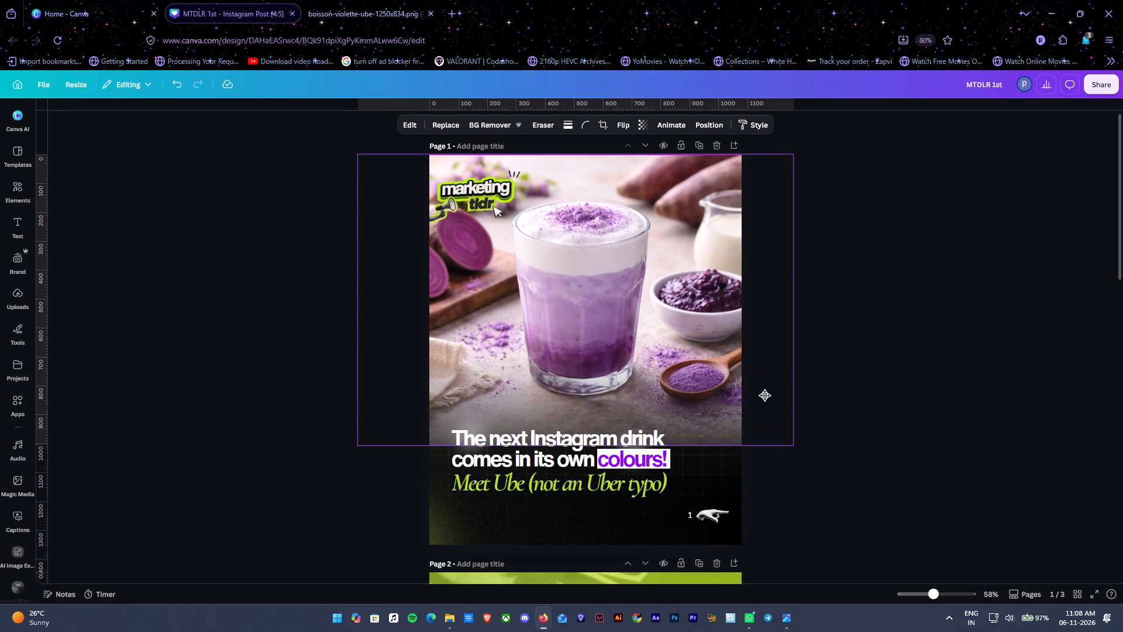
Duplicate the drink photo and move the copy down to cover the lower part of page 1.
key("ctrl+d")
left_click(700, 248)
key("ctrl+d")
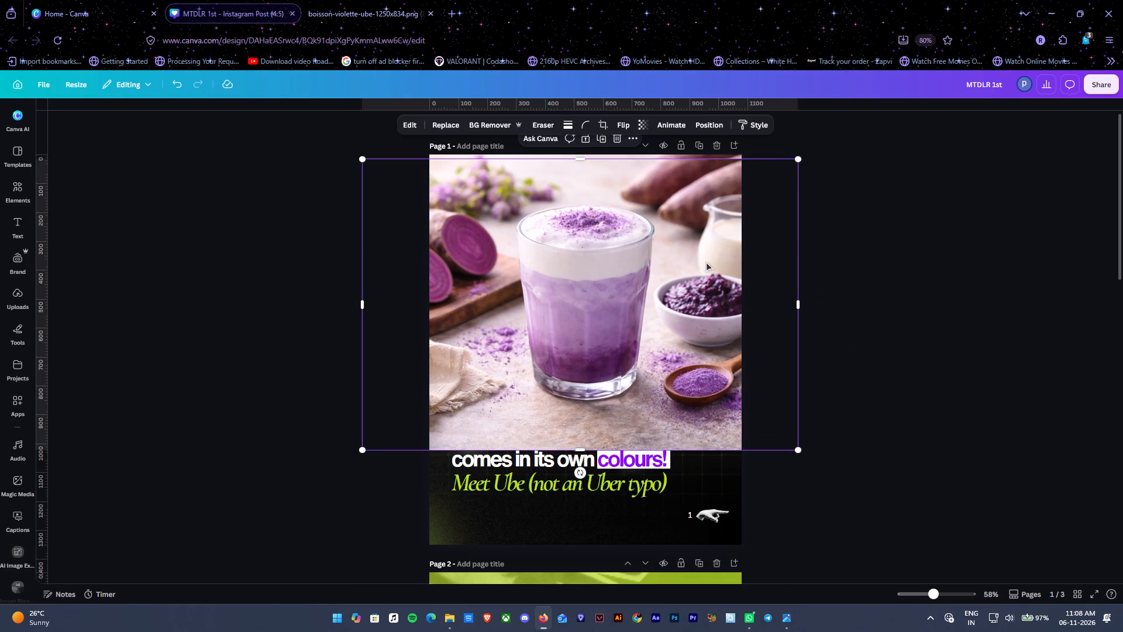
left_click_drag(706, 261, 702, 359)
Send the duplicate drink photo backward behind the text, the gradients and the original photo.
key("ctrl+bracketleft")
key("ctrl+bracketleft")
key("ctrl+bracketleft")
key("ctrl+bracketleft")
key("ctrl+bracketleft")
key("ctrl+bracketleft")
key("ctrl+bracketleft")
key("ctrl+bracketleft")
key("ctrl+bracketleft")
key("ctrl+bracketleft")
key("ctrl+bracketleft")
key("ctrl+bracketleft")
key("ctrl+bracketleft")
key("ctrl+bracketleft")
key("ctrl+bracketleft")
key("ctrl+bracketleft")
key("ctrl+bracketleft")
key("ctrl+bracketleft")
key("ctrl+bracketleft")
key("ctrl+bracketleft")
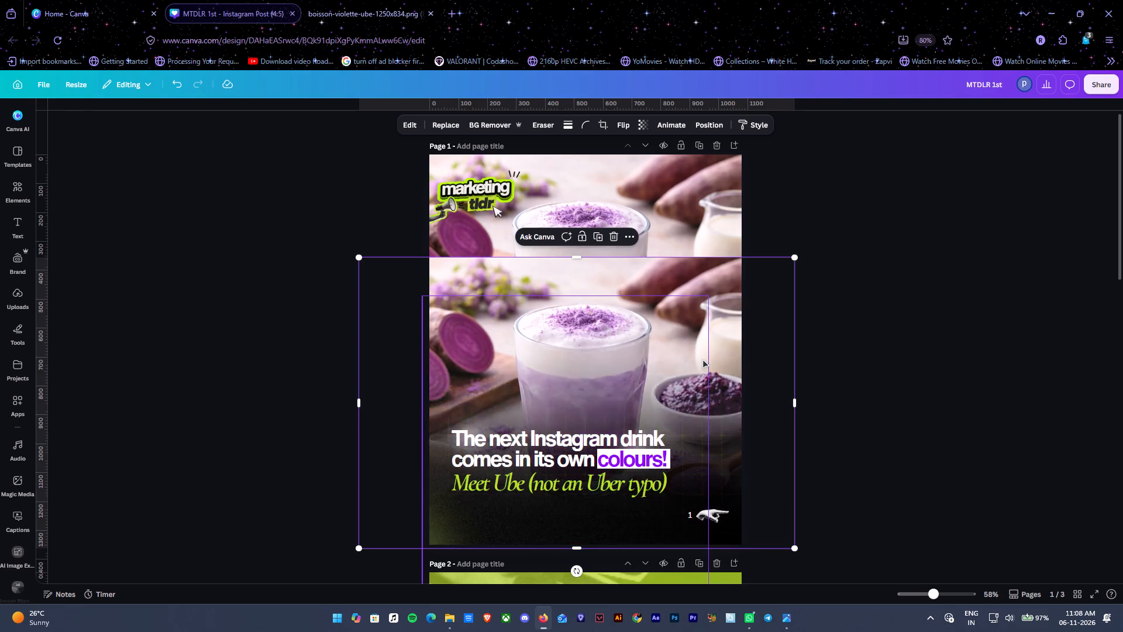
double_click(966, 331)
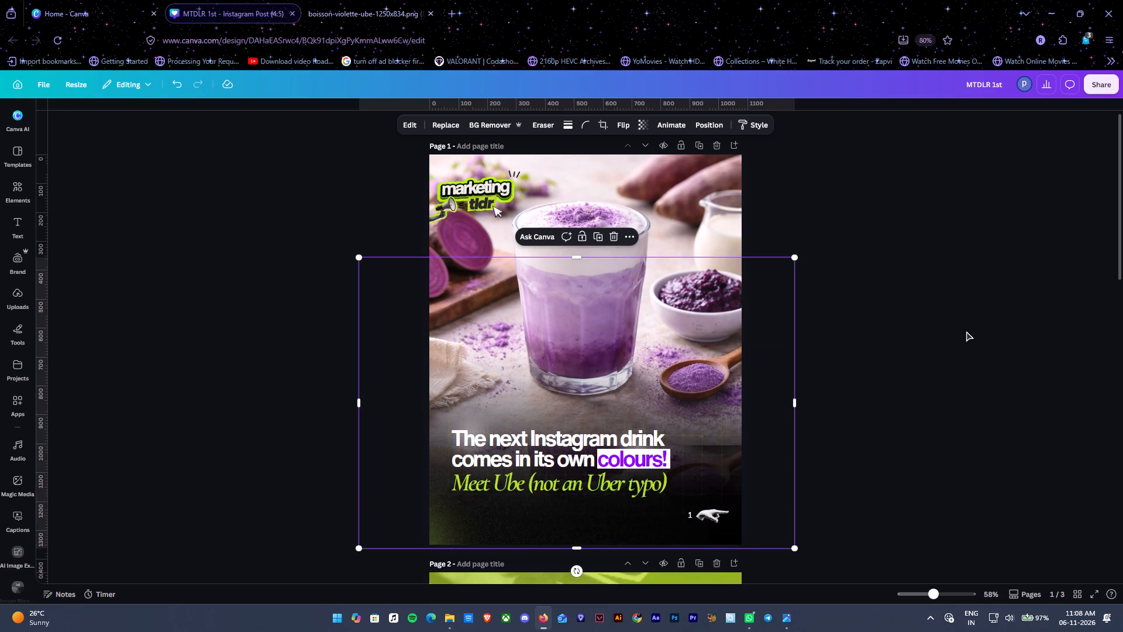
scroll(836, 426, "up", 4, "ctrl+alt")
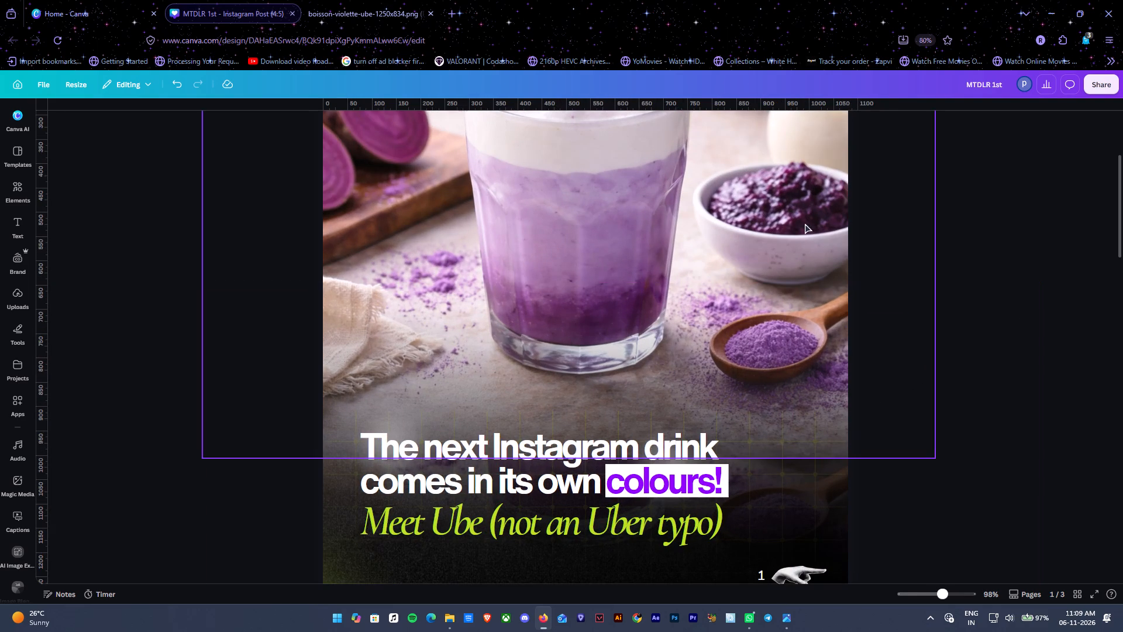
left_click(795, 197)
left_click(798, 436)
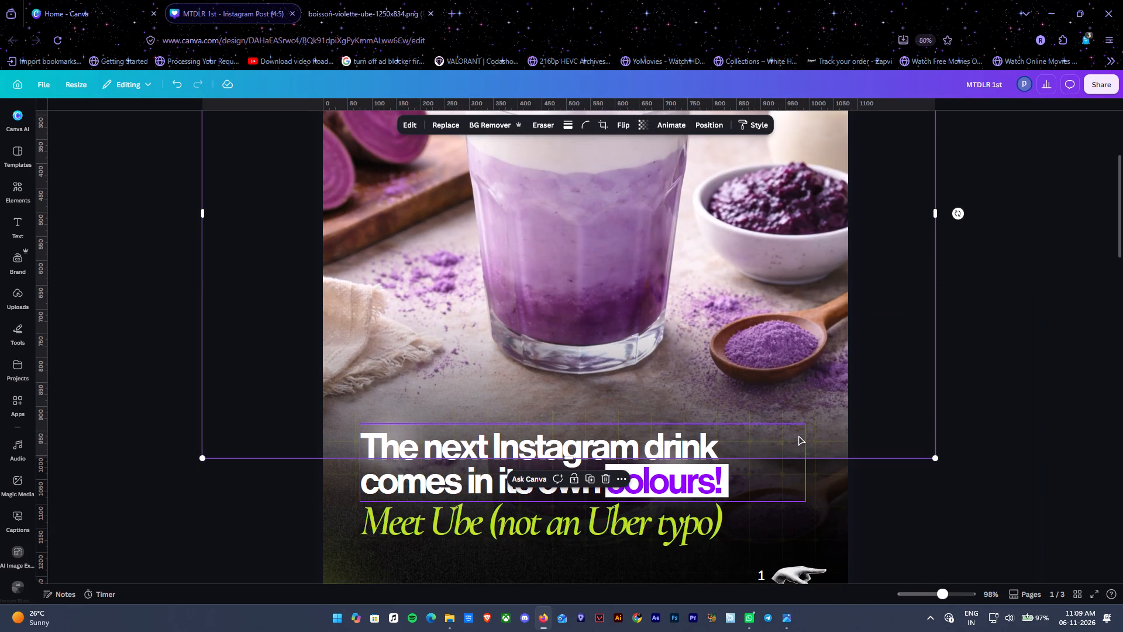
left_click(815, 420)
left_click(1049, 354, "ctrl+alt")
Delete the old kombucha pages 2 and 3, leaving only the ube drink page.
scroll(1049, 354, "down", 5, "ctrl+alt")
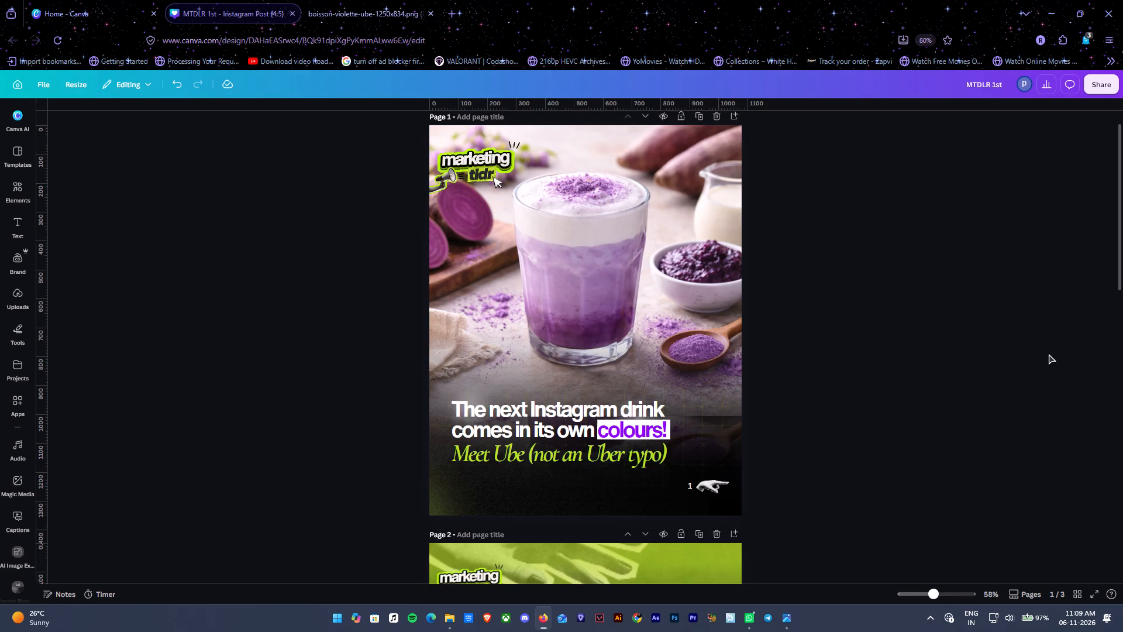
scroll(1049, 354, "down", 2, "ctrl+alt")
scroll(1014, 363, "down", 5)
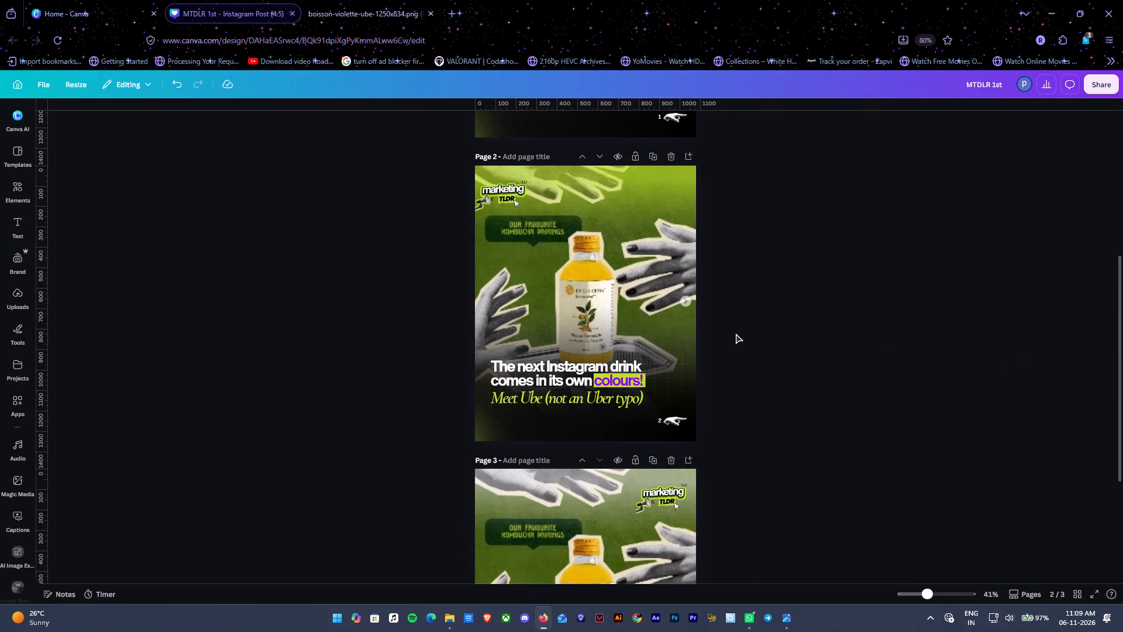
scroll(736, 334, "down", 3)
scroll(726, 287, "up", 9)
left_click(669, 454)
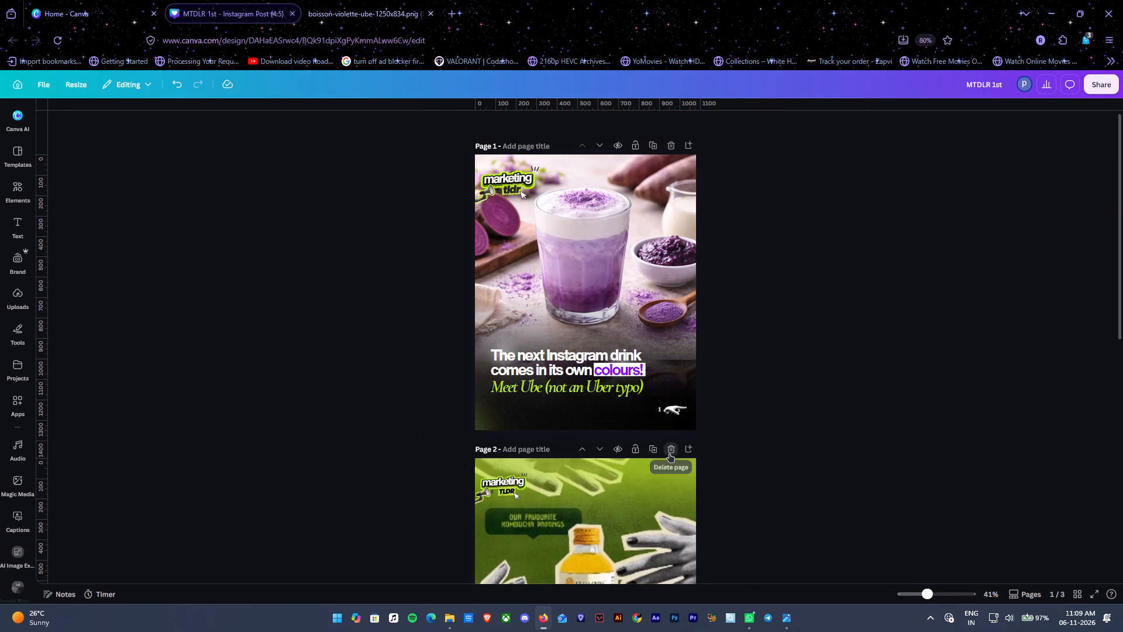
left_click(670, 449)
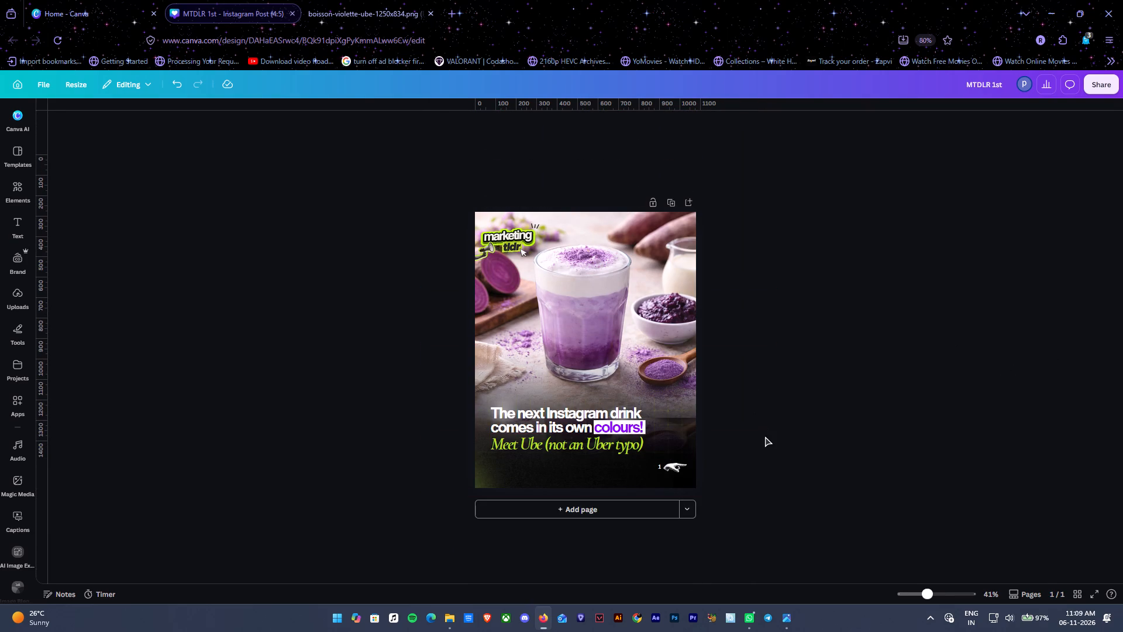
Select the white rectangle behind the word "colours!" in the layer list and delete it.
scroll(719, 472, "up", 7, "ctrl+alt")
double_click(672, 449)
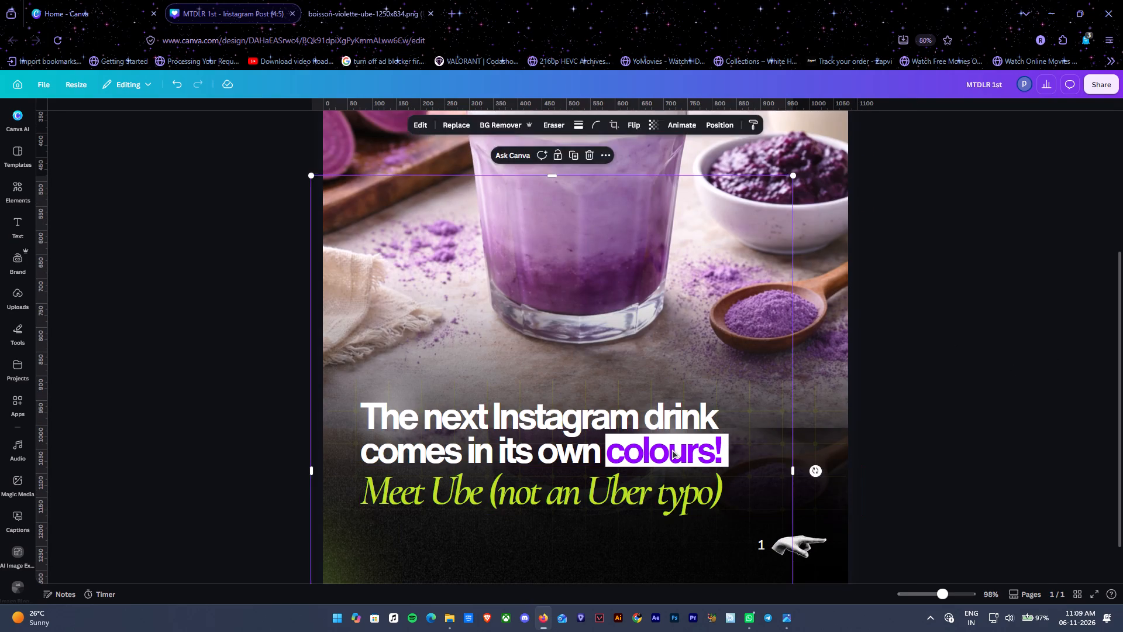
left_click(991, 358)
left_click(683, 320)
key("alt+1")
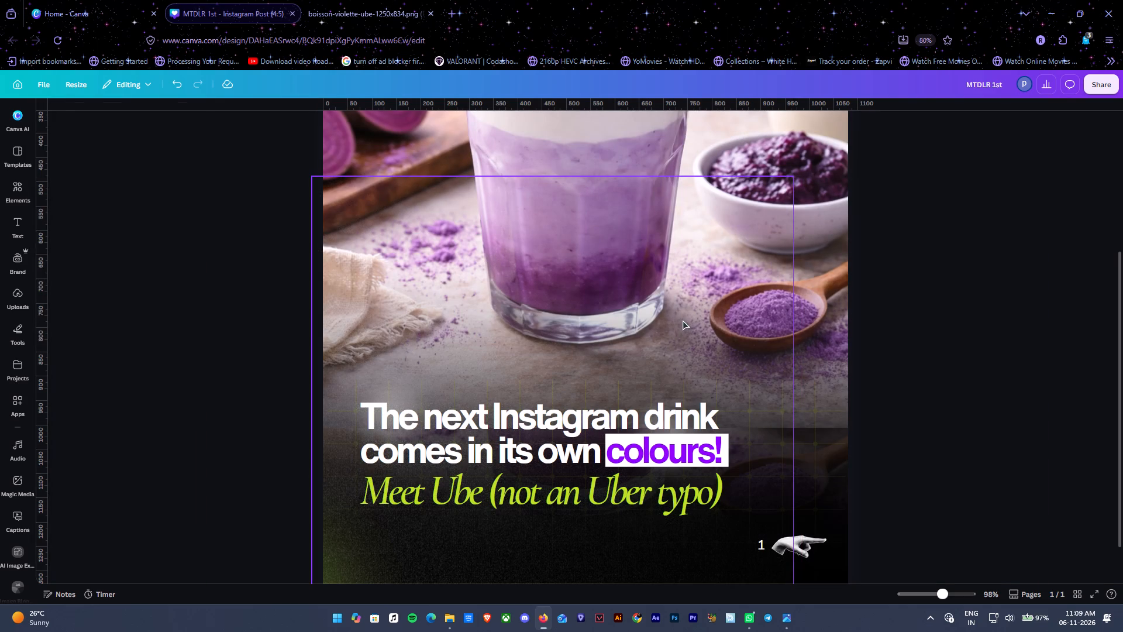
left_click(137, 380)
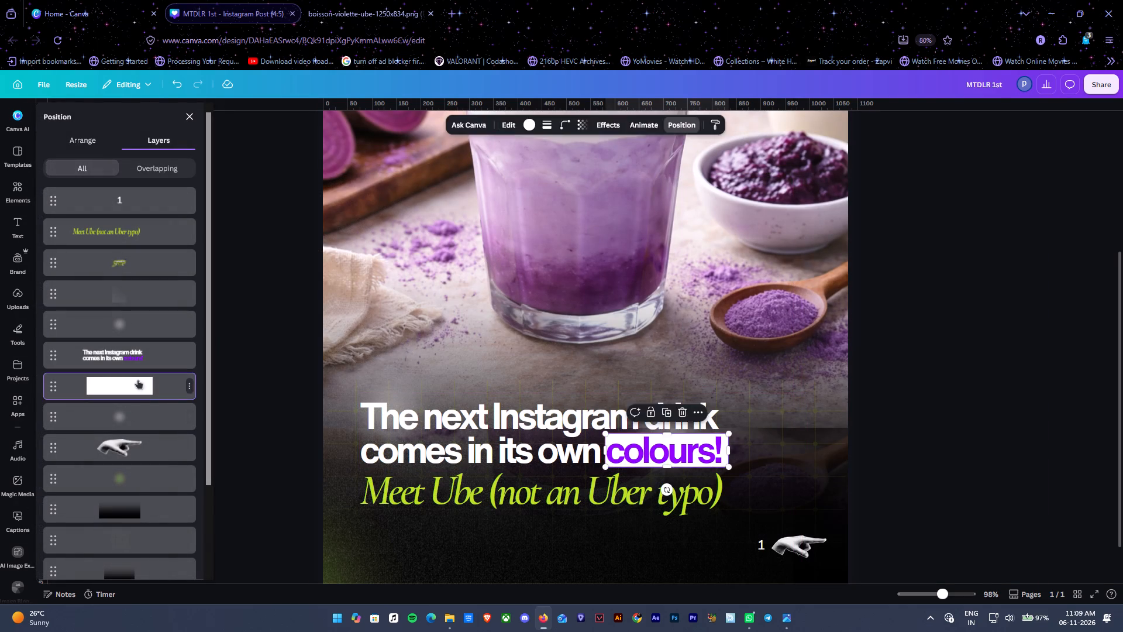
key("Delete")
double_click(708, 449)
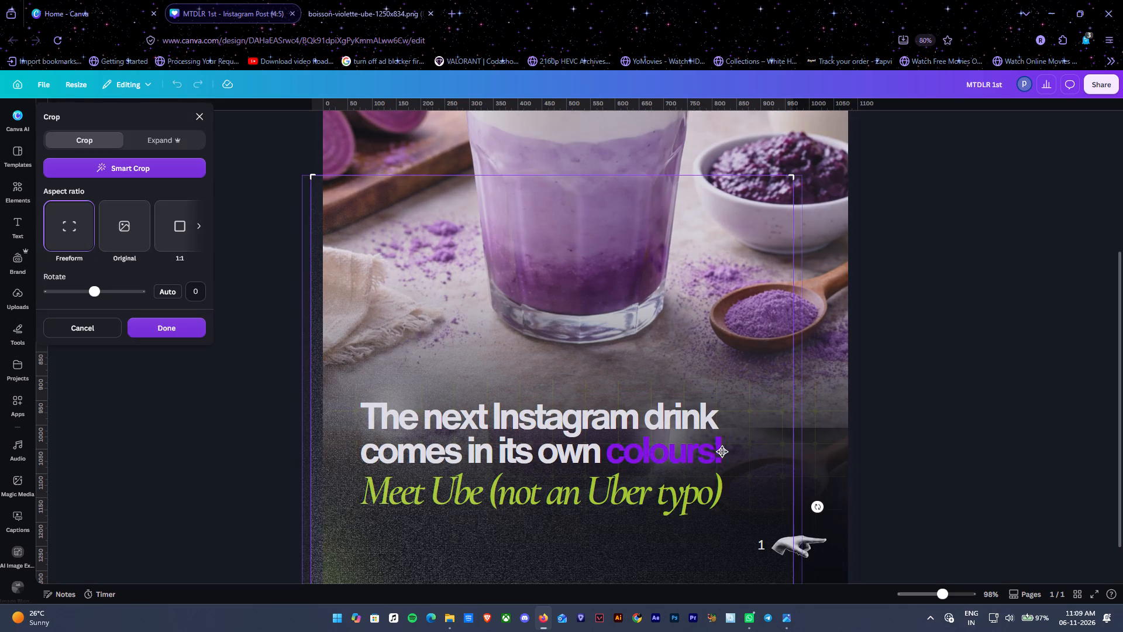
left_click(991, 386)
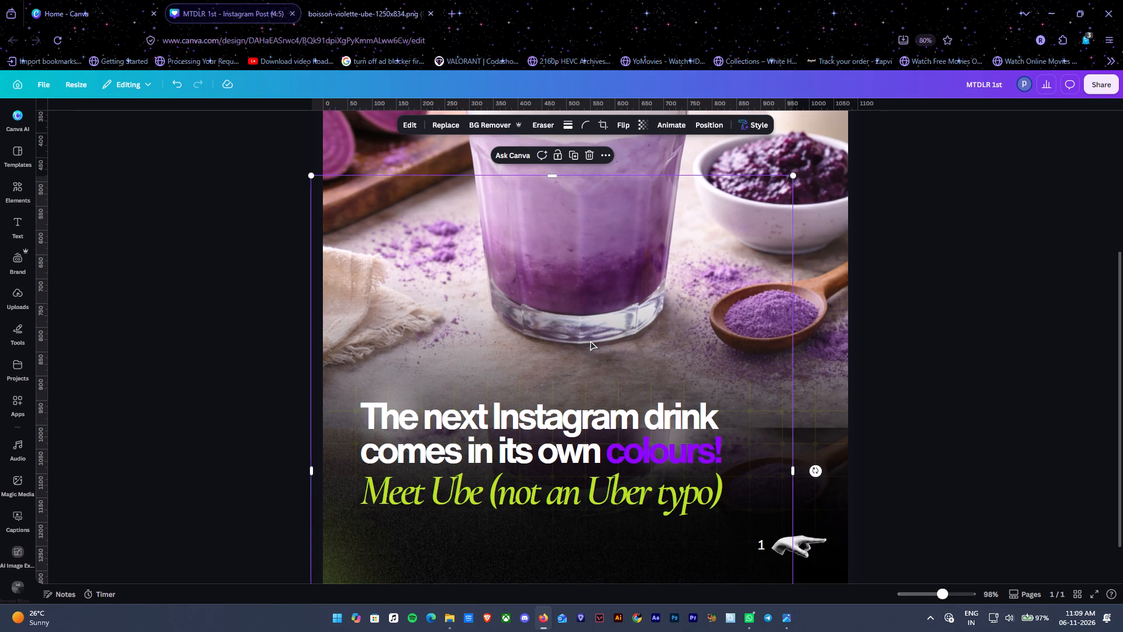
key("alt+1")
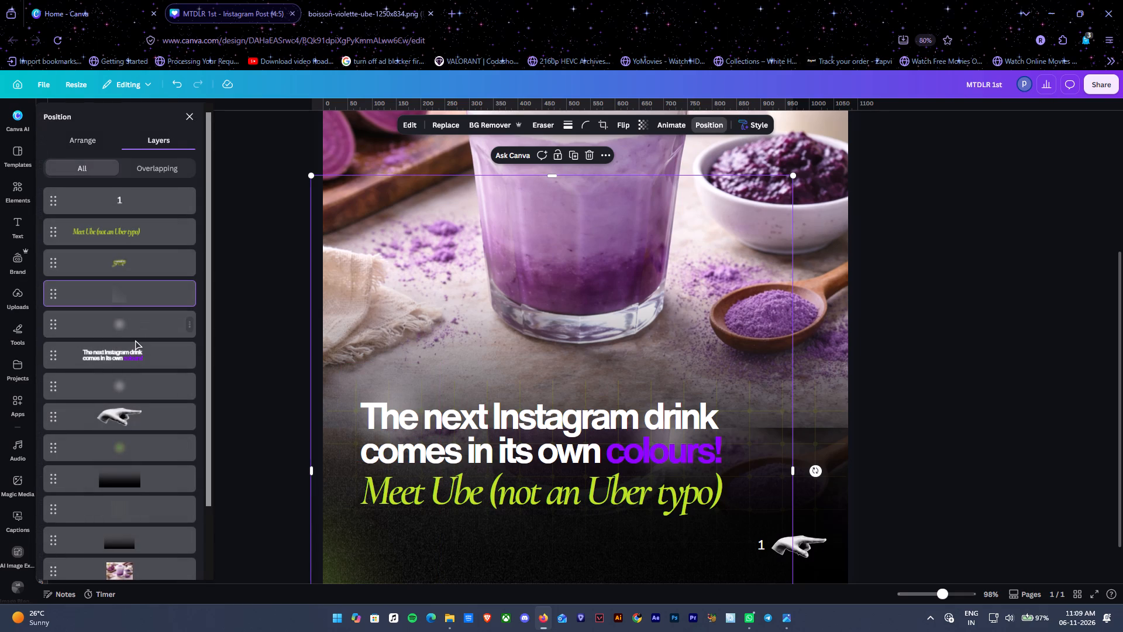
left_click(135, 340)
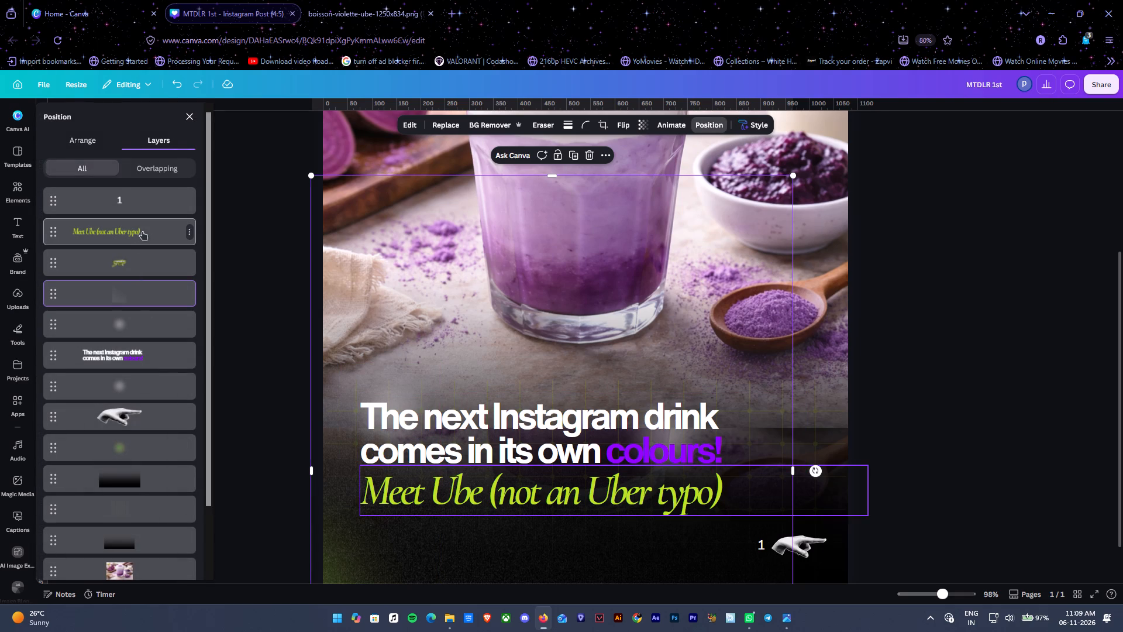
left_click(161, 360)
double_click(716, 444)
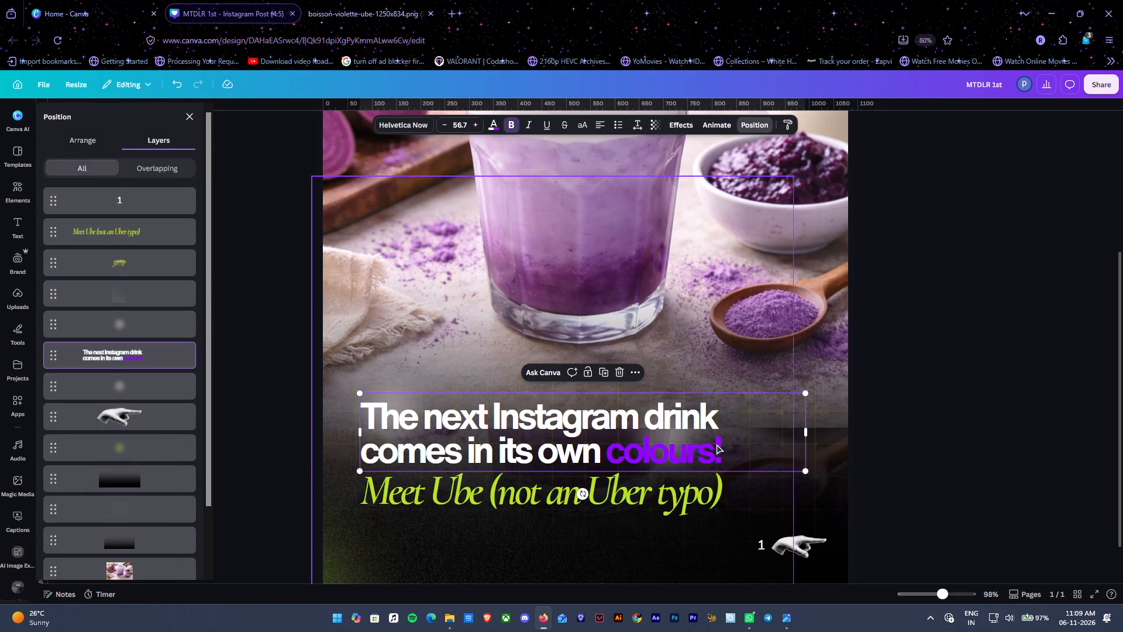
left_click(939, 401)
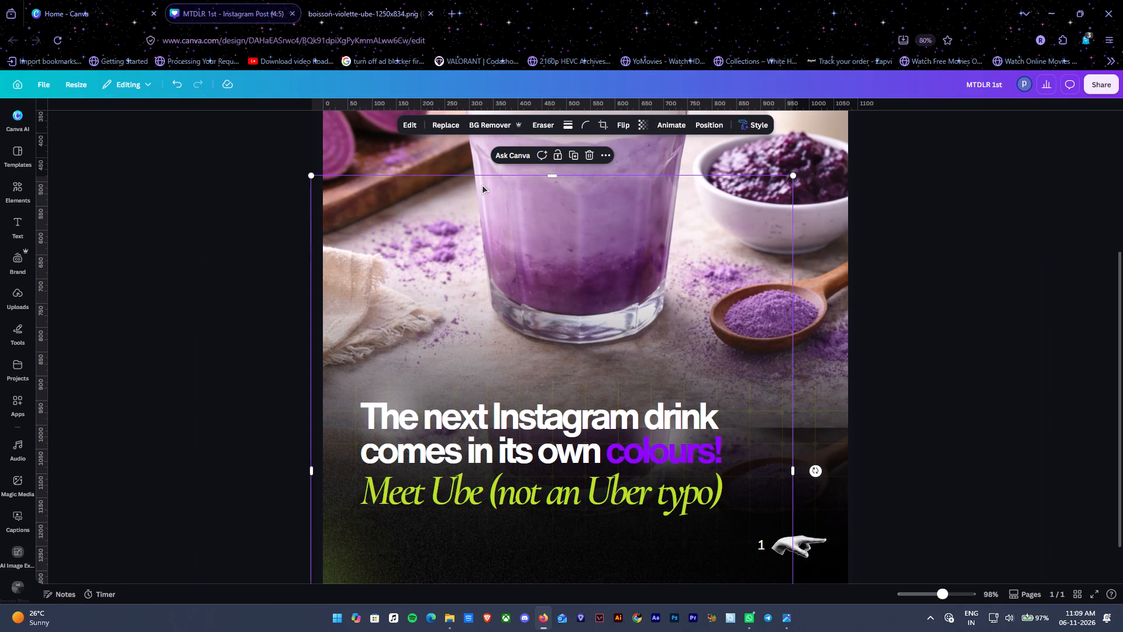
Resize the grainy overlay behind the headline to extend past the page's right edge and up over the glass, about 1,161 by 1,146.
left_click_drag(553, 176, 569, 380)
scroll(580, 384, "down", 1)
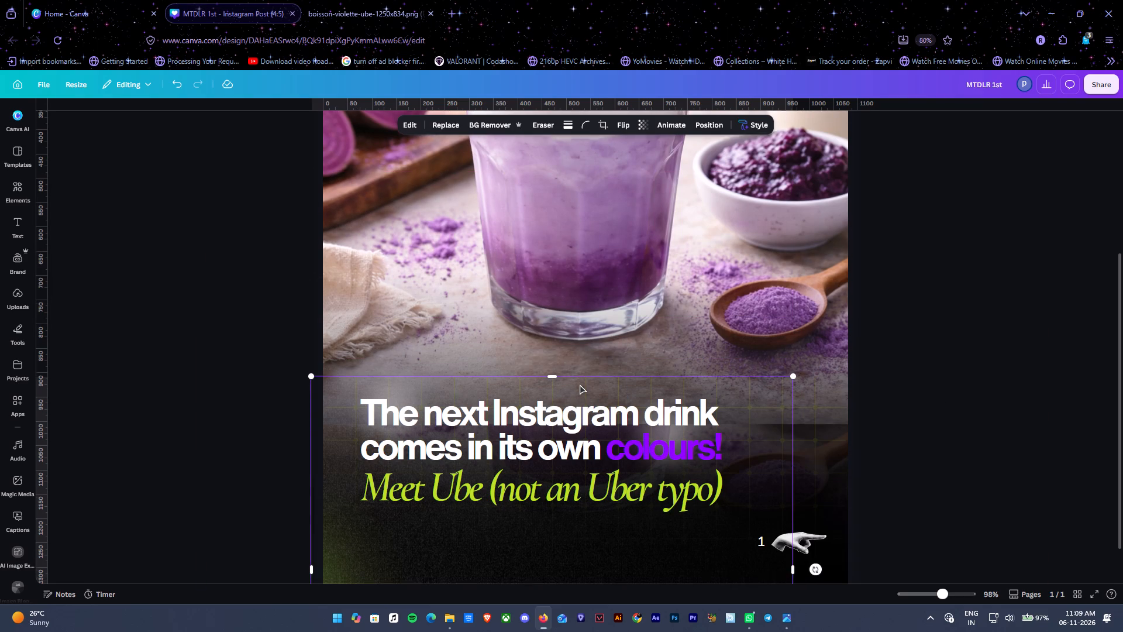
left_click_drag(793, 517, 430, 520)
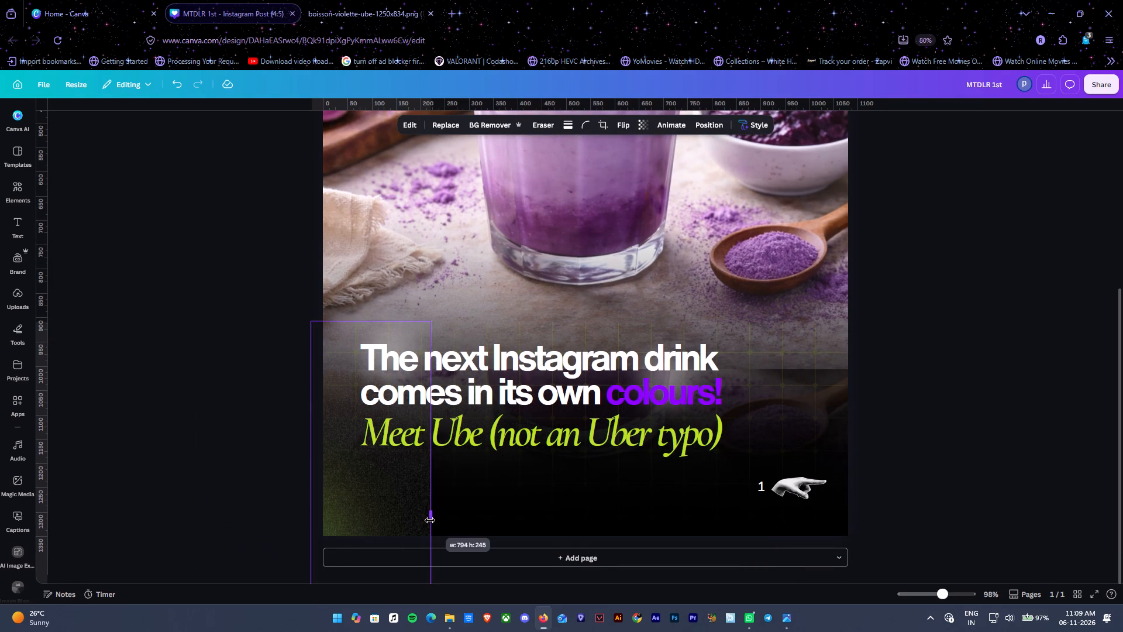
left_click_drag(430, 520, 867, 520)
double_click(971, 377)
left_click(503, 359)
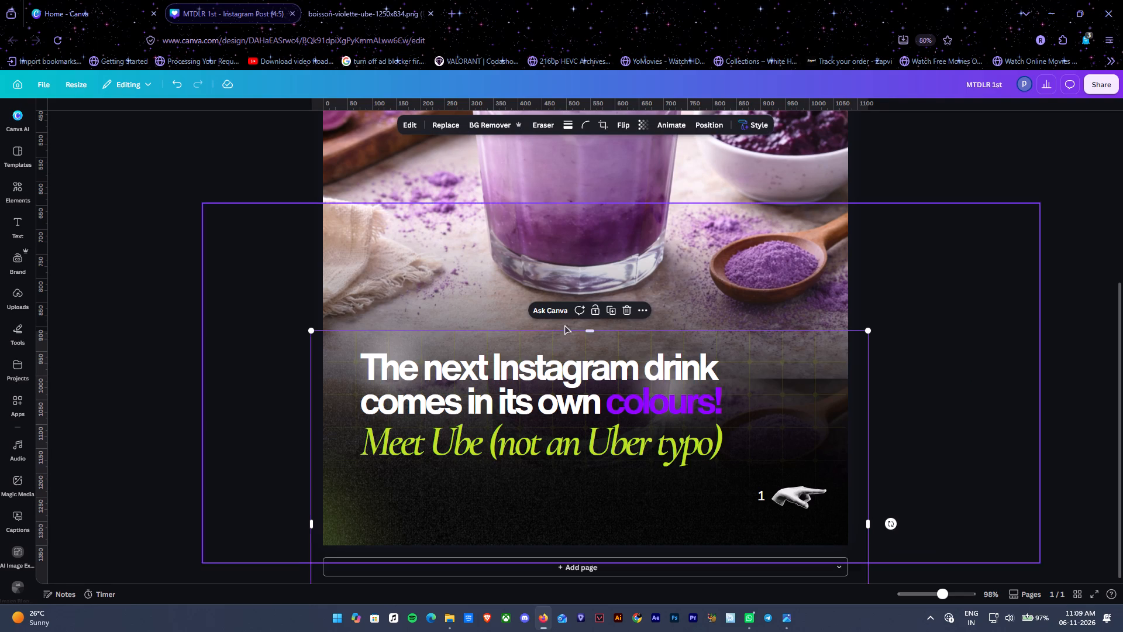
left_click_drag(585, 329, 602, 152)
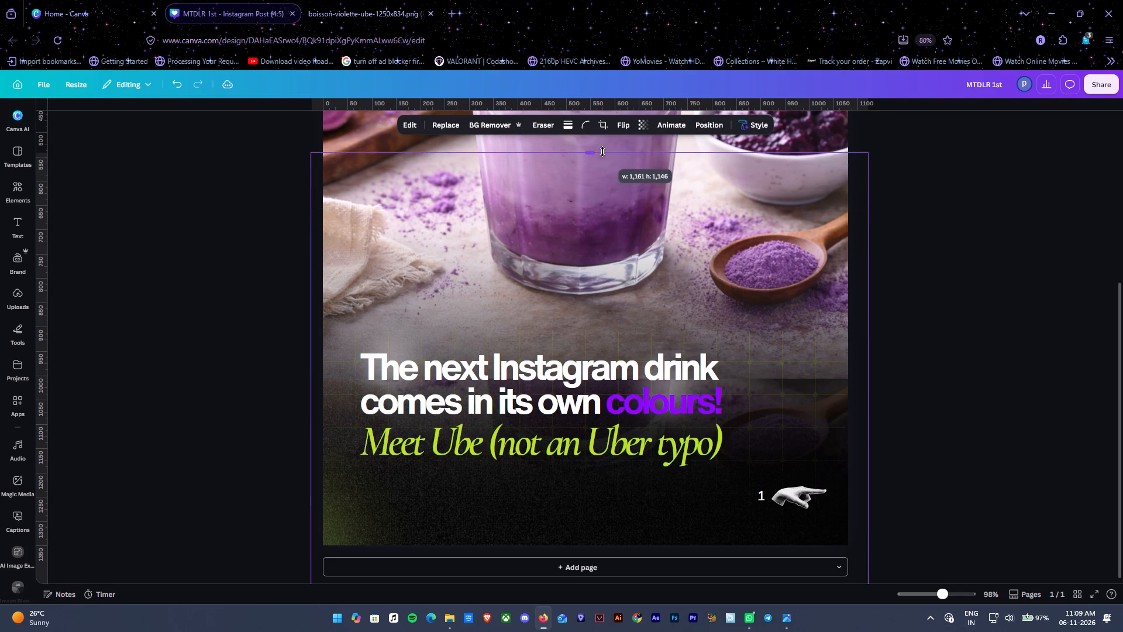
Stretch the top edge of the faint overlay image upward over the lower part of the glass.
left_click_drag(602, 152, 606, 125)
Reorder the faint overlay in the layer stack so it sits below the green glow and above the black gradient.
key("ctrl+bracketleft")
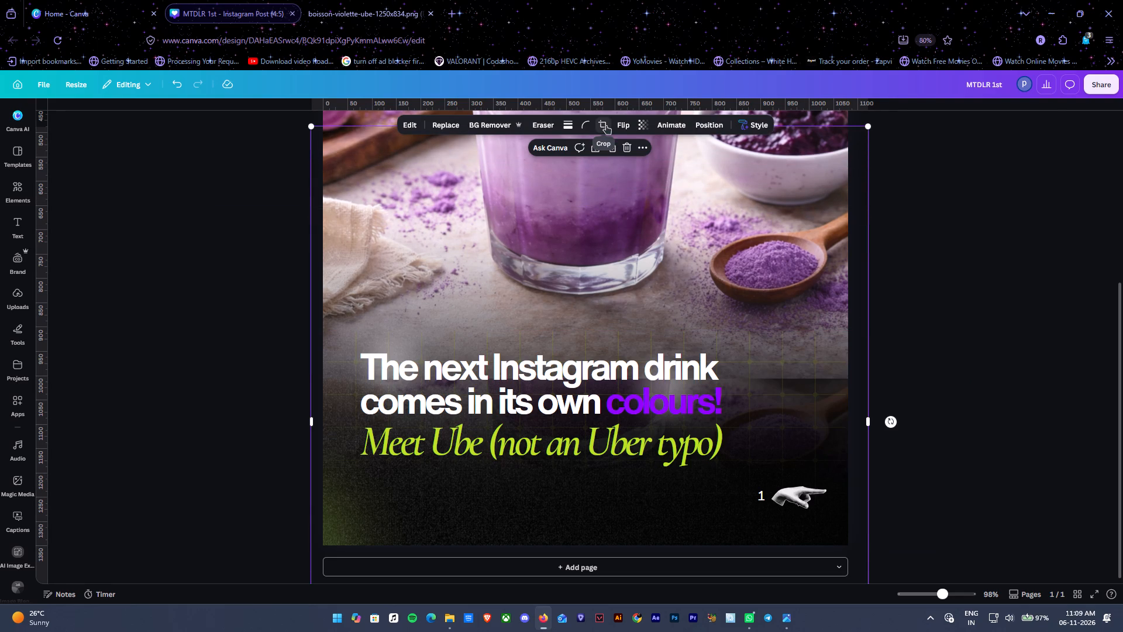
left_click(956, 259)
left_click(727, 229)
key("ctrl+bracketleft")
key("ctrl+bracketleft")
key("ctrl+bracketleft")
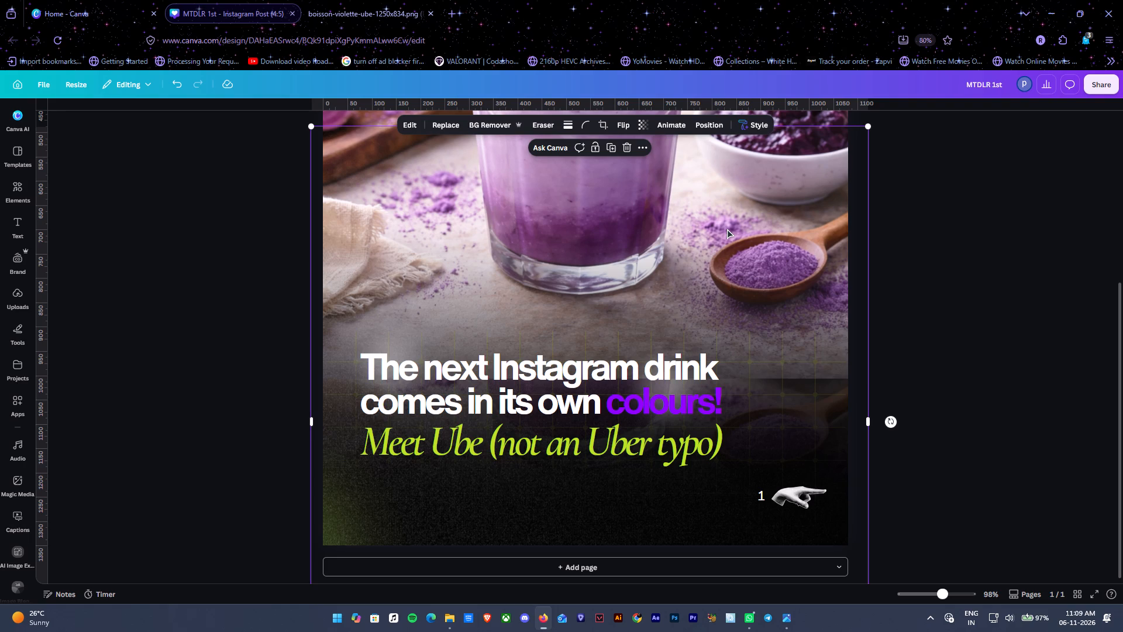
key("alt+1")
left_click_drag(130, 415, 135, 520)
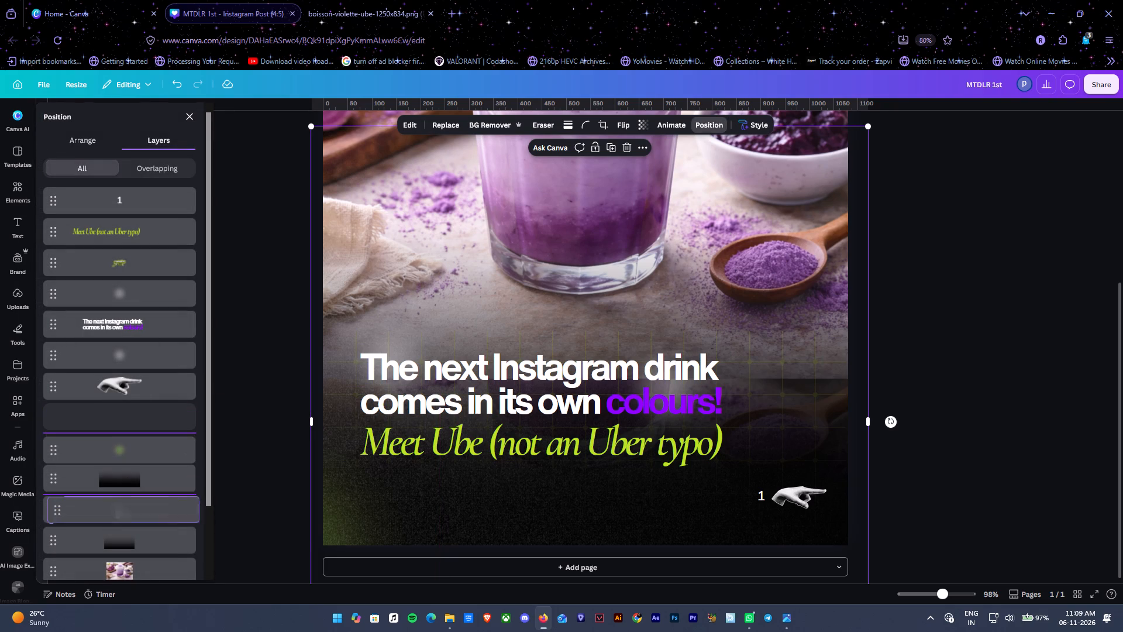
left_click_drag(135, 520, 137, 459)
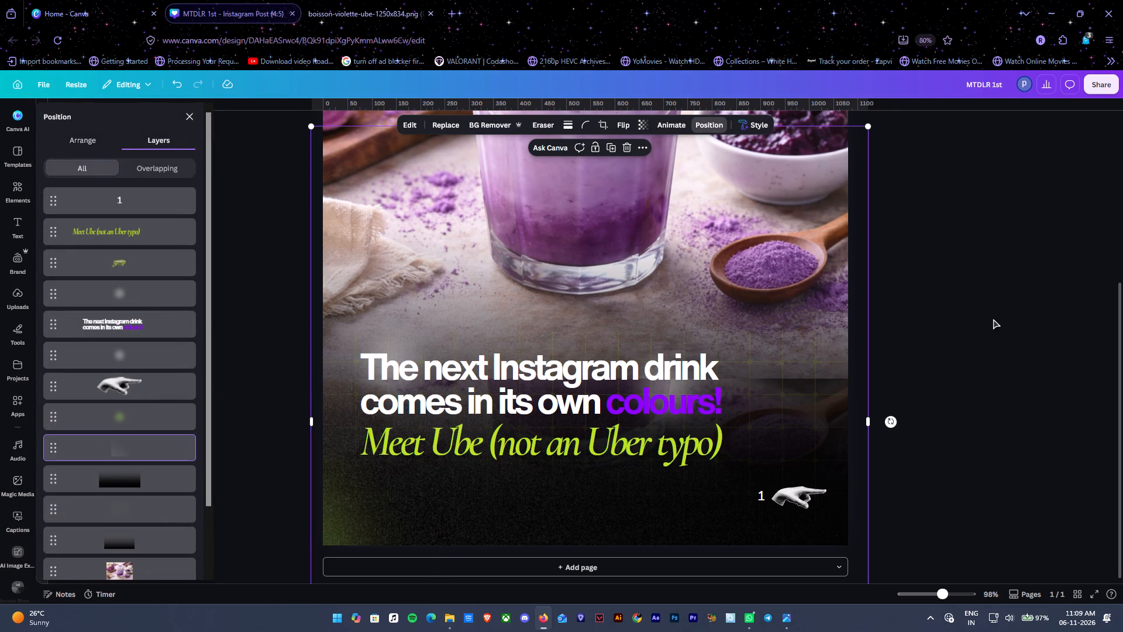
double_click(993, 319)
Recolour the word "colours!" in the headline from purple to white.
double_click(706, 380)
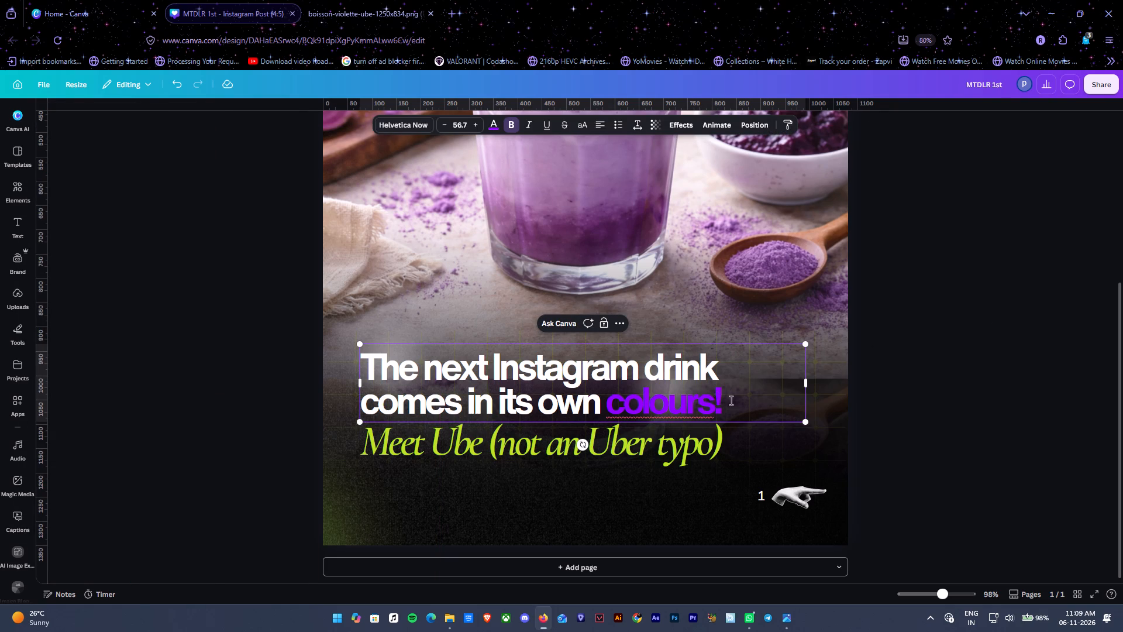
left_click_drag(731, 400, 614, 412)
left_click(486, 126)
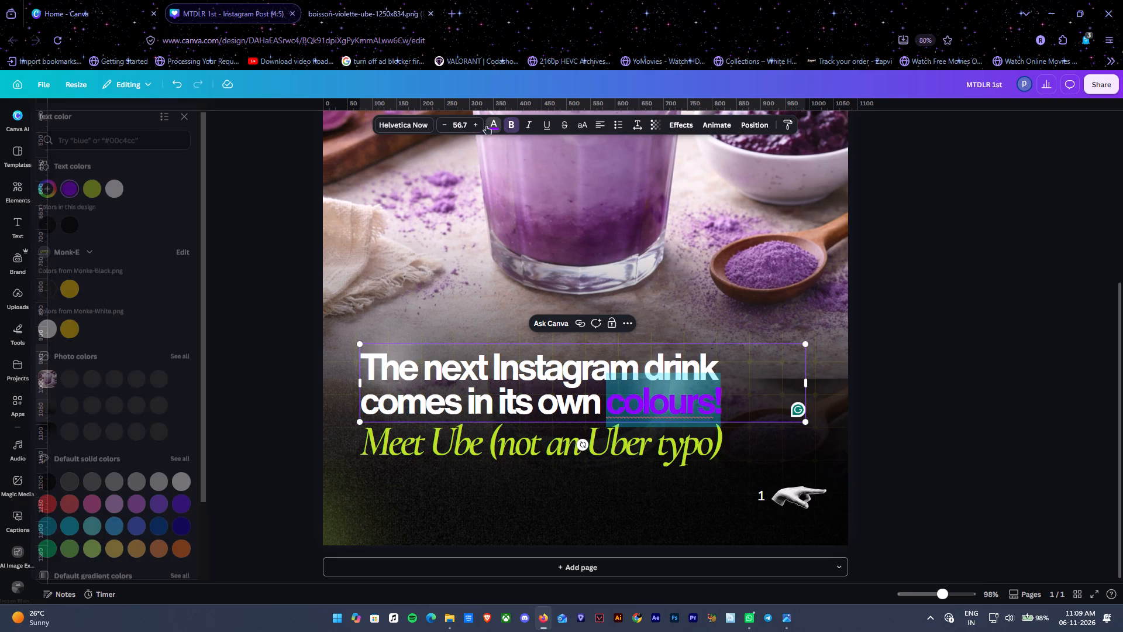
left_click(126, 187)
double_click(1090, 279)
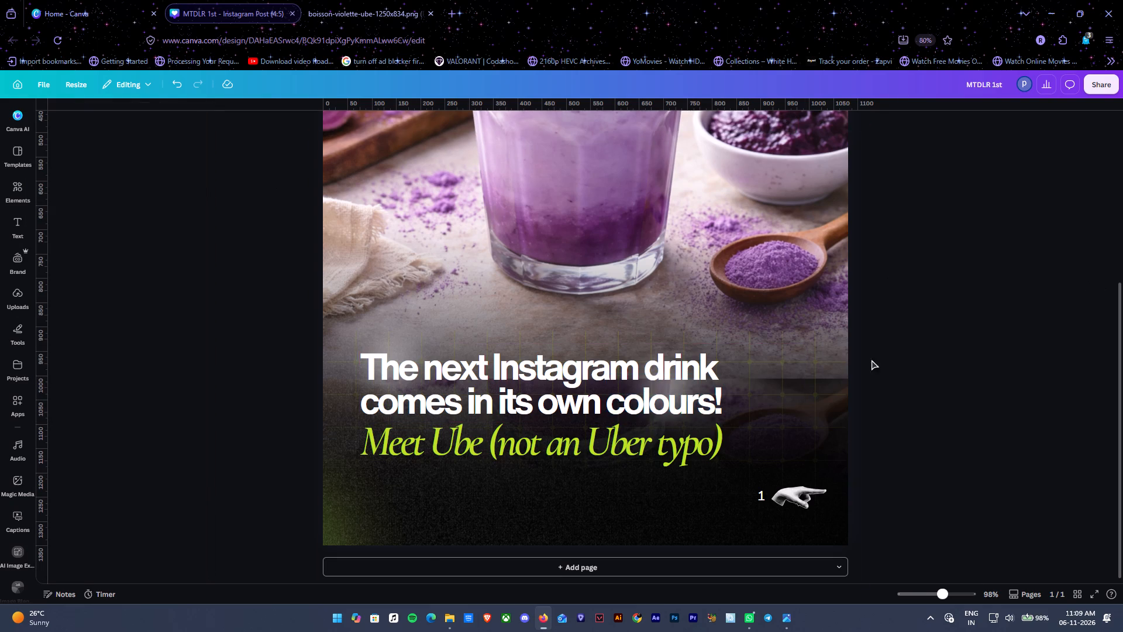
Search the elements library for "white glow" and add the soft round white glow graphic to the post.
scroll(864, 360, "down", 4, "ctrl+alt")
scroll(784, 449, "up", 5, "ctrl+alt")
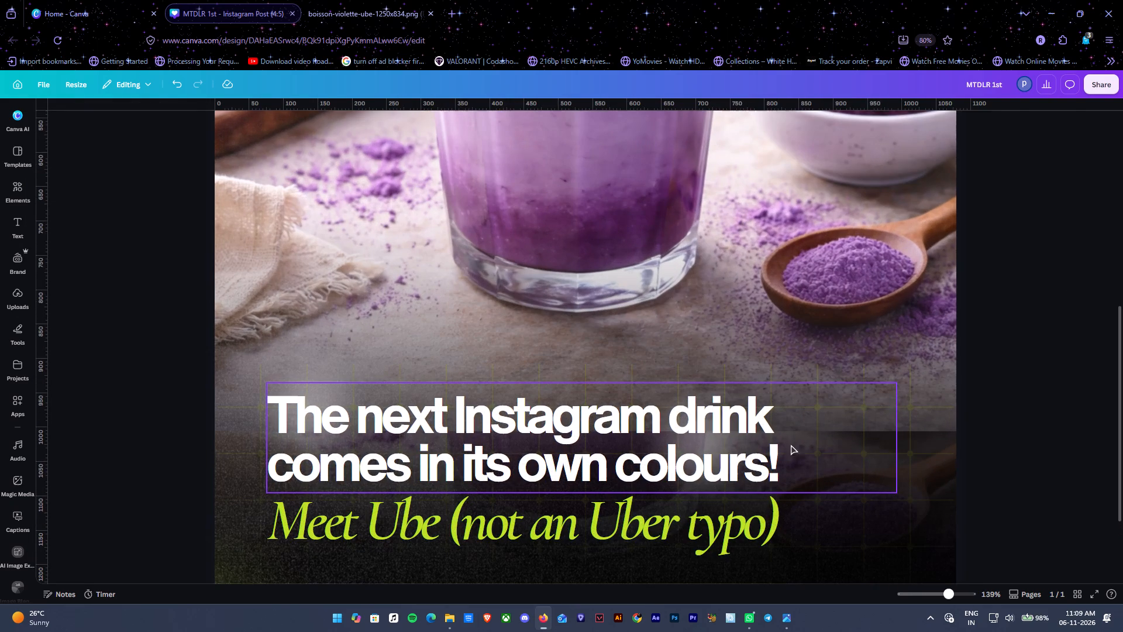
scroll(908, 388, "down", 4, "ctrl+alt")
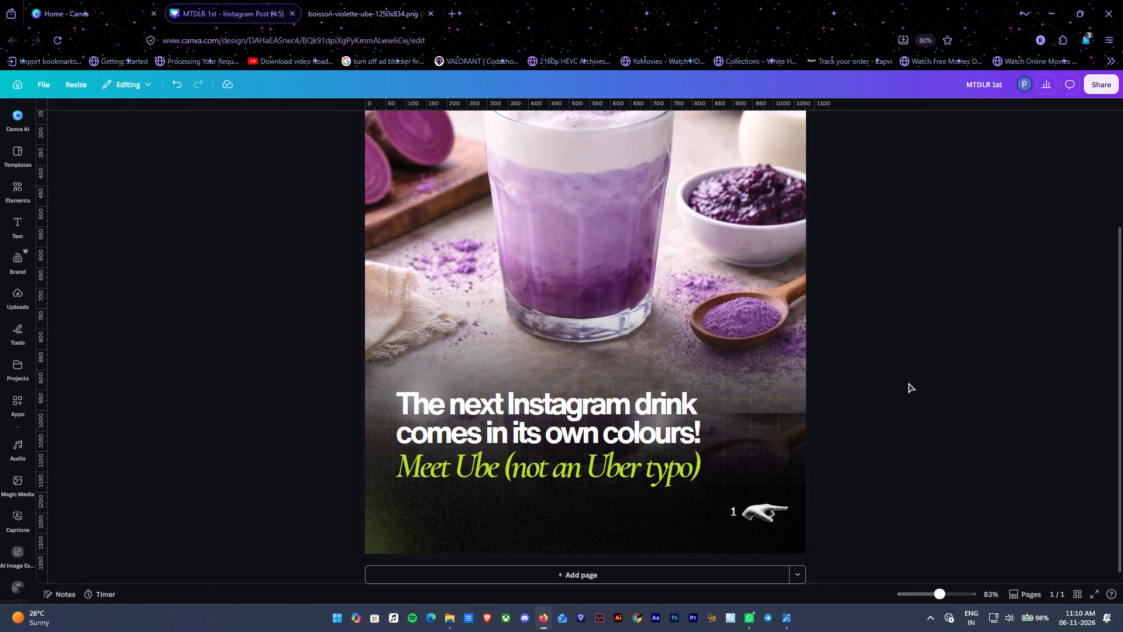
scroll(907, 376, "up", 3)
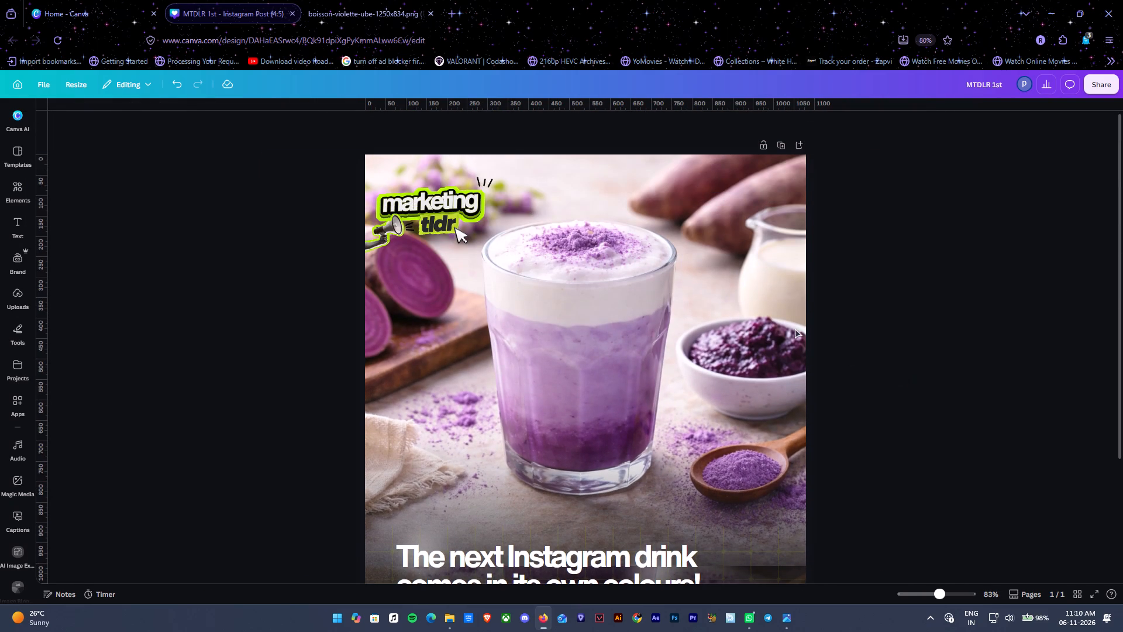
left_click(467, 209)
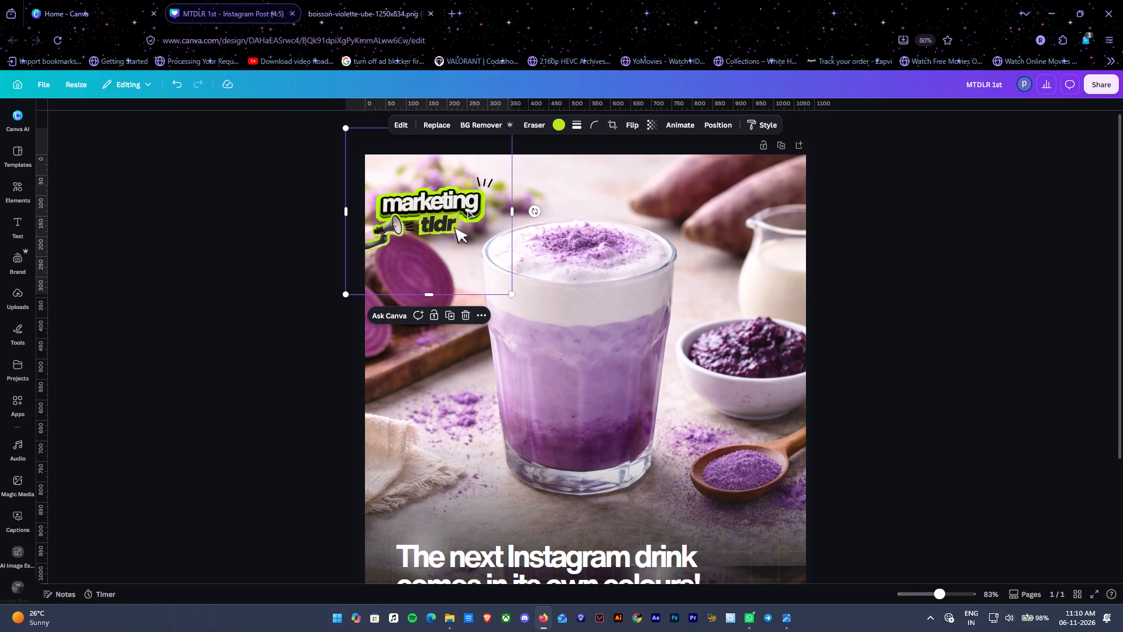
left_click(8, 193)
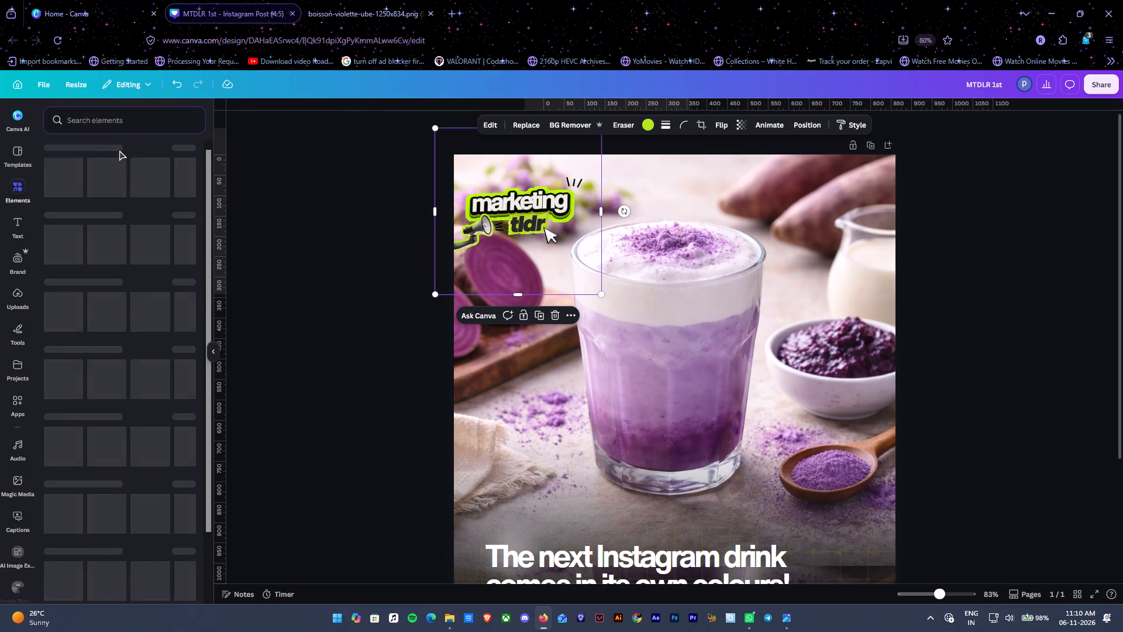
left_click(118, 125)
type("wh")
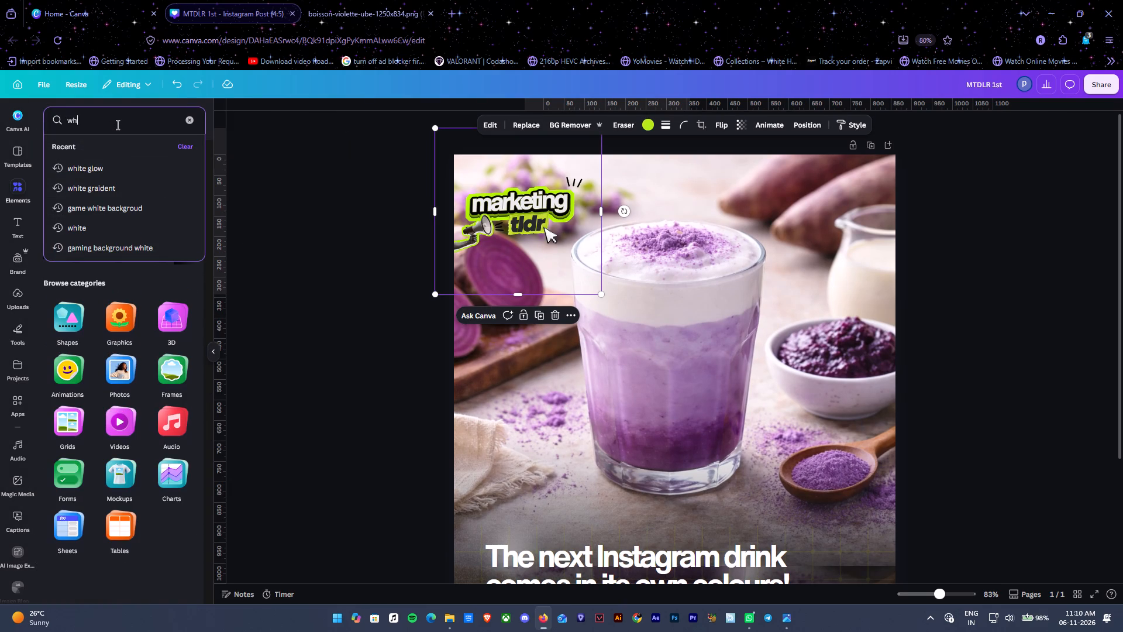
type("ite glow")
key("Return")
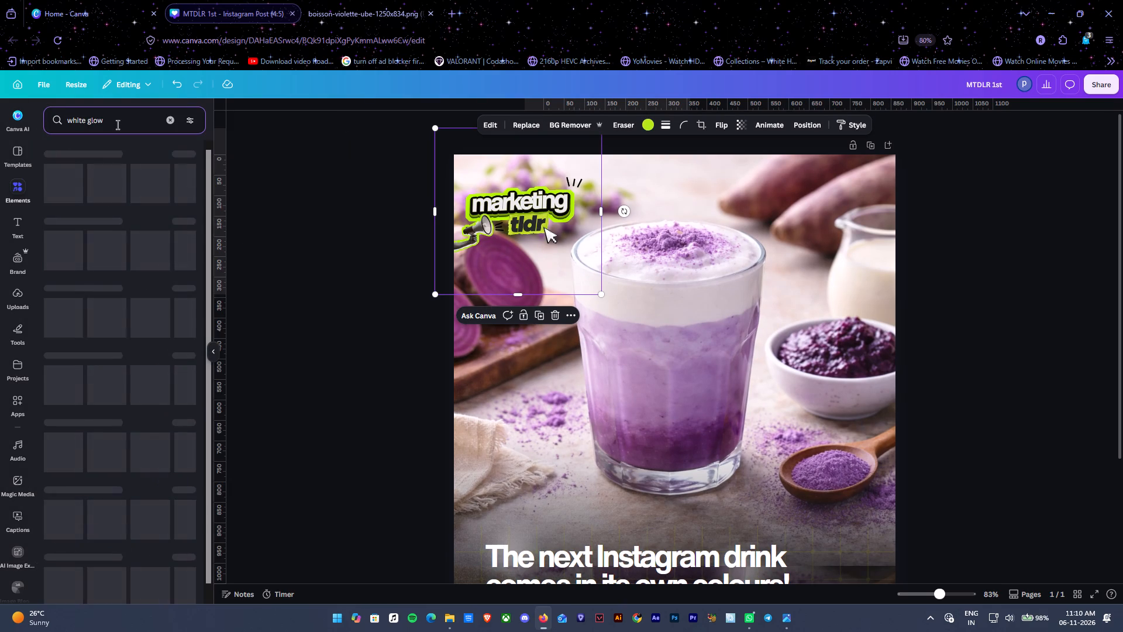
left_click(106, 208)
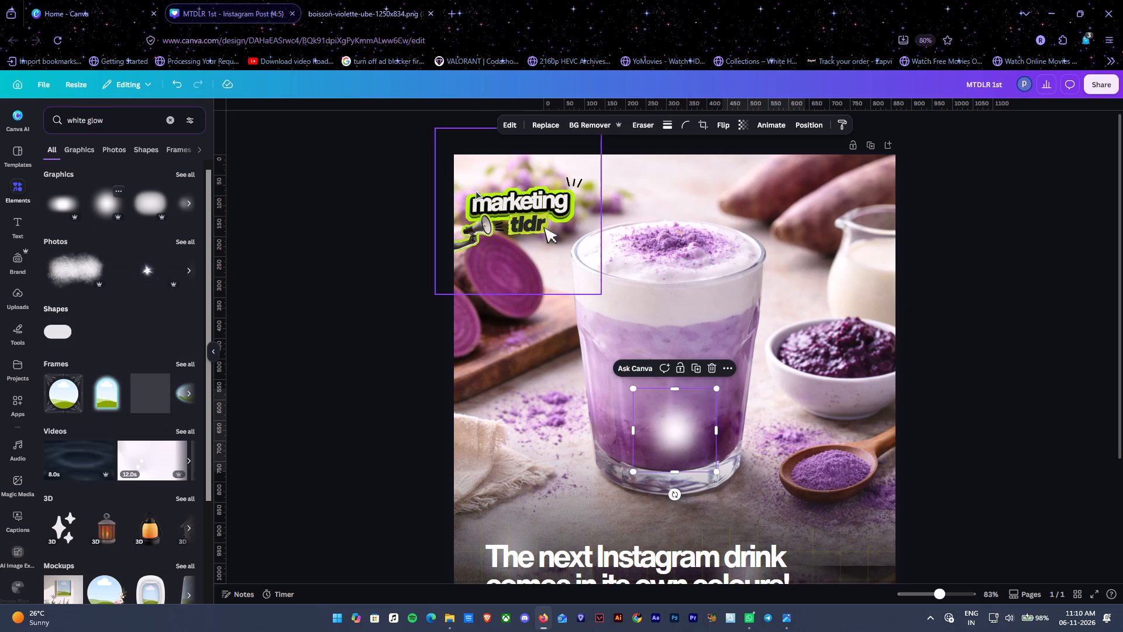
Place the white glow over the marketing tldr logo, enlarge it and send it behind the logo.
left_click_drag(680, 435, 446, 188)
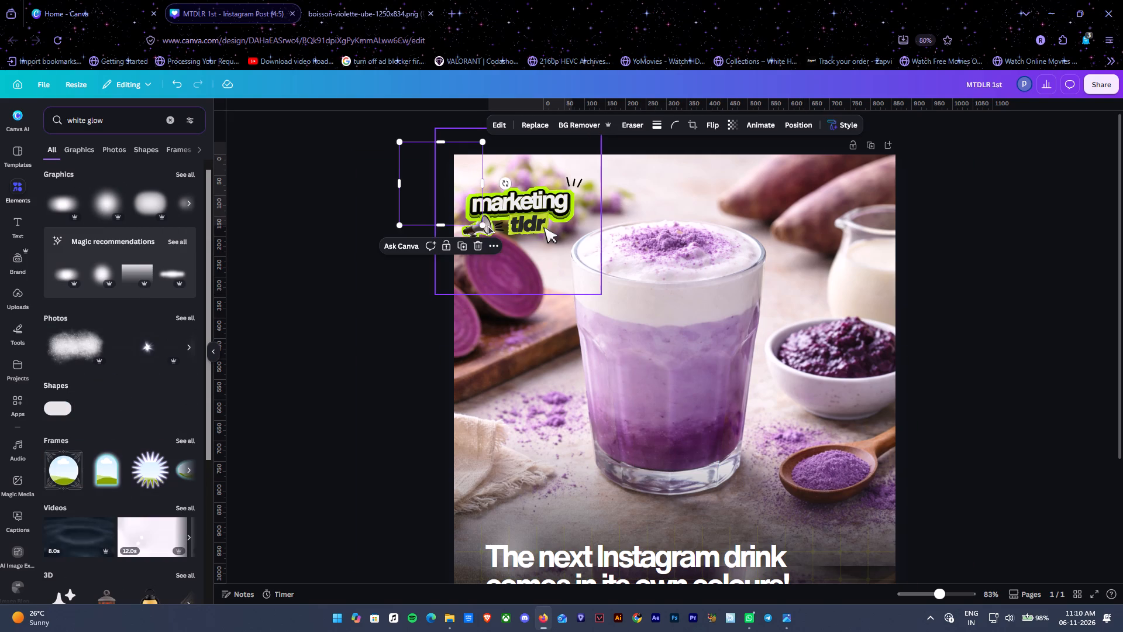
left_click_drag(485, 226, 664, 311)
left_click_drag(502, 239, 491, 193)
key("ctrl+bracketleft")
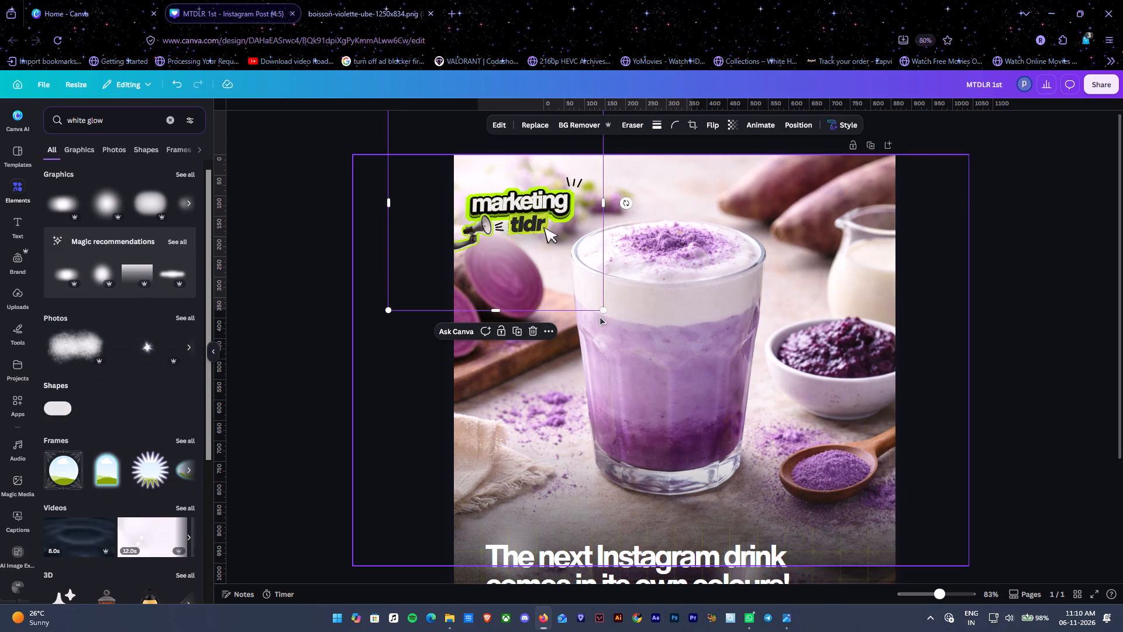
left_click_drag(603, 311, 675, 317)
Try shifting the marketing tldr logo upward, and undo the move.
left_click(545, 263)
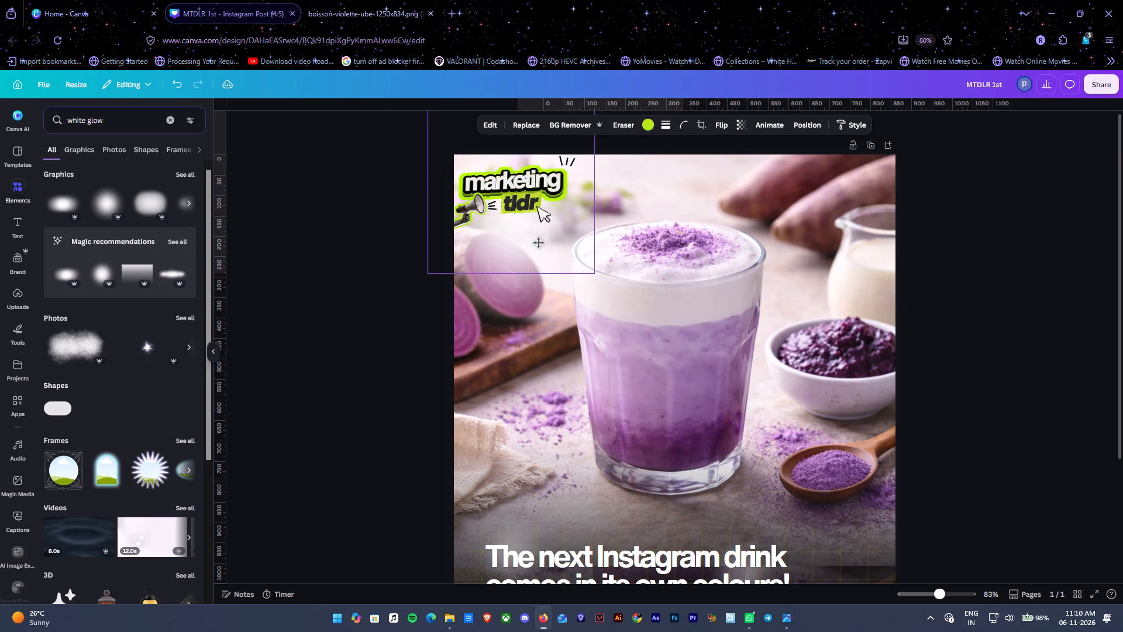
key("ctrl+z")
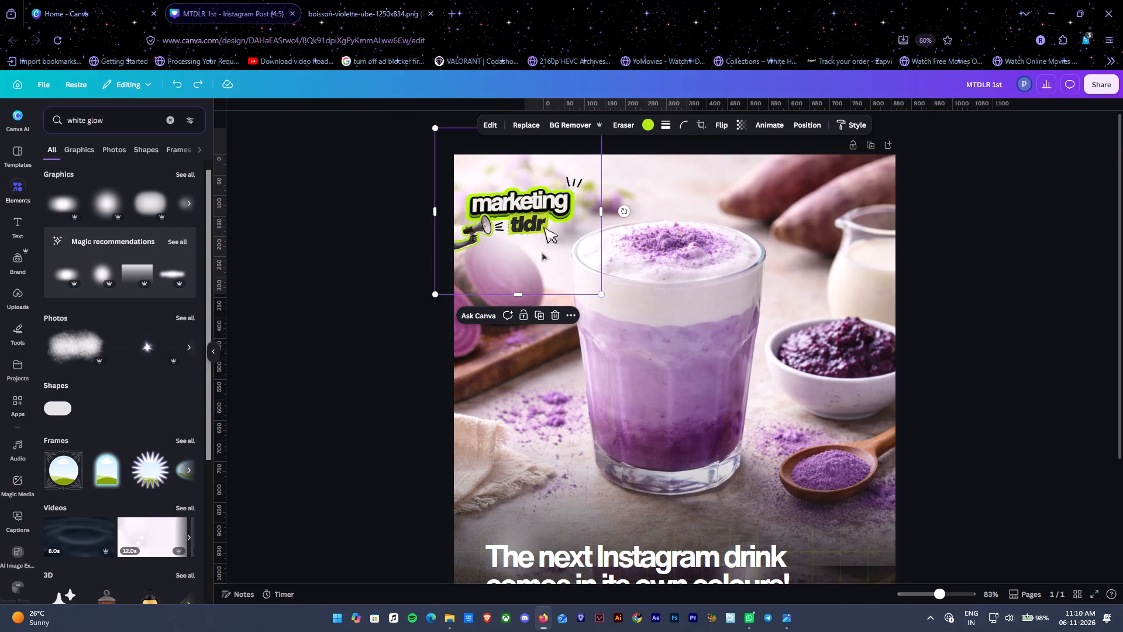
Select the white glow from the layer list, enlarge it further and recentre it behind the logo.
key("alt+1")
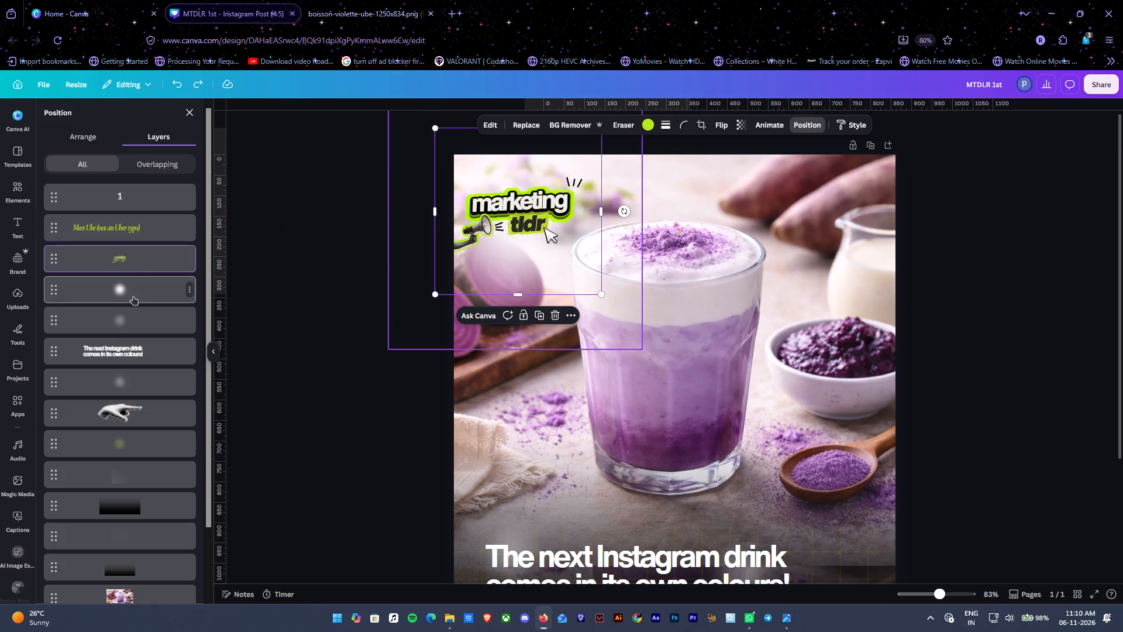
left_click(132, 296)
left_click_drag(642, 346, 710, 391)
left_click_drag(645, 332, 612, 281)
Nudge the marketing tldr logo slightly toward the top-left corner of the post and deselect it.
left_click(554, 218)
left_click(600, 293)
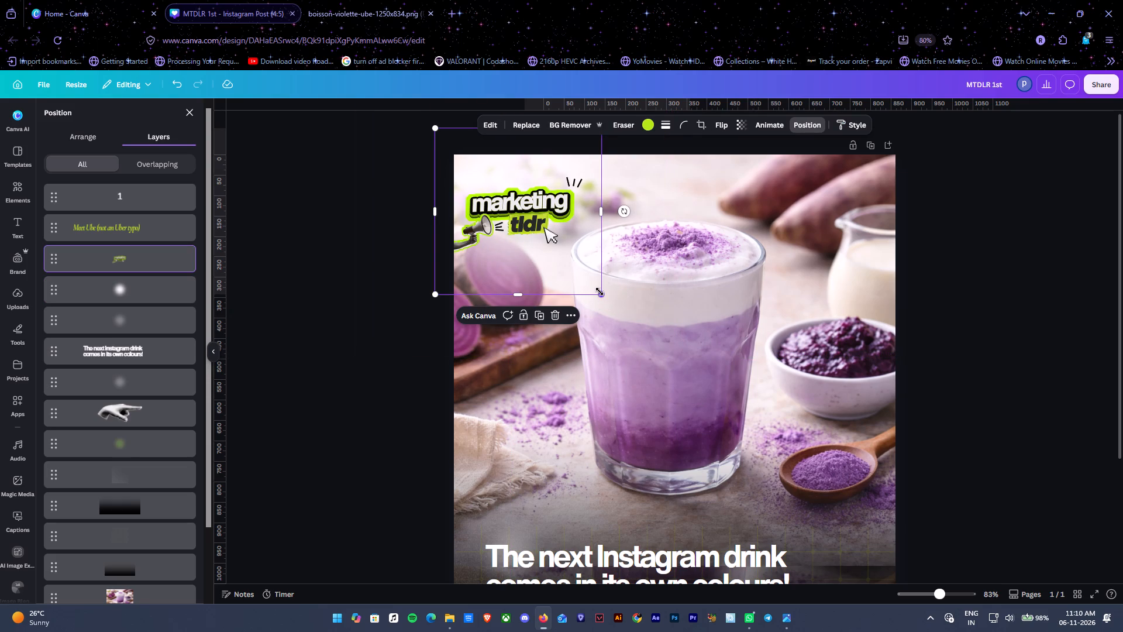
left_click(546, 228)
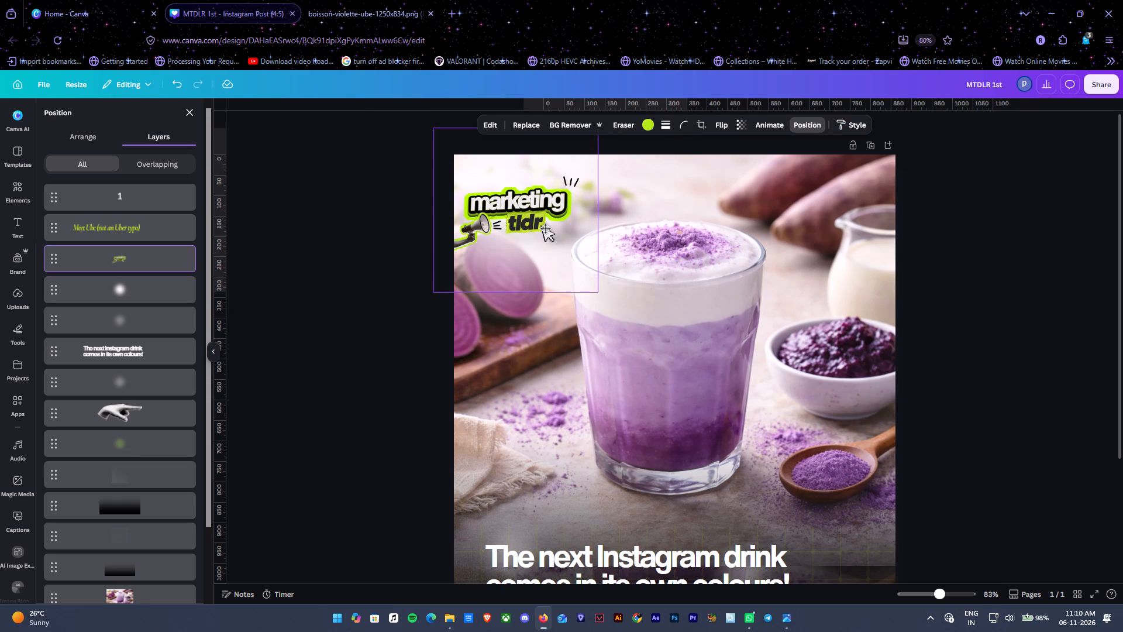
double_click(915, 234)
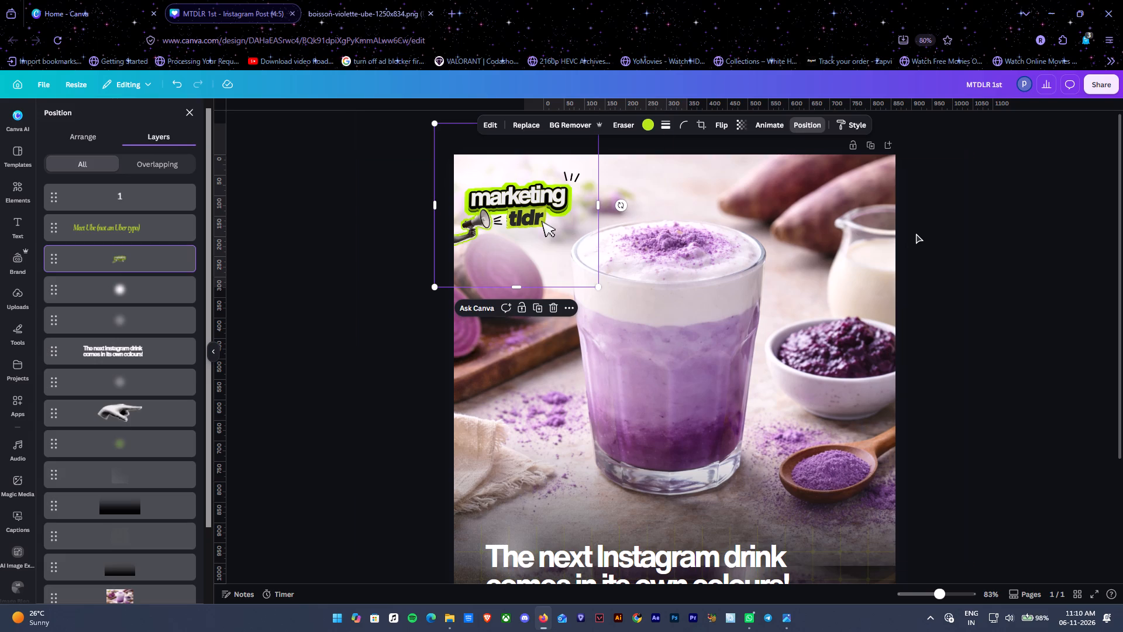
Enlarge the ube drink photo slightly from its lower corner and deselect it.
scroll(907, 232, "down", 3, "ctrl+alt")
scroll(854, 359, "down", 2)
scroll(931, 411, "up", 3, "ctrl+alt")
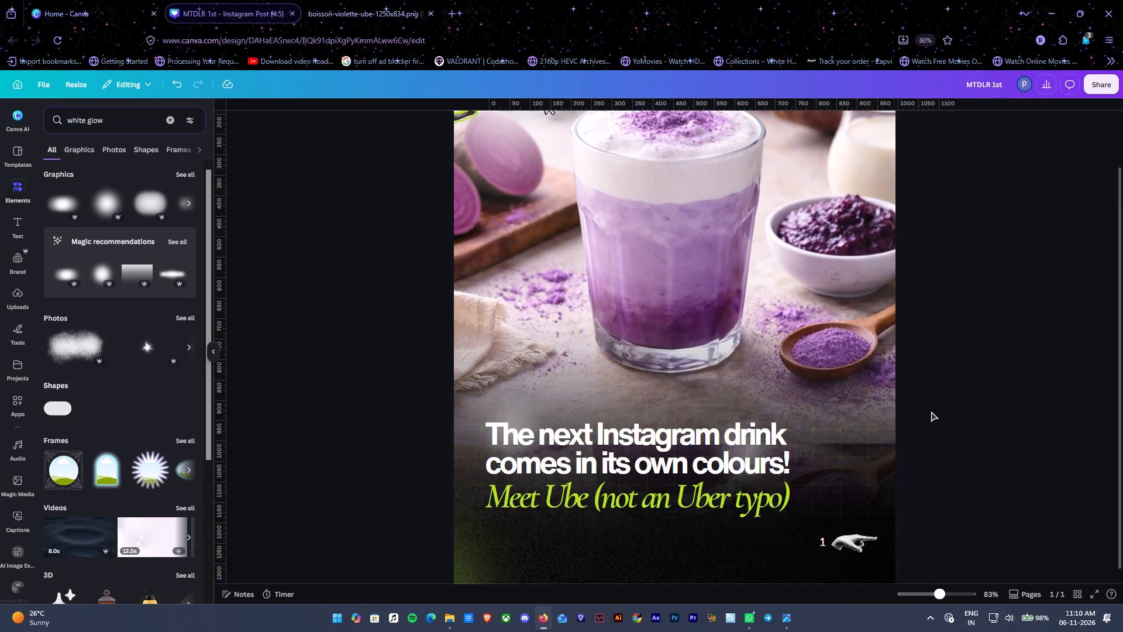
scroll(957, 459, "down", 2)
scroll(941, 441, "down", 5, "ctrl+alt")
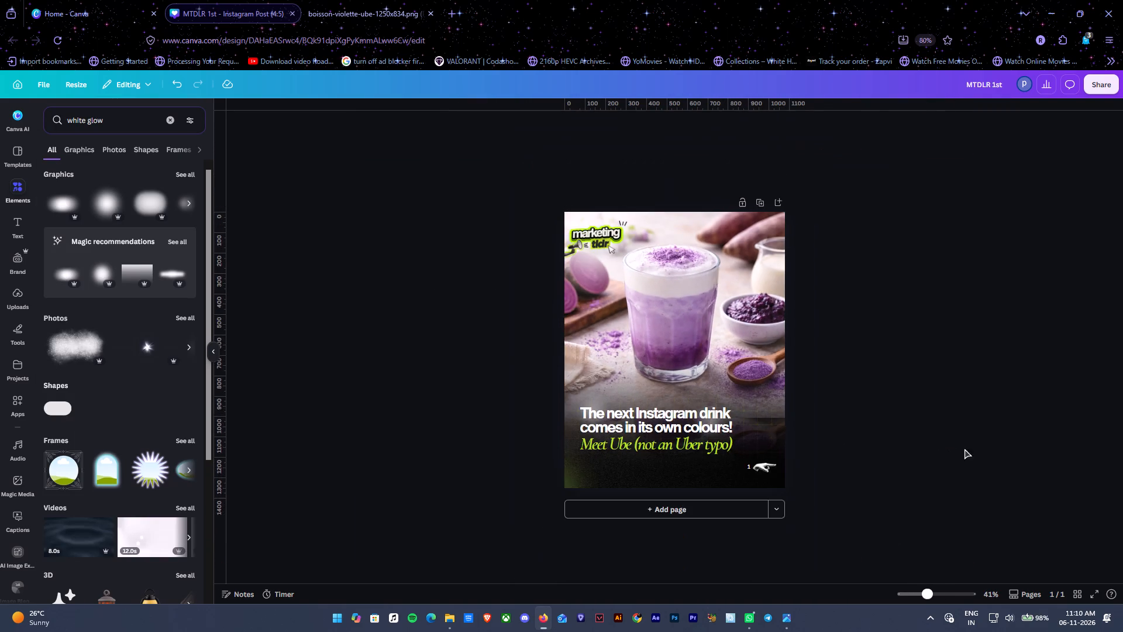
scroll(976, 451, "up", 2, "ctrl+alt")
left_click(746, 237)
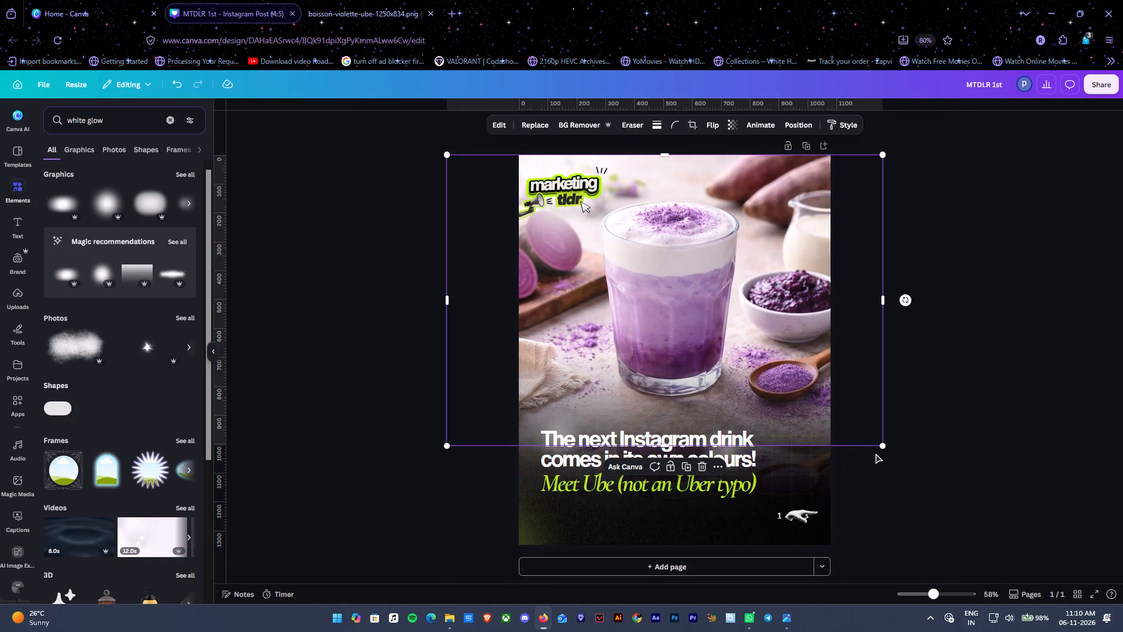
left_click_drag(886, 445, 894, 448)
left_click(955, 387)
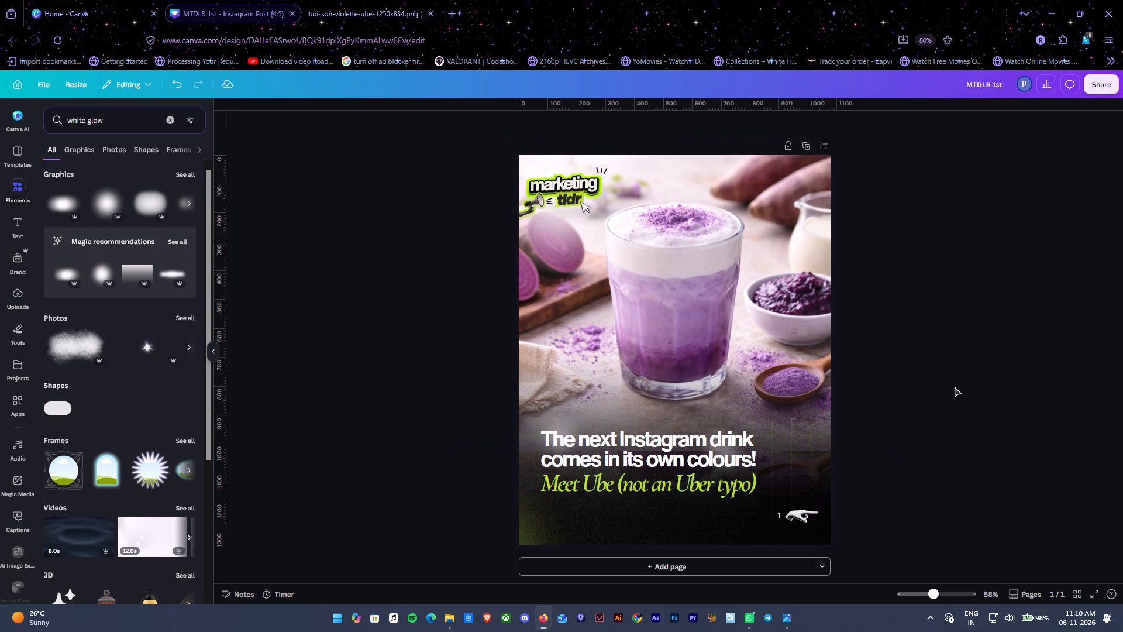
Examine the lower part of the post, where the drink photo blends into the dark headline area.
scroll(955, 469, "up", 2, "ctrl+alt")
scroll(955, 469, "down", 1)
scroll(955, 468, "up", 1, "ctrl+alt")
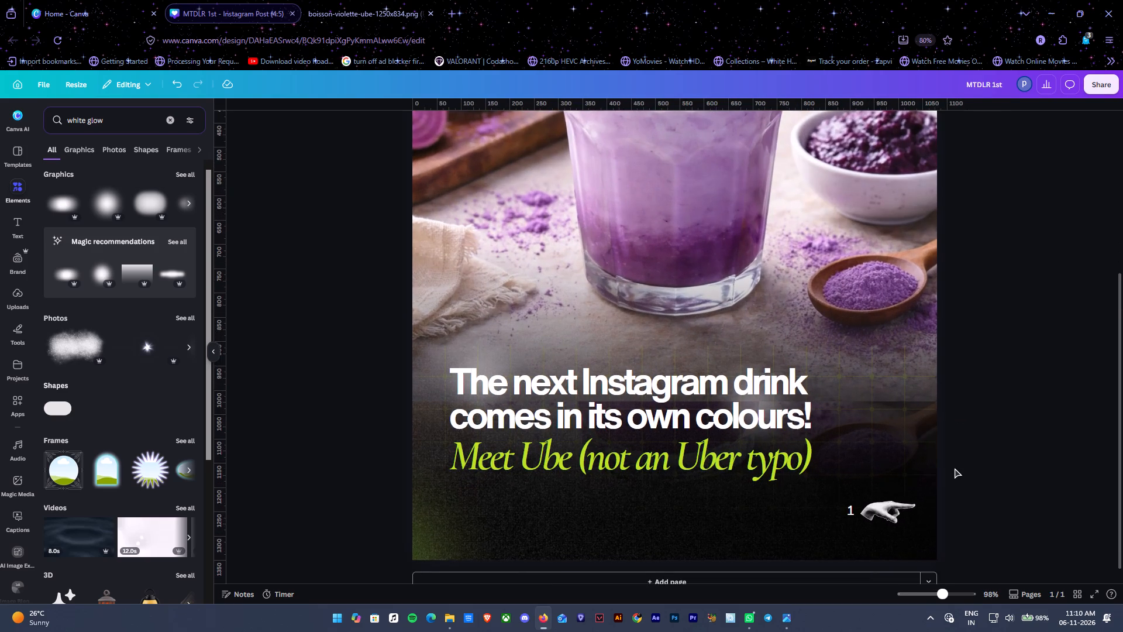
scroll(955, 468, "up", 1, "ctrl+alt")
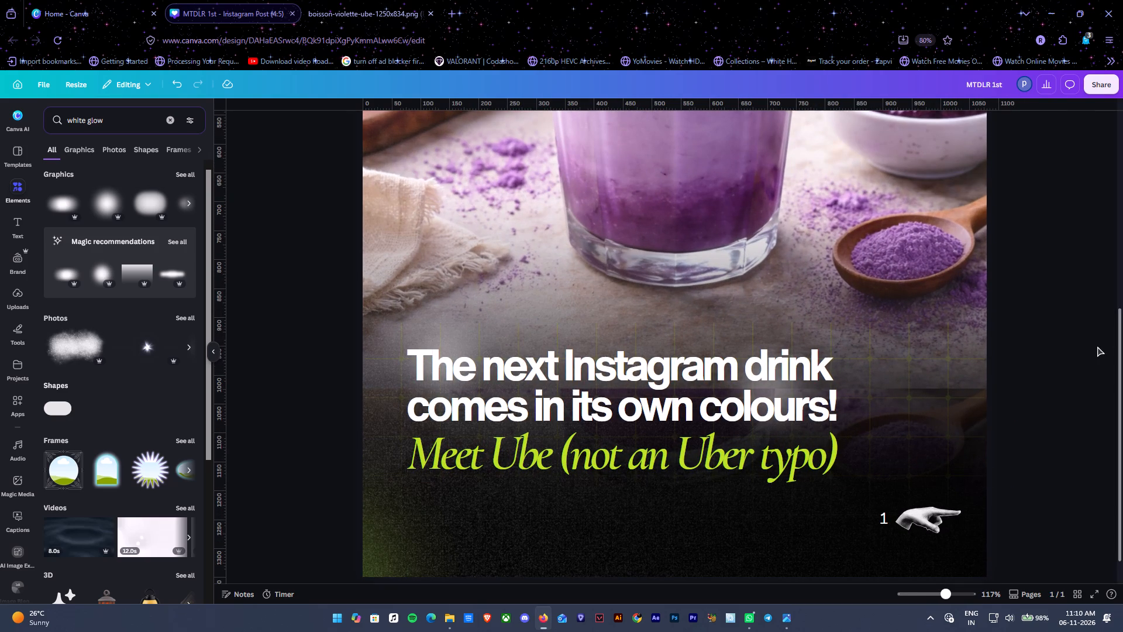
scroll(752, 350, "down", 5, "ctrl+alt")
scroll(1034, 410, "up", 1, "ctrl+alt")
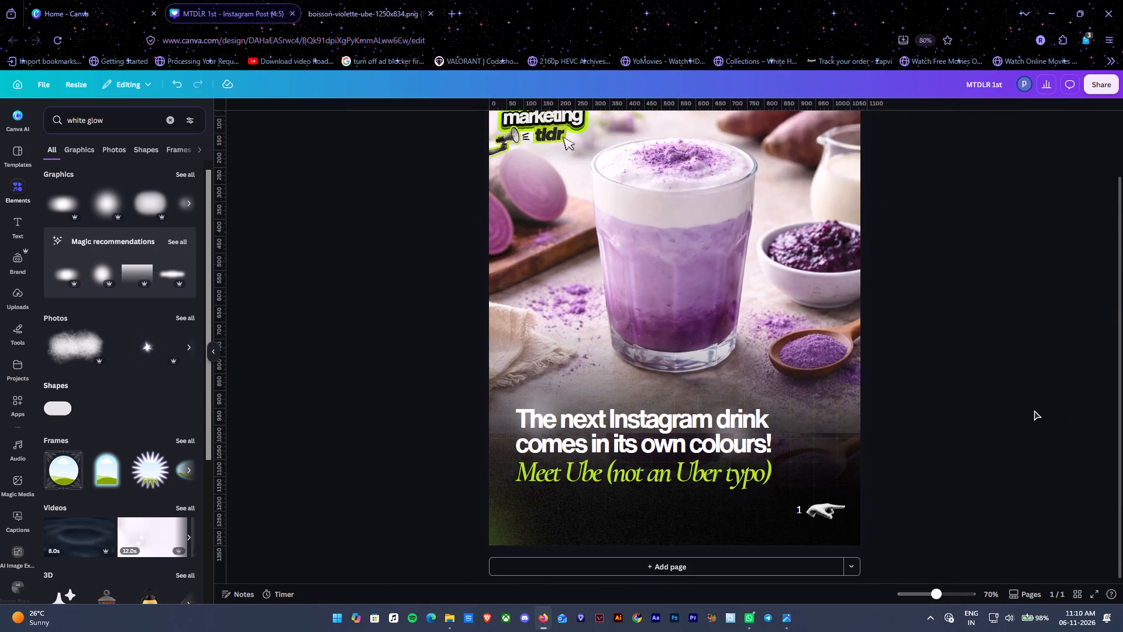
scroll(1034, 410, "up", 1, "ctrl+alt")
scroll(1034, 410, "down", 1)
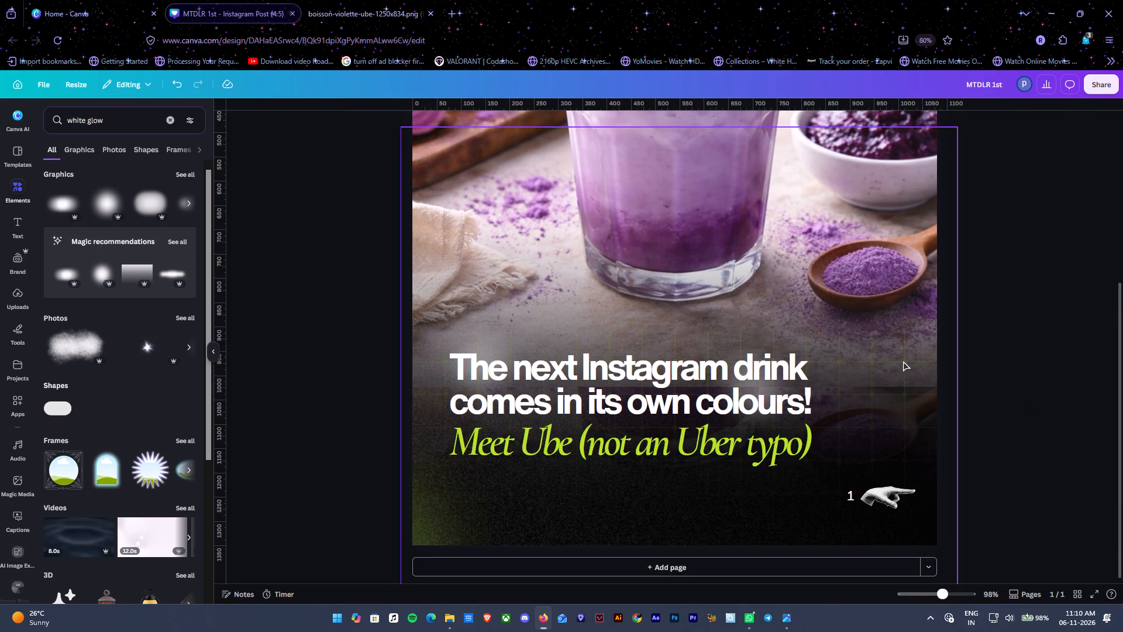
Select the faint green grid overlay behind the headline from the layer list and nudge it slightly upward, horizontally centred.
left_click(902, 360)
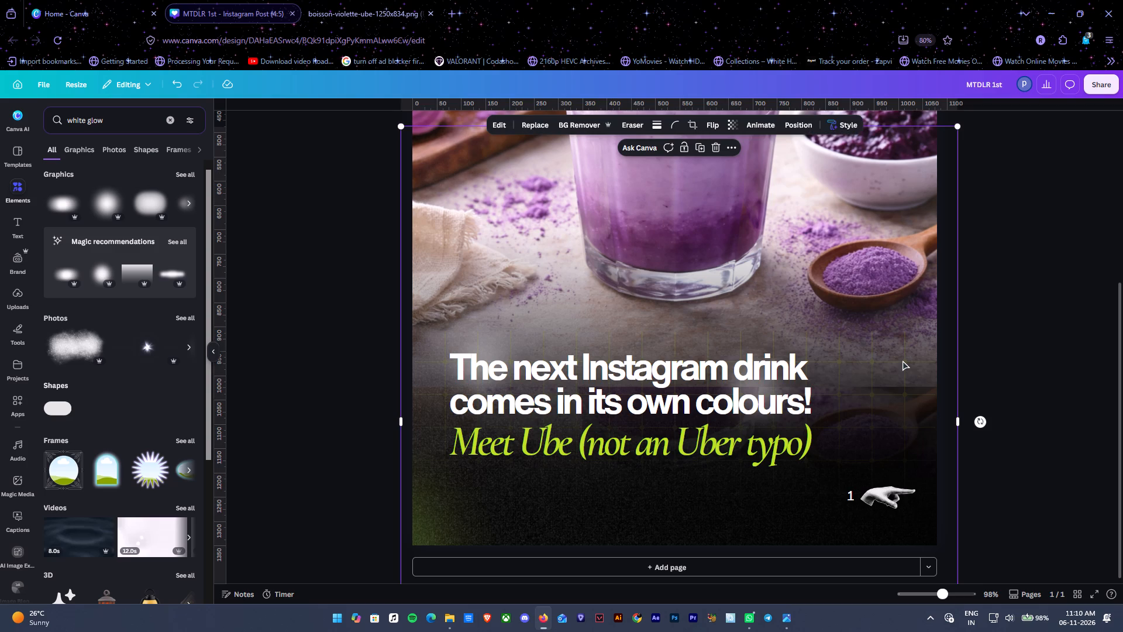
key("alt+1")
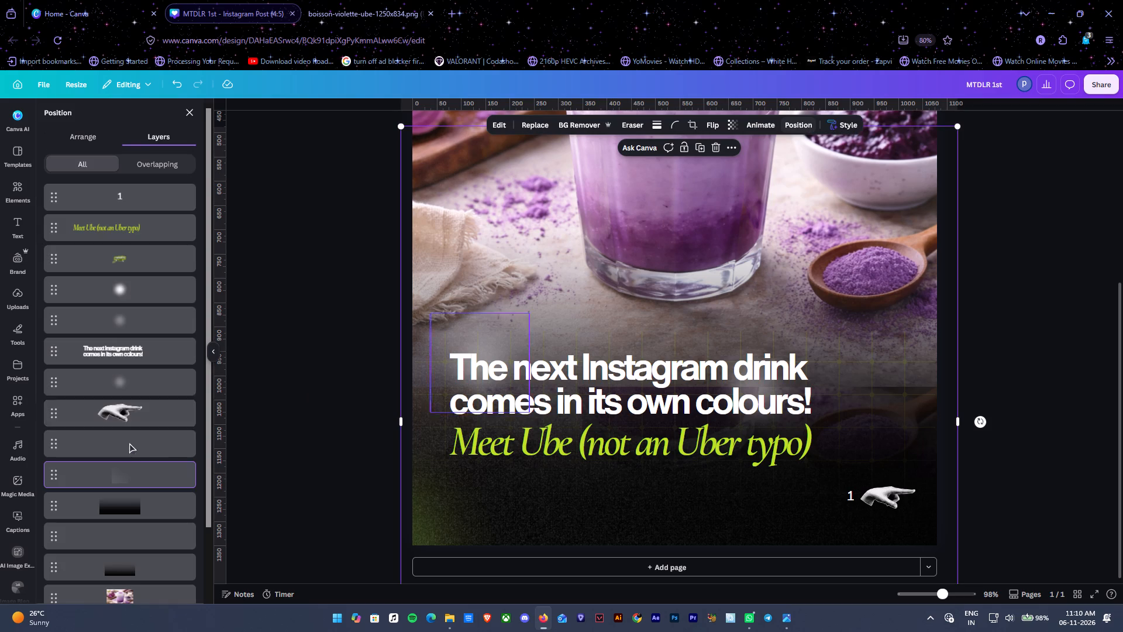
scroll(128, 455, "down", 6)
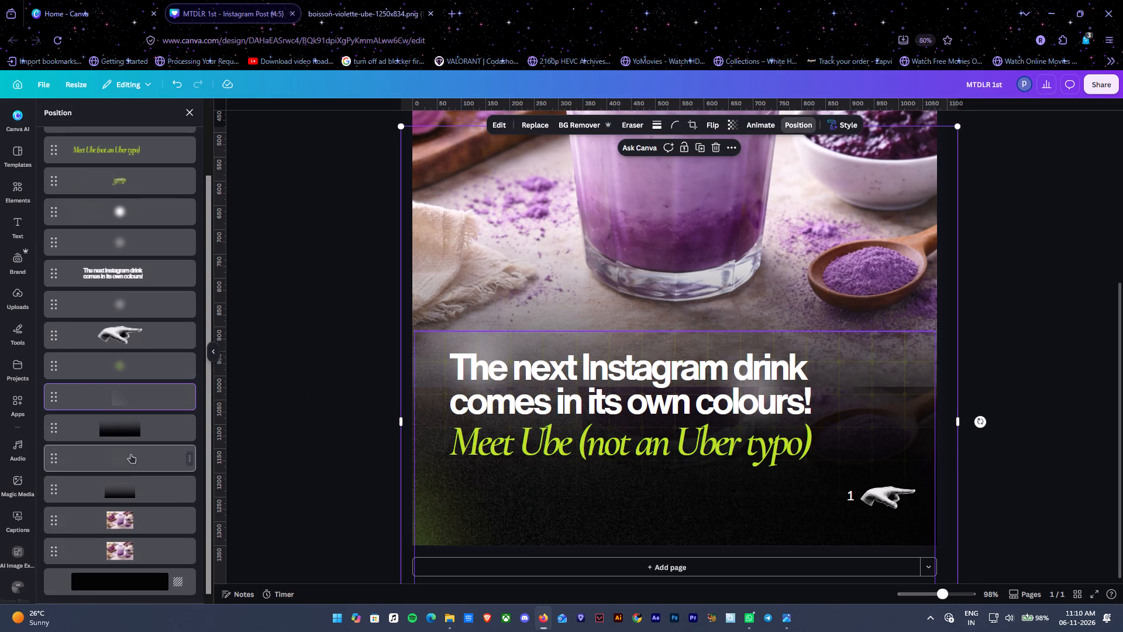
left_click(130, 454)
left_click_drag(906, 344, 906, 335)
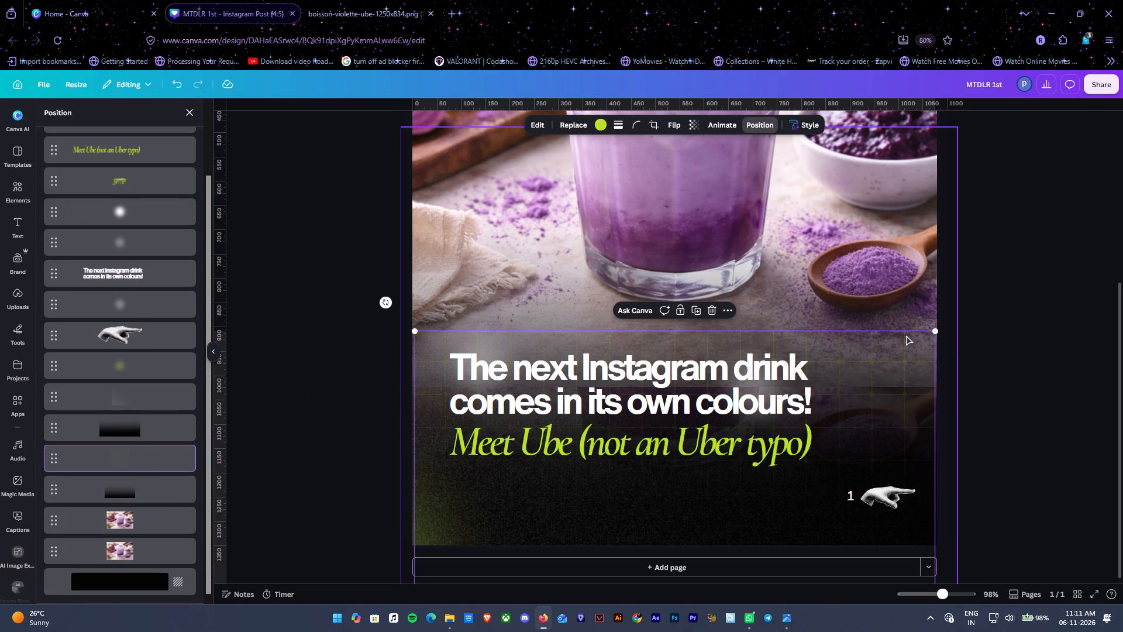
left_click_drag(906, 335, 907, 339)
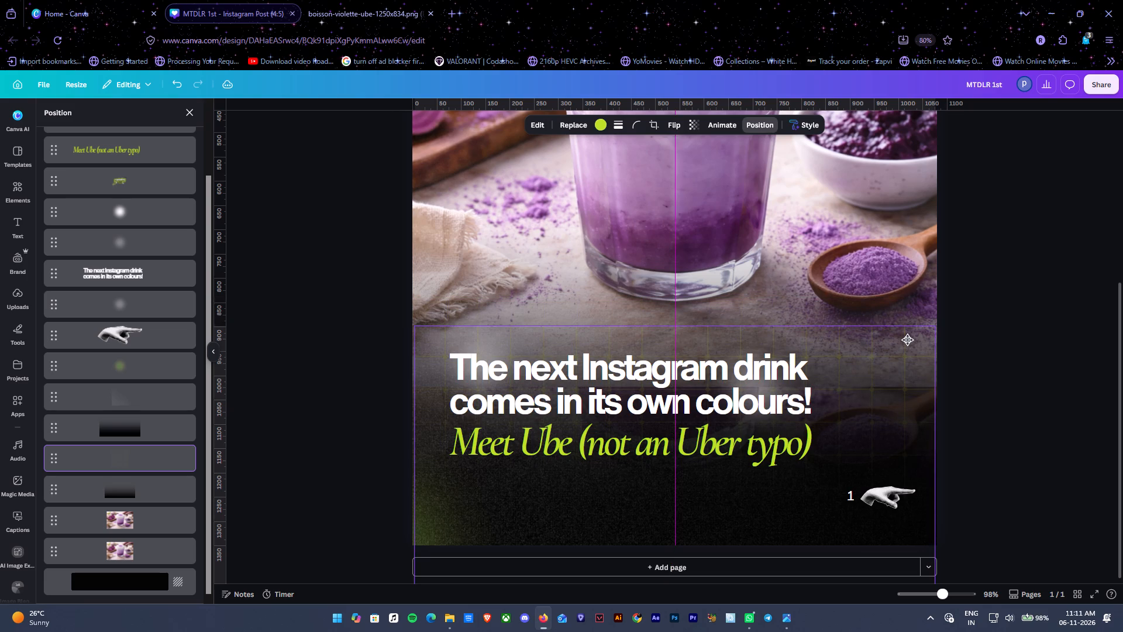
left_click_drag(907, 339, 905, 338)
Open the image editing options for the grid overlay, followed by the Image Blender app.
left_click(542, 122)
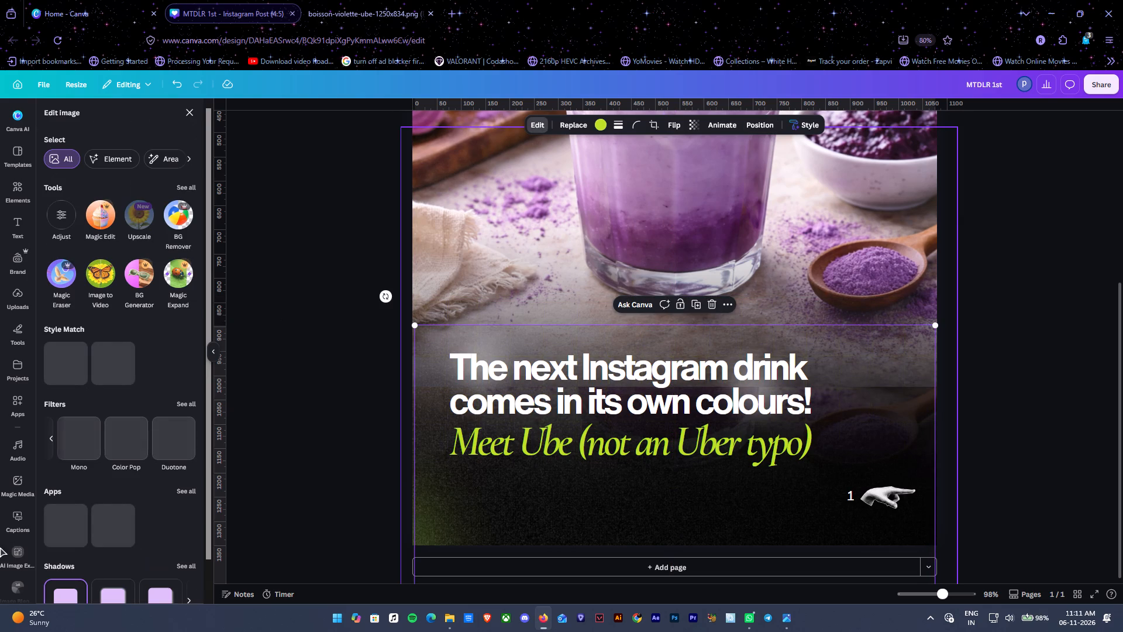
scroll(0, 547, "down", 6)
left_click(16, 479)
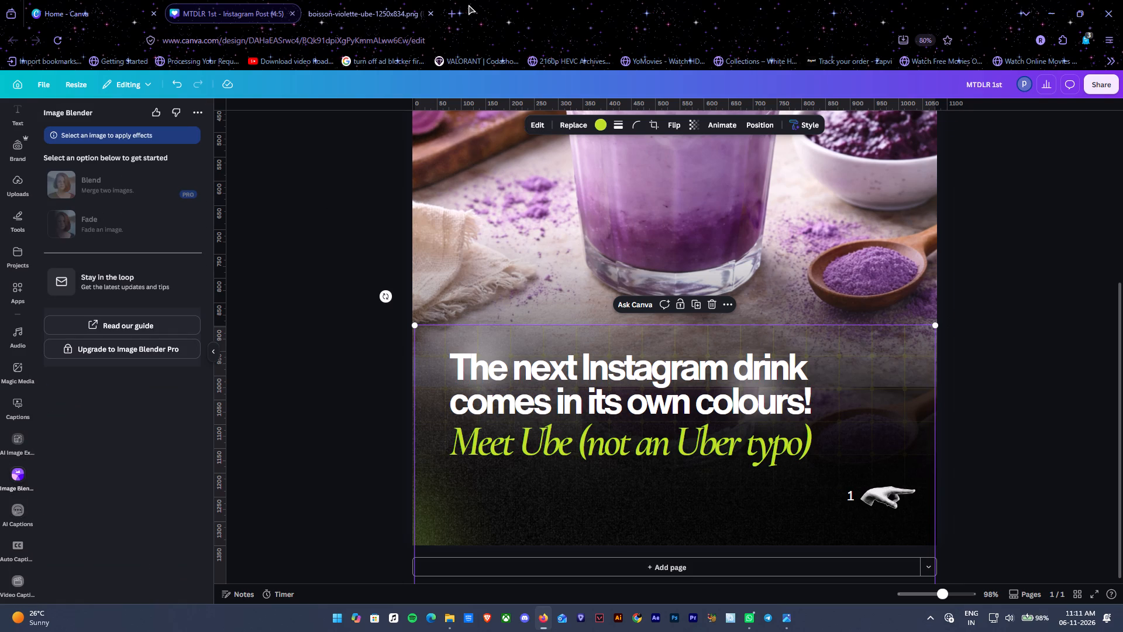
Search the web for "grid png" in a new browser tab and show the image results.
left_click(449, 4)
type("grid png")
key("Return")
left_click(256, 148)
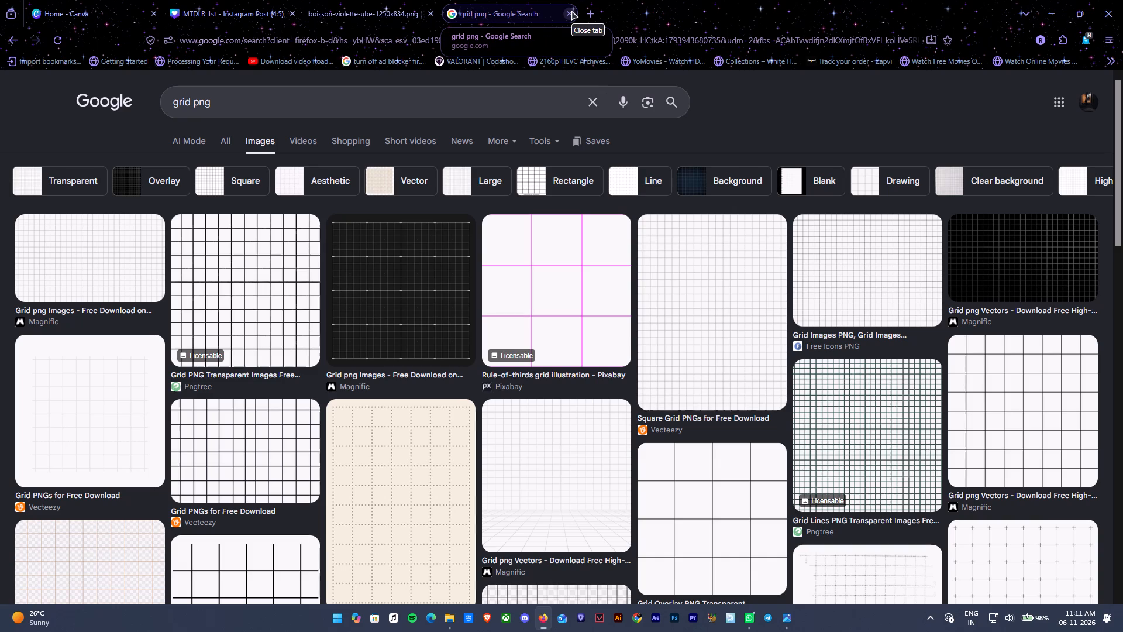
Switch from the grid image search back to the MTDLR 1st design and inspect the grid overlay around the headline.
left_click(249, 0)
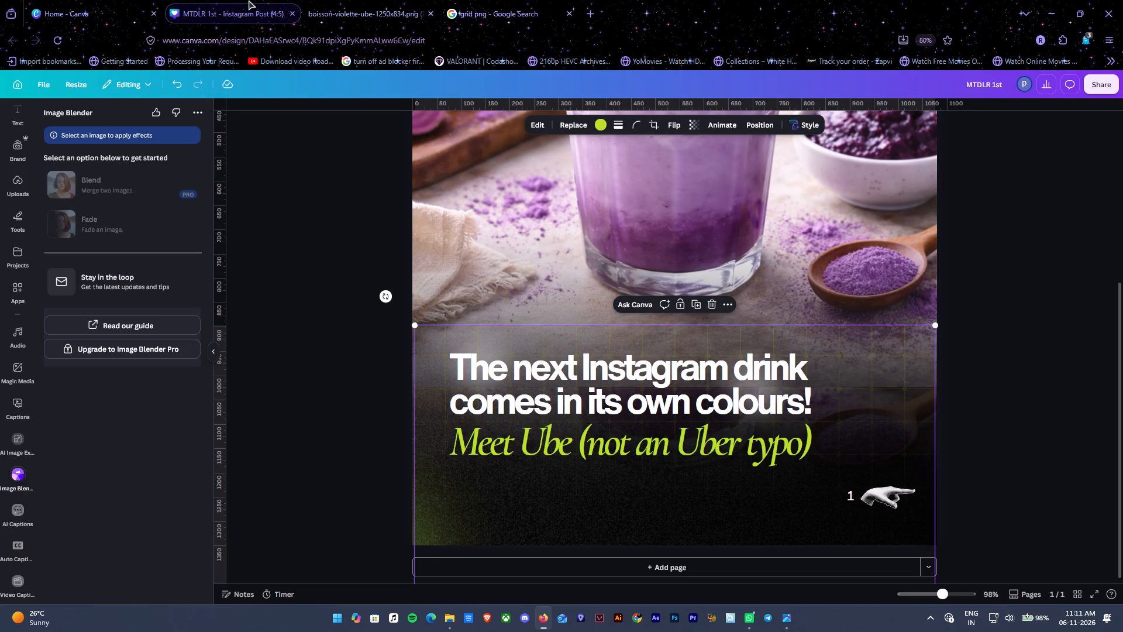
scroll(911, 363, "up", 10, "ctrl+alt")
scroll(911, 363, "down", 3, "ctrl+alt")
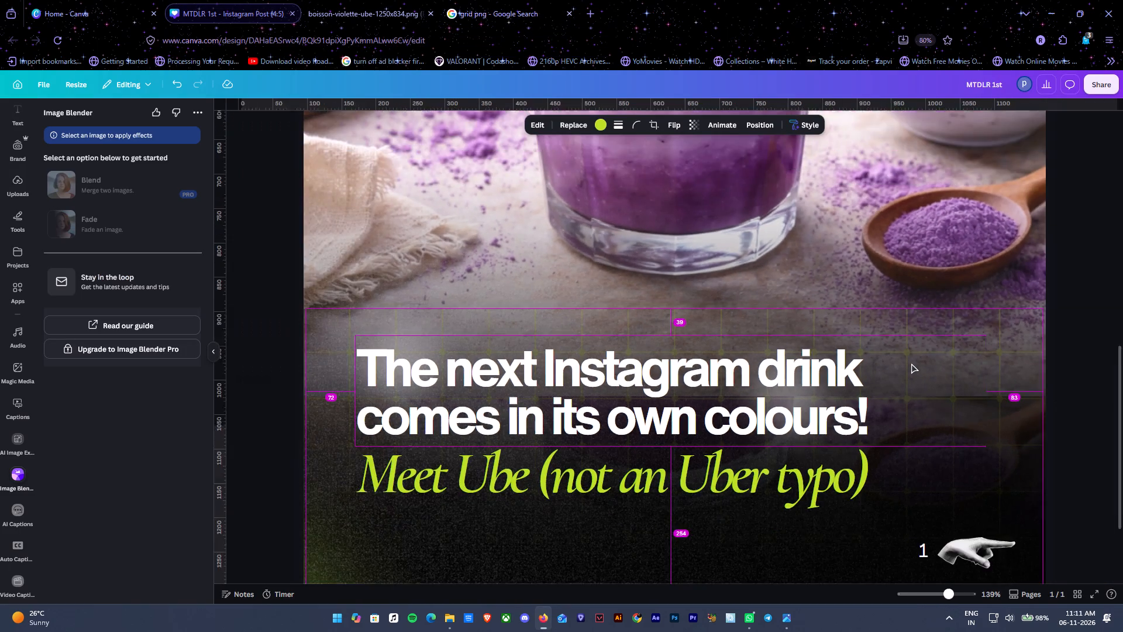
scroll(911, 363, "down", 4, "ctrl+alt")
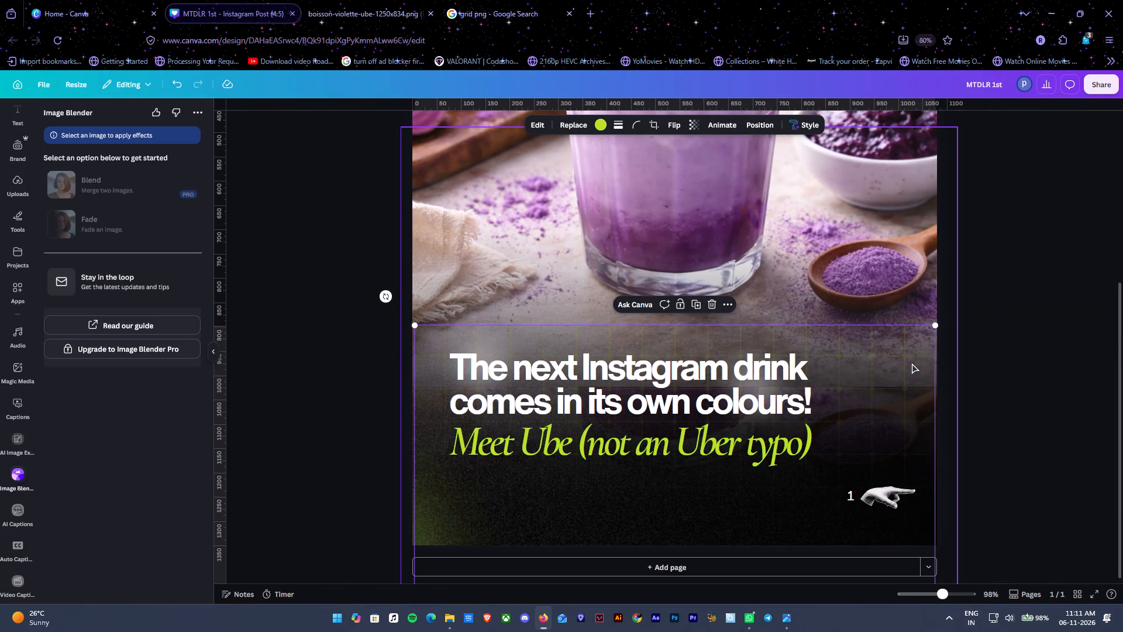
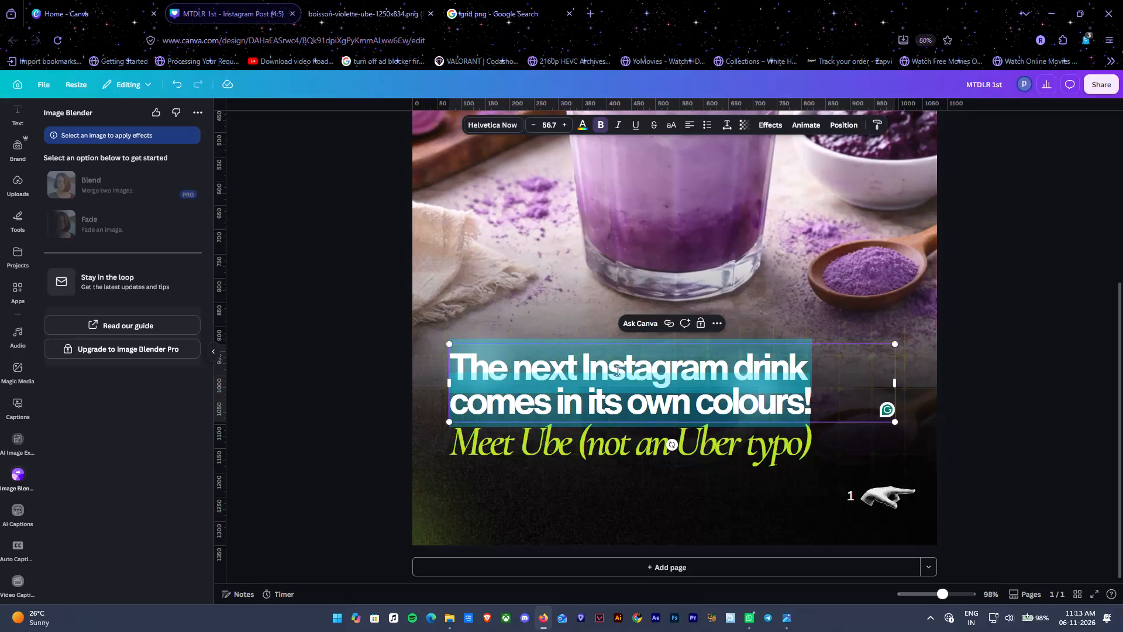
Paste the copied text over the selected headline "The next Instagram drink comes in its own colours!".
key("ctrl+v")
Select the green italic "Meet Ube (not an Uber typo)" text line below the headline.
left_click(703, 452)
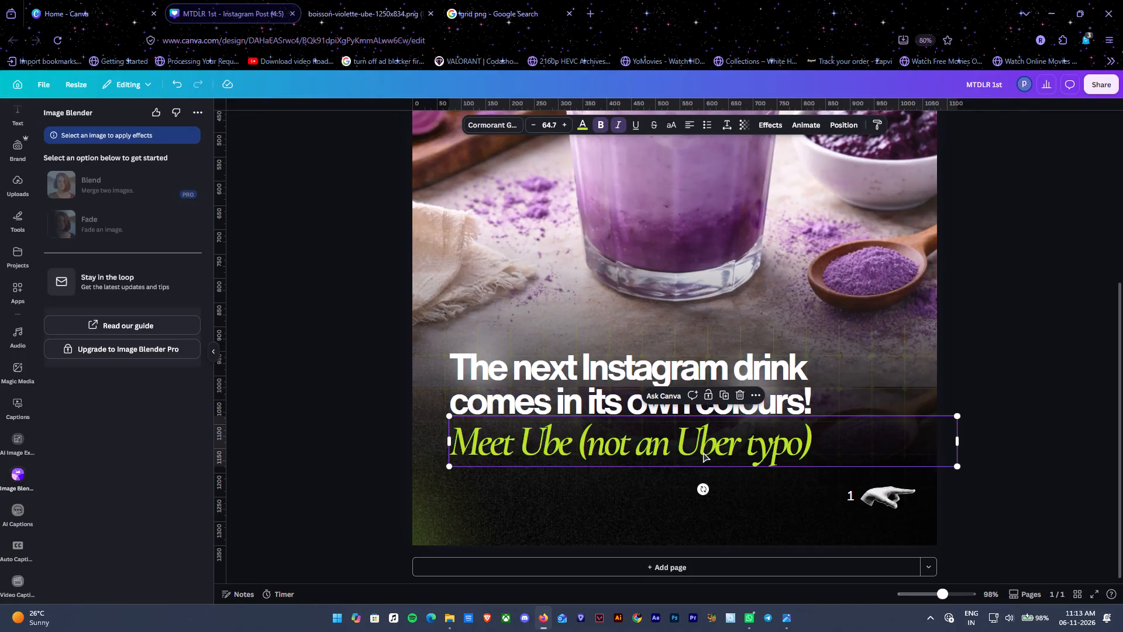
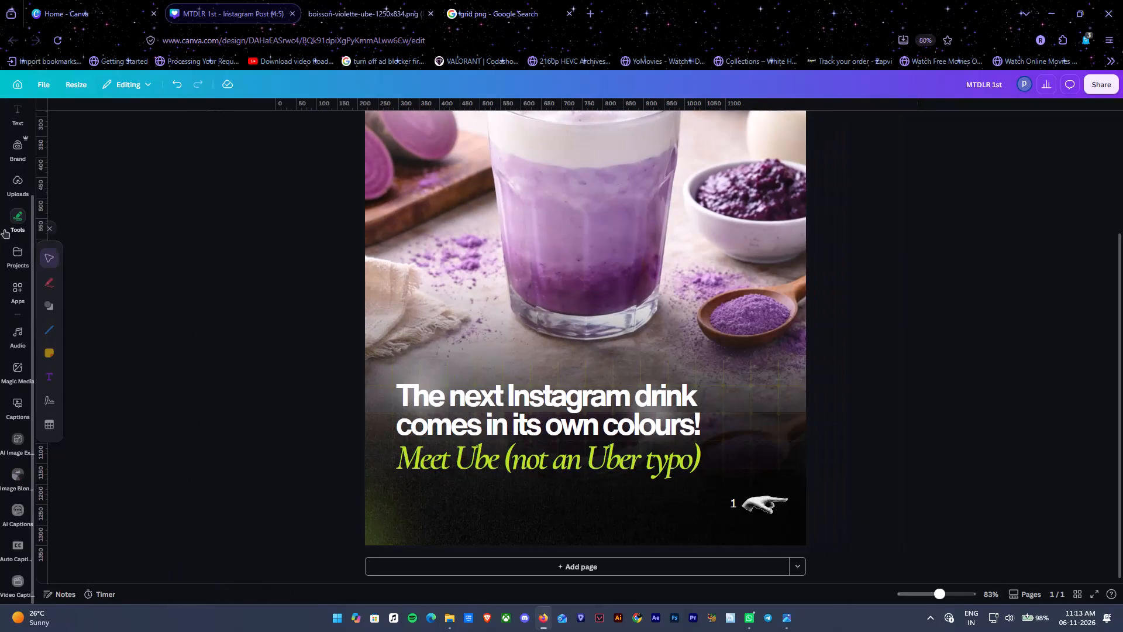
Draw a straight underline beneath the word "colours!" in the white headline.
left_click(51, 331)
scroll(634, 445, "up", 9, "ctrl+alt")
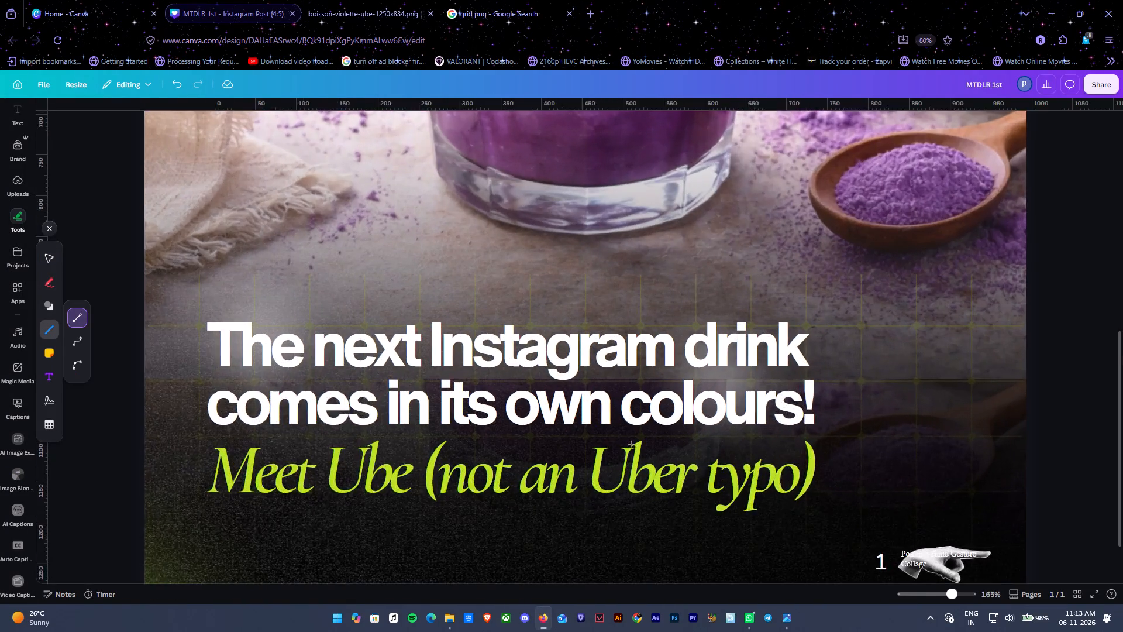
left_click_drag(632, 423, 854, 433)
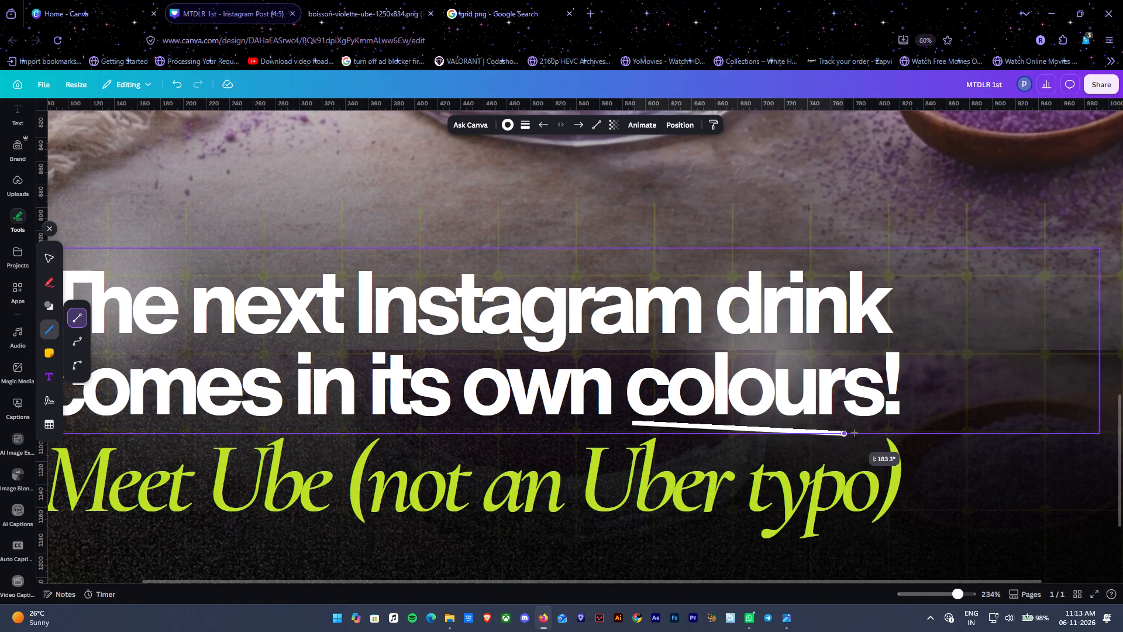
left_click_drag(854, 433, 898, 425)
scroll(862, 453, "up", 3, "ctrl+alt")
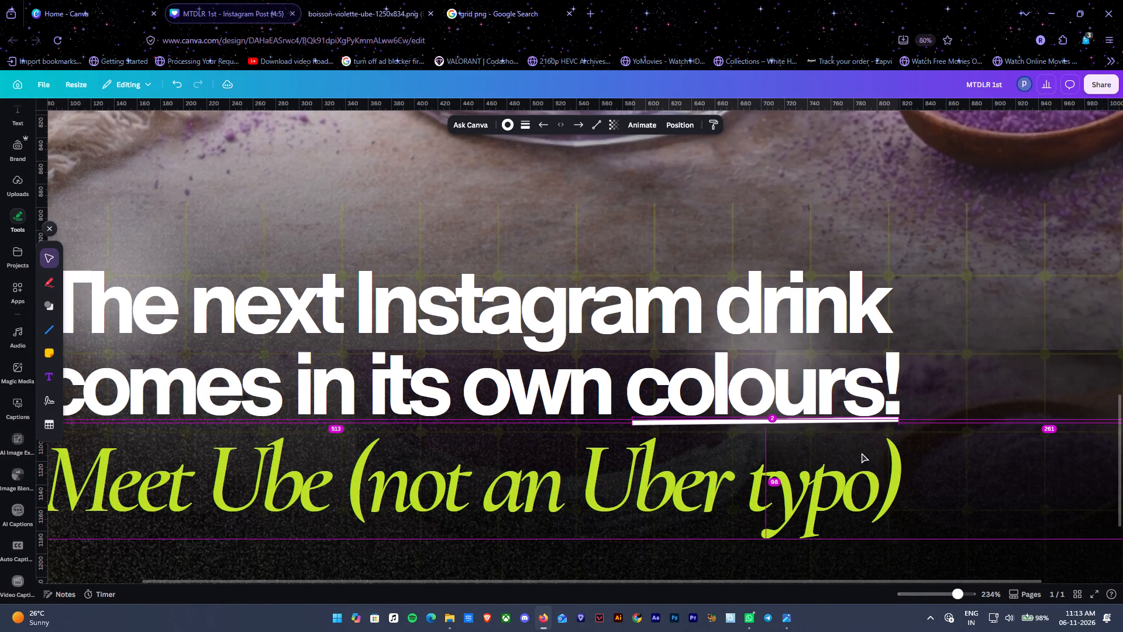
scroll(862, 453, "up", 4, "ctrl+alt")
Level the white underline so it runs horizontally and position it just beneath the word "colours!".
left_click_drag(925, 398, 925, 397)
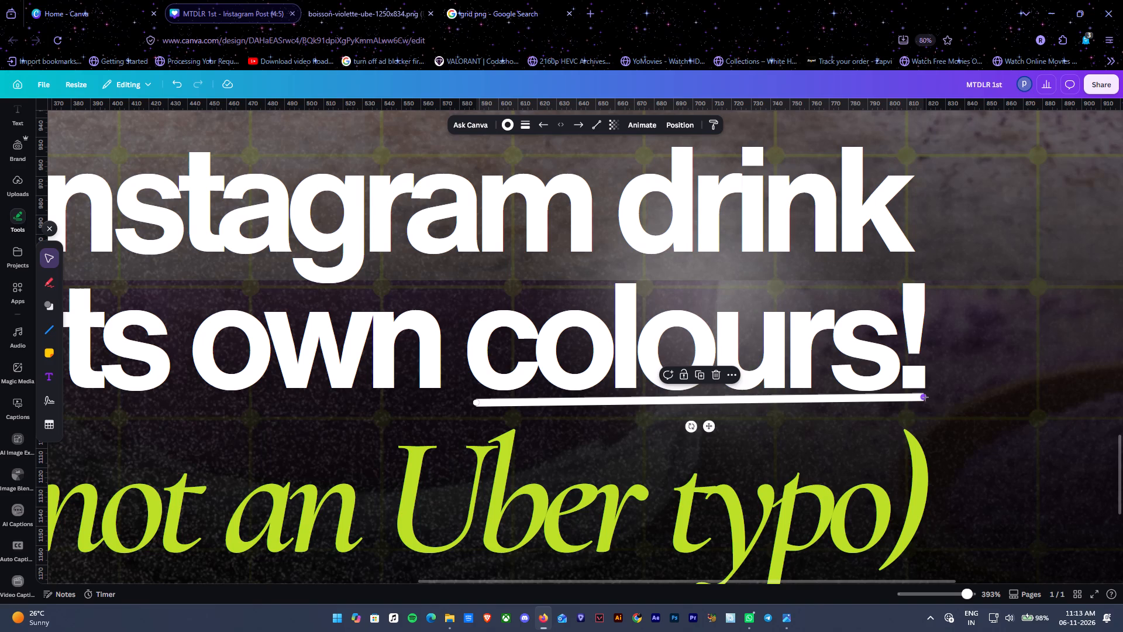
left_click_drag(925, 397, 925, 404)
left_click_drag(709, 428, 707, 433)
Recolour the underline beneath "colours!" to the default solid purple and turn on rounded end points.
left_click(508, 126)
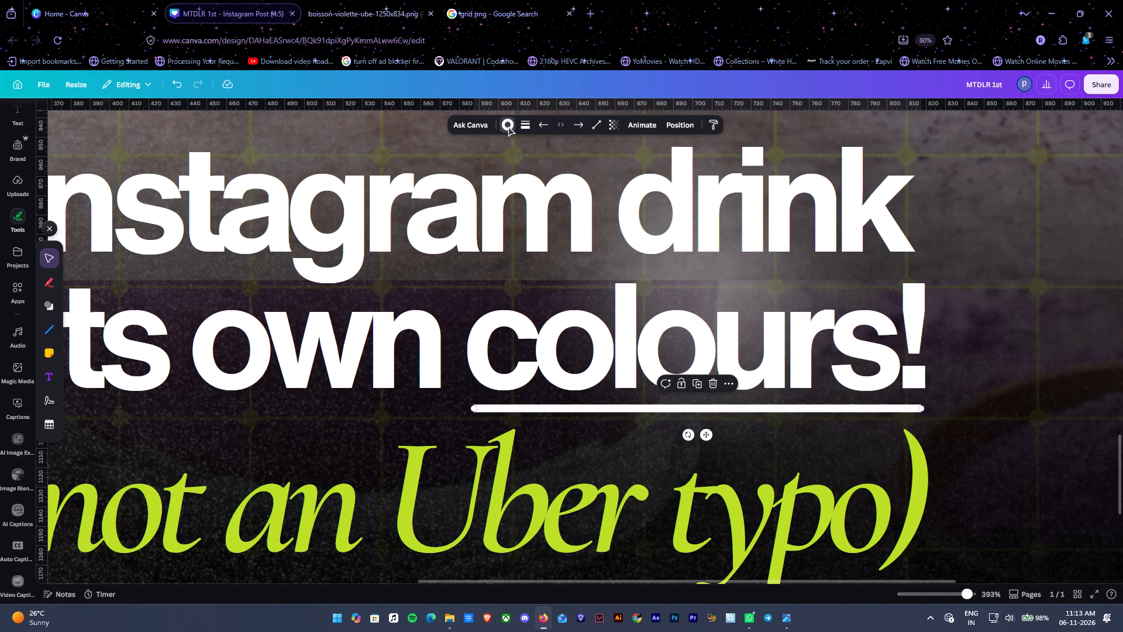
left_click(168, 502)
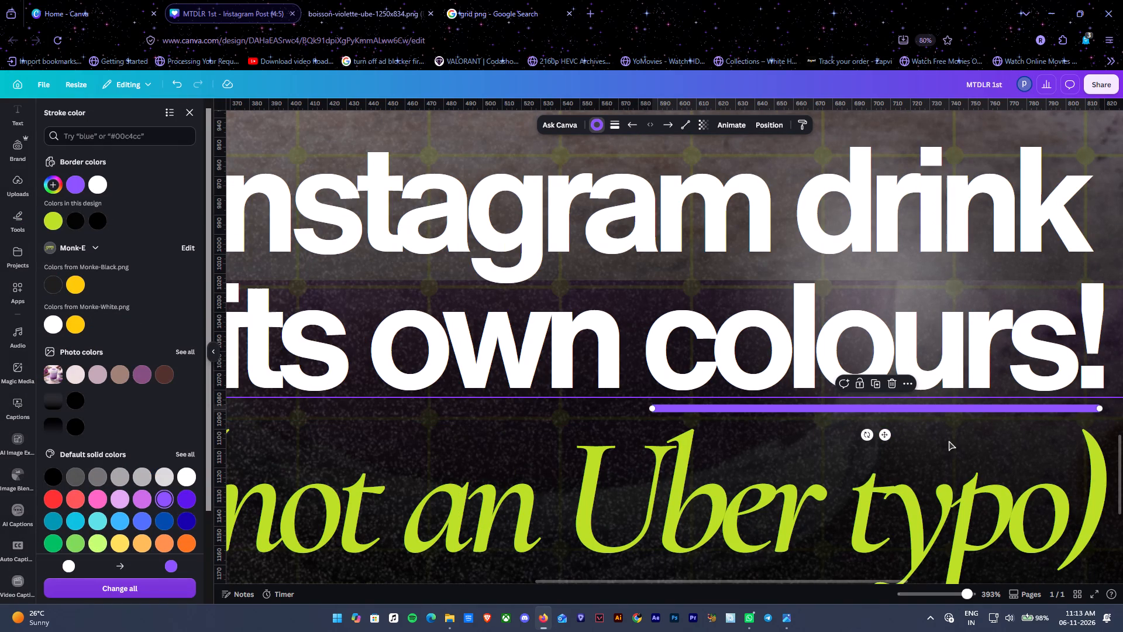
left_click(614, 125)
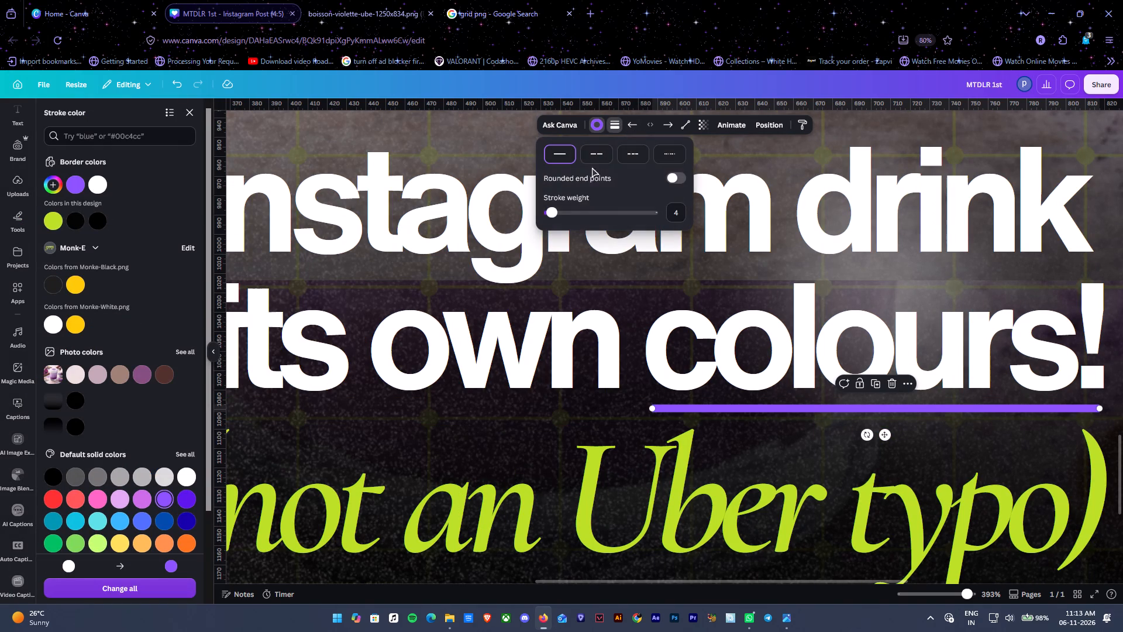
left_click(669, 177)
left_click(898, 153)
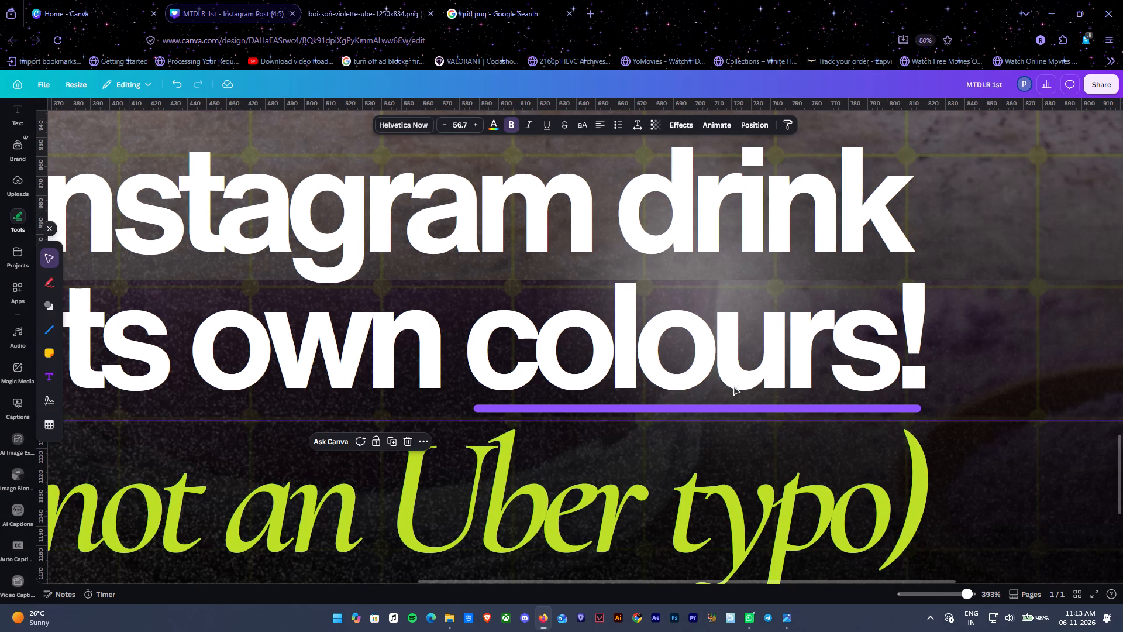
Examine the underlined headline, the green italic line and the grid overlay across the lower half of the page.
scroll(733, 386, "down", 15, "ctrl+alt")
left_click(974, 358)
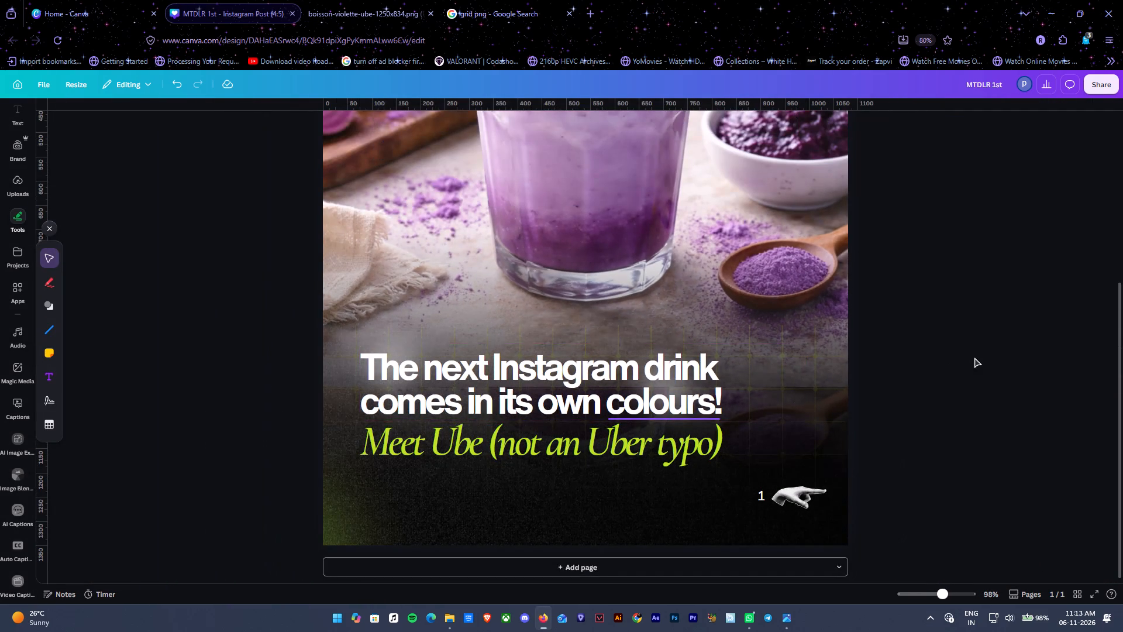
scroll(642, 471, "up", 2, "ctrl+alt")
left_click(633, 445)
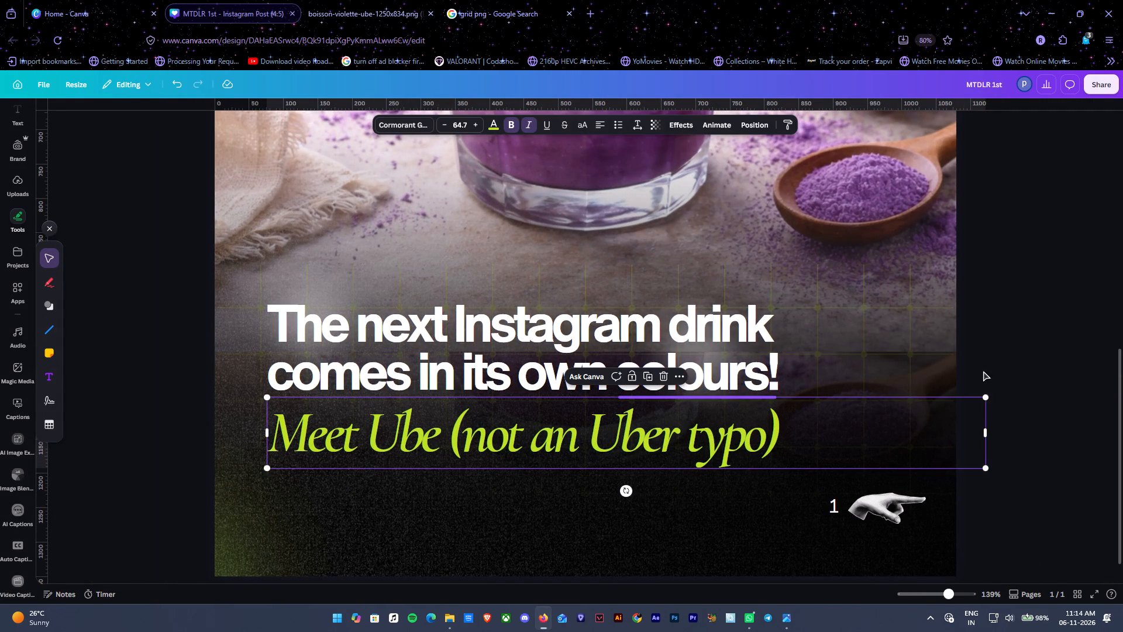
left_click(1046, 334)
scroll(1032, 338, "up", 1, "ctrl+alt")
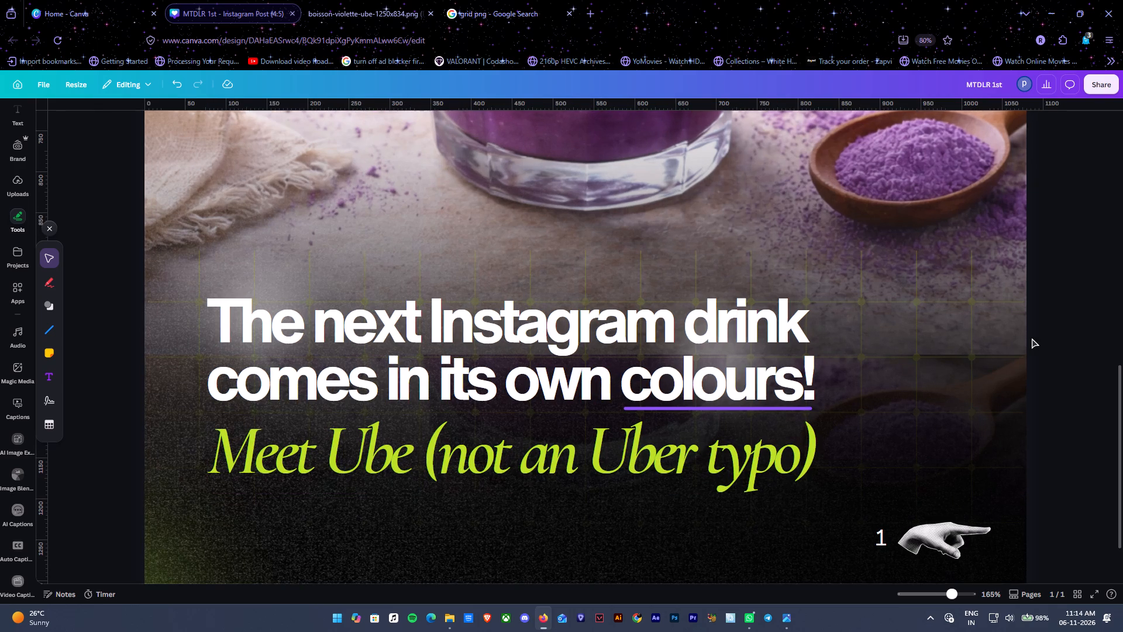
scroll(1032, 338, "down", 2, "ctrl+alt")
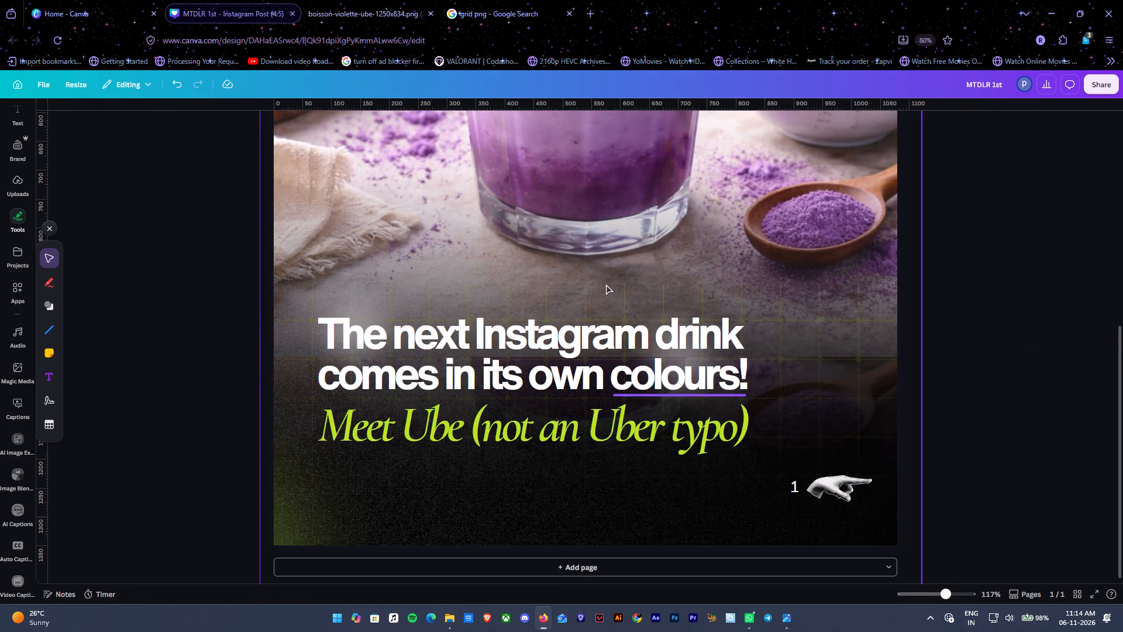
Find the faint grid overlay among the design's layers, below the black gradient, and delete it.
left_click(856, 319)
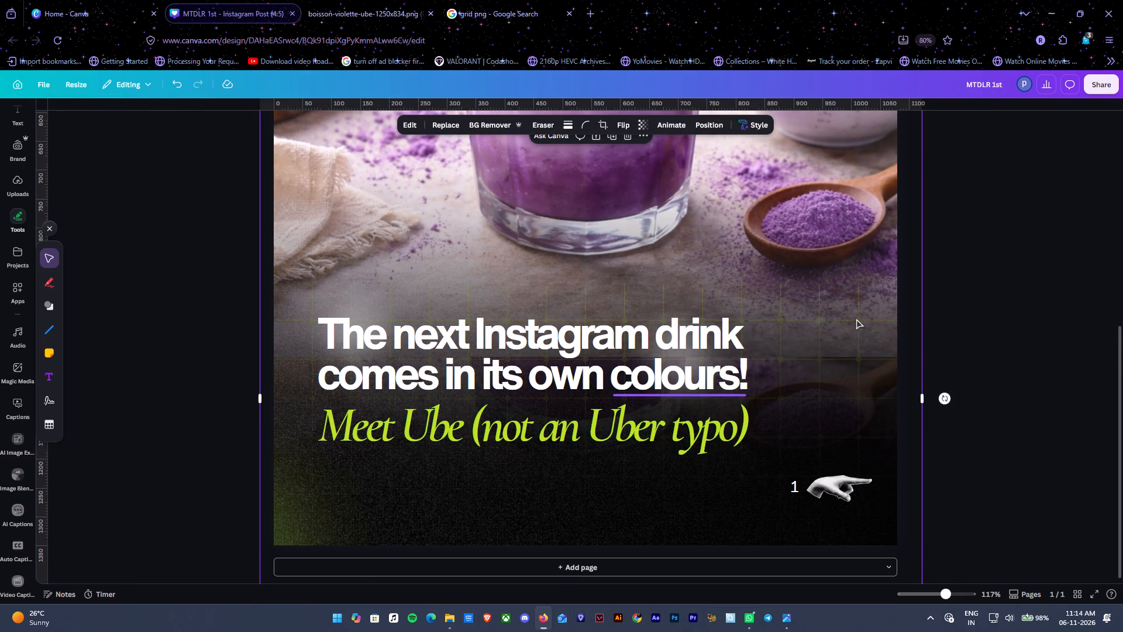
key("alt+1")
scroll(161, 461, "down", 1)
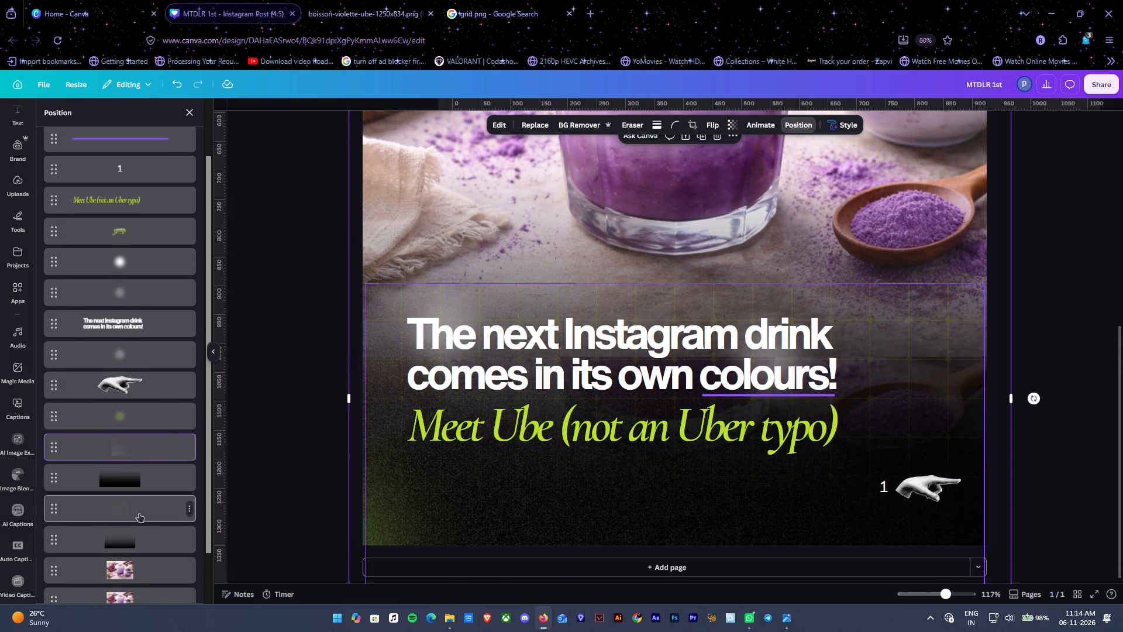
left_click(139, 513)
key("Delete")
Switch to the "grid png" image search and save the Vexels Cross Grid Design image to the Downloads folder.
left_click(502, 0)
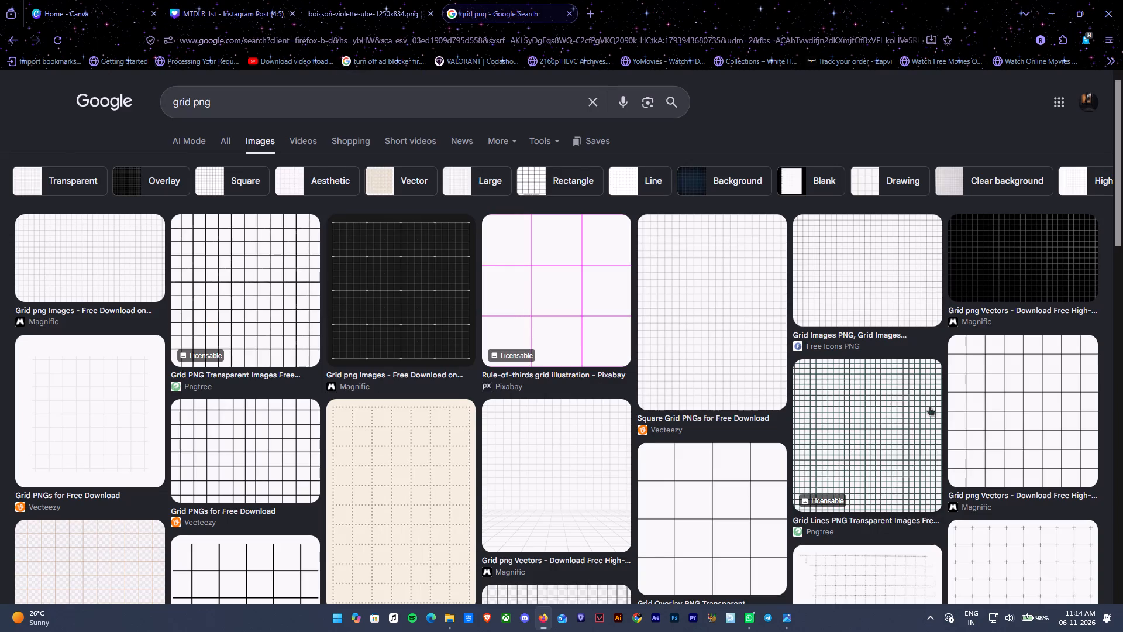
left_click(1029, 571)
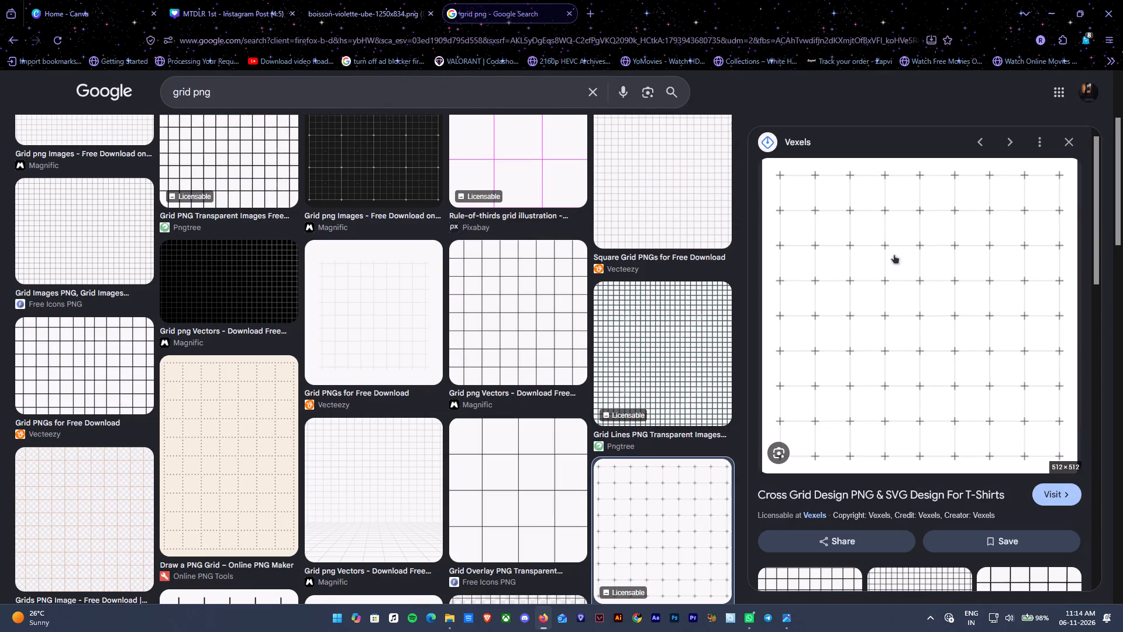
scroll(896, 241, "down", 6)
scroll(896, 241, "up", 6)
right_click(884, 216)
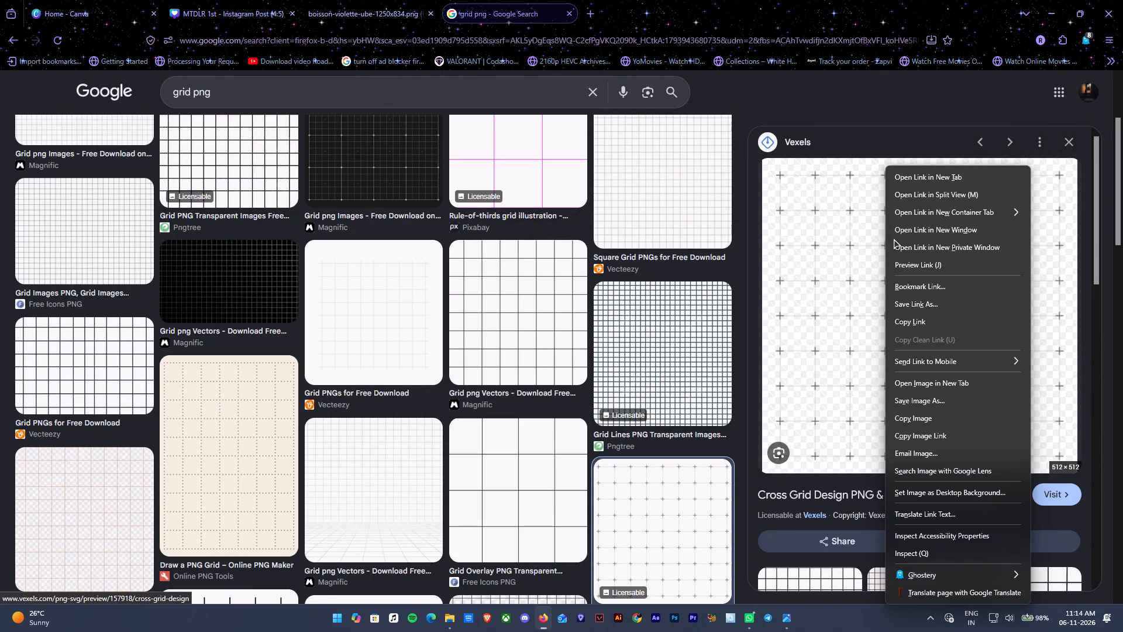
left_click(922, 406)
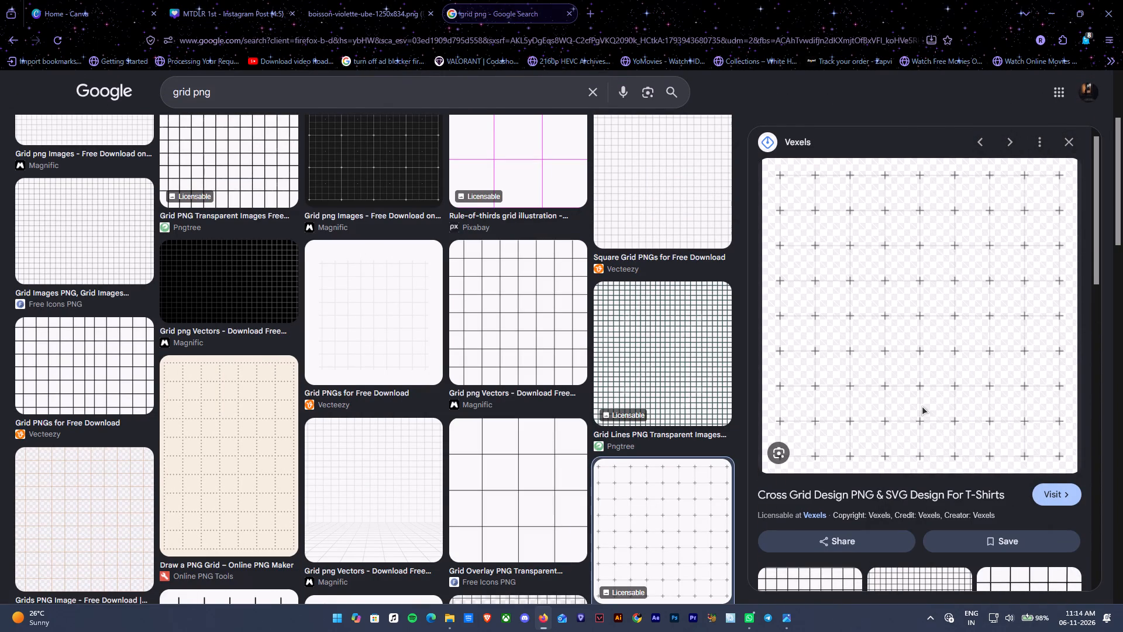
left_click(171, 353)
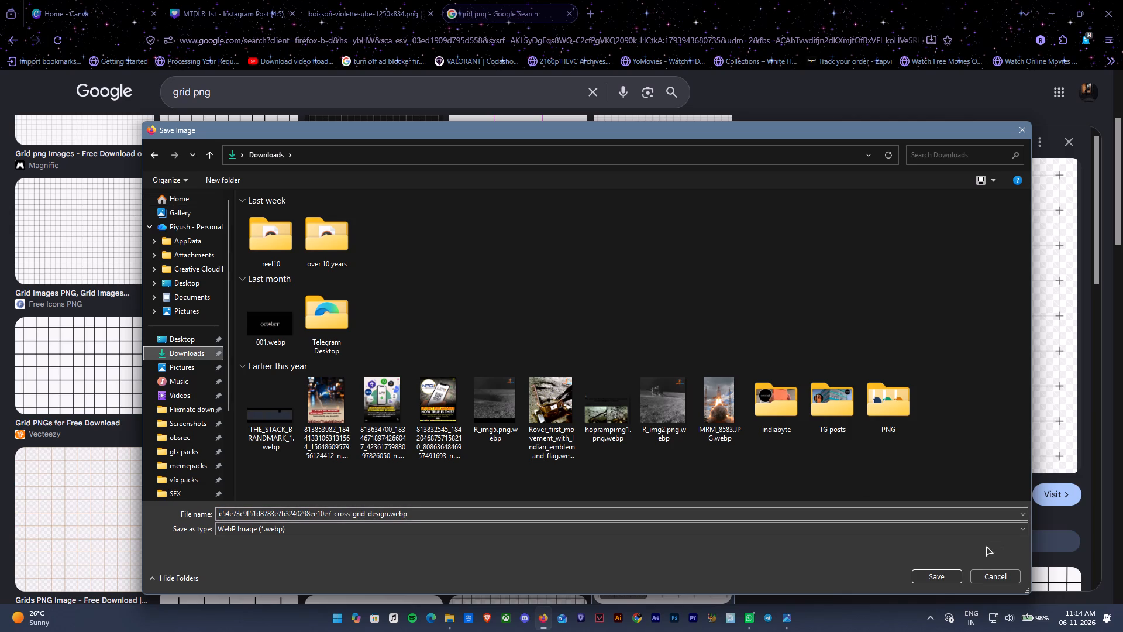
left_click(944, 580)
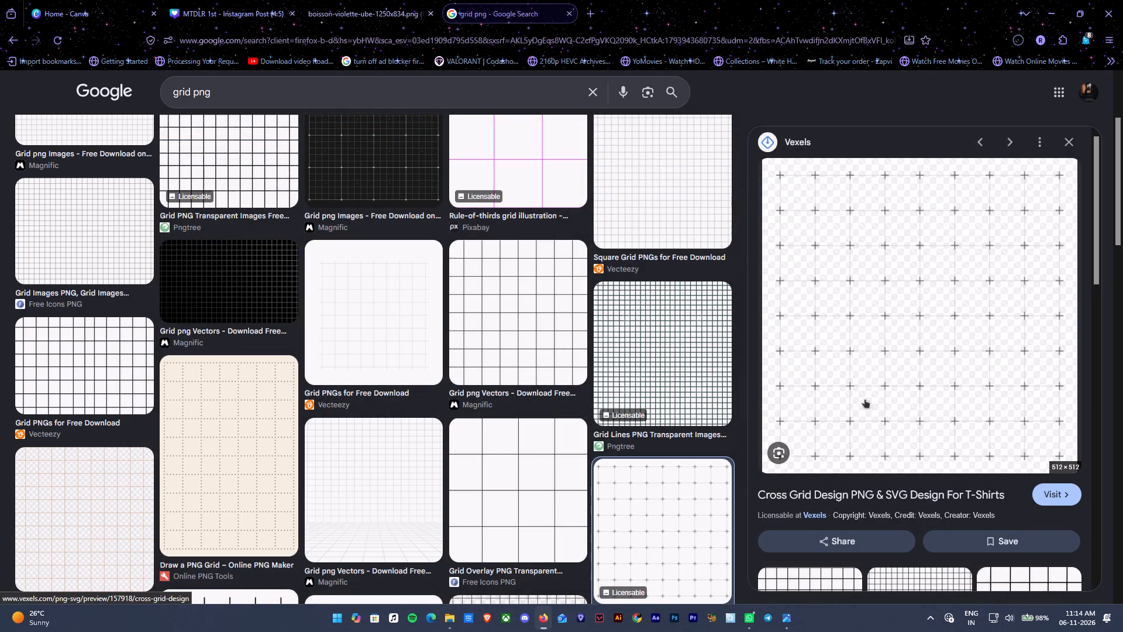
Switch back to the Canva post and place the downloaded cross-grid image over the glass, above the headline.
left_click(222, 0)
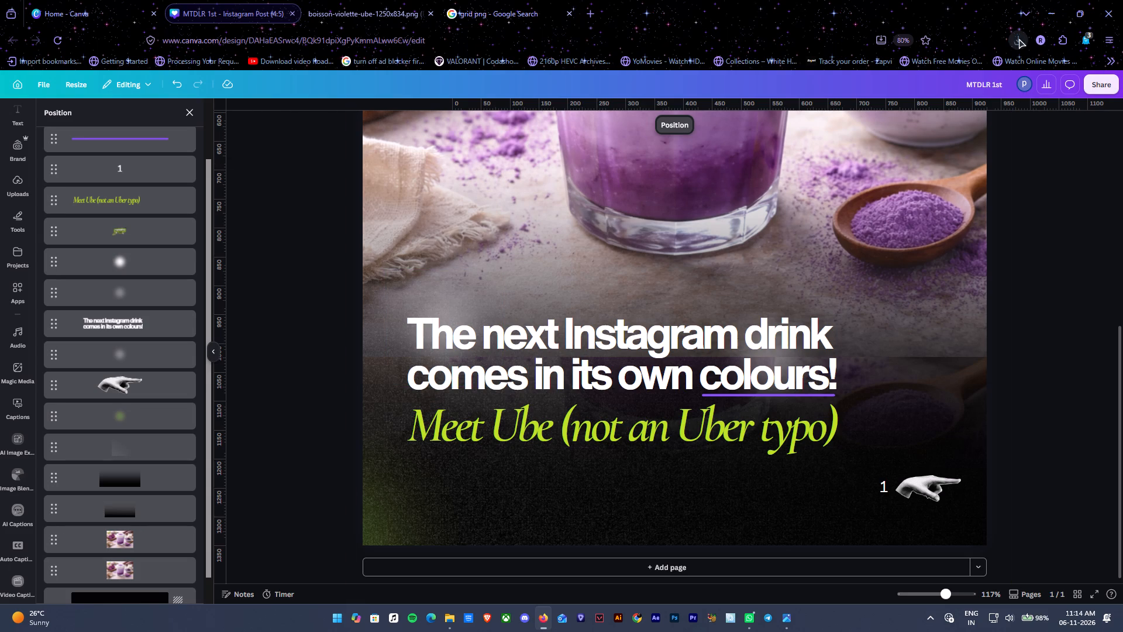
left_click(1019, 39)
left_click_drag(907, 78, 646, 286)
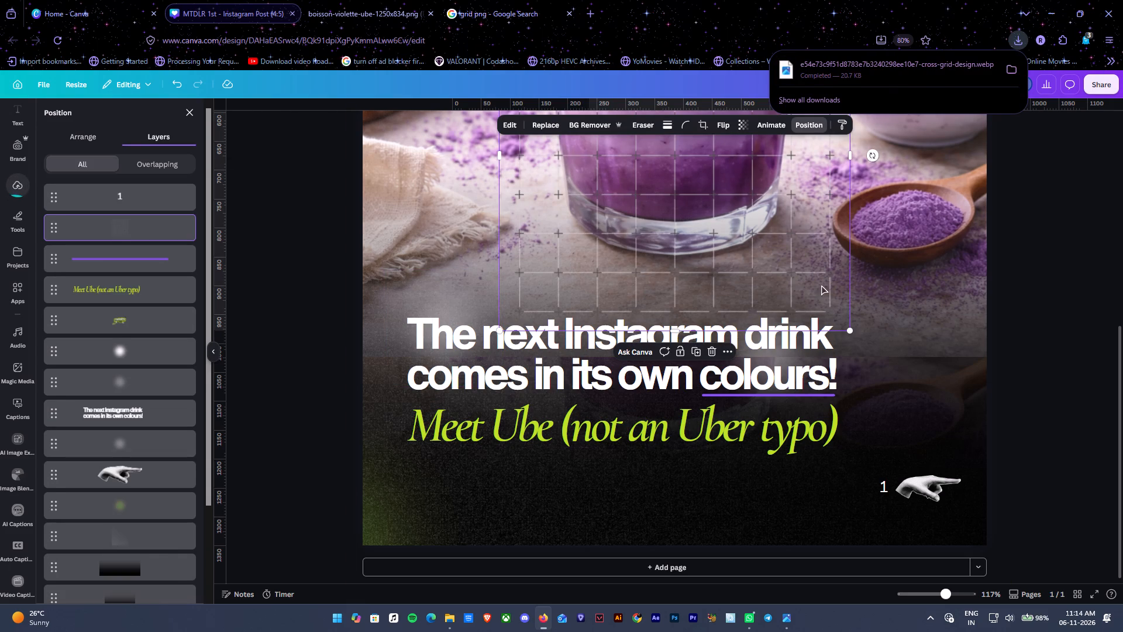
left_click(1118, 266)
left_click(662, 270)
scroll(662, 270, "down", 5, "ctrl+alt")
left_click_drag(899, 296, 892, 296)
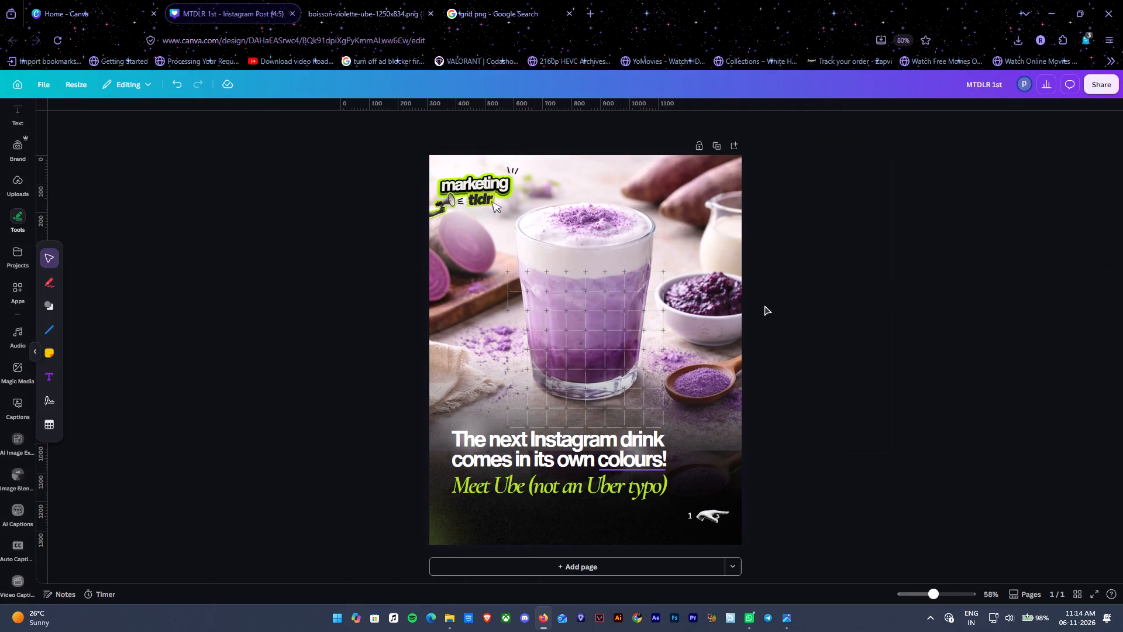
Examine the filters and other image editing options available for the new grid image.
left_click(625, 304)
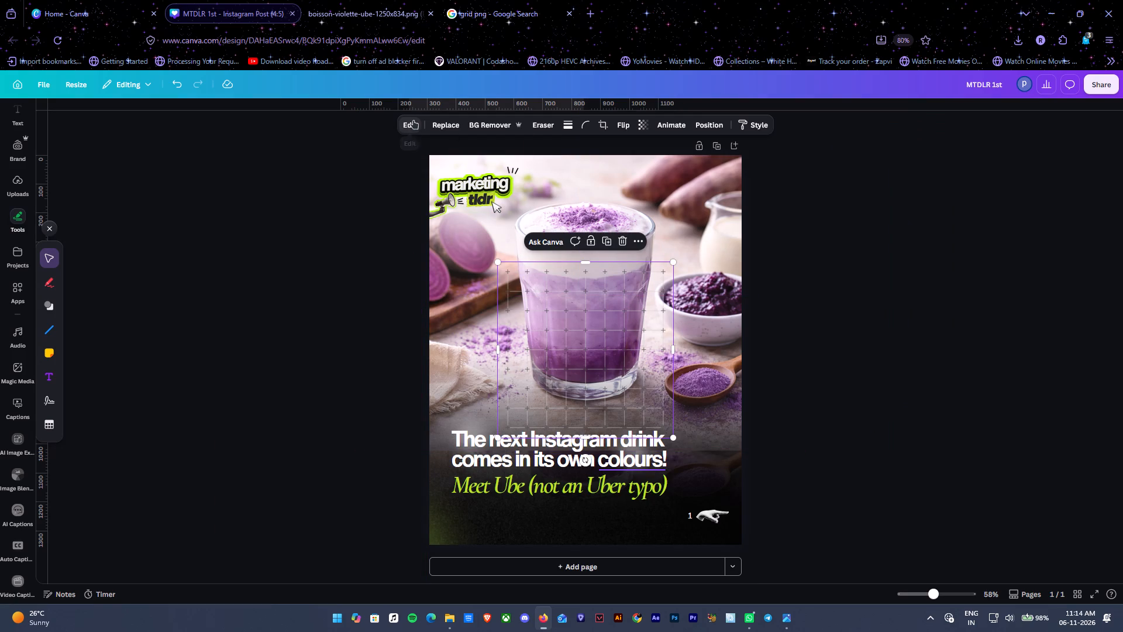
left_click(412, 122)
scroll(157, 400, "down", 10)
scroll(153, 402, "up", 2)
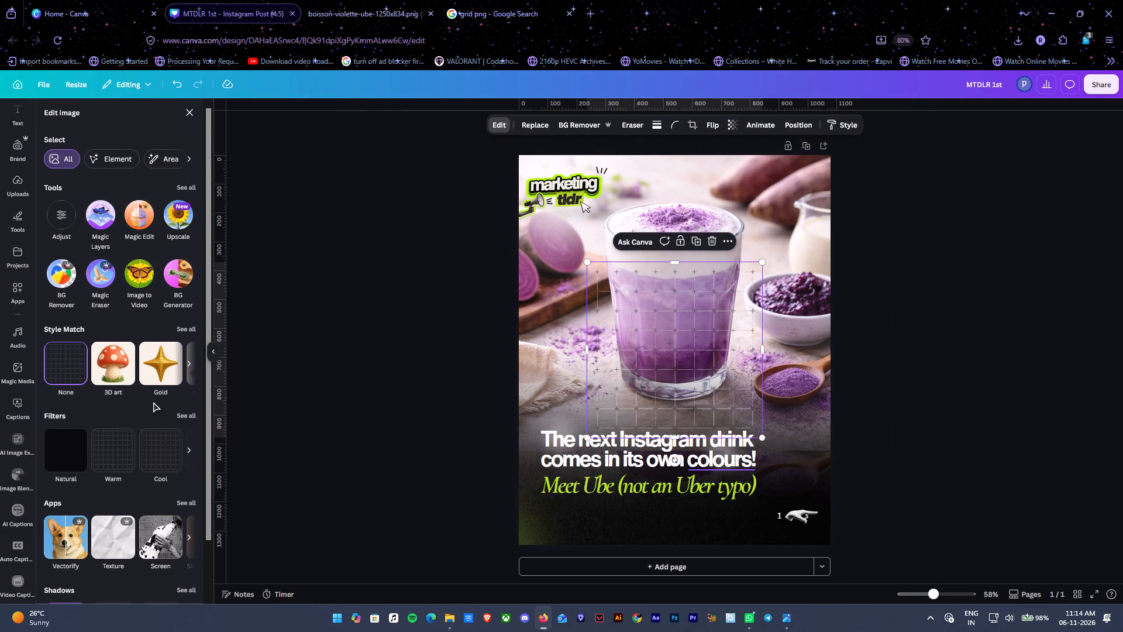
left_click(187, 413)
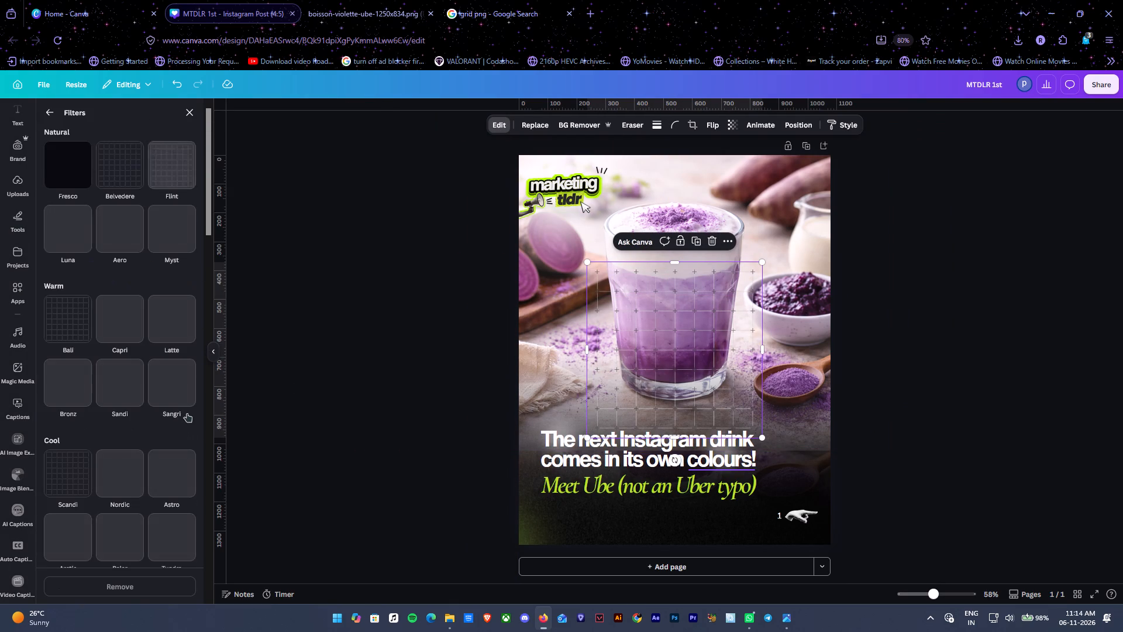
scroll(163, 422, "down", 10)
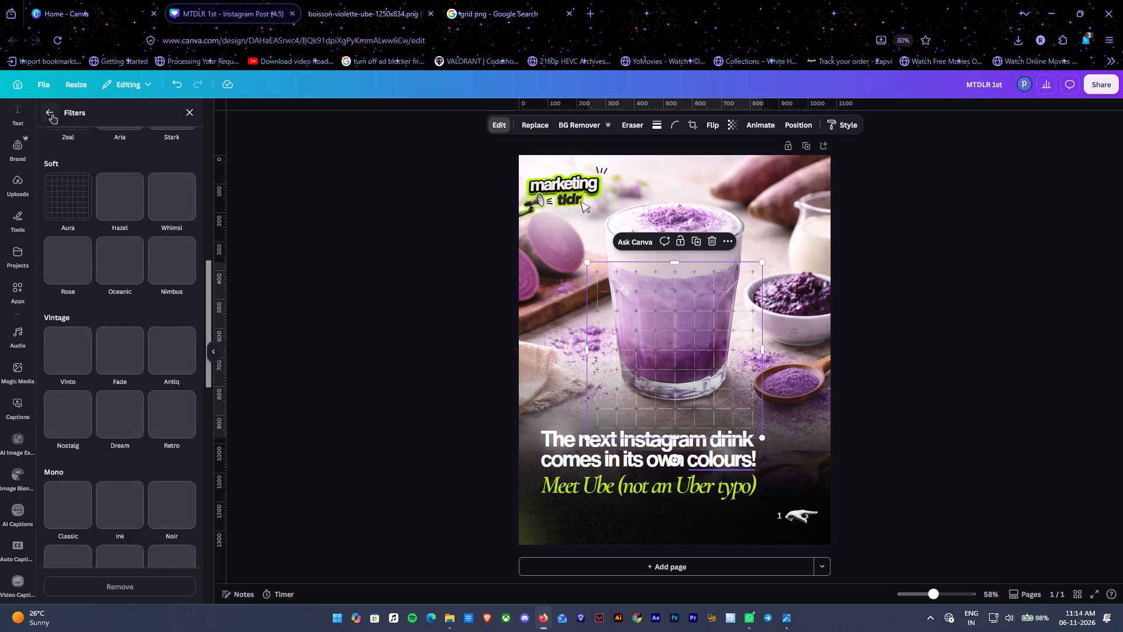
left_click(50, 108)
scroll(115, 491, "down", 10)
scroll(121, 476, "up", 3)
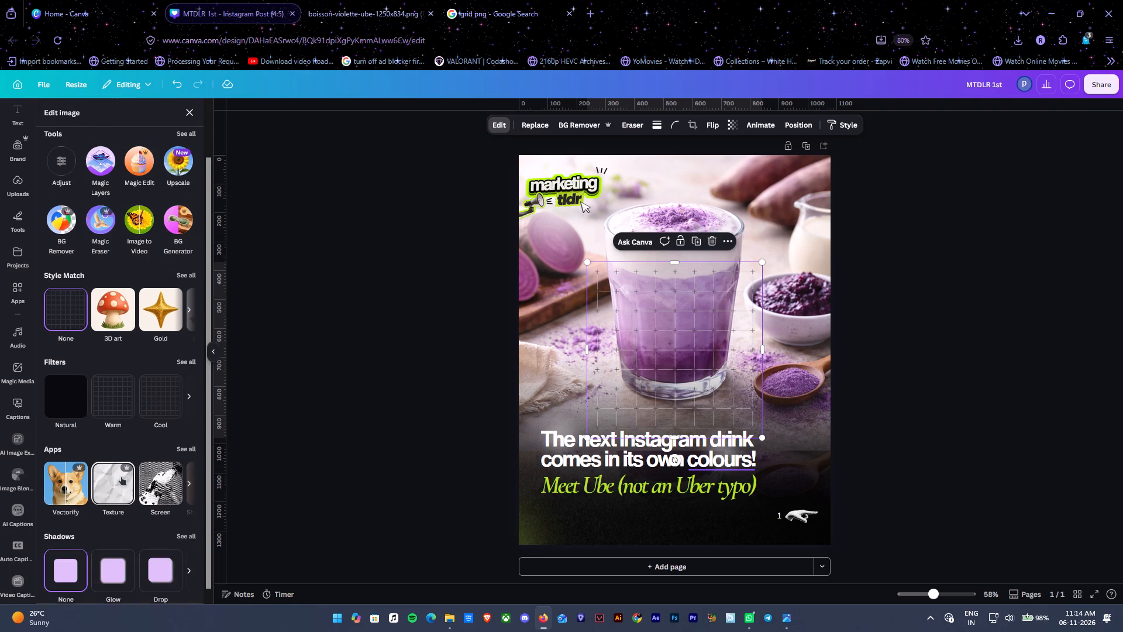
scroll(121, 476, "up", 2)
Adjust the grid image's white balance, setting the tint to -100 and making the temperature warmer.
left_click(63, 215)
scroll(163, 459, "down", 8)
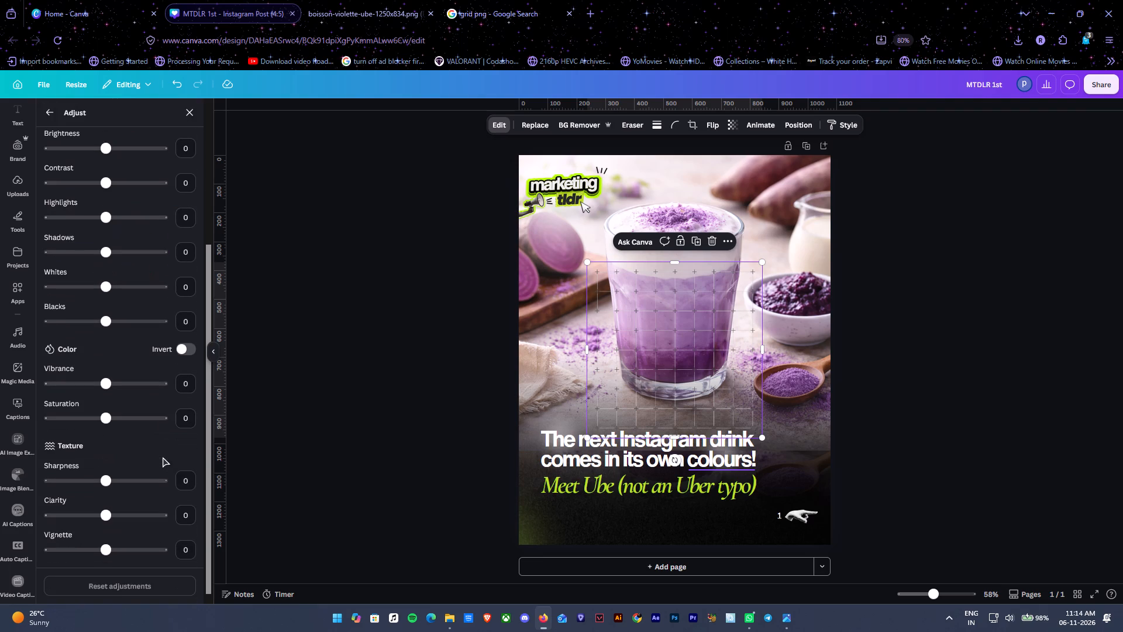
scroll(163, 457, "down", 3)
scroll(108, 380, "up", 2)
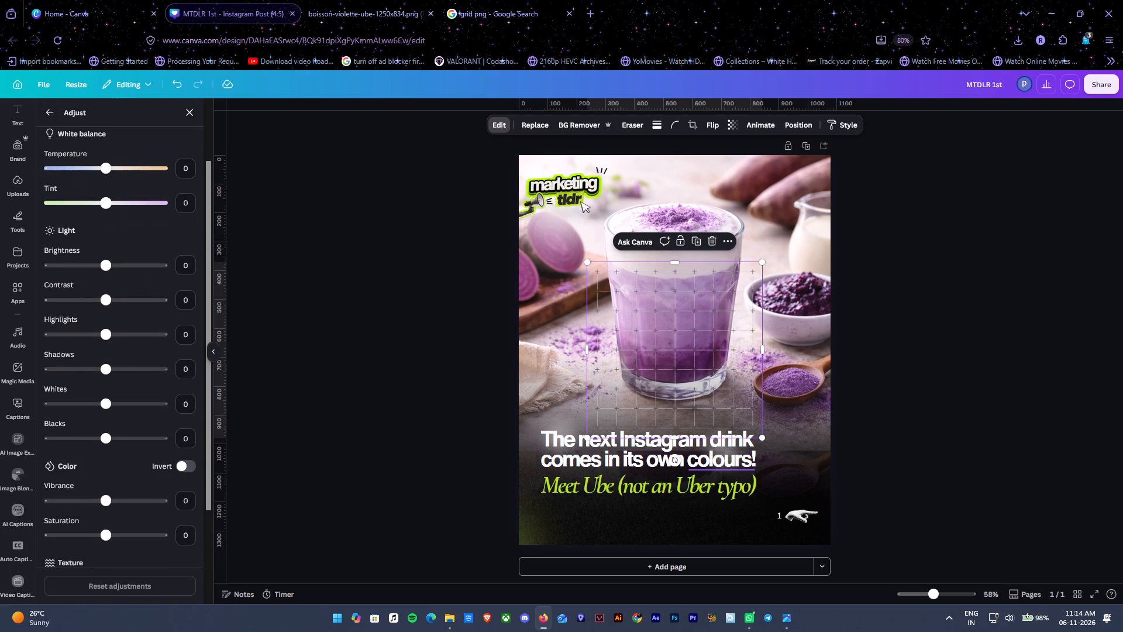
left_click_drag(108, 206, 98, 207)
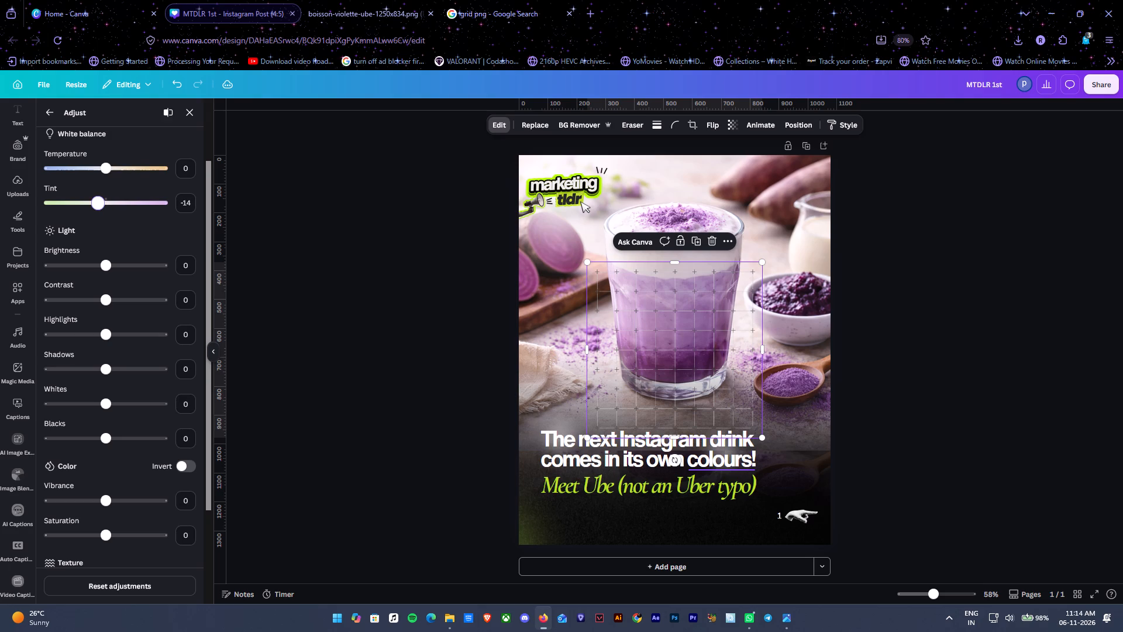
left_click_drag(95, 204, 16, 208)
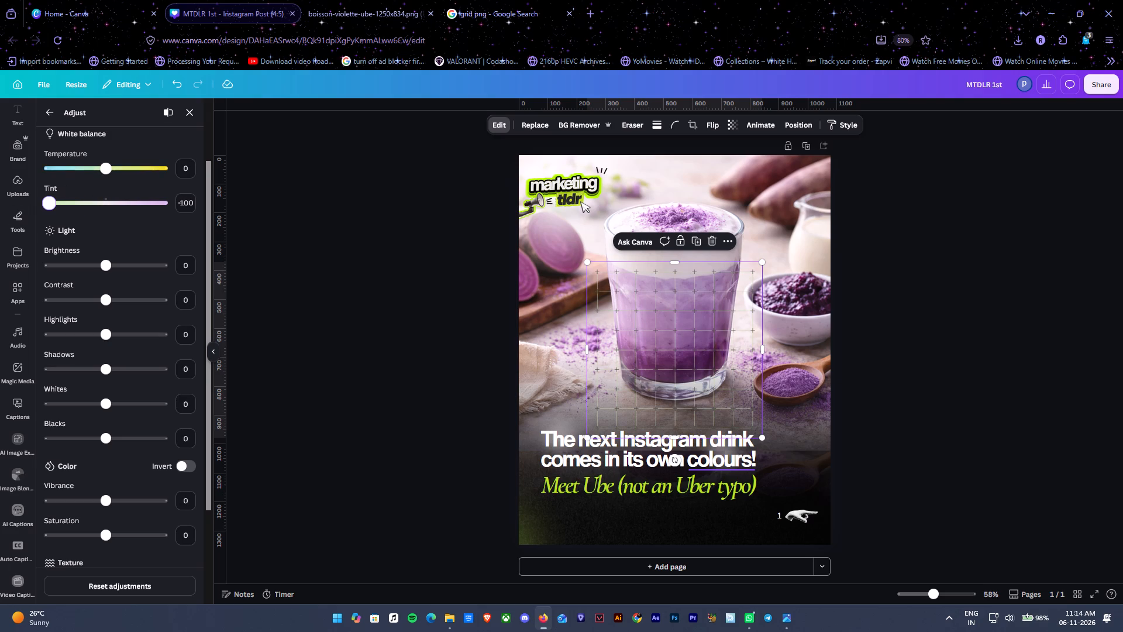
left_click_drag(111, 171, 157, 174)
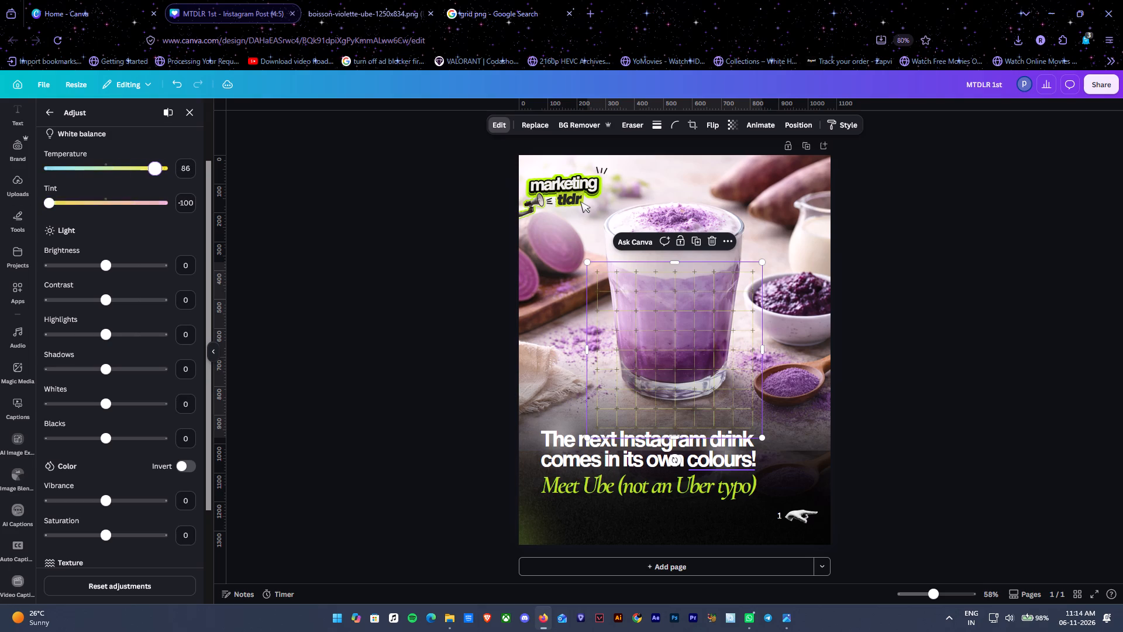
left_click_drag(157, 174, 187, 181)
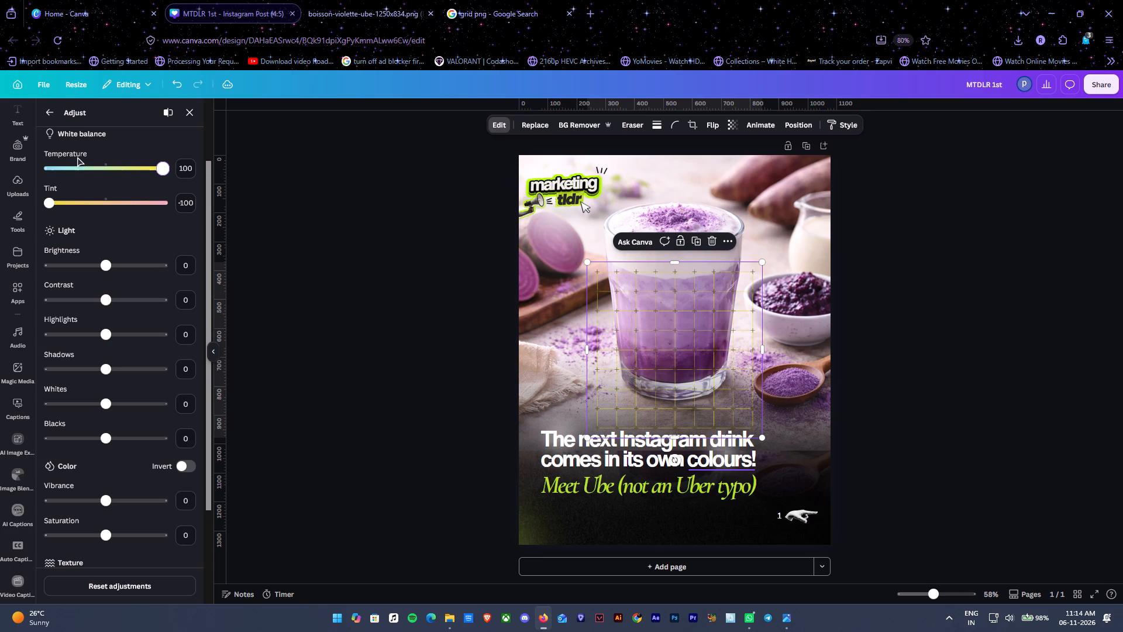
left_click_drag(98, 169, 121, 154)
left_click(56, 112)
Look through the grid image's remaining editing options for another way to recolour it.
scroll(149, 402, "down", 7)
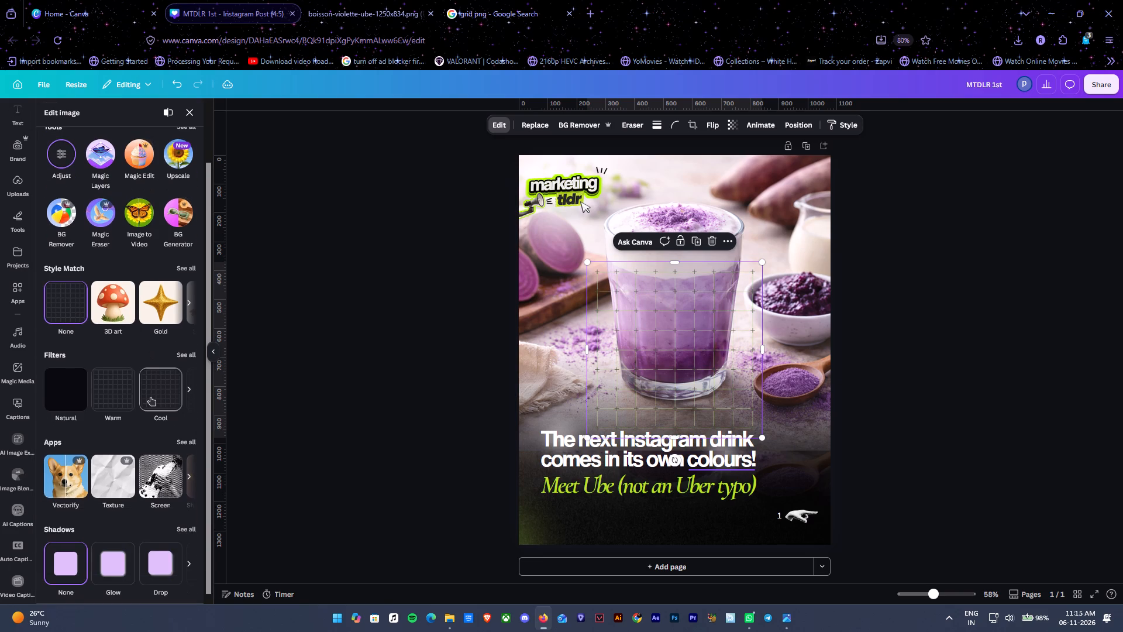
scroll(150, 397, "down", 2)
scroll(150, 397, "up", 5)
left_click(974, 315)
left_click(633, 312)
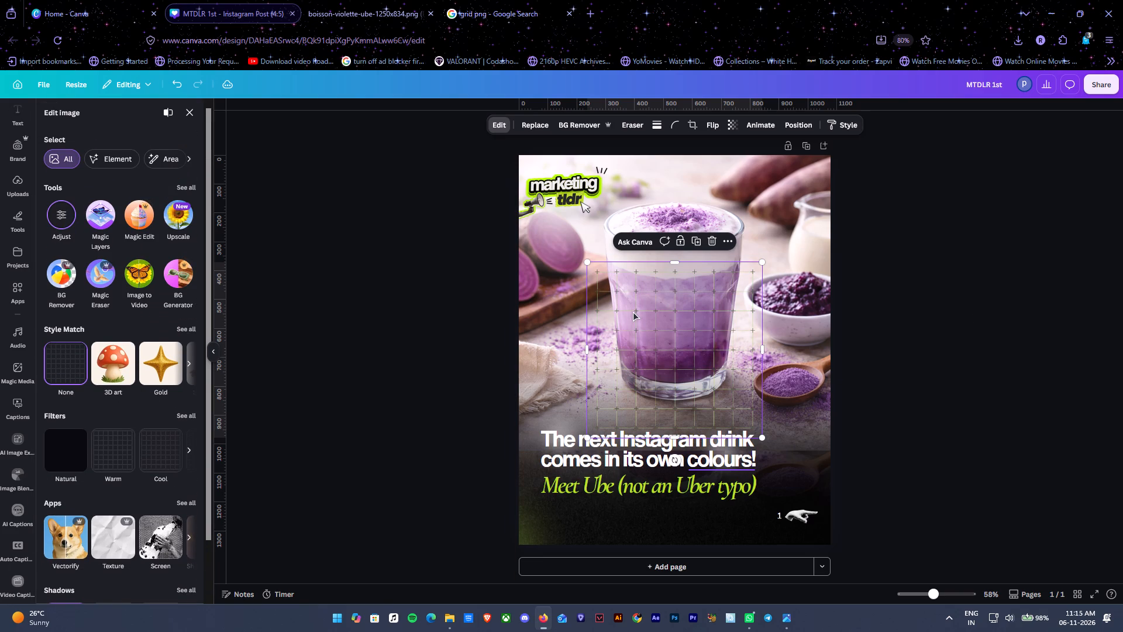
left_click(564, 301)
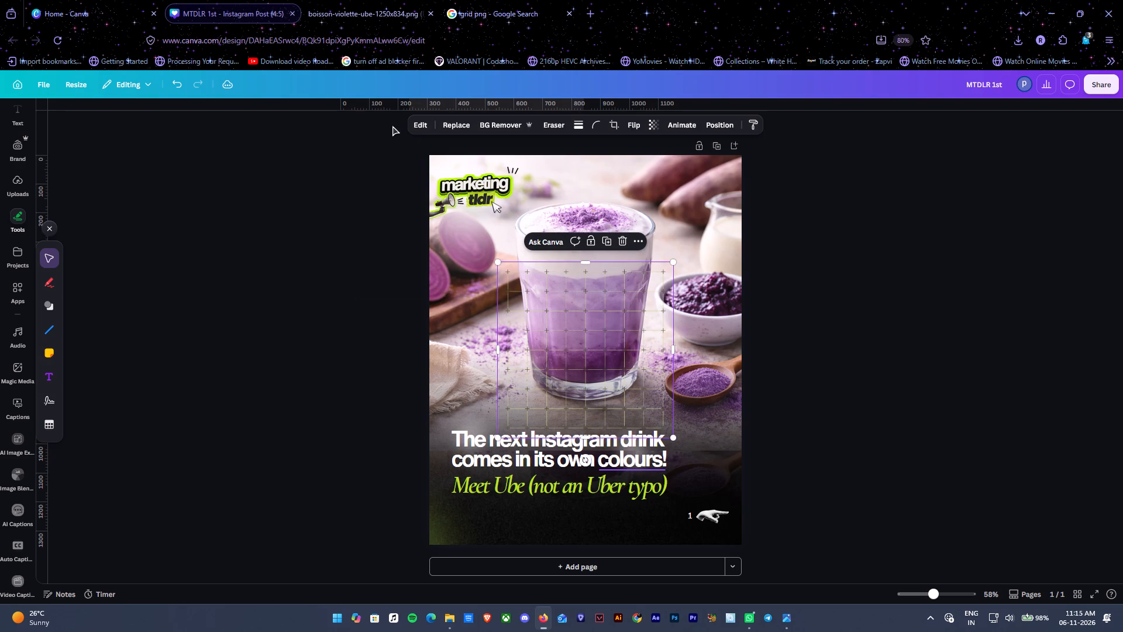
left_click(419, 127)
scroll(109, 461, "down", 6)
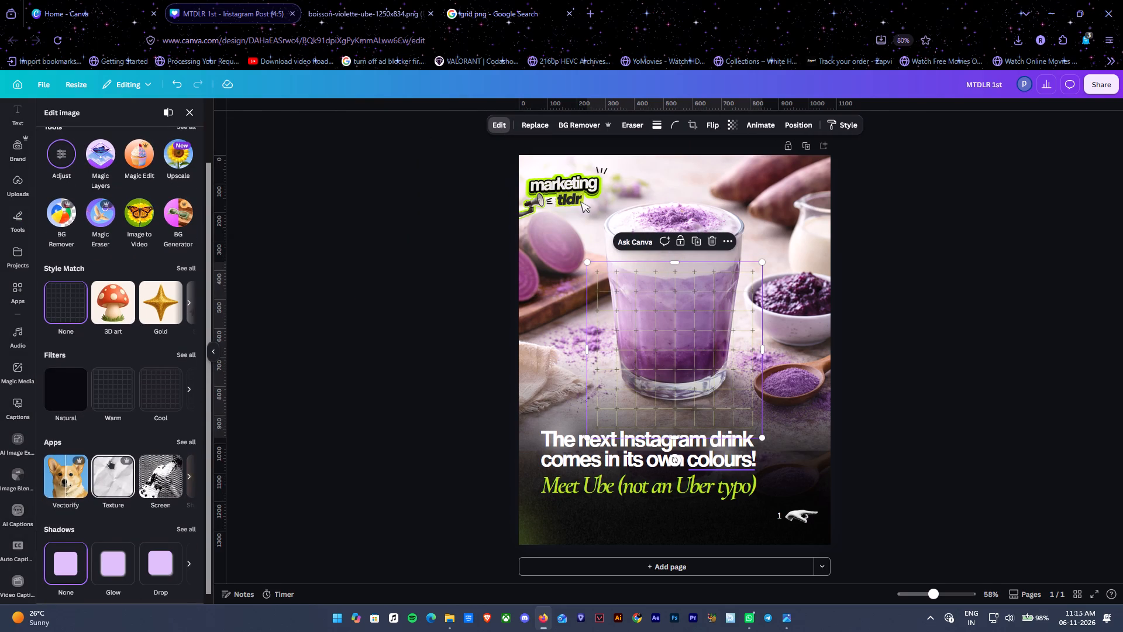
scroll(109, 460, "down", 3)
scroll(131, 293, "up", 2)
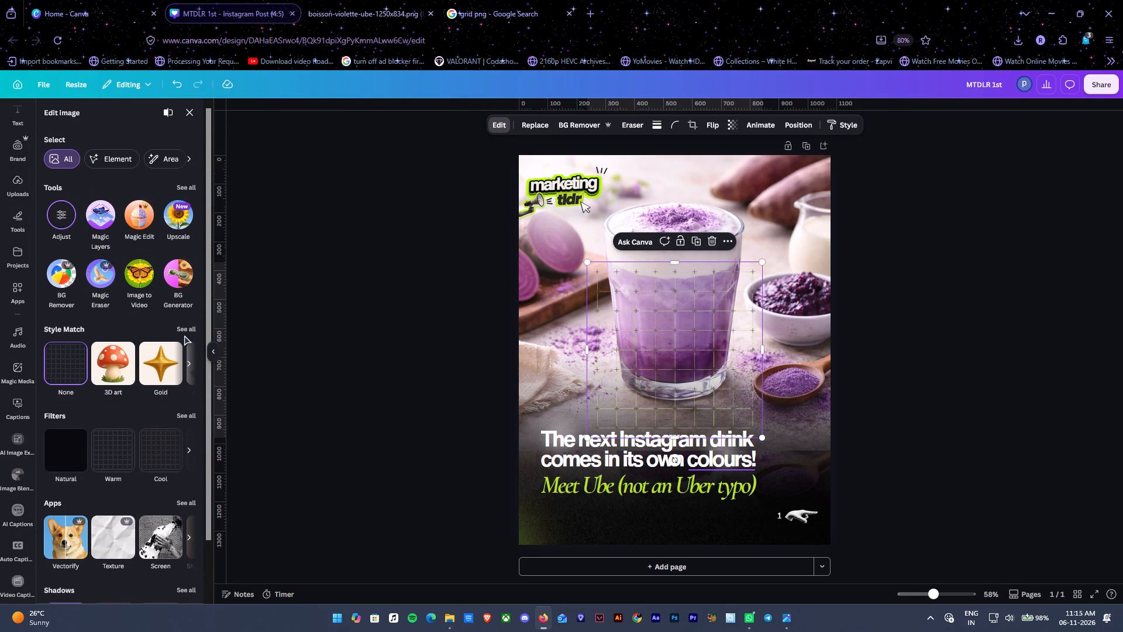
Try several filters on the grid image, including Pomelo, and apply the Sea Green duotone.
left_click(185, 412)
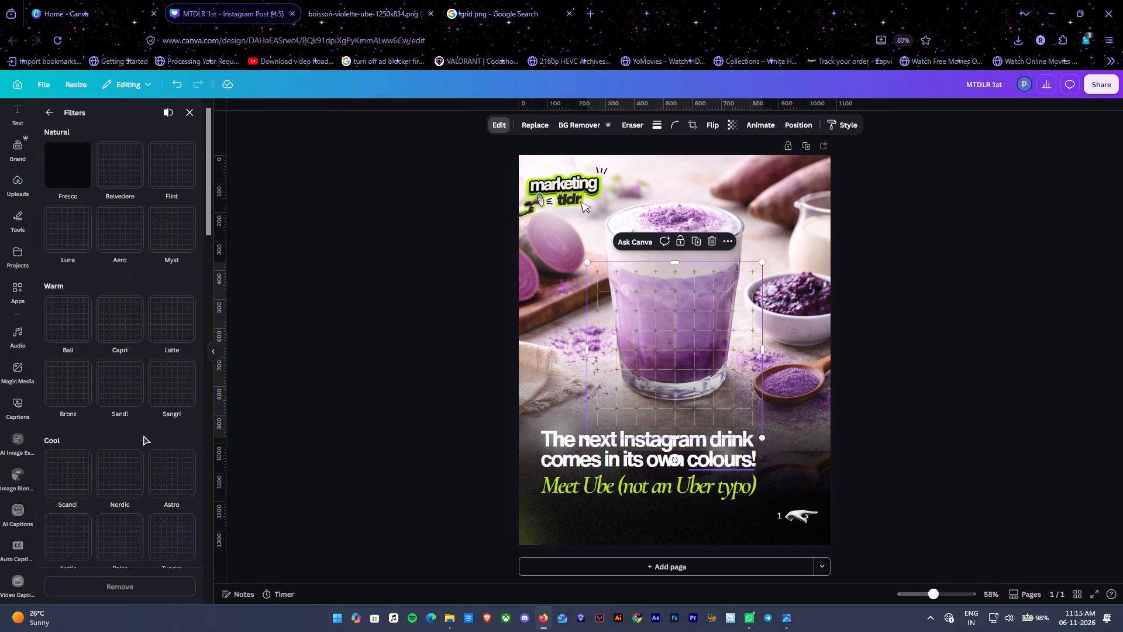
scroll(143, 437, "down", 7)
scroll(146, 436, "up", 1)
scroll(146, 436, "down", 6)
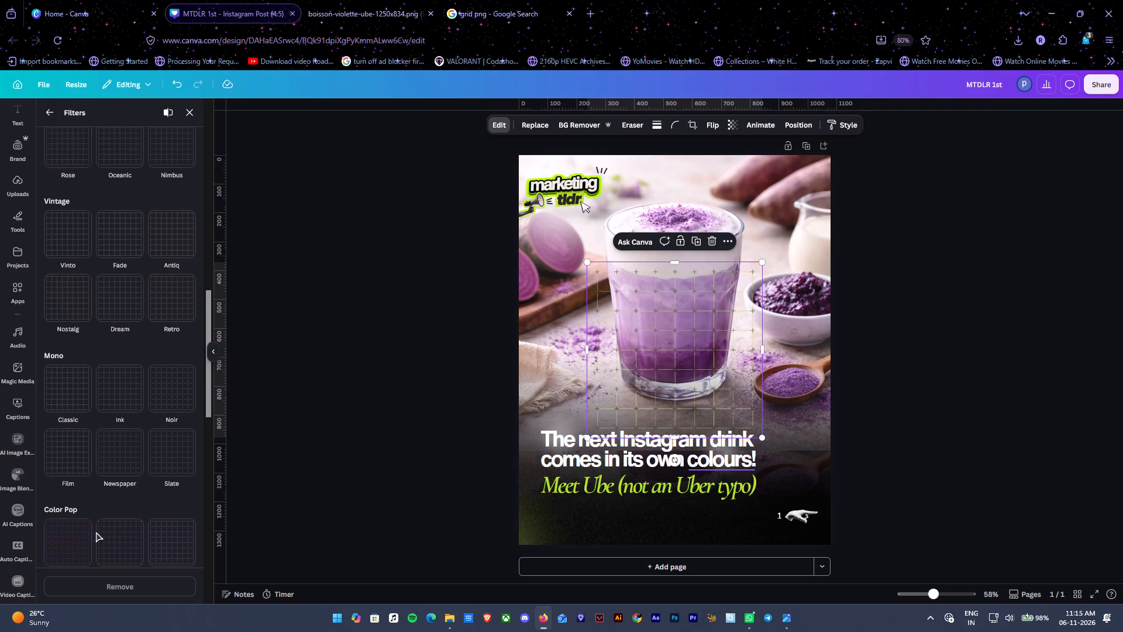
left_click(125, 536)
left_click(155, 533)
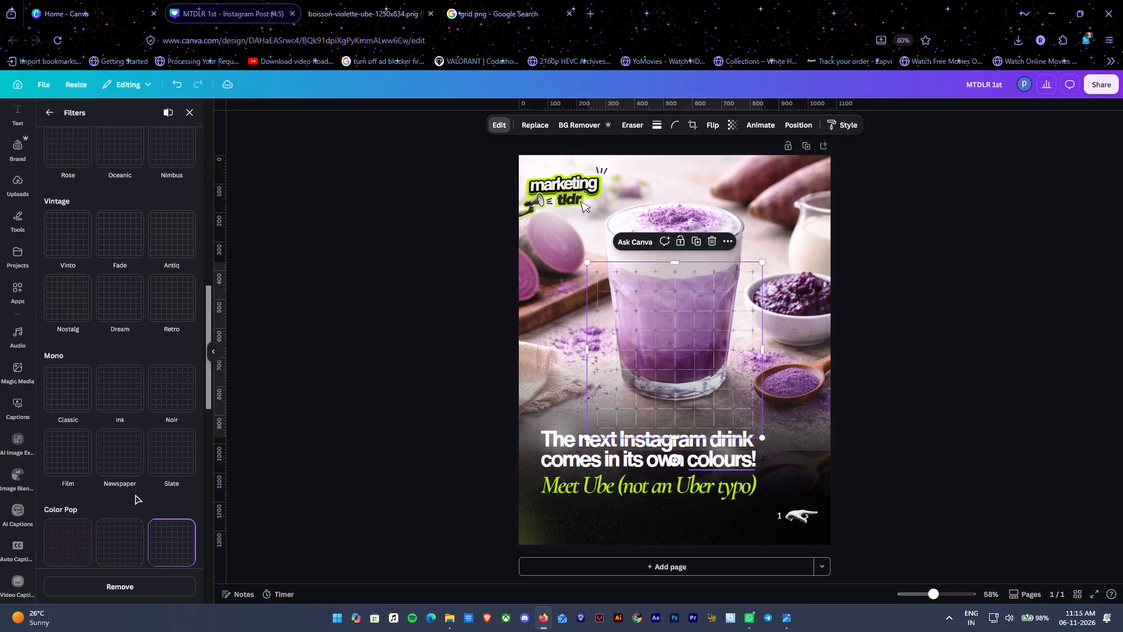
scroll(135, 494, "down", 10)
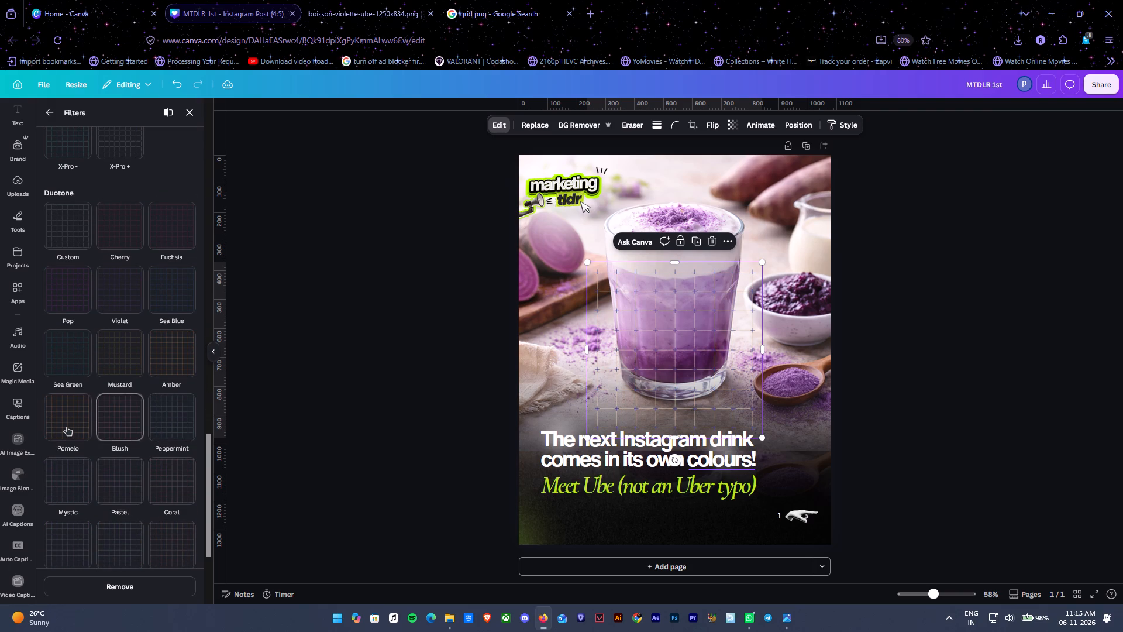
left_click(67, 427)
left_click(63, 353)
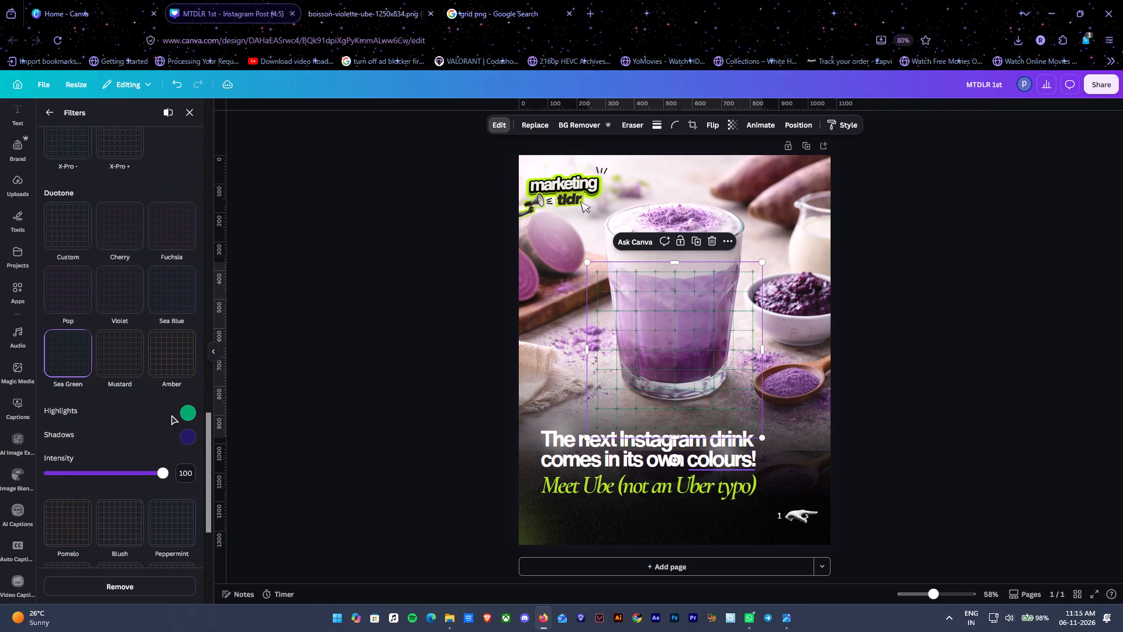
Change the Sea Green duotone's highlights colour to a bright lime green.
left_click(190, 414)
left_click_drag(249, 498, 223, 500)
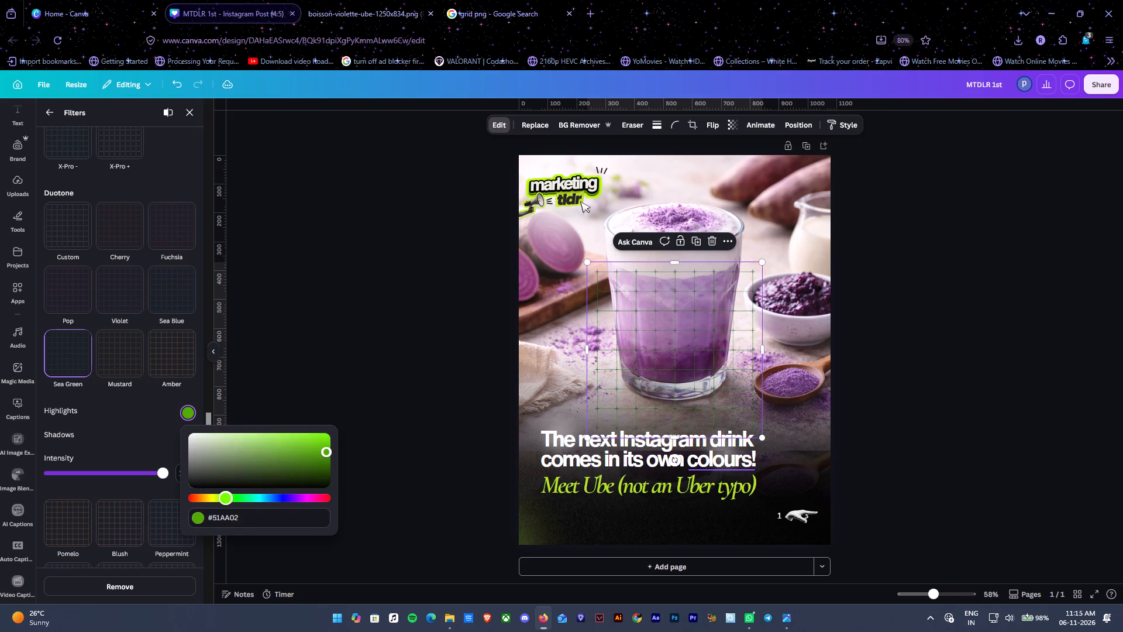
left_click_drag(223, 500, 221, 499)
left_click_drag(305, 452, 340, 387)
left_click(118, 432)
Change the Sea Green duotone's shadows colour to near-white and close the grid image's filter settings.
left_click(184, 437)
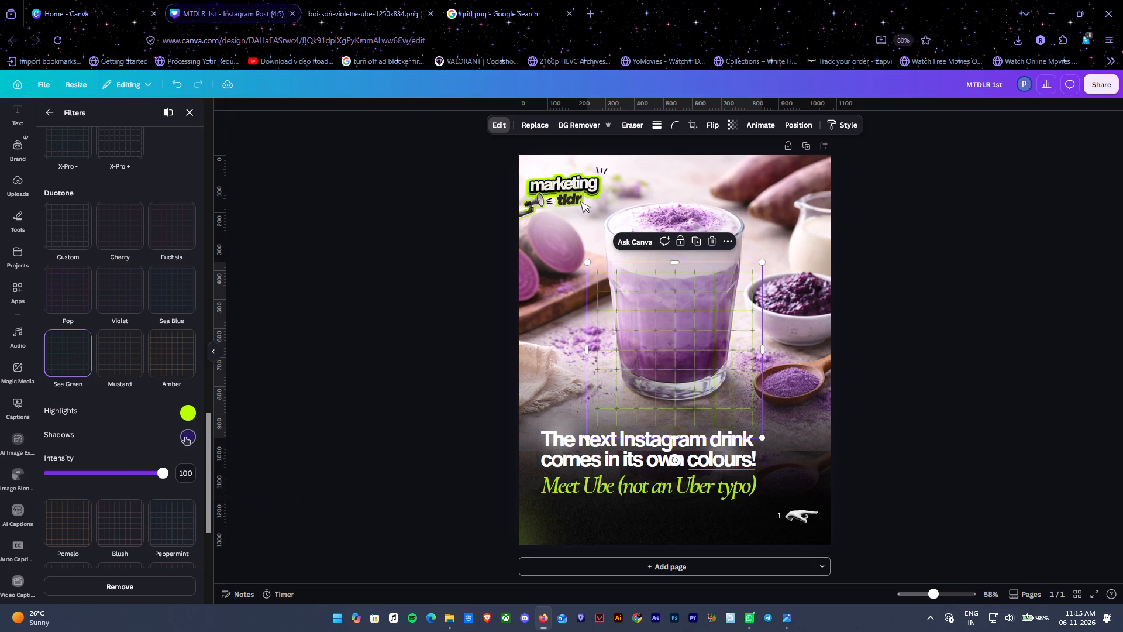
left_click_drag(302, 493, 364, 527)
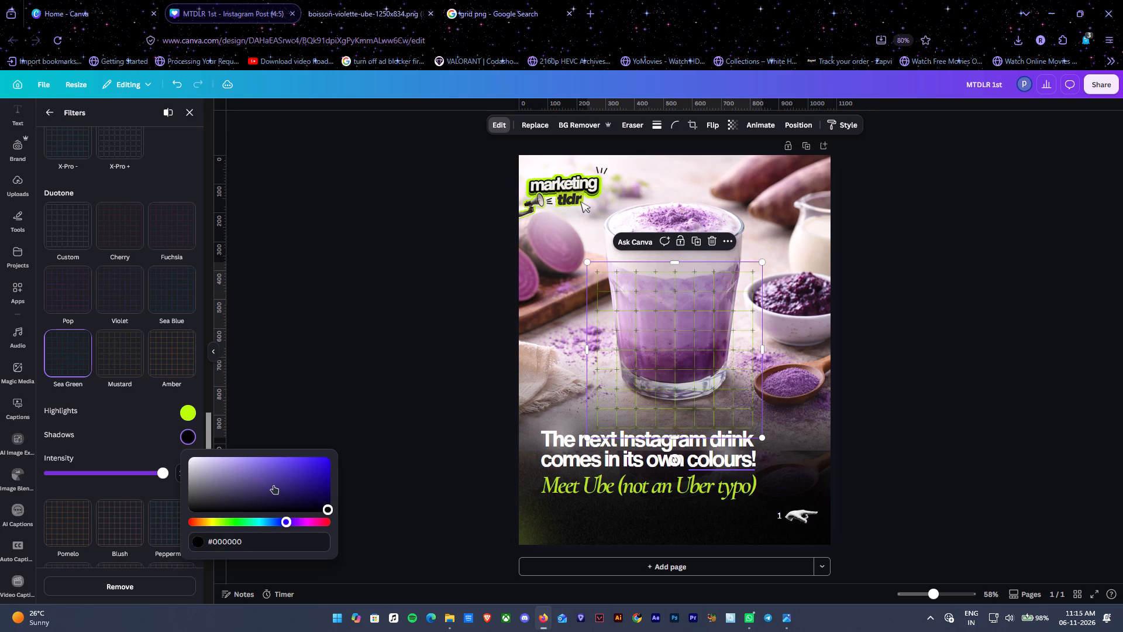
left_click_drag(273, 485, 216, 464)
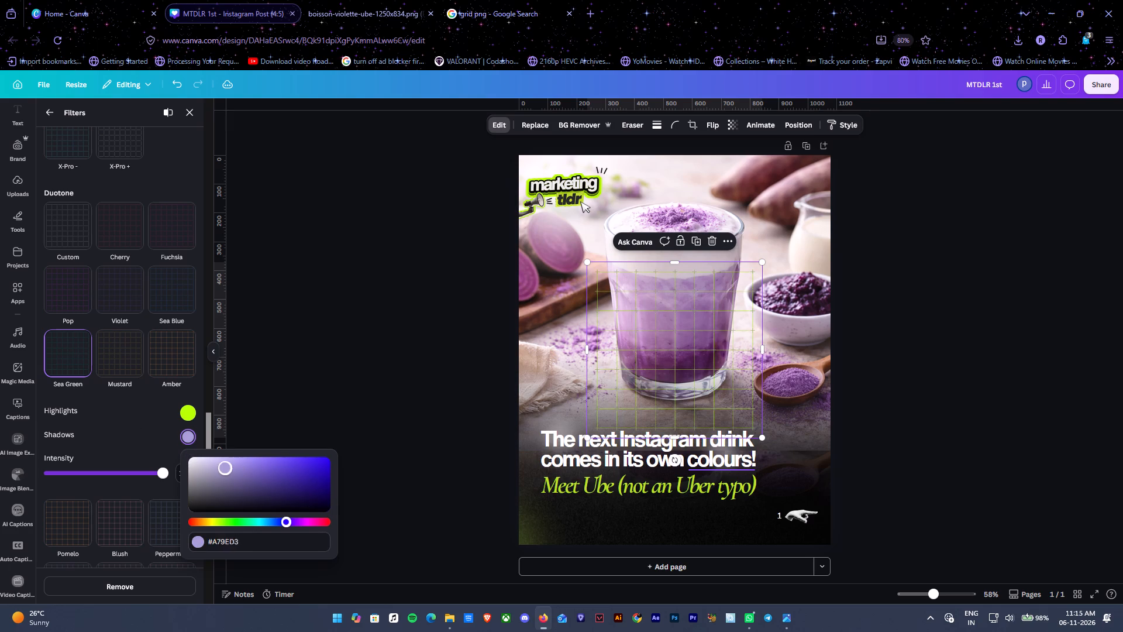
left_click_drag(216, 464, 196, 434)
left_click(150, 447)
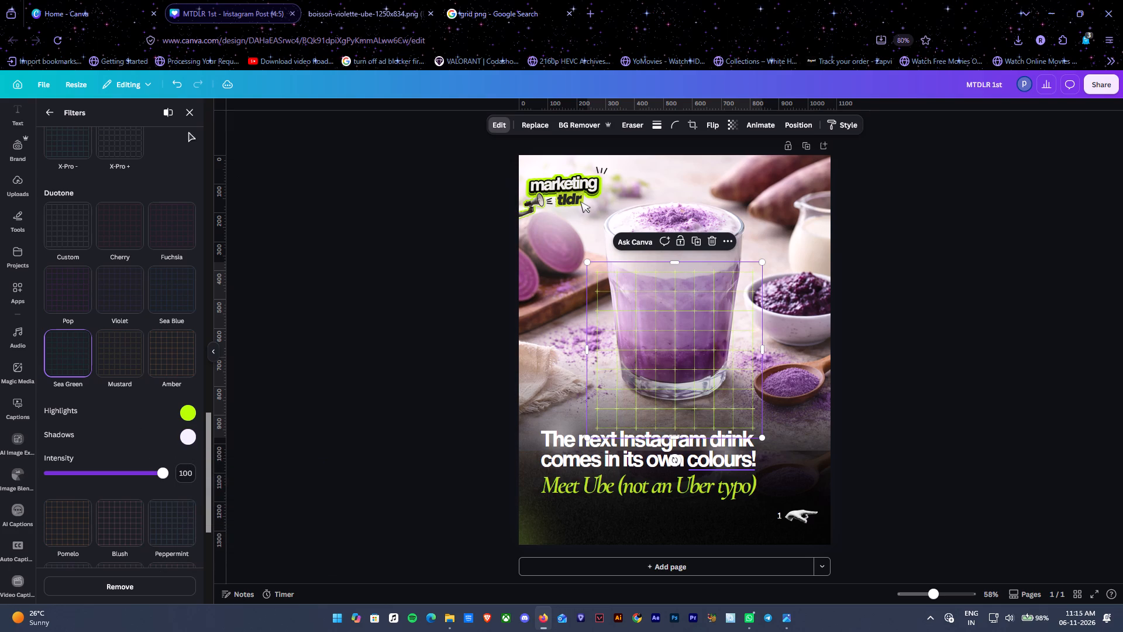
left_click(187, 112)
left_click(864, 259)
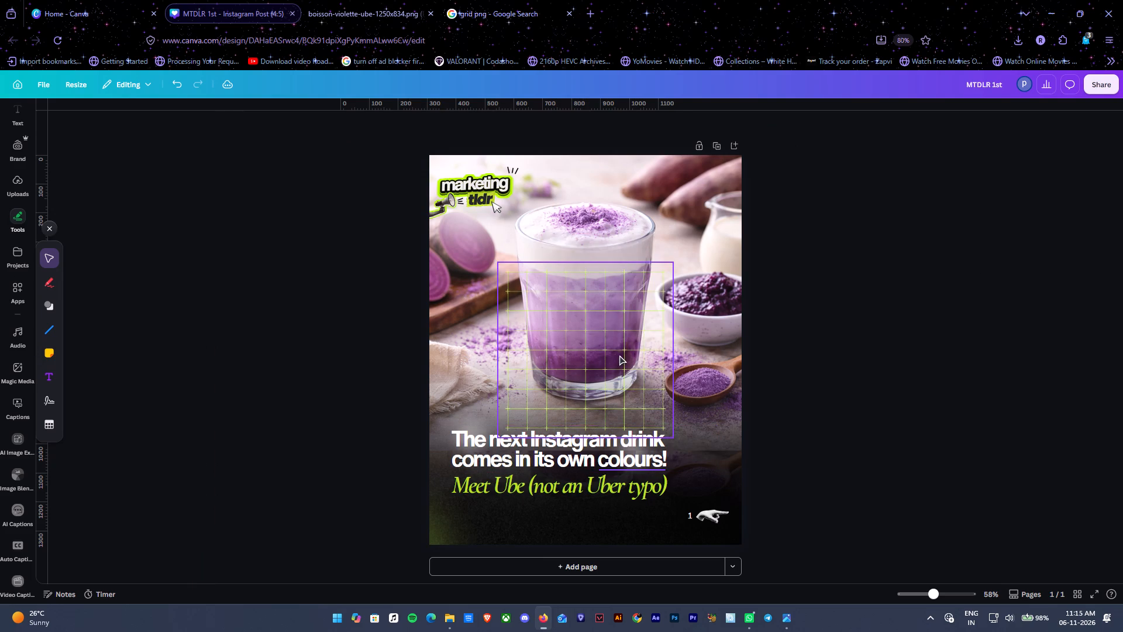
Apply an Image Blender linear fade to the grid image so its top dissolves into transparency, and save it.
left_click(623, 345)
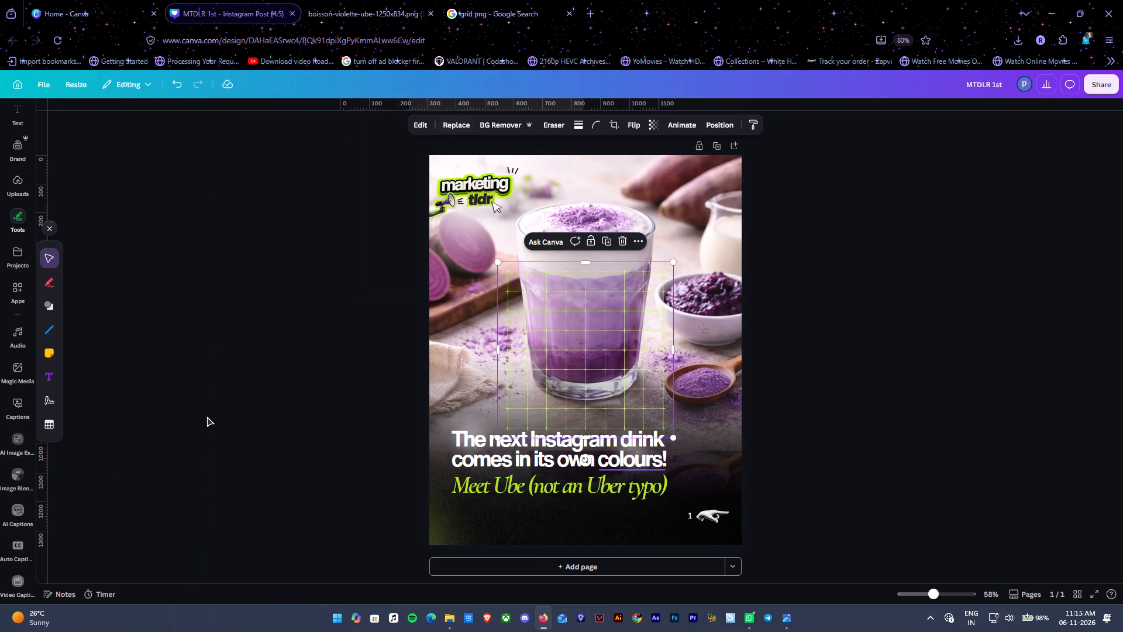
left_click(18, 484)
left_click(111, 201)
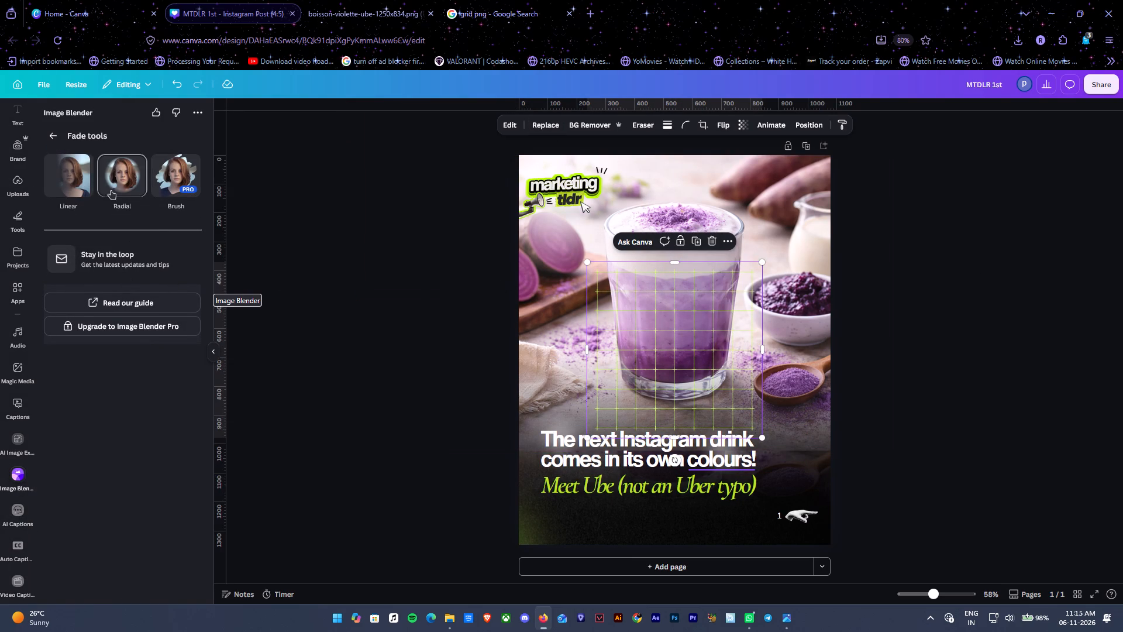
left_click(78, 196)
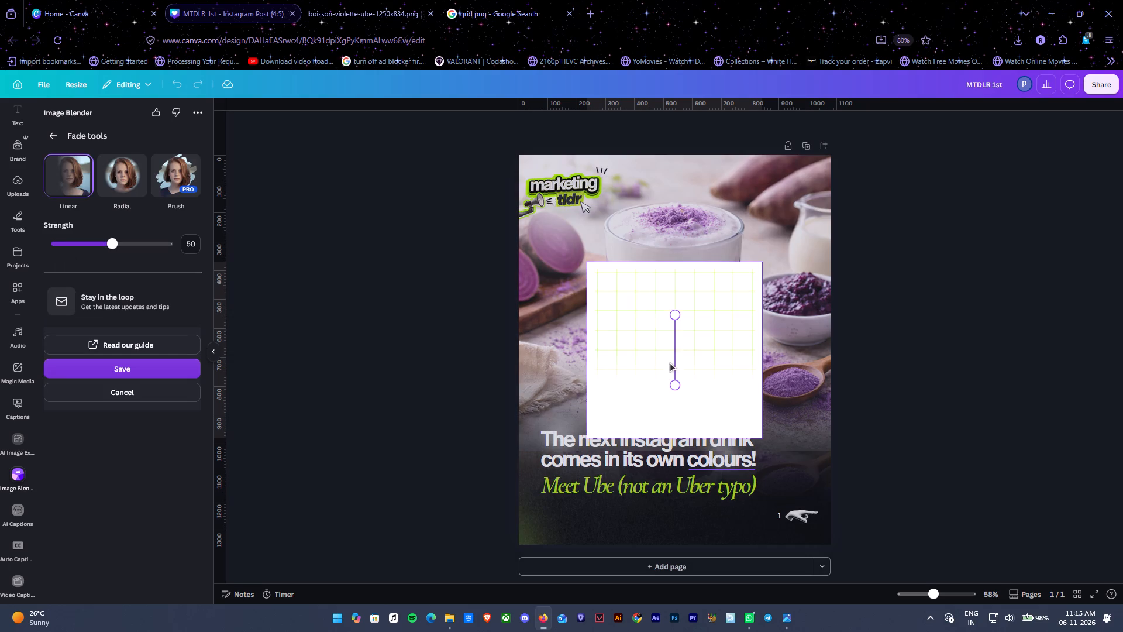
left_click_drag(677, 389, 673, 282)
left_click_drag(674, 317, 669, 404)
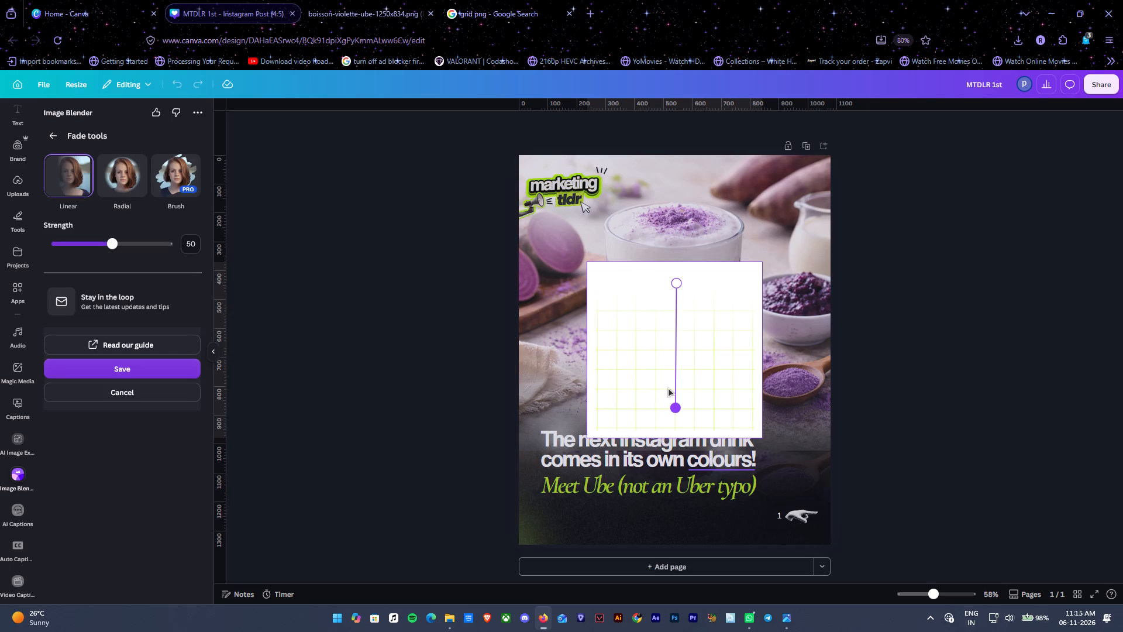
left_click_drag(677, 319, 676, 341)
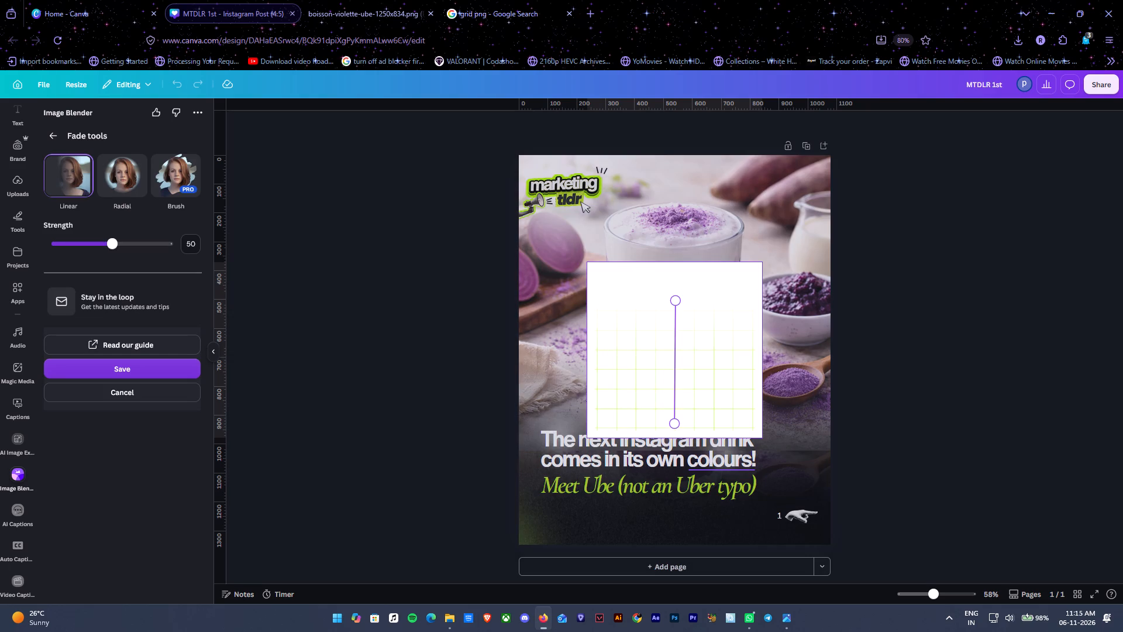
left_click_drag(677, 424, 673, 437)
left_click_drag(673, 437, 673, 437)
left_click(173, 365)
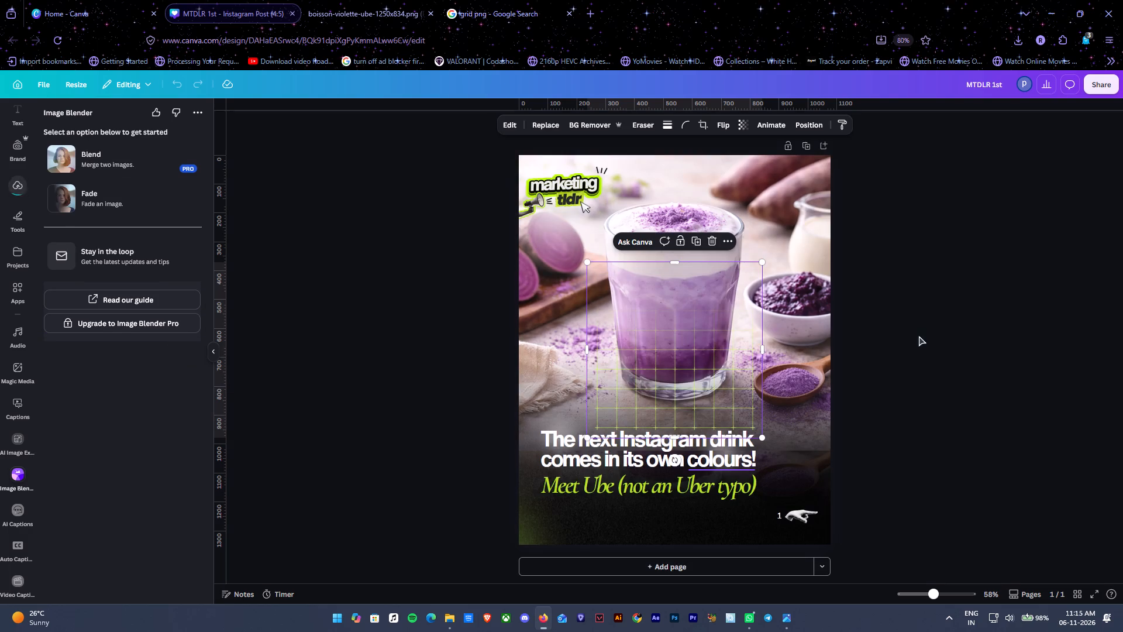
Enlarge the faded grid to about the page width and place it over the dark lower part of the post.
left_click_drag(760, 438, 910, 506)
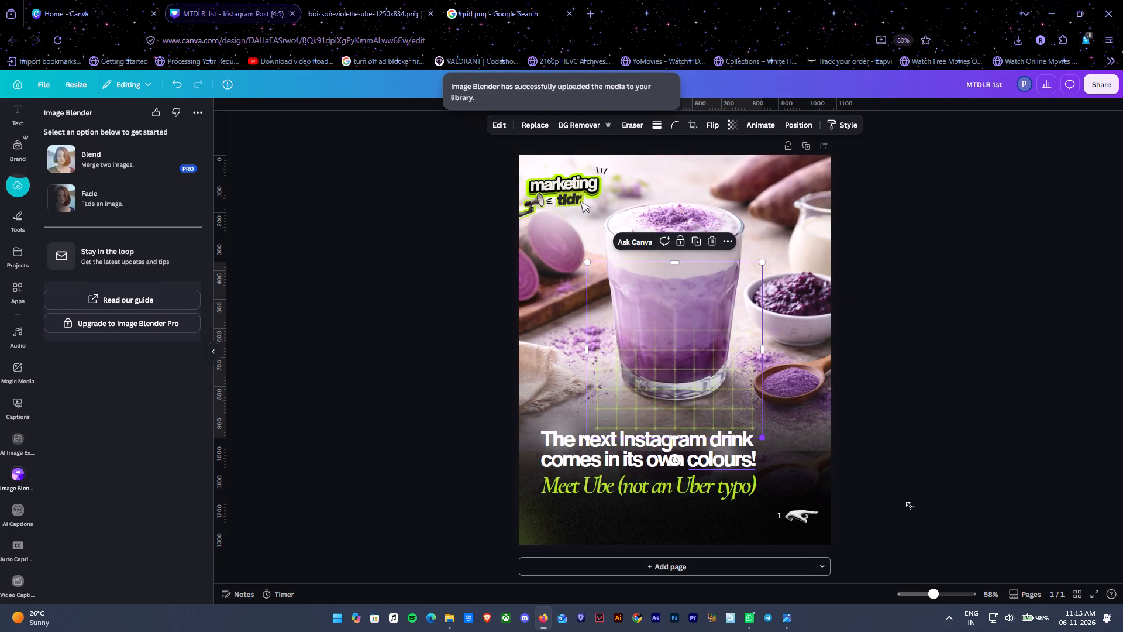
left_click_drag(910, 506, 909, 506)
left_click_drag(812, 390, 745, 494)
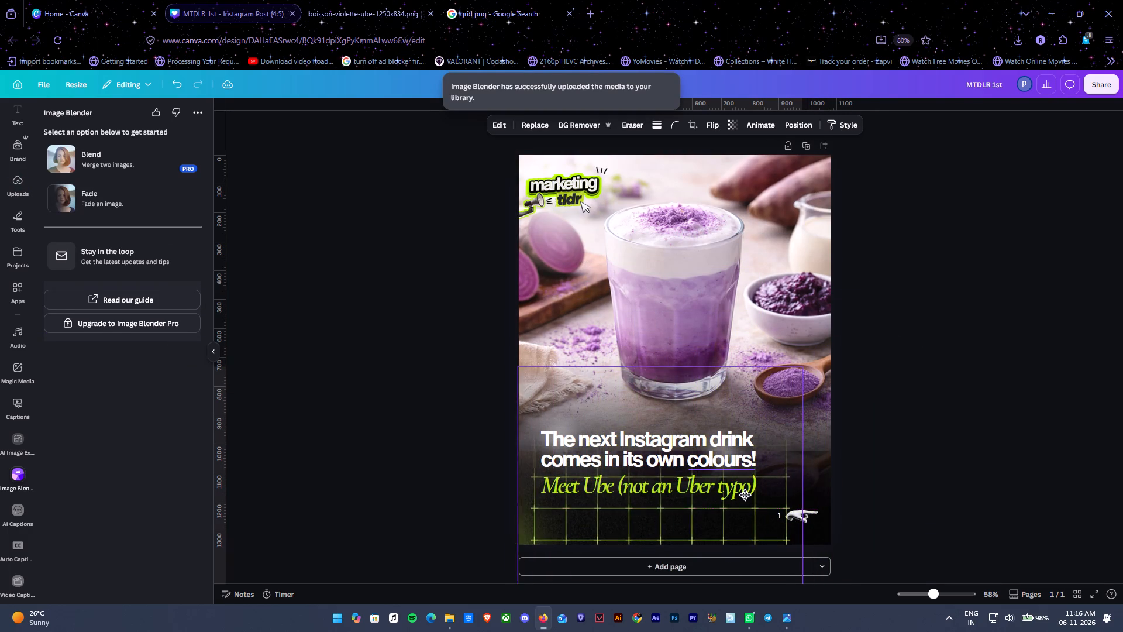
left_click_drag(745, 494, 746, 496)
left_click_drag(807, 365, 851, 346)
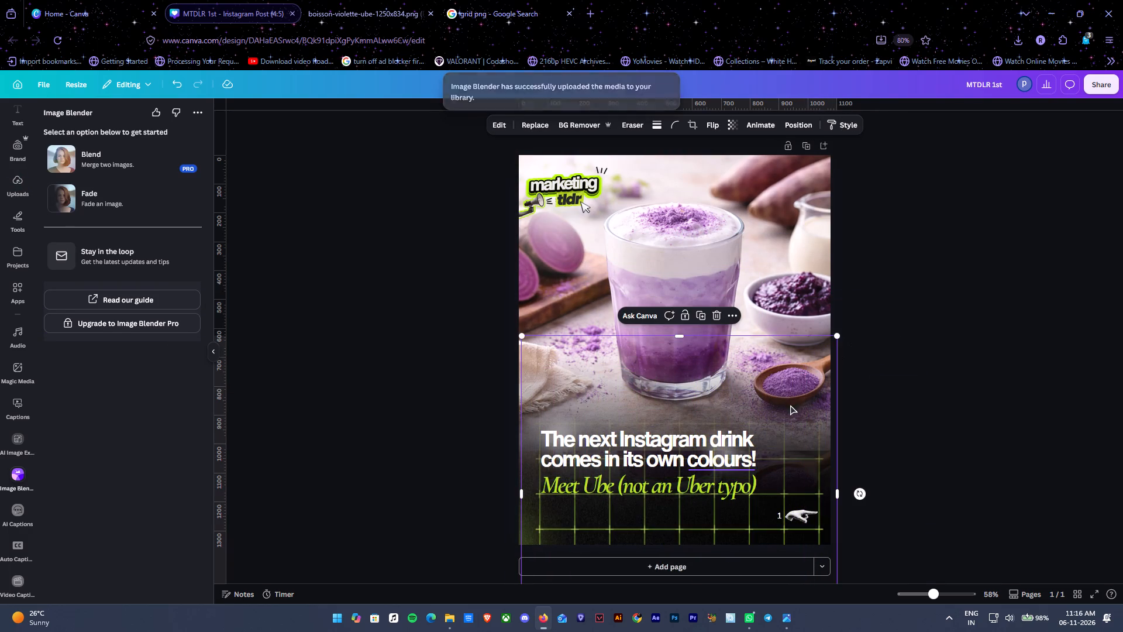
left_click_drag(787, 406, 781, 421)
Send the grid backward in the layer order, placing it just beneath the large black gradient layer.
key("ctrl+bracketleft")
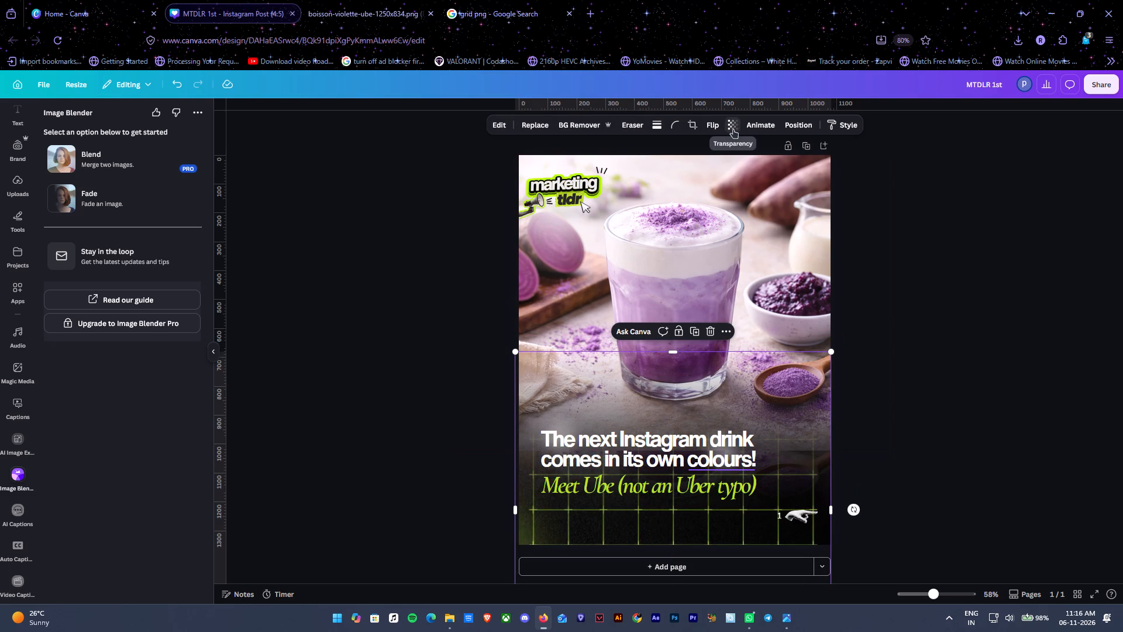
key("ctrl+bracketleft")
key("ctrl+bracketleft")
key("ctrl+bracketleft")
key("ctrl+bracketleft")
key("alt+1")
left_click(705, 245)
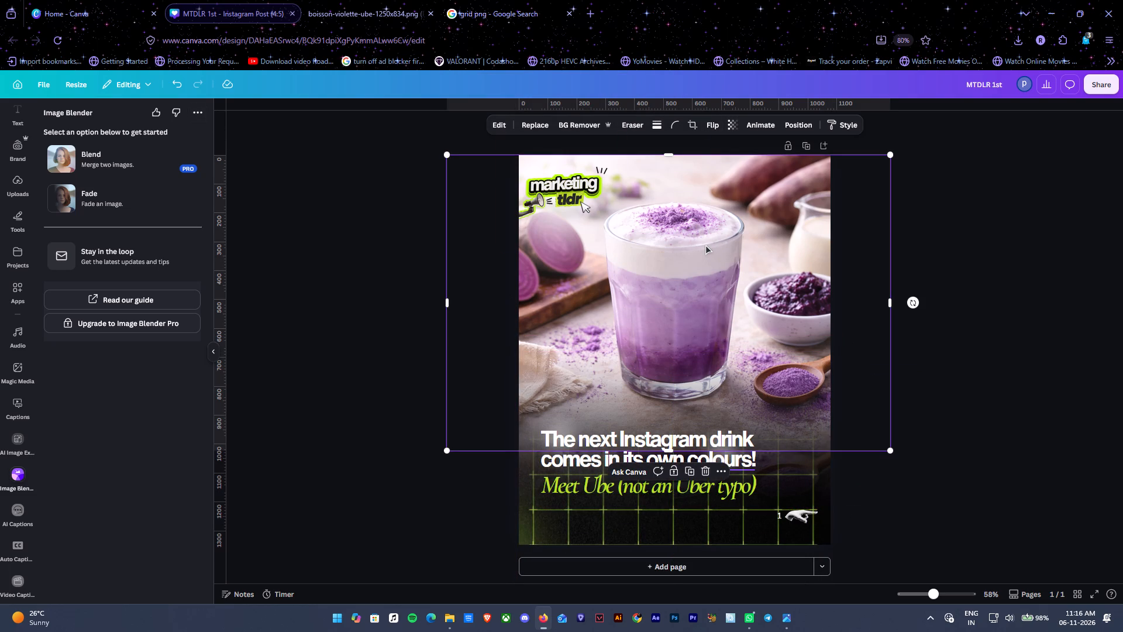
key("alt+1")
left_click_drag(127, 228, 122, 458)
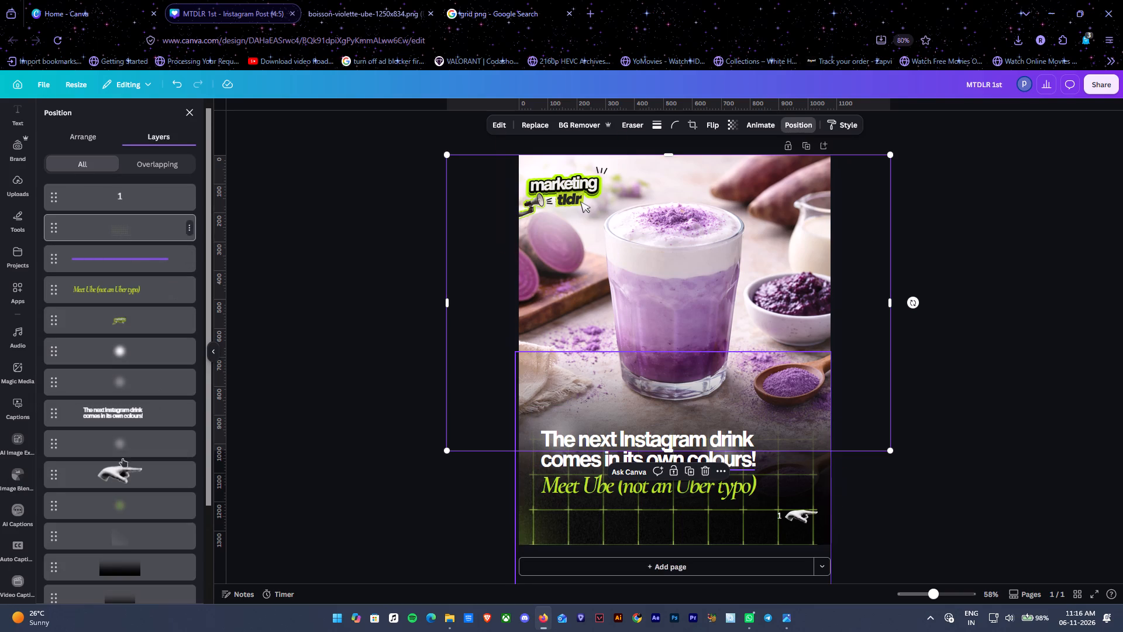
left_click_drag(122, 458, 147, 468)
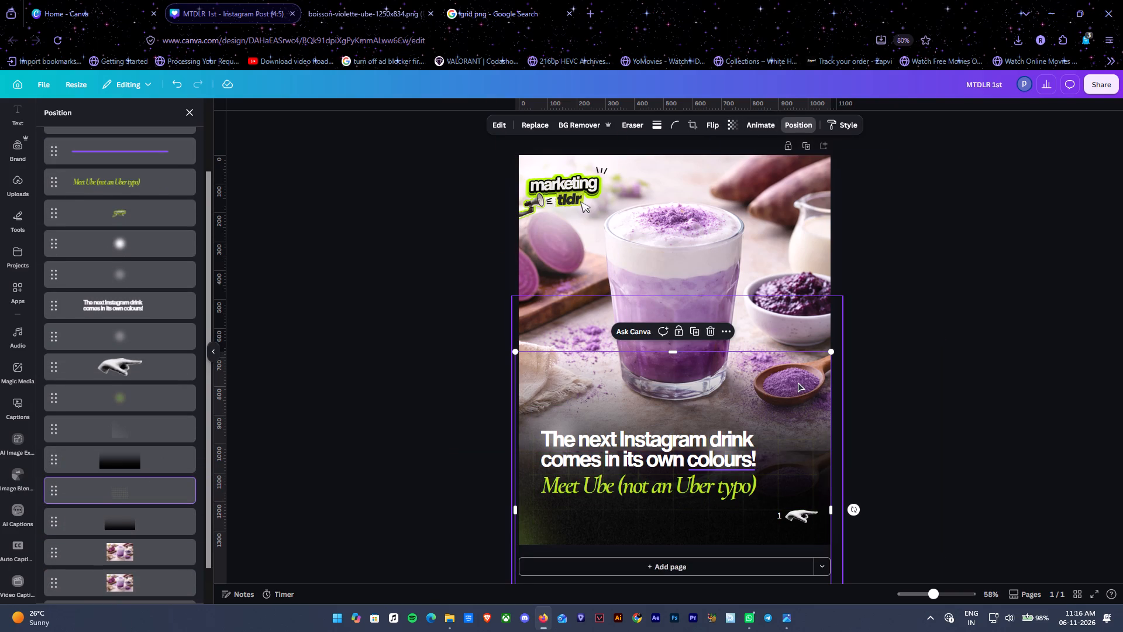
Nudge the grid so its left edge lines up with the page's left edge.
left_click_drag(798, 382, 799, 369)
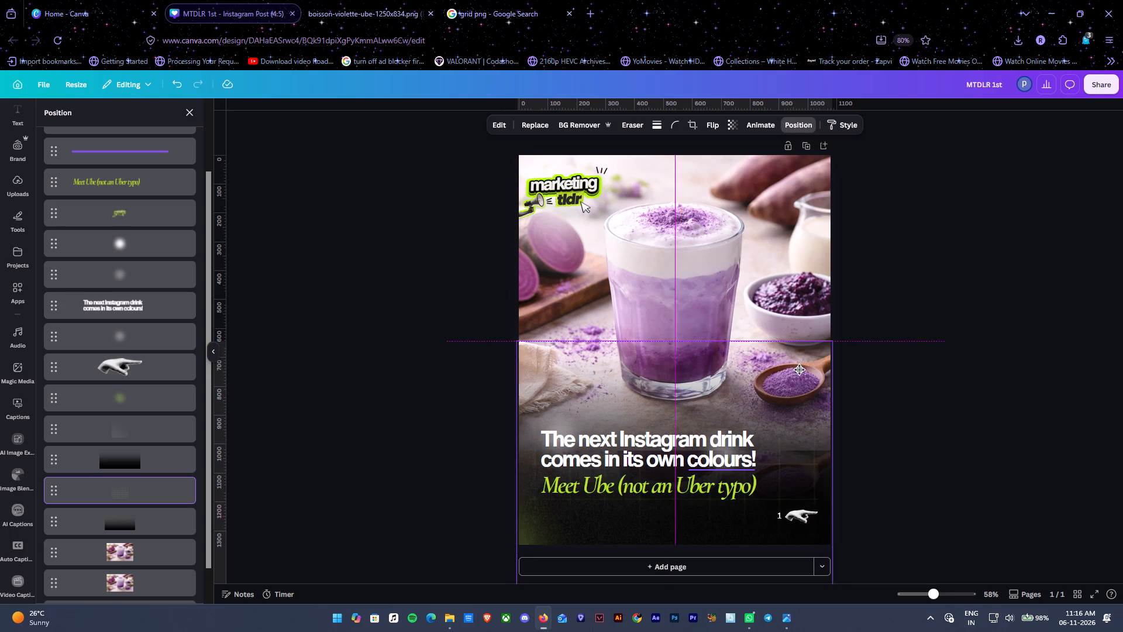
left_click_drag(799, 369, 805, 383)
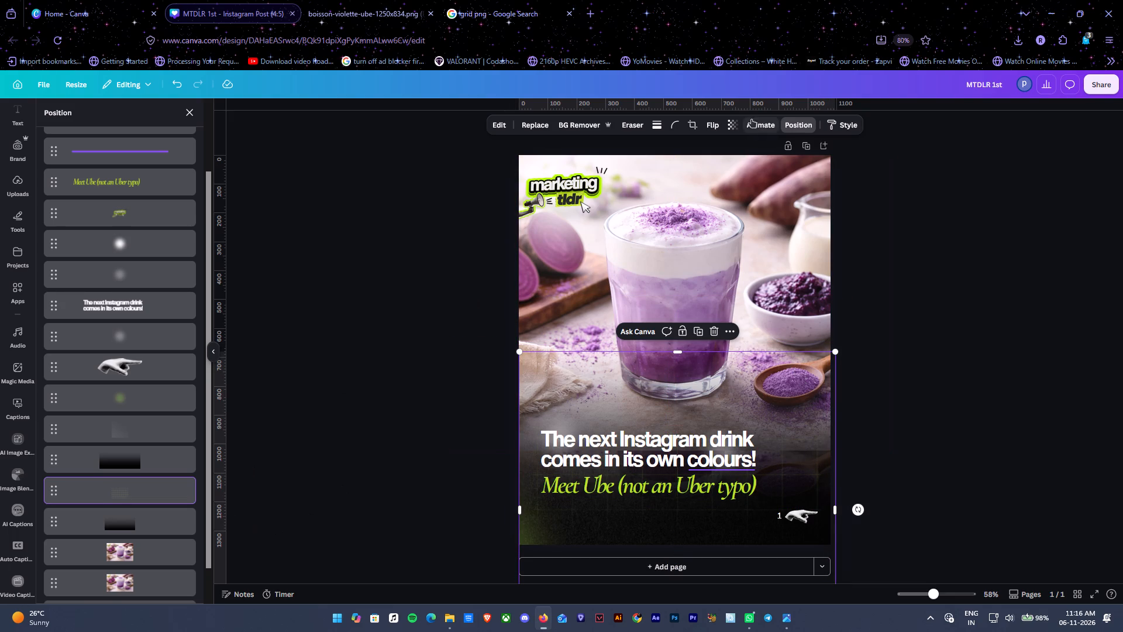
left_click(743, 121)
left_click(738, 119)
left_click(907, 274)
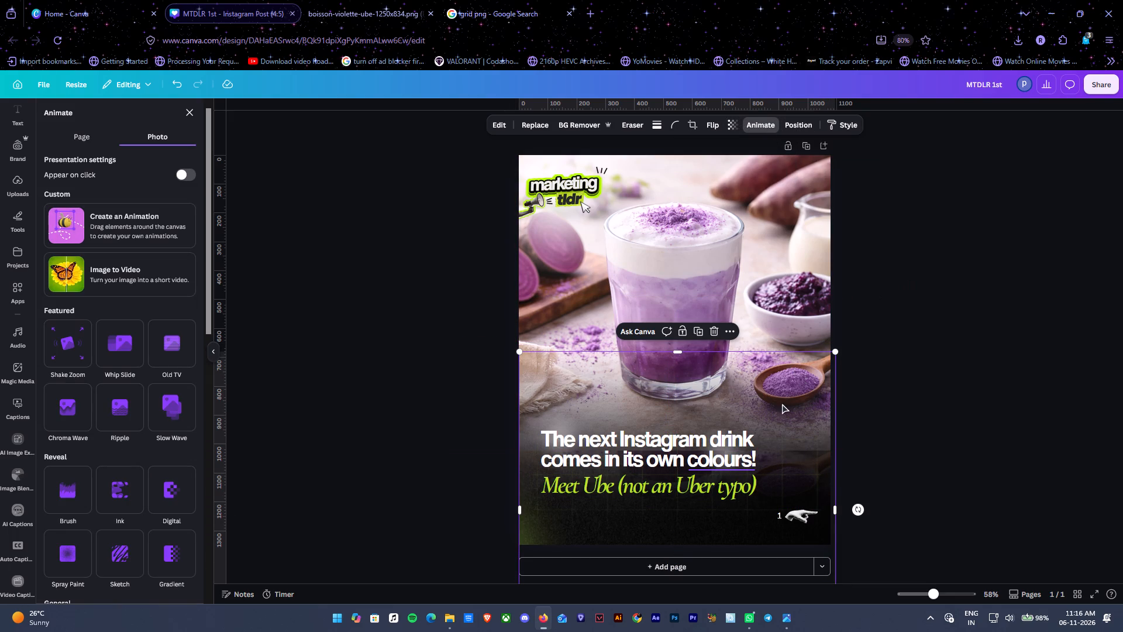
Move the grid layer up one place in the layer order, just above the large black gradient.
key("alt+1")
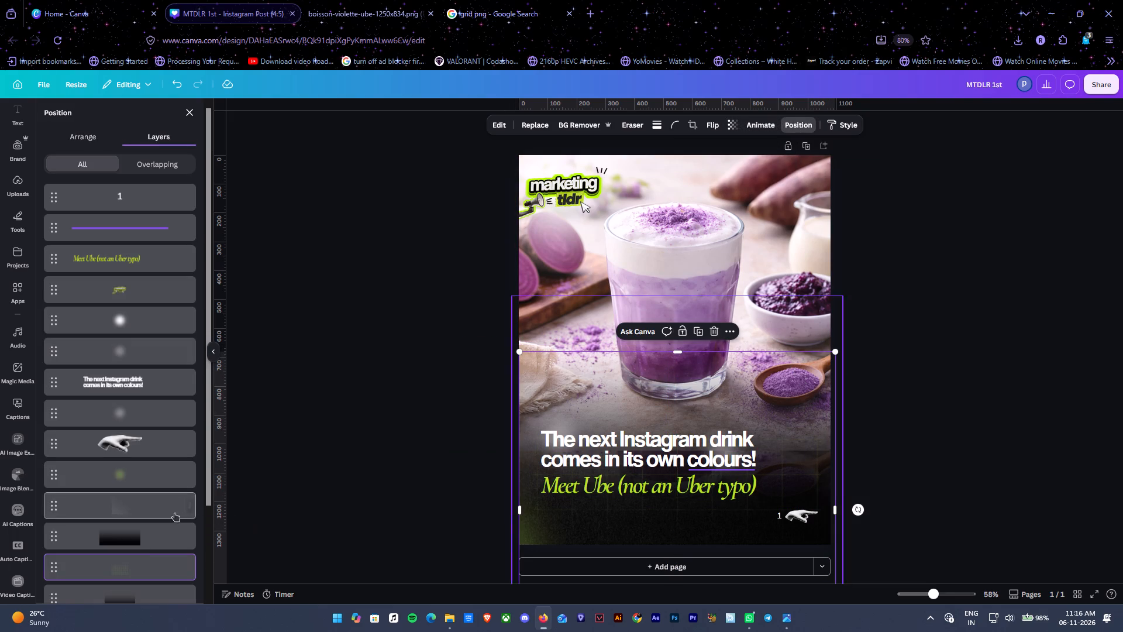
left_click_drag(145, 561, 146, 513)
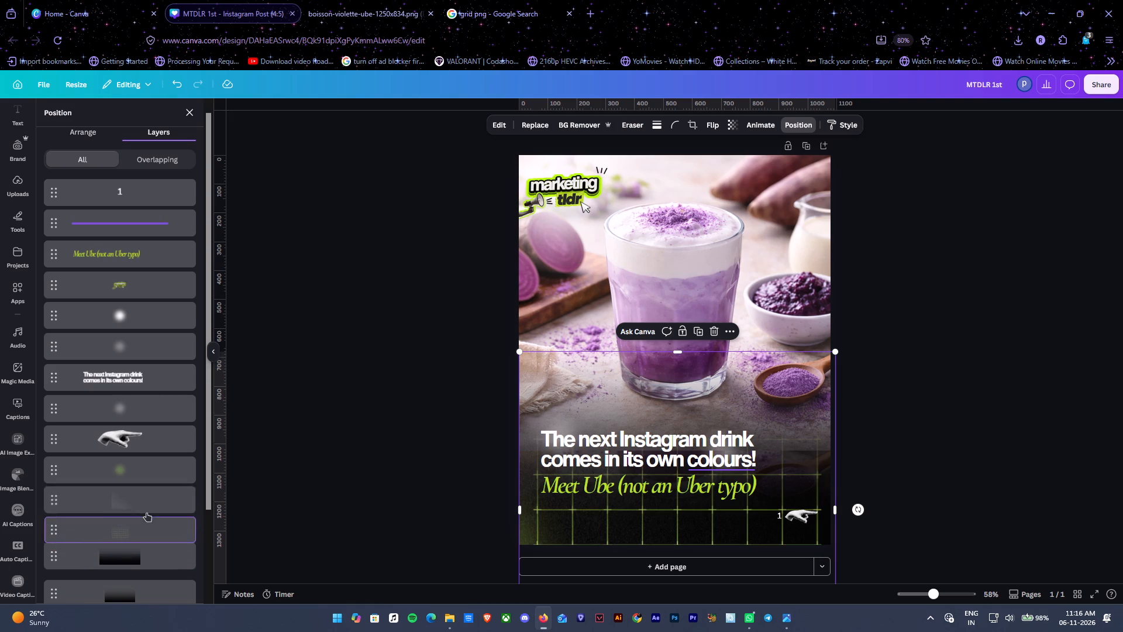
Lower the grid's transparency value to about 17 so it becomes a faint background texture.
left_click(727, 123)
left_click_drag(716, 160, 704, 173)
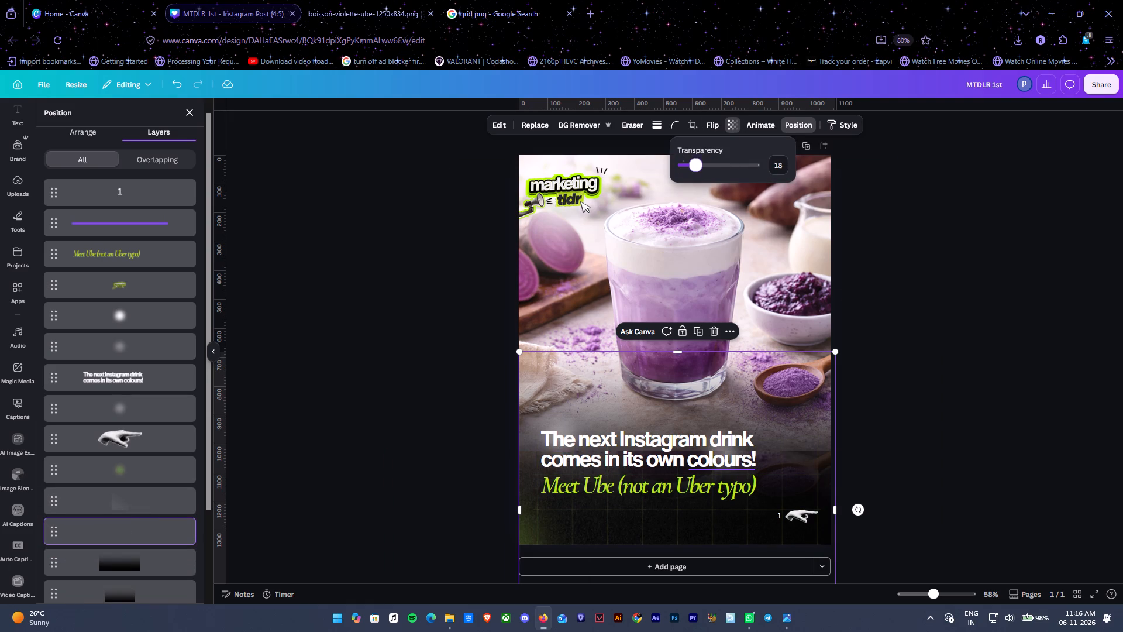
left_click_drag(704, 173, 695, 169)
left_click_drag(695, 169, 700, 169)
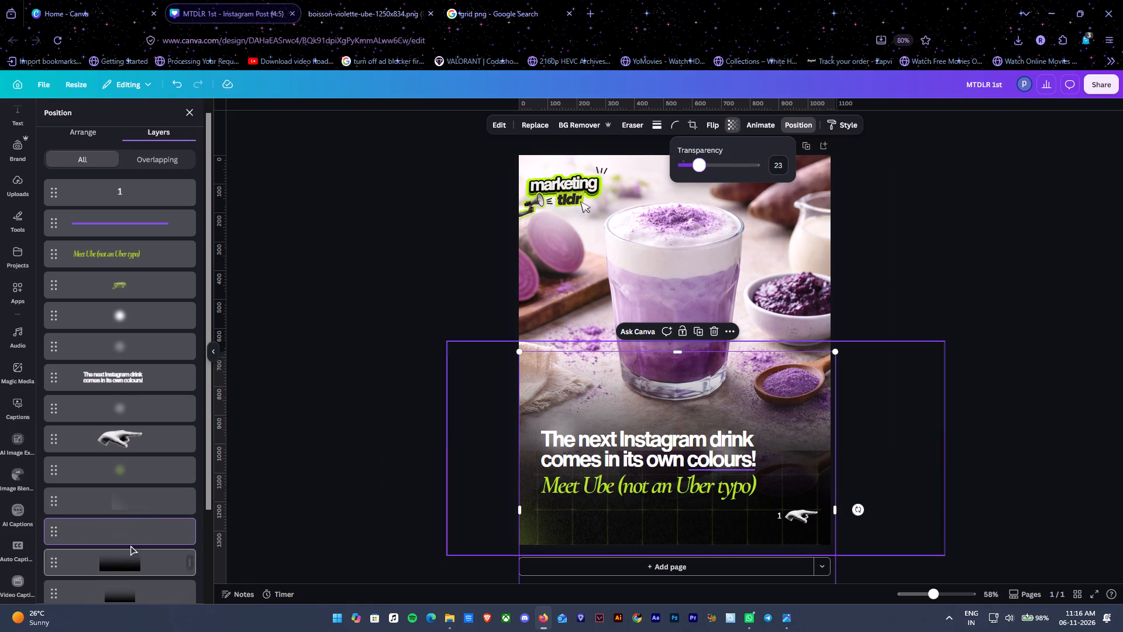
Move the grid layer just beneath the large black gradient and set its transparency value to 100.
left_click_drag(136, 526, 137, 562)
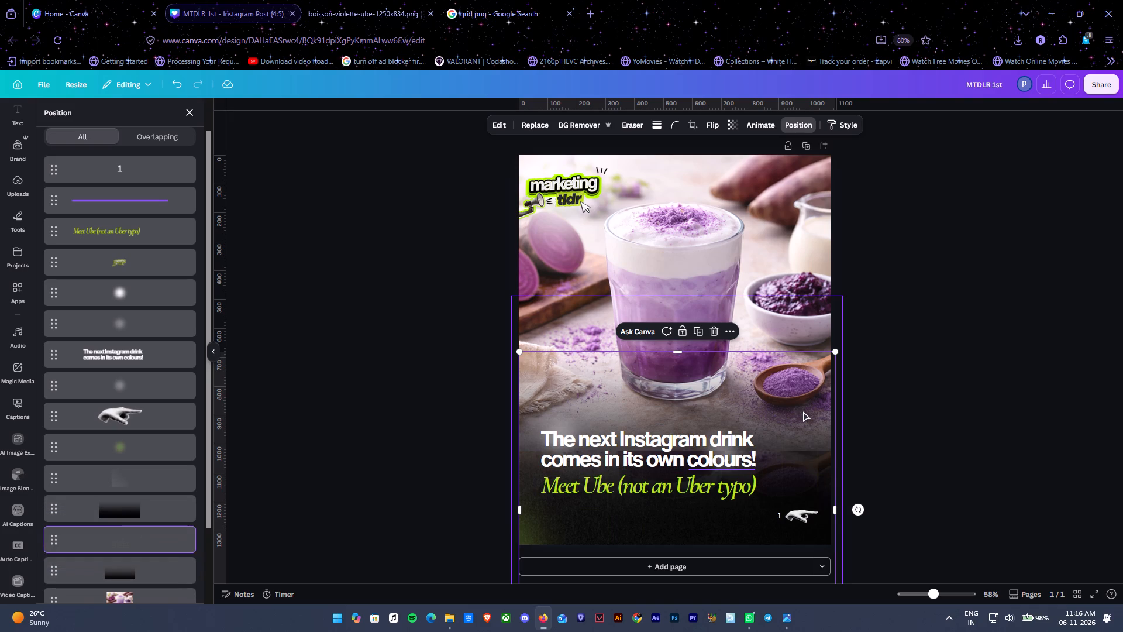
left_click(735, 124)
left_click_drag(724, 163, 950, 183)
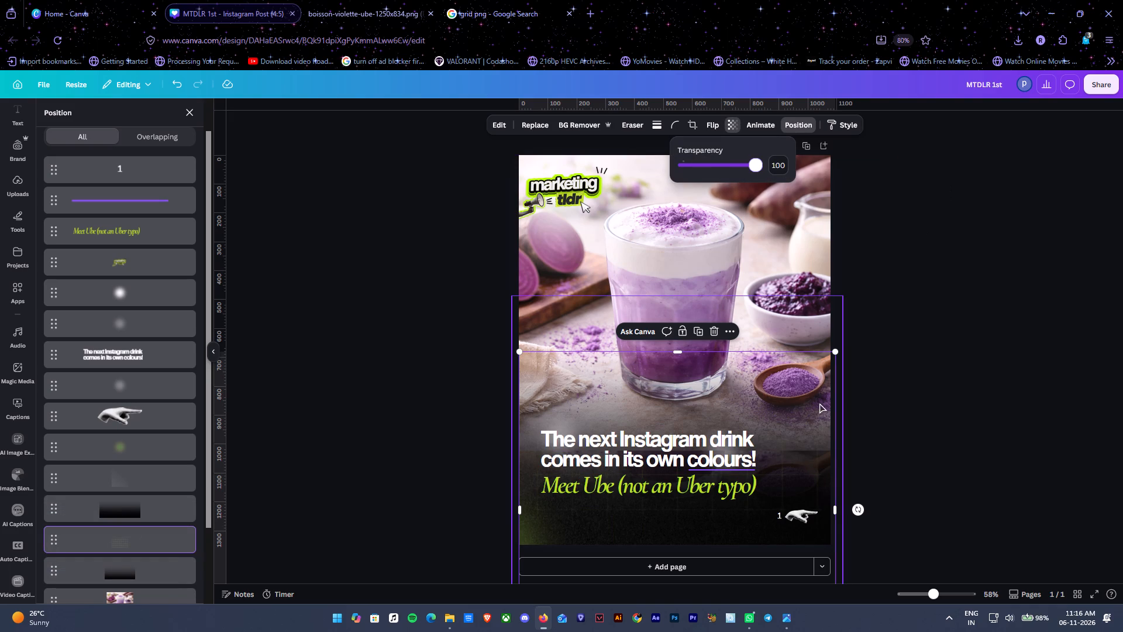
Enlarge the grid slightly and position it over the lower half so it extends just past both side edges of the page.
left_click_drag(798, 403, 802, 392)
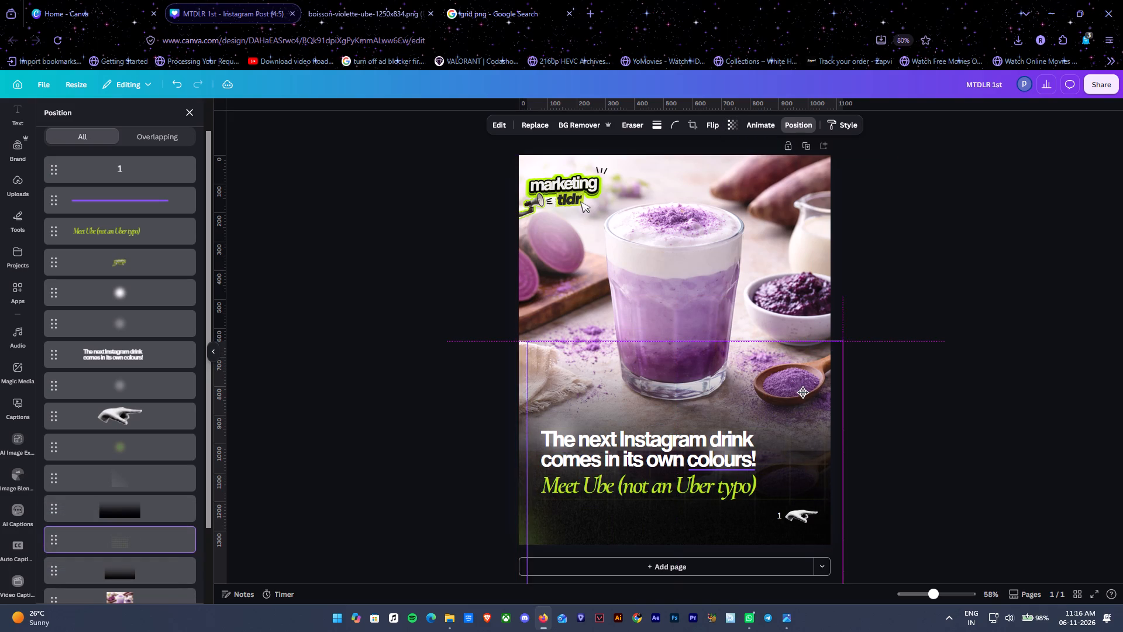
left_click_drag(802, 392, 801, 392)
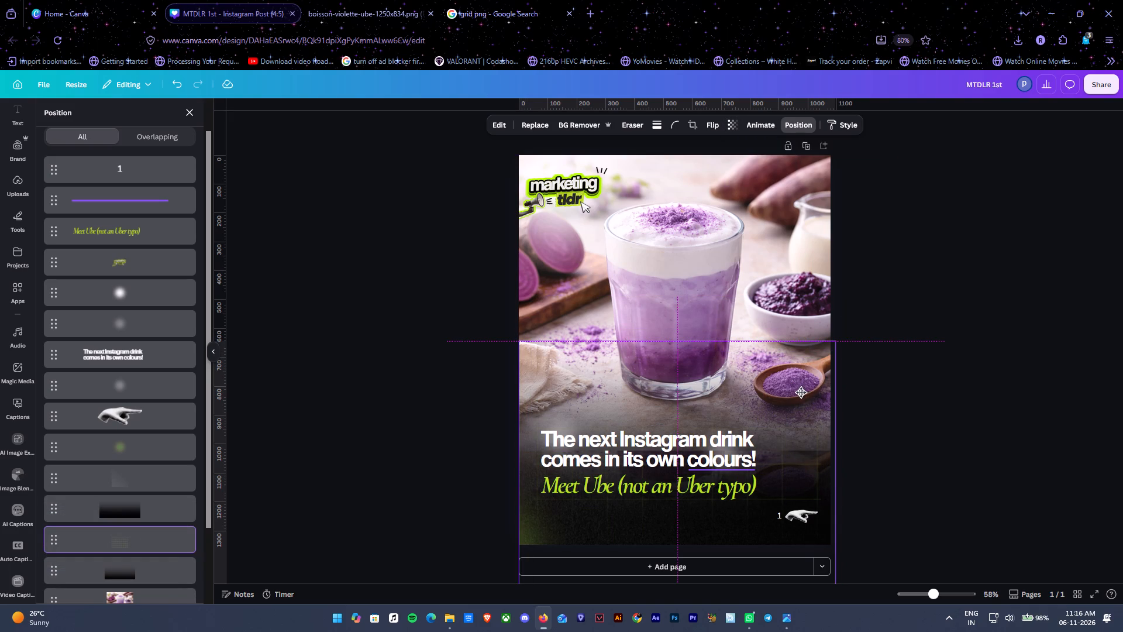
left_click_drag(801, 392, 798, 391)
left_click_drag(833, 343, 852, 335)
left_click_drag(806, 371, 805, 372)
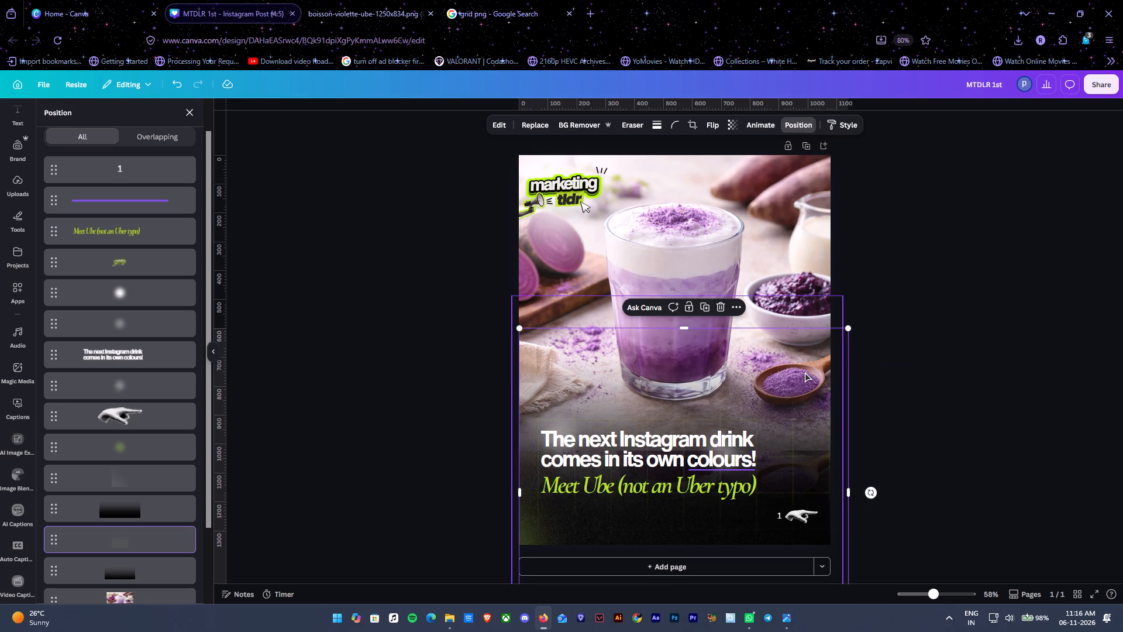
left_click_drag(805, 372, 800, 376)
double_click(901, 339)
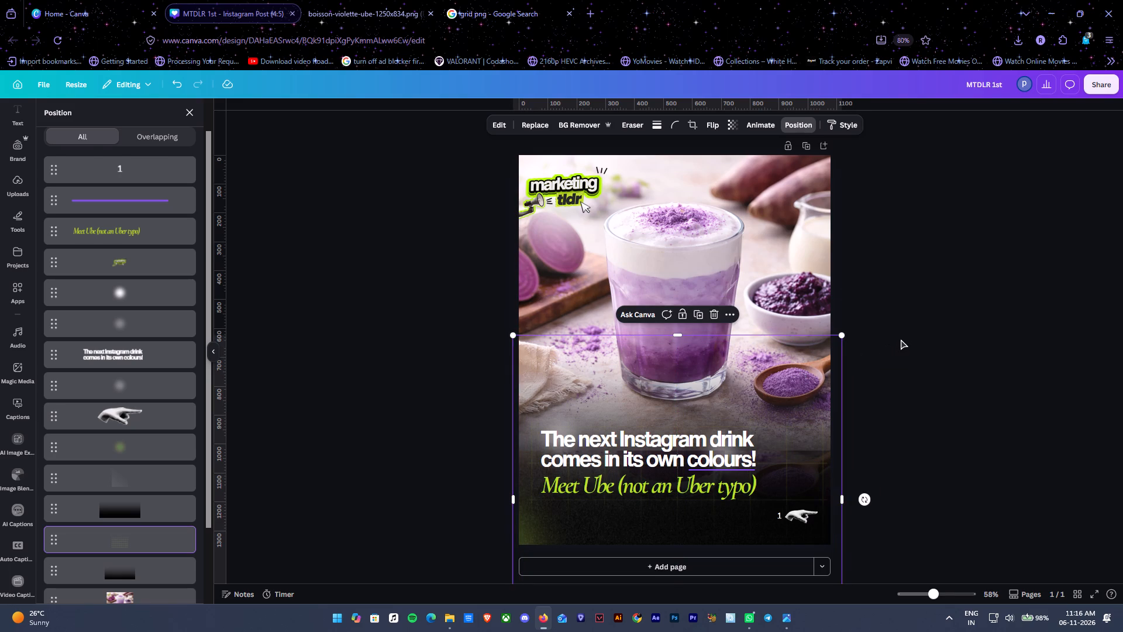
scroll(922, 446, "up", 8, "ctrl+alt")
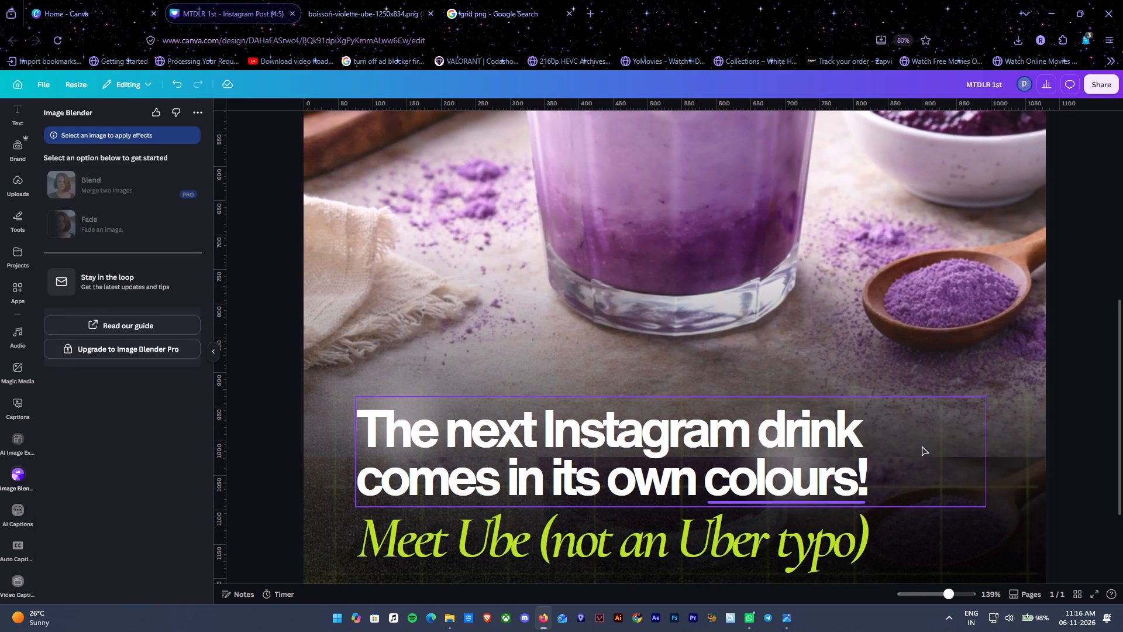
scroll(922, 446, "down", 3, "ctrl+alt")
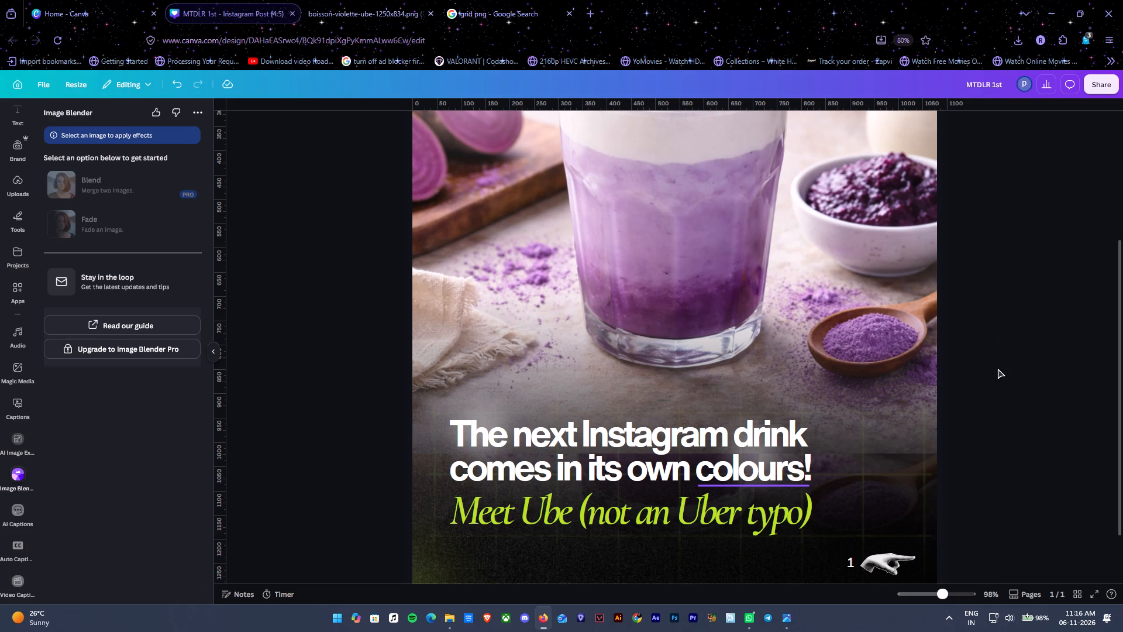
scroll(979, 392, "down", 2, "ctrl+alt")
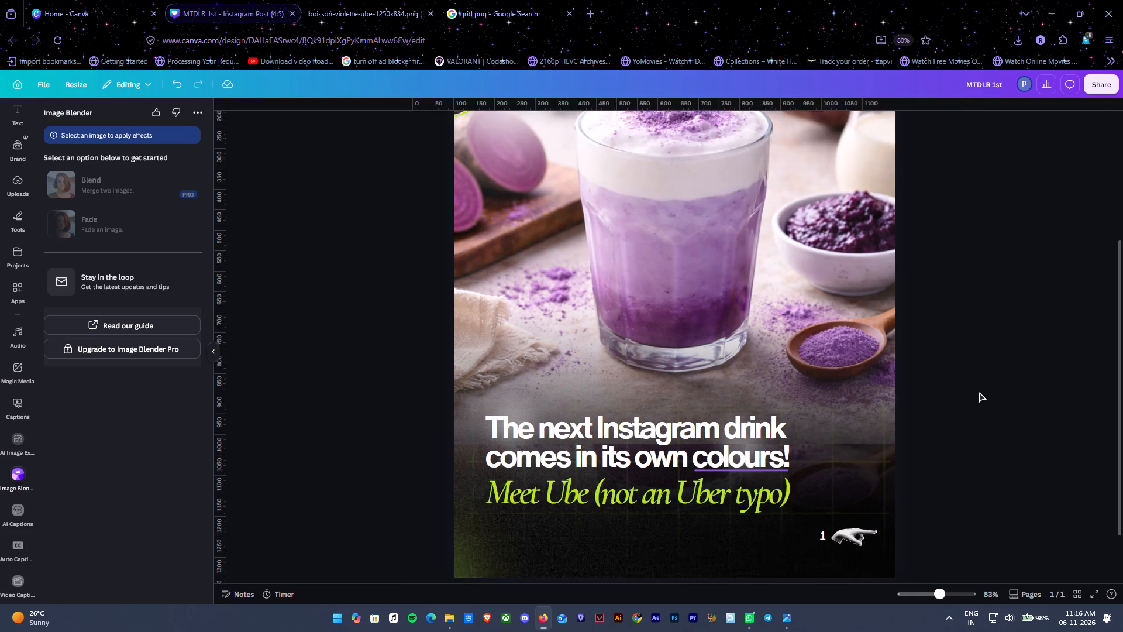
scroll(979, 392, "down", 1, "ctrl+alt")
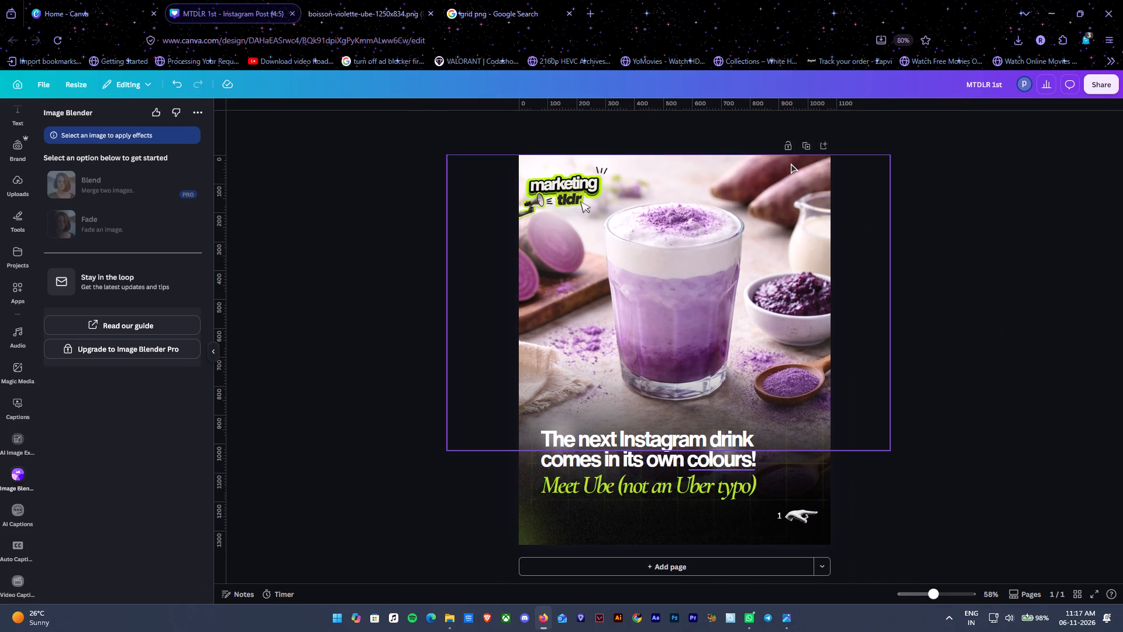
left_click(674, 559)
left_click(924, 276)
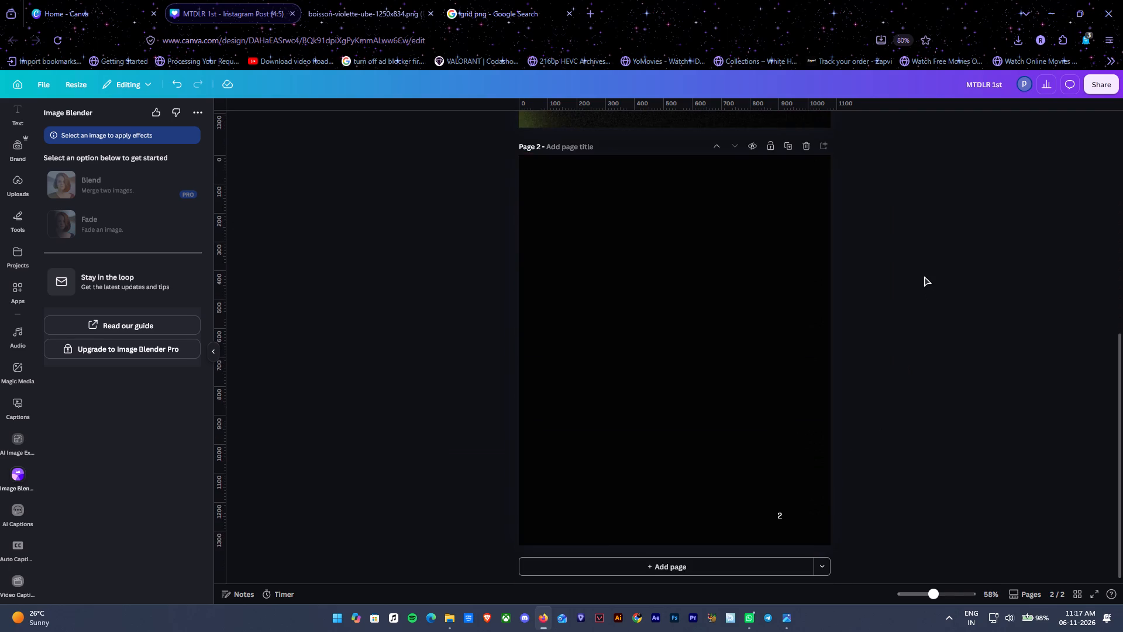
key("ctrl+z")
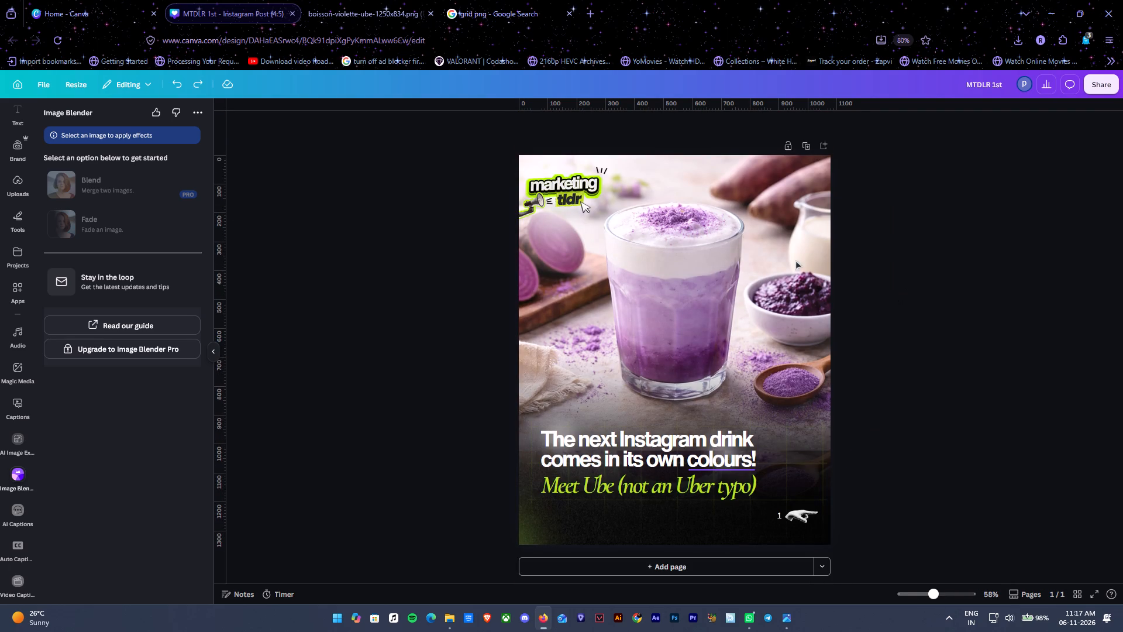
Select the main ube drink photo.
left_click(761, 208)
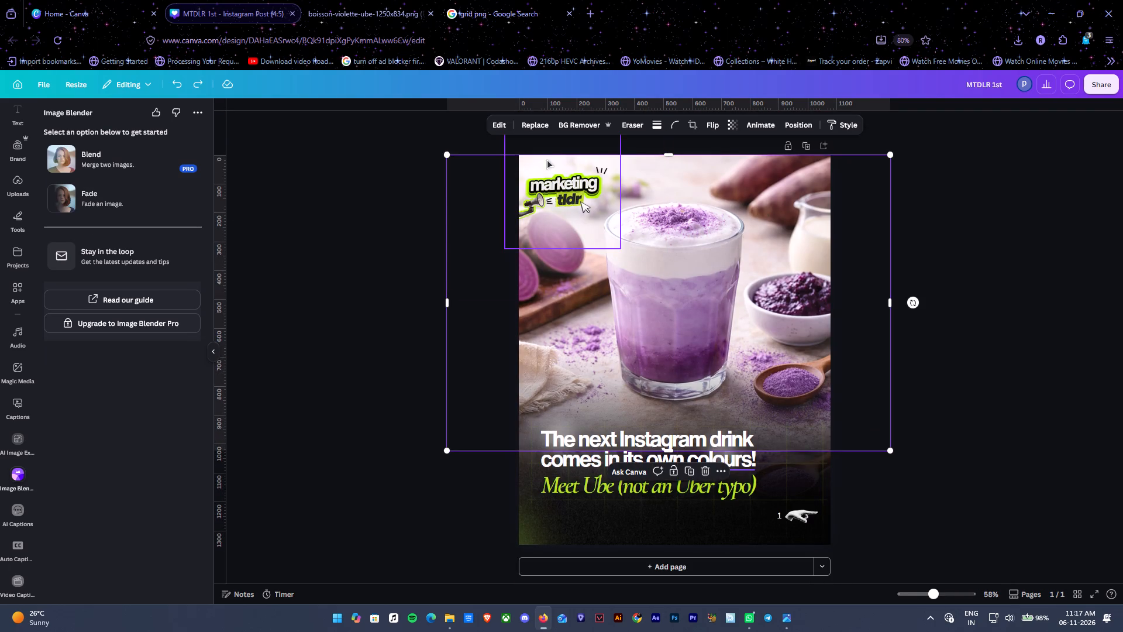
Select the brighter white glow layer behind the marketing tldr logo and enlarge it from its lower-right corner.
left_click(946, 219)
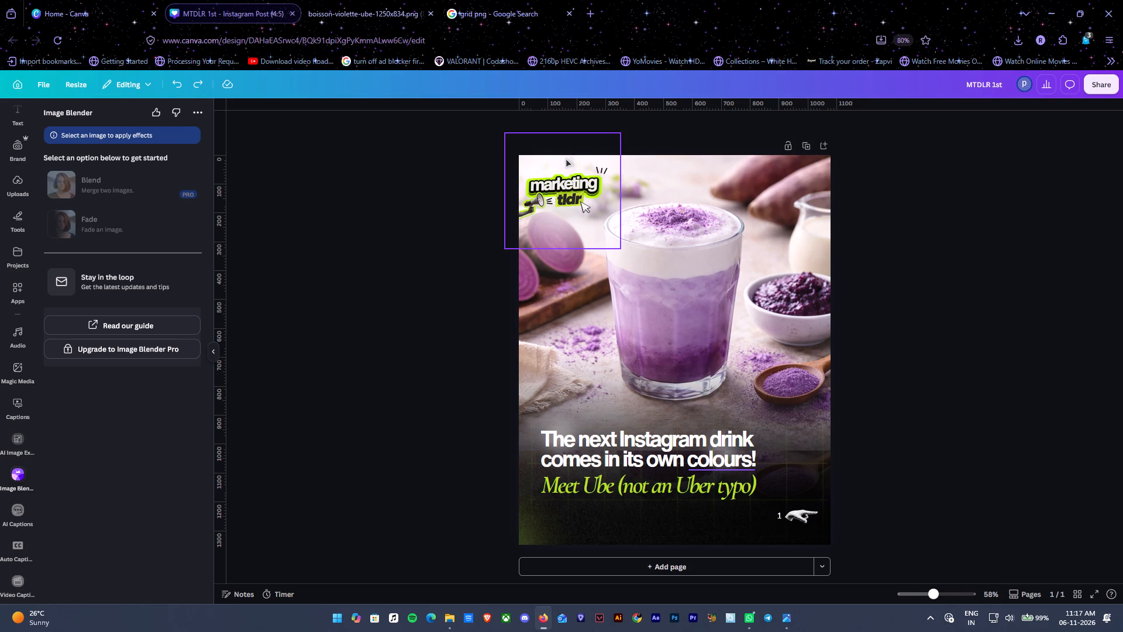
key("alt+1")
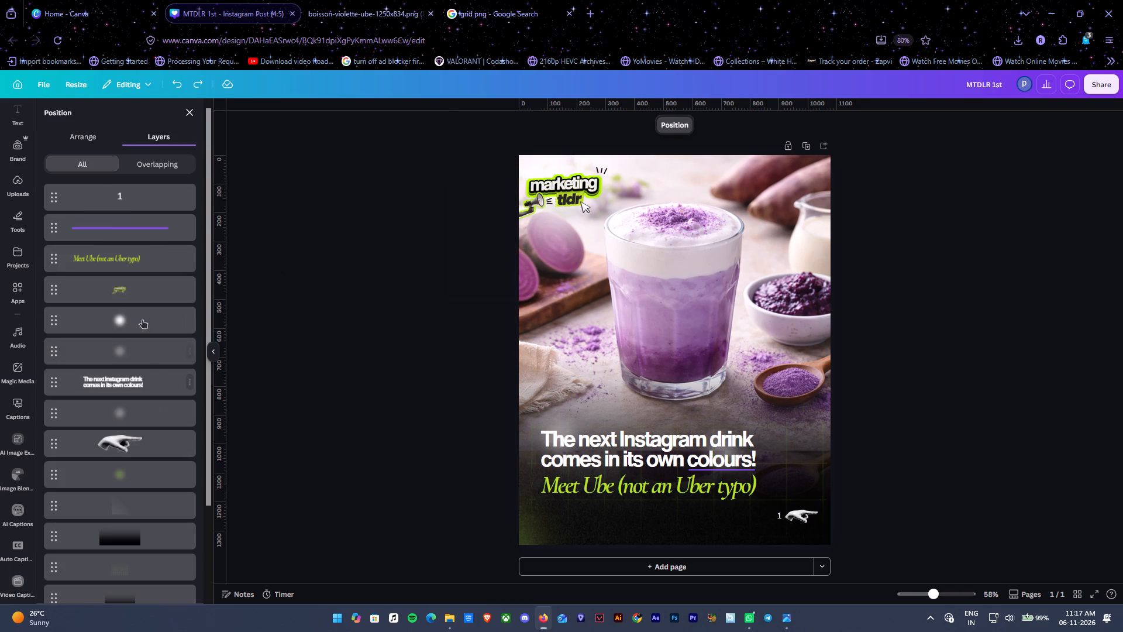
left_click(142, 310)
left_click_drag(670, 296, 701, 325)
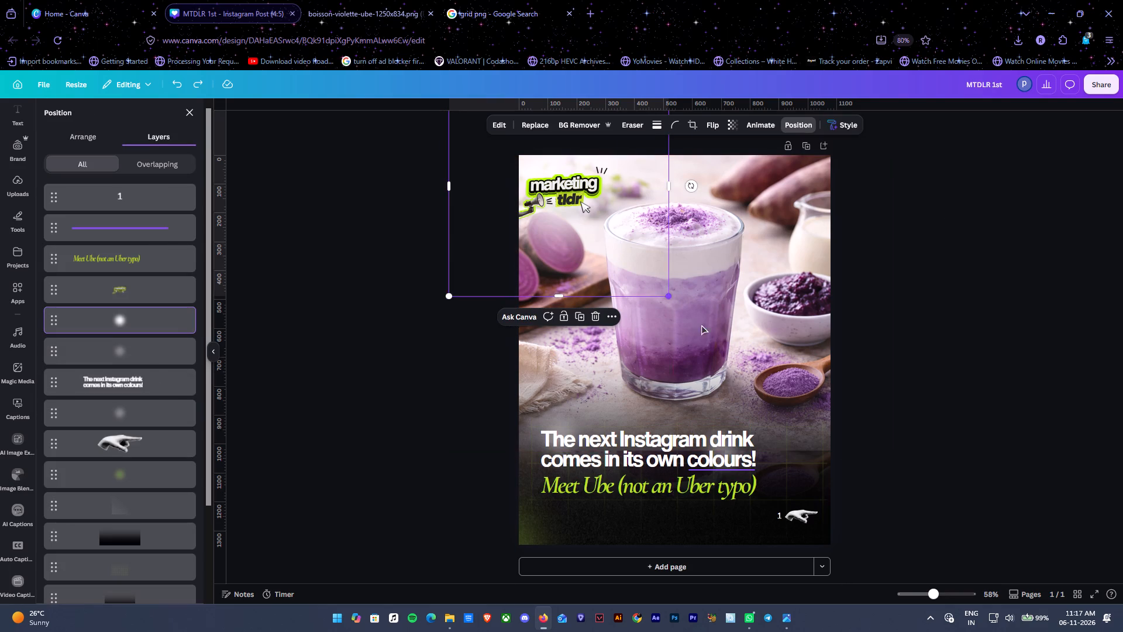
Reposition the enlarged white glow up and leftward so it sits centred behind the marketing tldr logo.
left_click_drag(701, 325, 692, 329)
left_click_drag(632, 246, 615, 231)
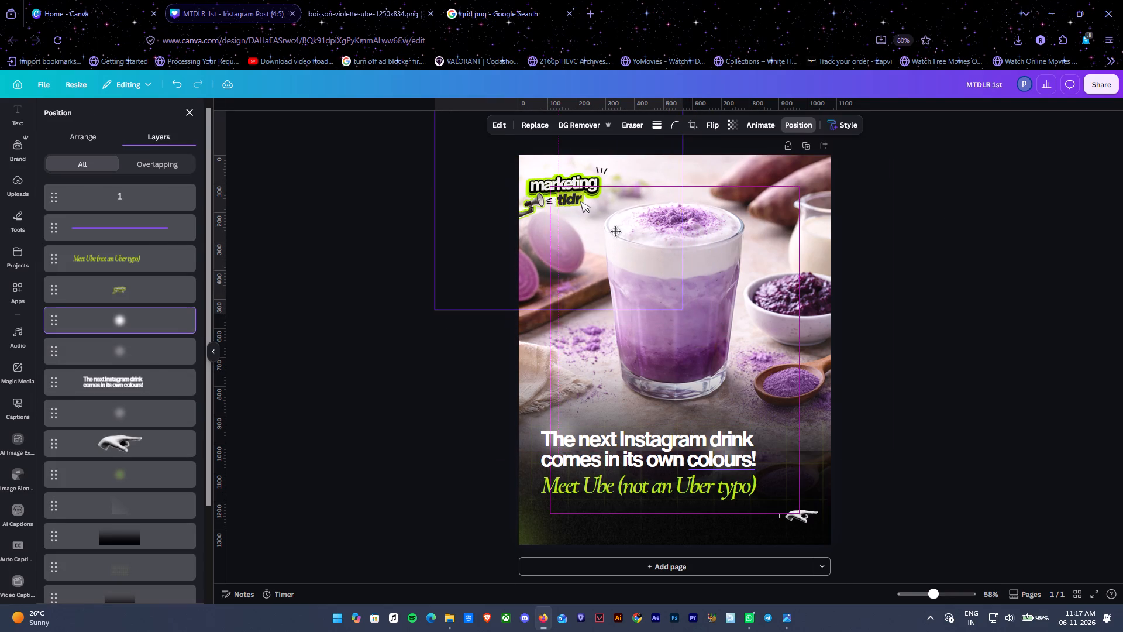
left_click_drag(615, 231, 618, 232)
Duplicate the white glow, lay the copy over the original, and send it back in the layer order behind the marketing tldr logo.
key("ctrl+d")
left_click_drag(614, 229, 612, 216)
key("ctrl+bracketleft")
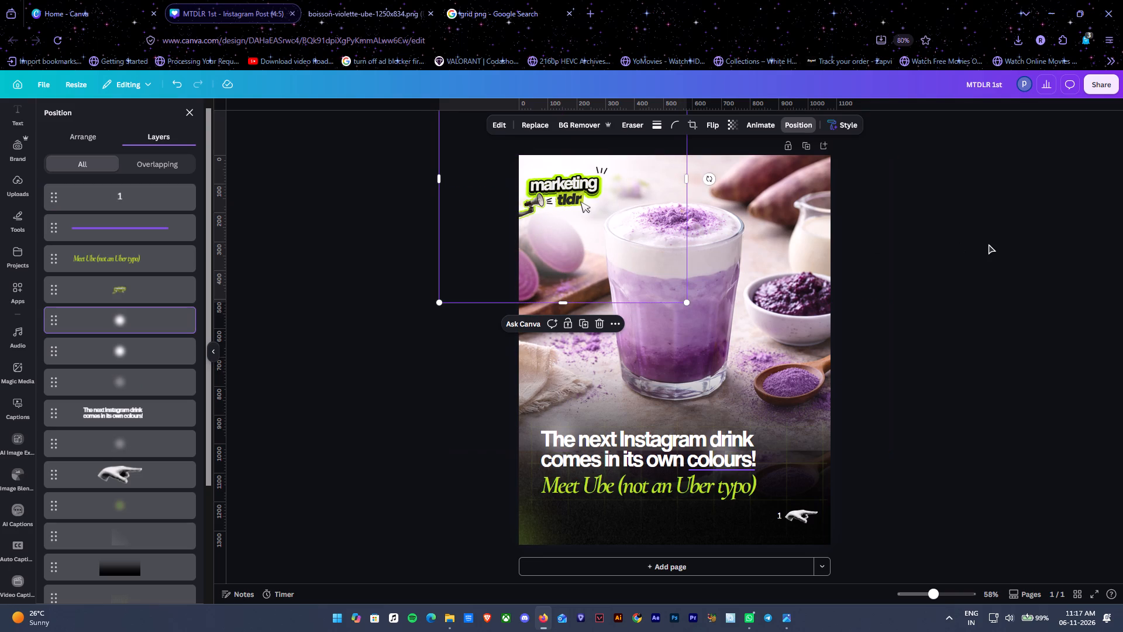
double_click(988, 243)
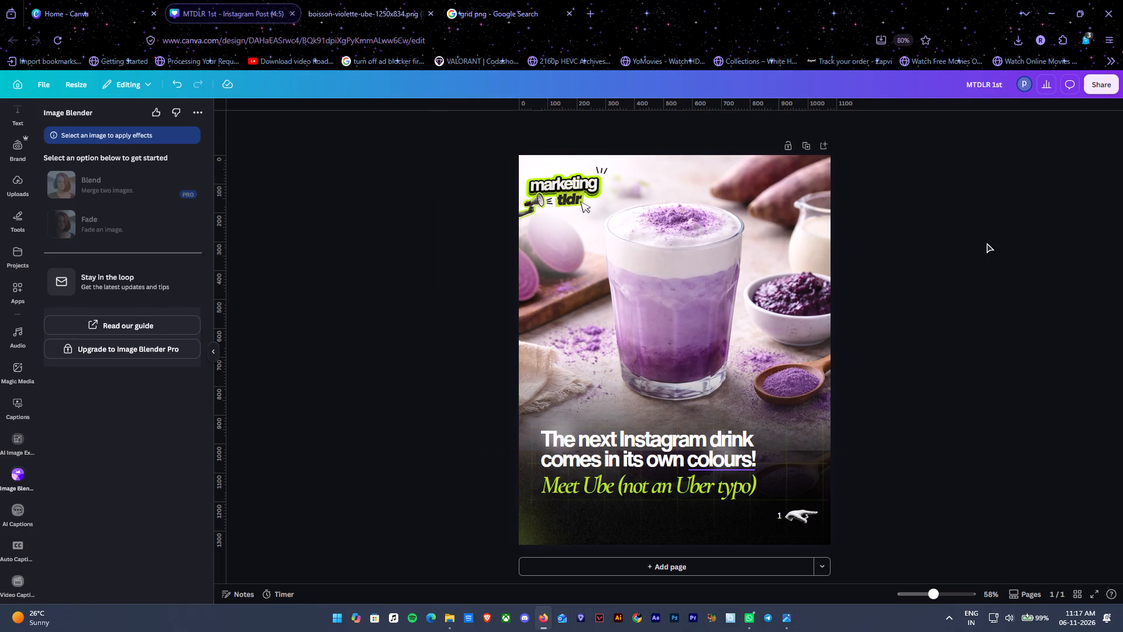
left_click(791, 215)
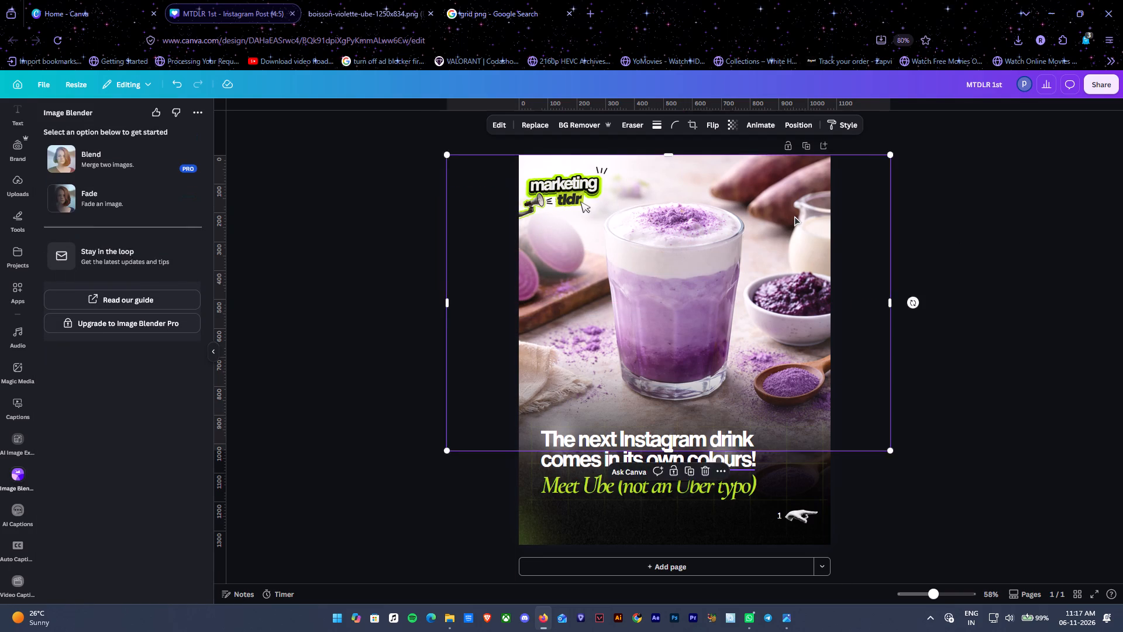
left_click(1044, 271)
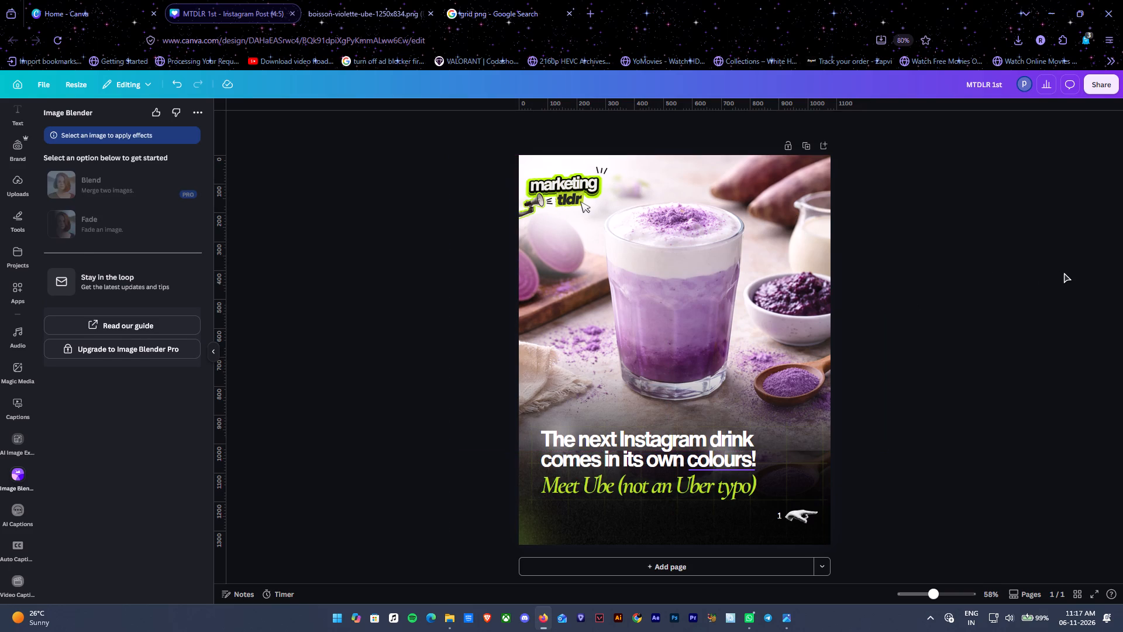
Nudge the two faint white glow layers at the headline's start and over "colours!" into better positions around the text.
scroll(720, 449, "up", 6, "ctrl+alt")
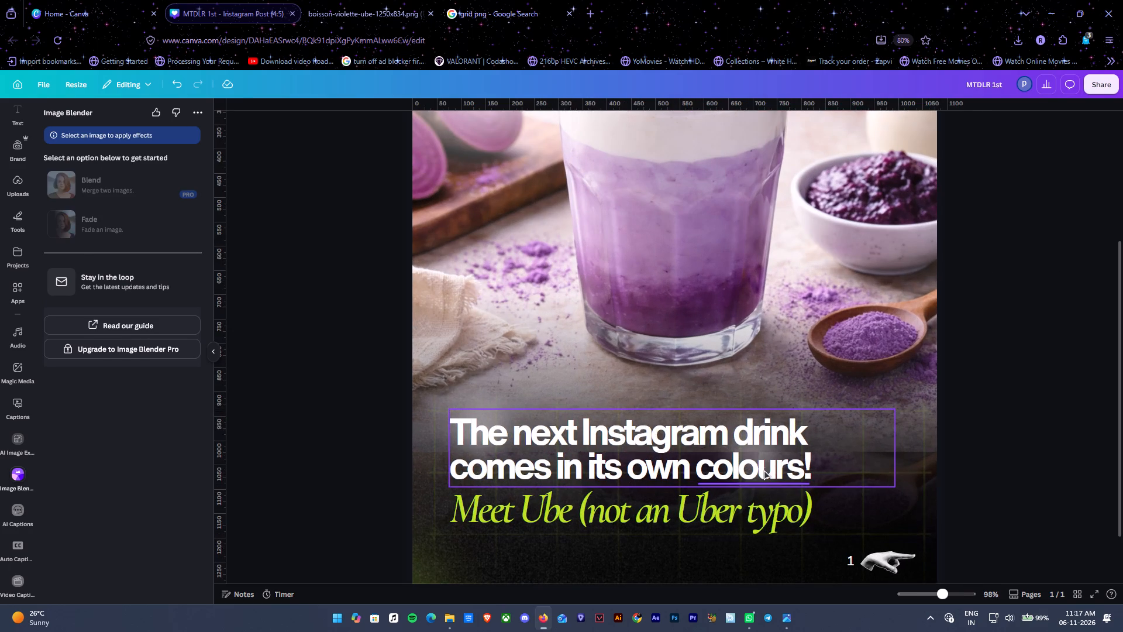
left_click(764, 466)
key("alt+1")
left_click(146, 385)
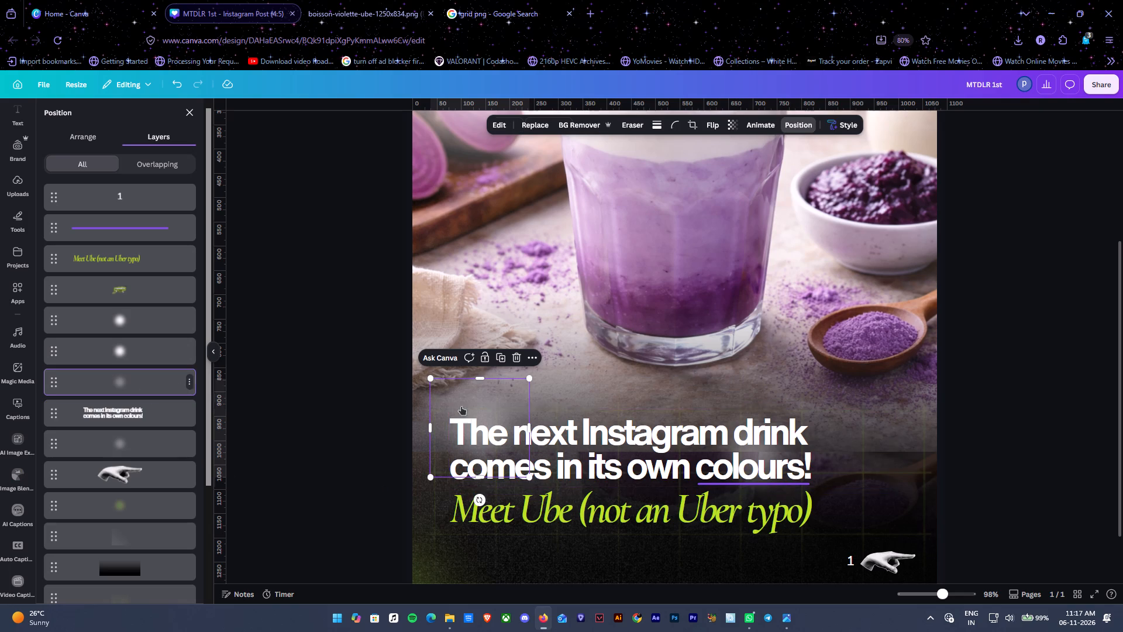
left_click_drag(489, 437, 481, 437)
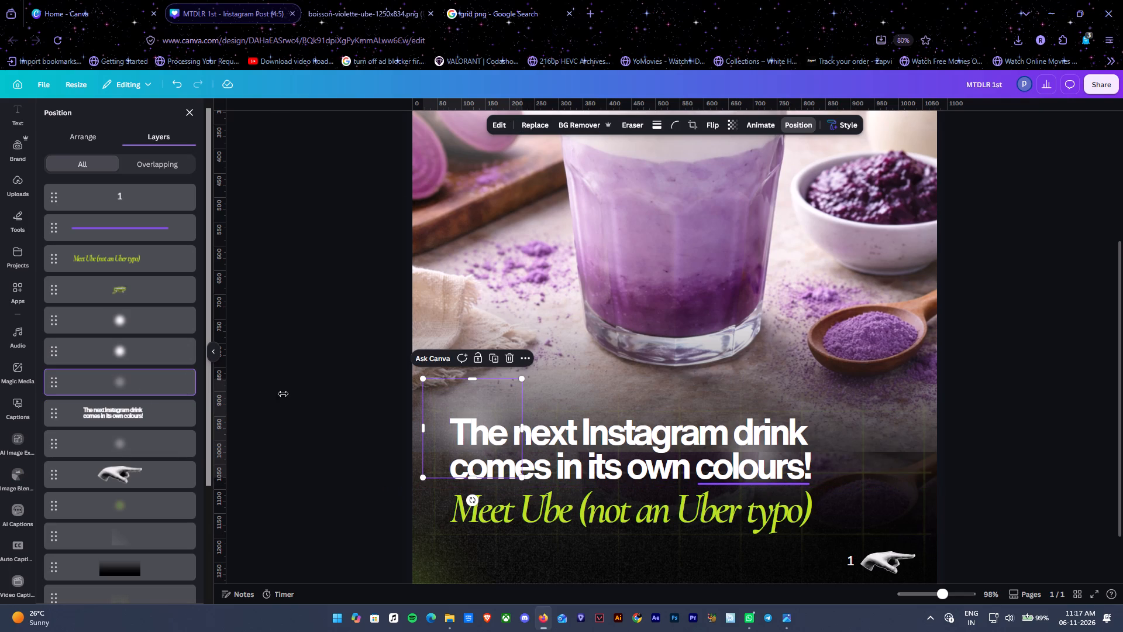
left_click(142, 448)
left_click_drag(775, 472, 790, 476)
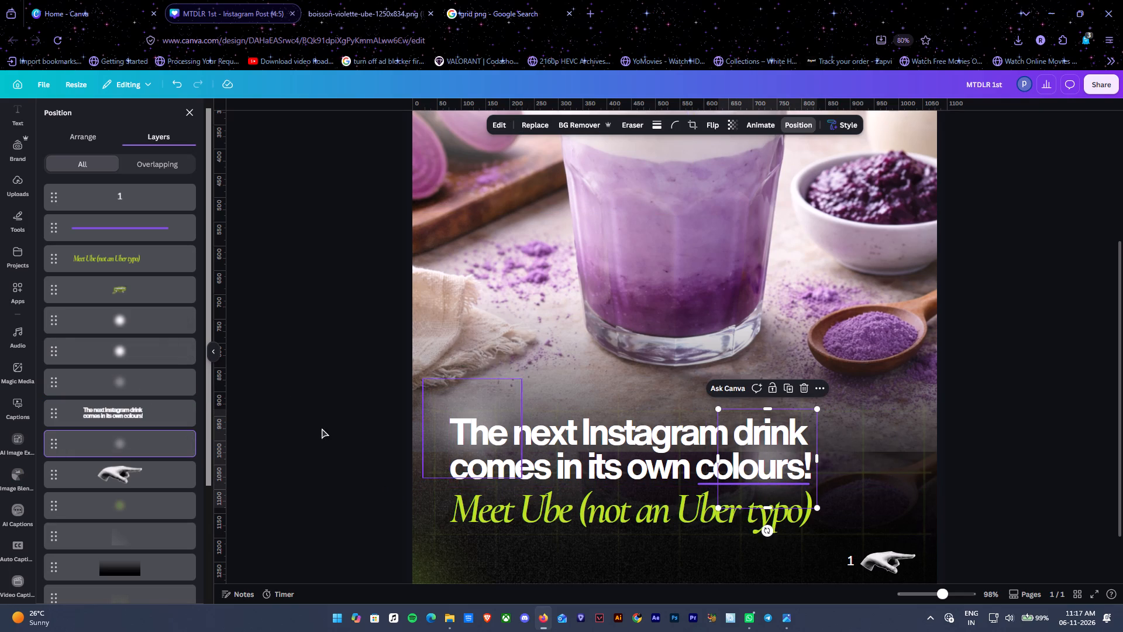
Duplicate the green glow from the page's lower-left corner, shrink the copy, and place it over "Ube" in the tagline.
left_click(110, 518)
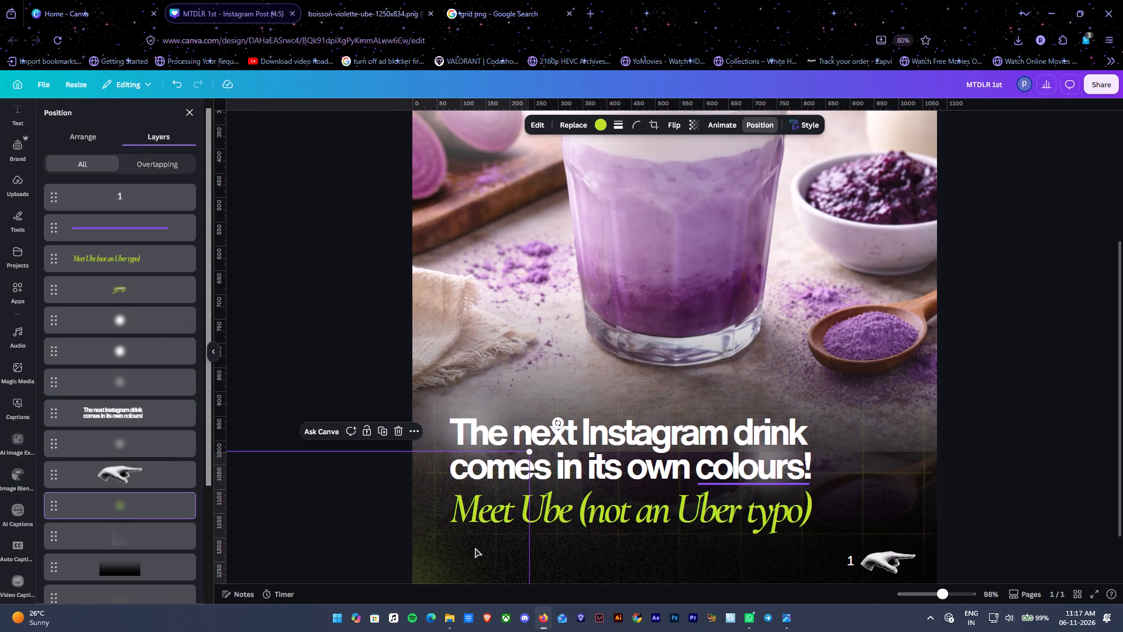
scroll(460, 494, "down", 5)
key("ctrl+d")
left_click_drag(423, 399, 755, 321)
left_click_drag(870, 169, 644, 454)
left_click_drag(586, 484, 546, 461)
left_click_drag(573, 485, 558, 463)
left_click_drag(538, 449, 545, 454)
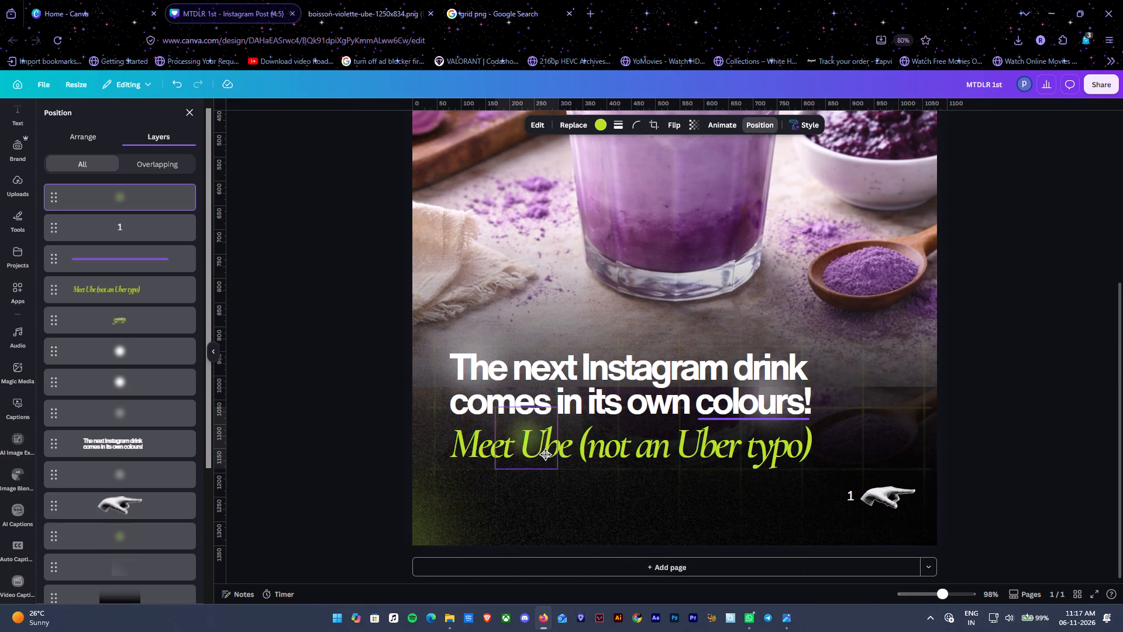
left_click_drag(545, 454, 542, 455)
Duplicate the small green glow and place the copy over "Meet" at the start of the tagline.
key("ctrl+d")
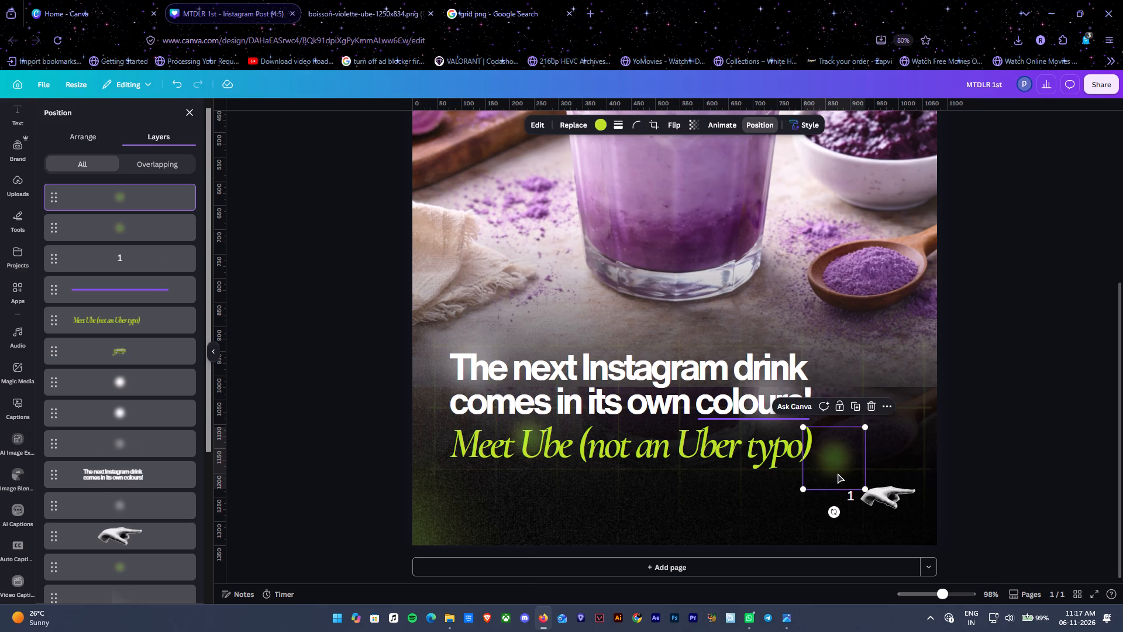
left_click_drag(838, 473, 773, 465)
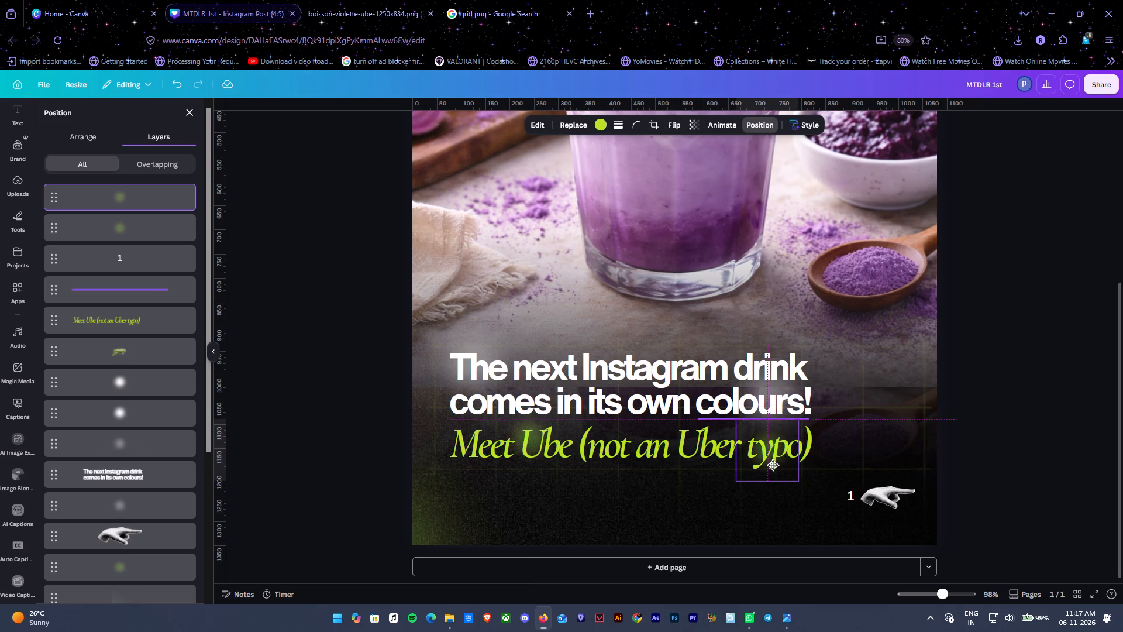
left_click_drag(773, 465, 468, 461)
double_click(1096, 353)
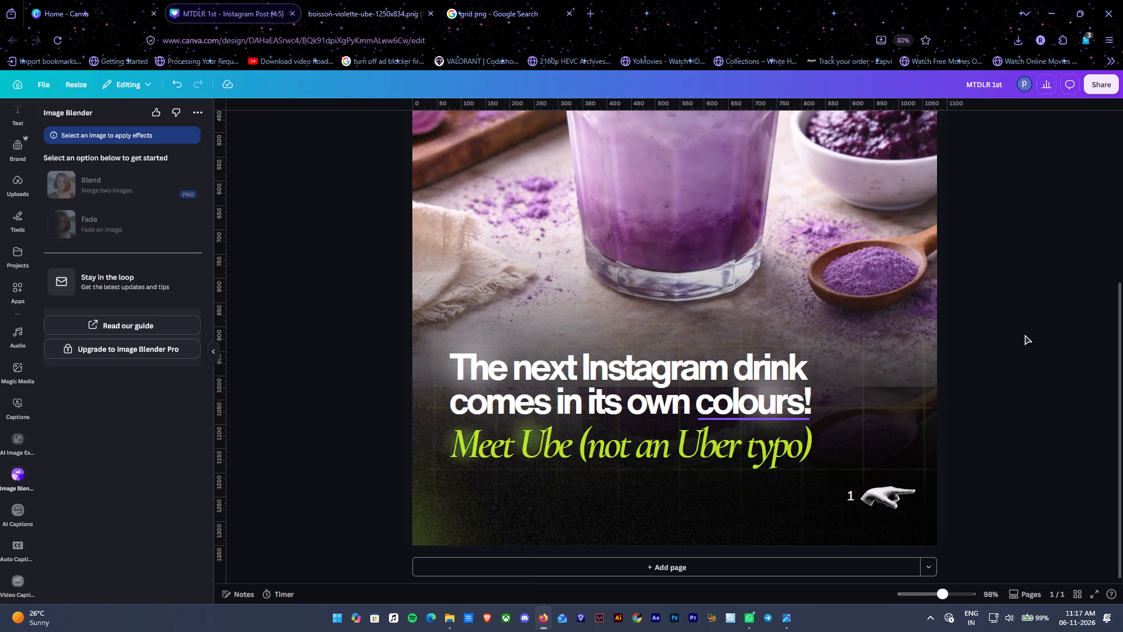
Lower the transparency value of the green glow over "Ube" so it is only a faint tint.
scroll(1024, 333, "down", 4, "ctrl+alt")
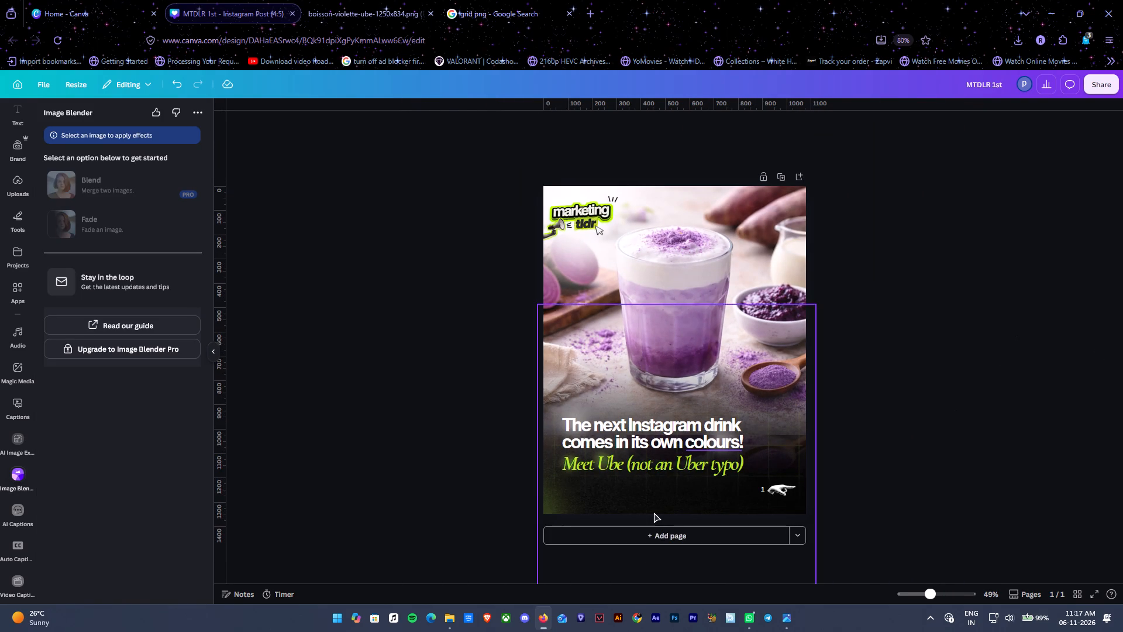
scroll(549, 470, "up", 7, "ctrl+alt")
left_click(480, 491)
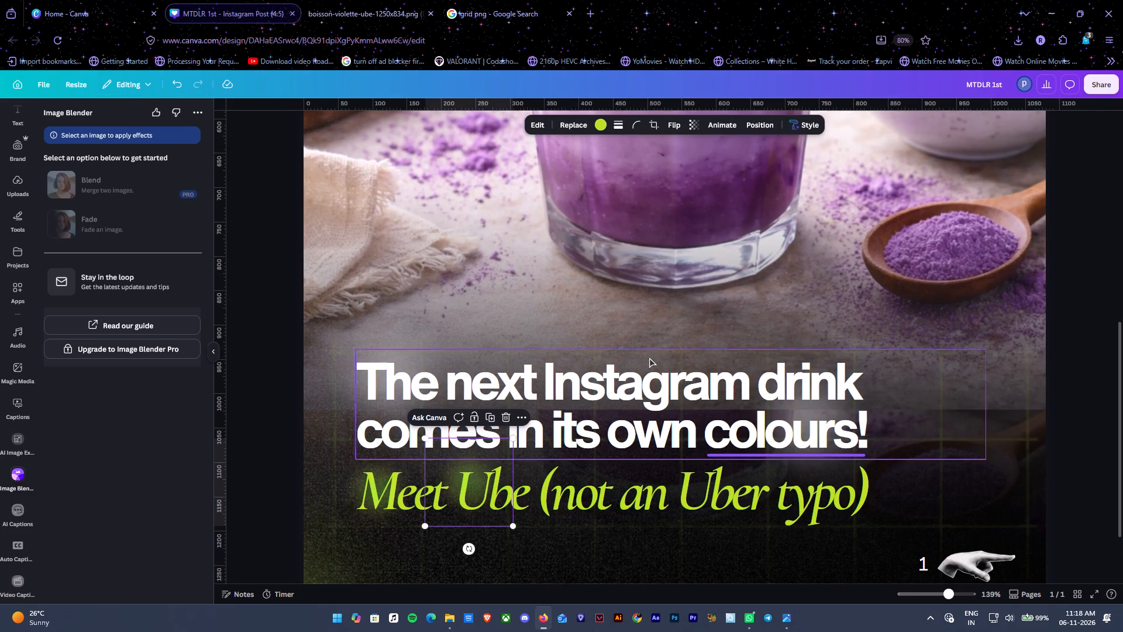
left_click(697, 122)
left_click_drag(658, 167, 646, 166)
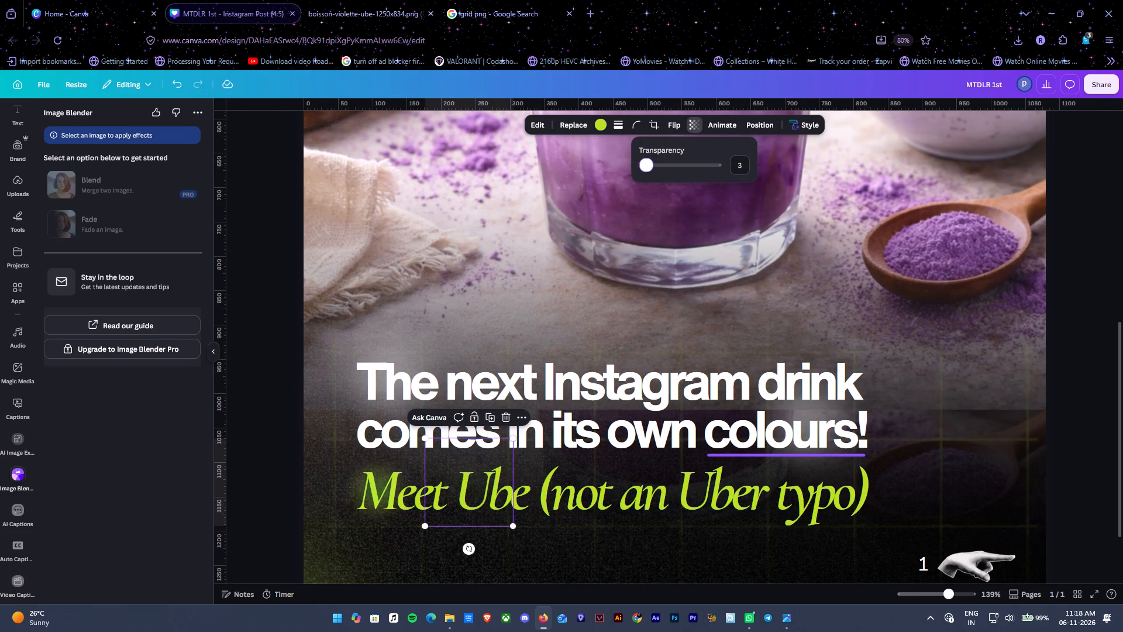
left_click_drag(646, 166, 651, 166)
Lower the transparency value of the green glow over "Meet" to slightly above 14.
left_click(367, 485)
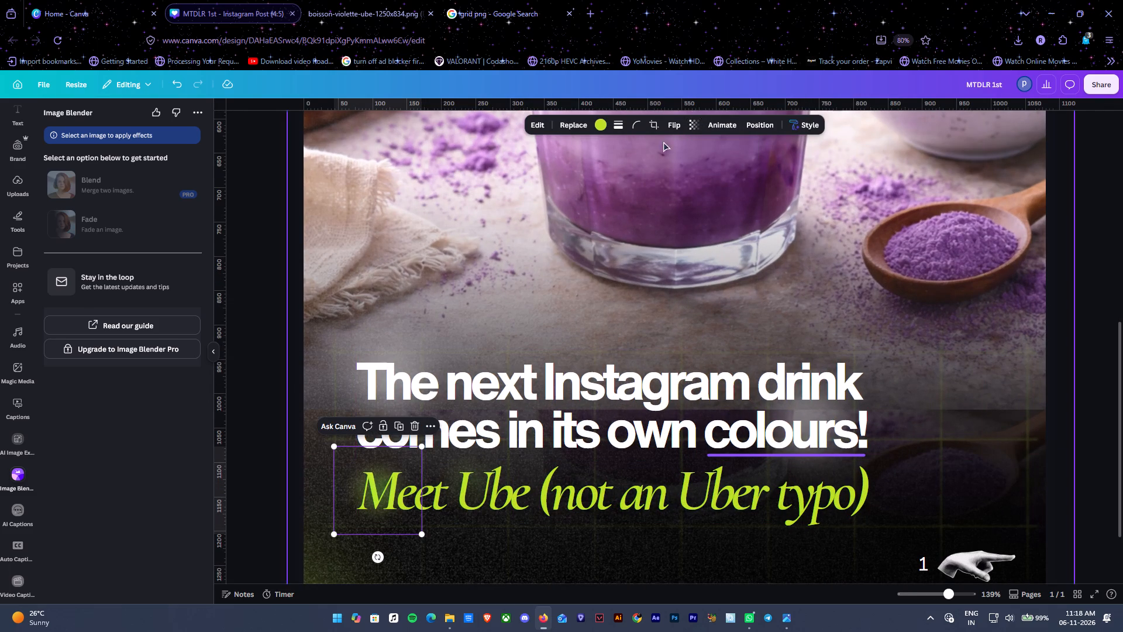
left_click(687, 122)
left_click_drag(663, 166, 655, 164)
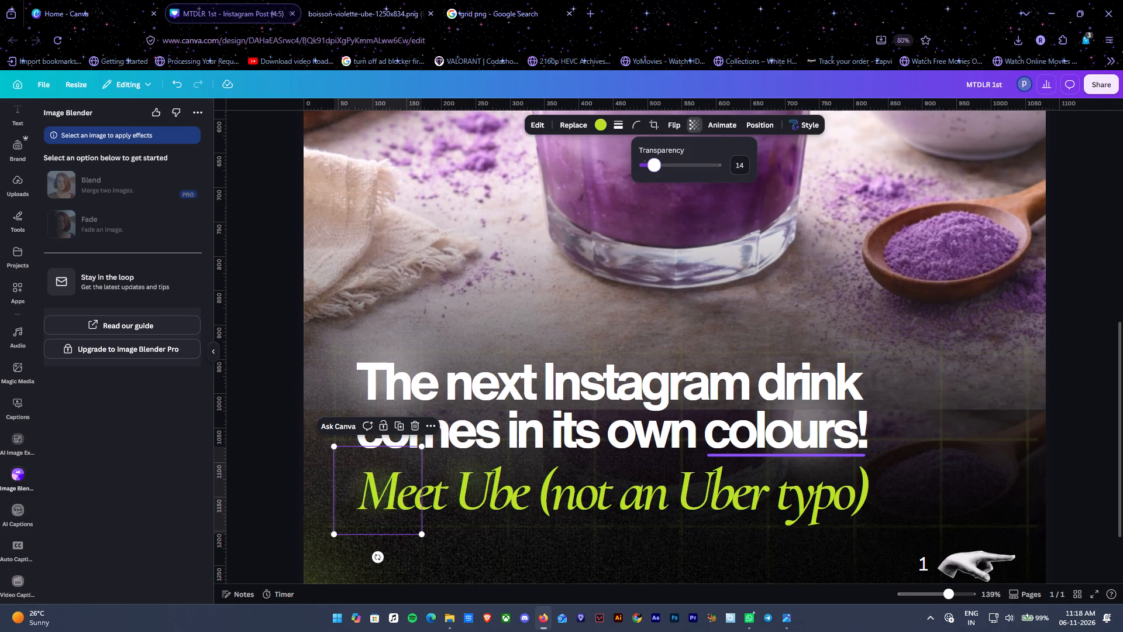
left_click_drag(655, 164, 657, 164)
scroll(663, 315, "down", 9, "ctrl+alt")
left_click(944, 271)
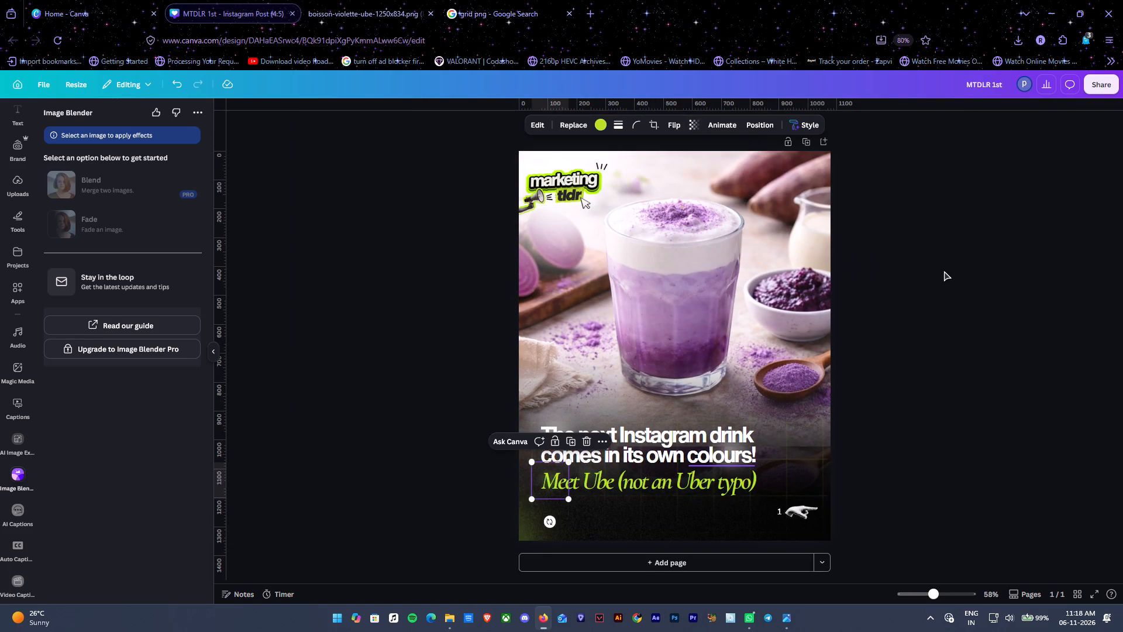
left_click(905, 272)
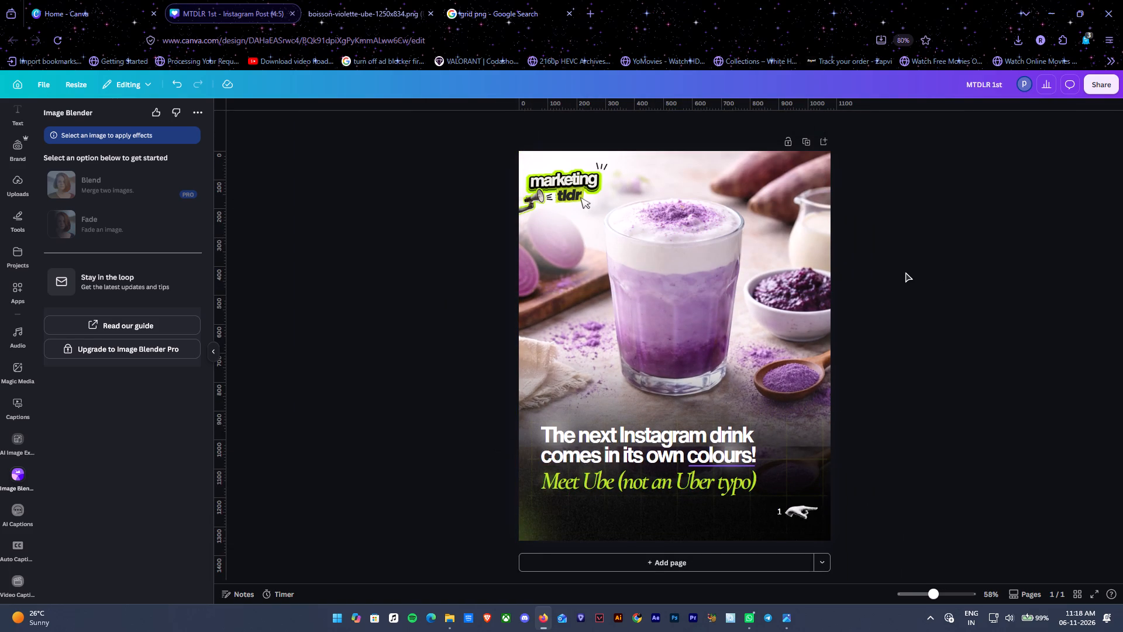
Duplicate the finished ube drink page as the base for page 2.
left_click(804, 143)
left_click(910, 320)
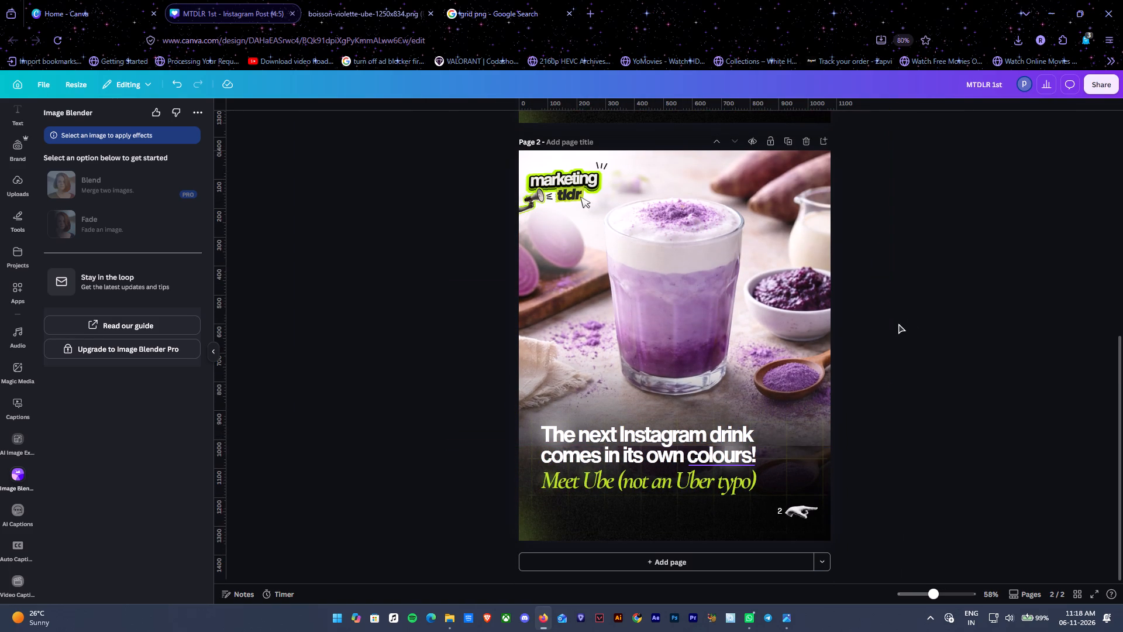
Switch to WhatsApp.
left_click(748, 608)
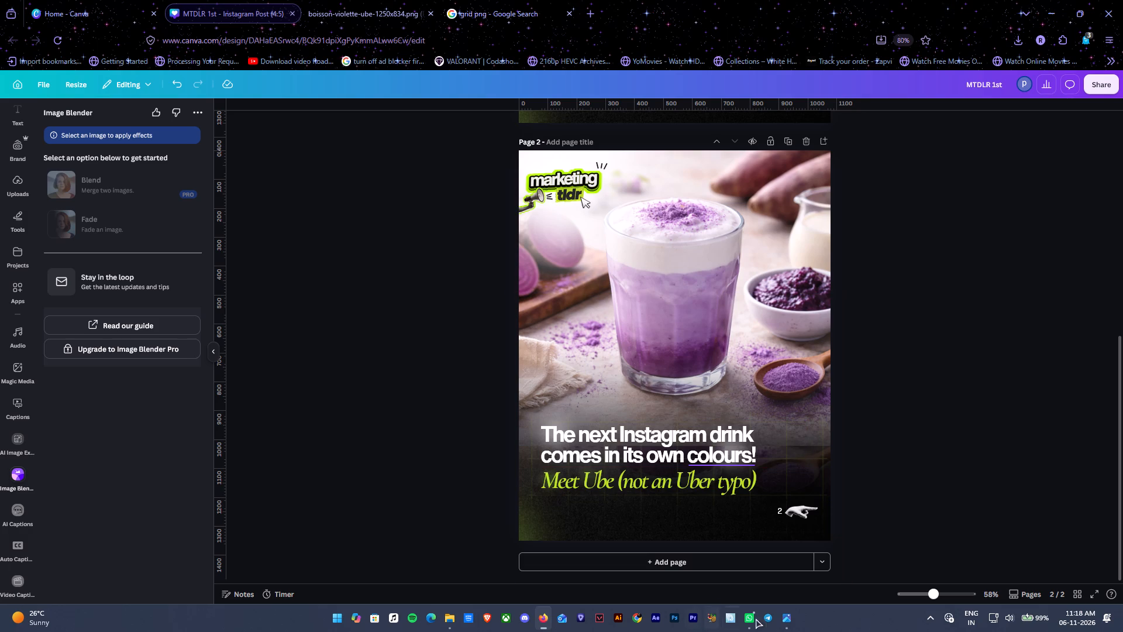
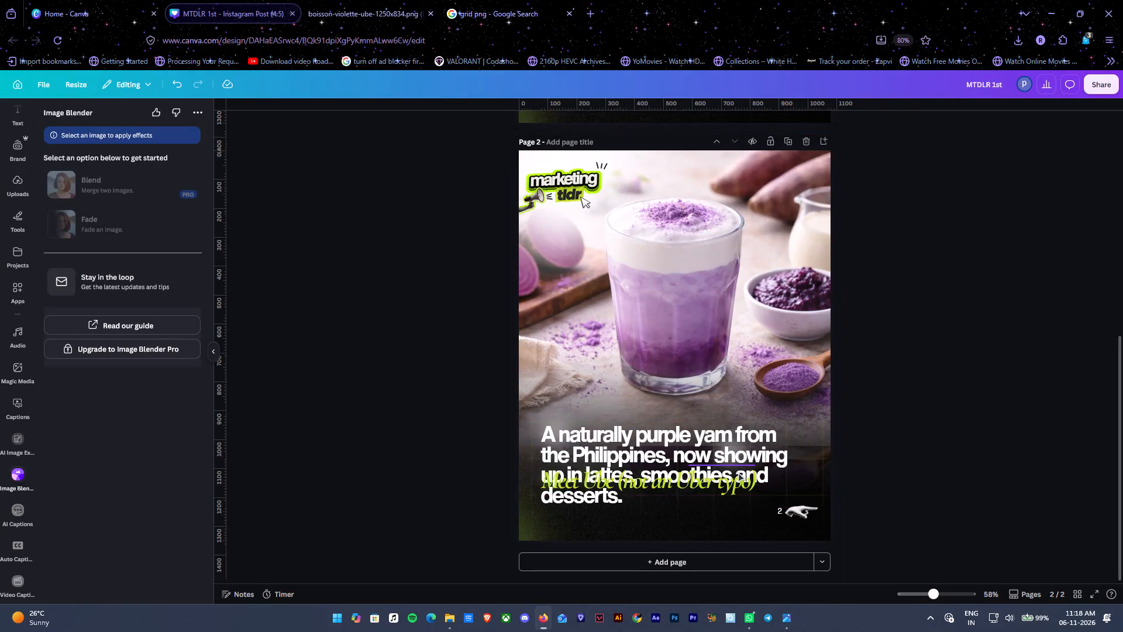
Shorten the white headline on page 2 to "A naturally purple yam from the Philippines," by deleting the rest of the sentence.
scroll(738, 472, "up", 3, "ctrl+alt")
double_click(765, 434)
left_click_drag(647, 512, 606, 455)
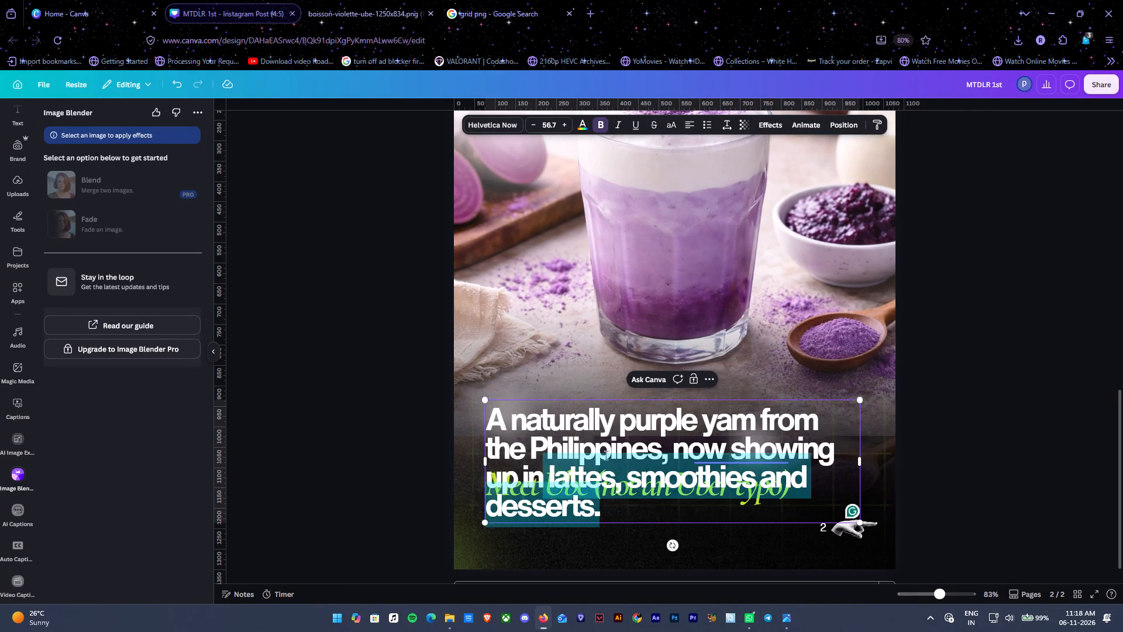
left_click_drag(606, 455, 673, 446)
key("BackSpace")
left_click(910, 423)
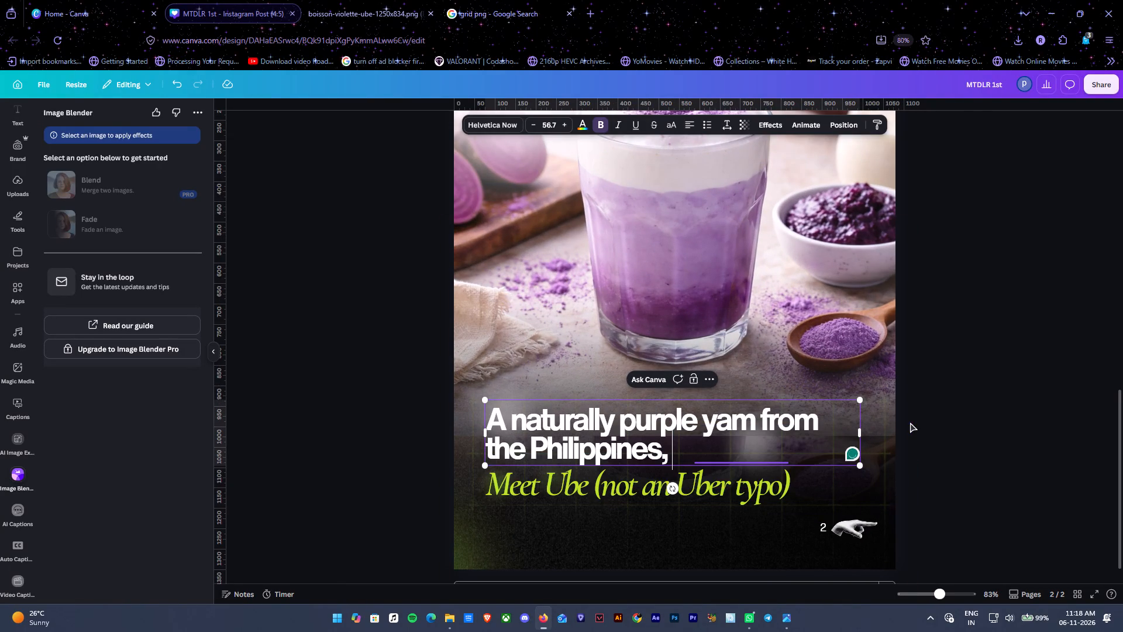
Move the purple underline up from above the lime tagline to just beneath the words "purple yam" in the headline.
left_click(739, 463)
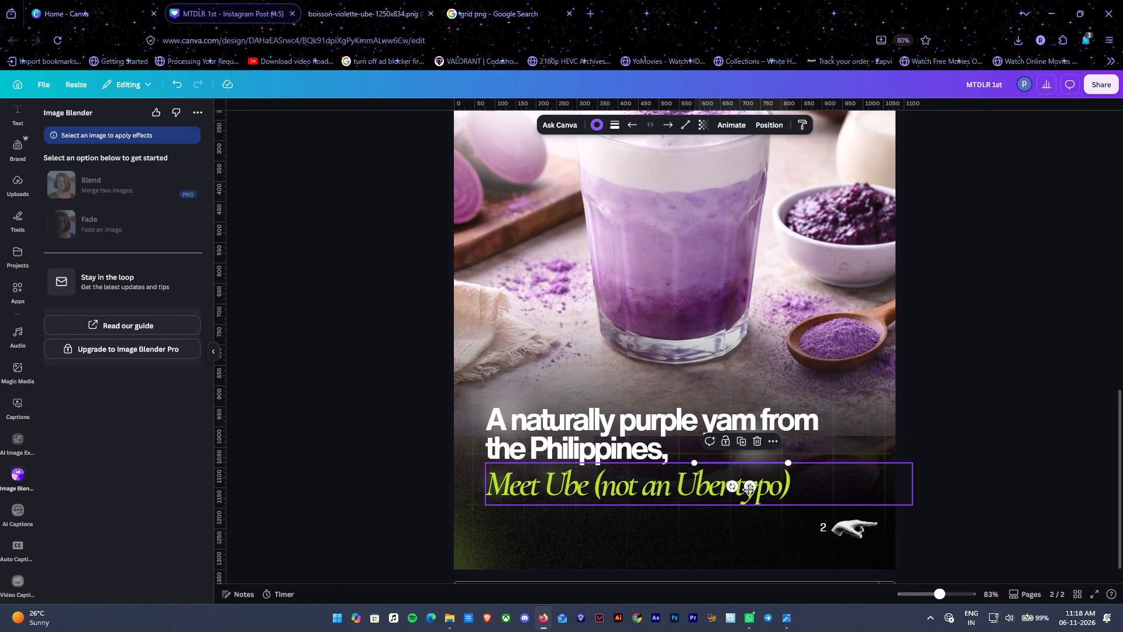
left_click_drag(749, 485, 689, 454)
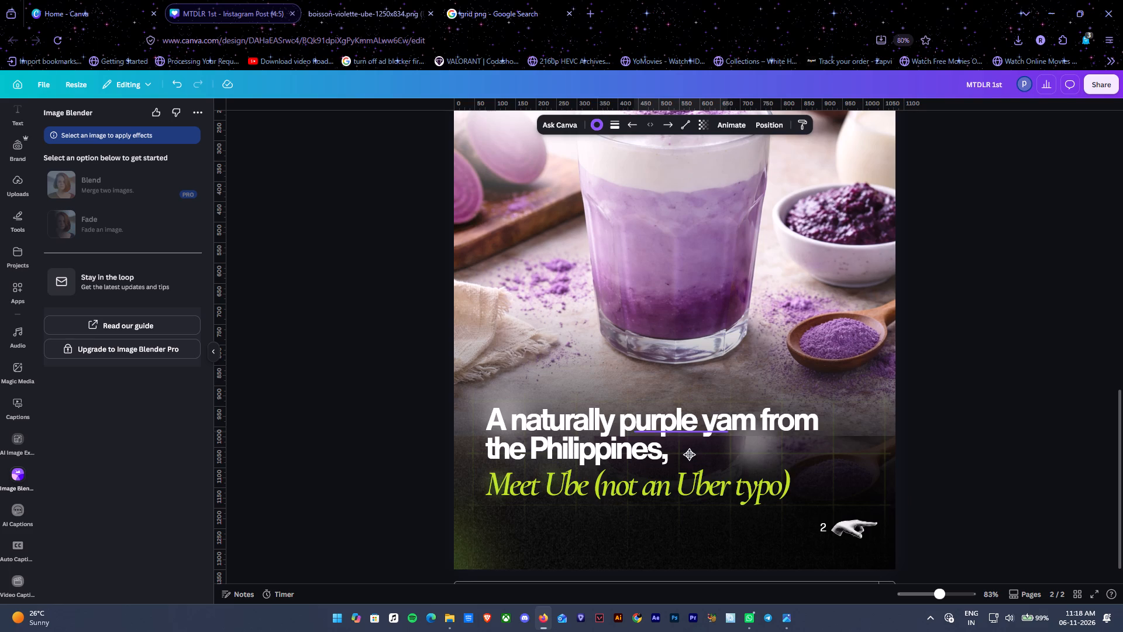
left_click_drag(689, 454, 682, 456)
Extend the purple underline's right end to the end of the word "yam", keeping it level at a length of about 310.
scroll(751, 438, "up", 11, "ctrl+alt")
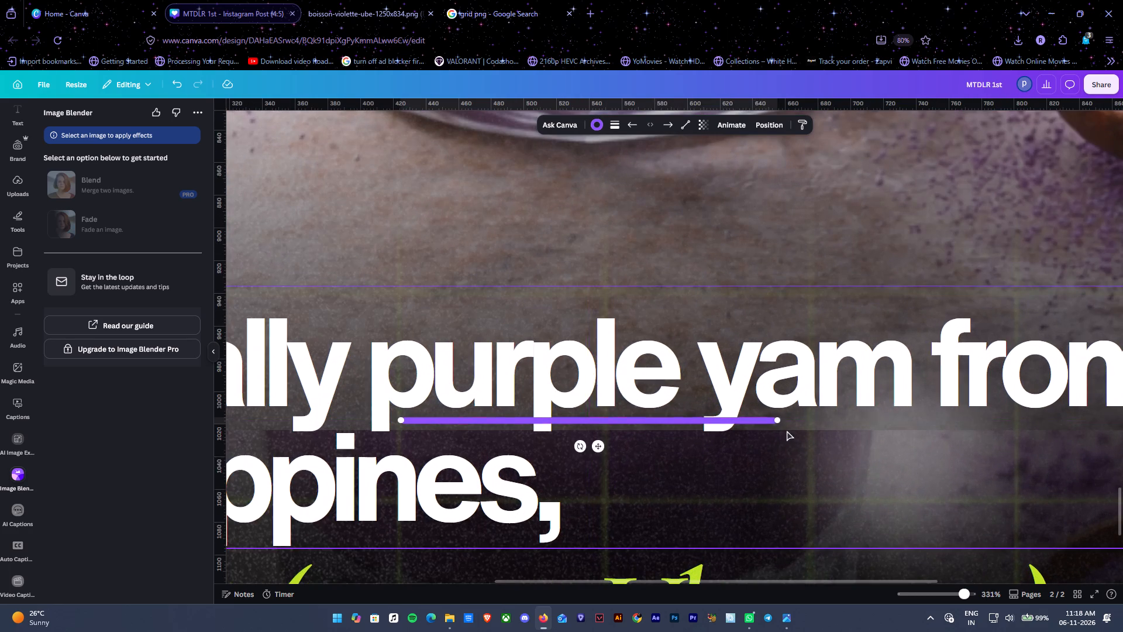
left_click_drag(780, 418, 911, 420)
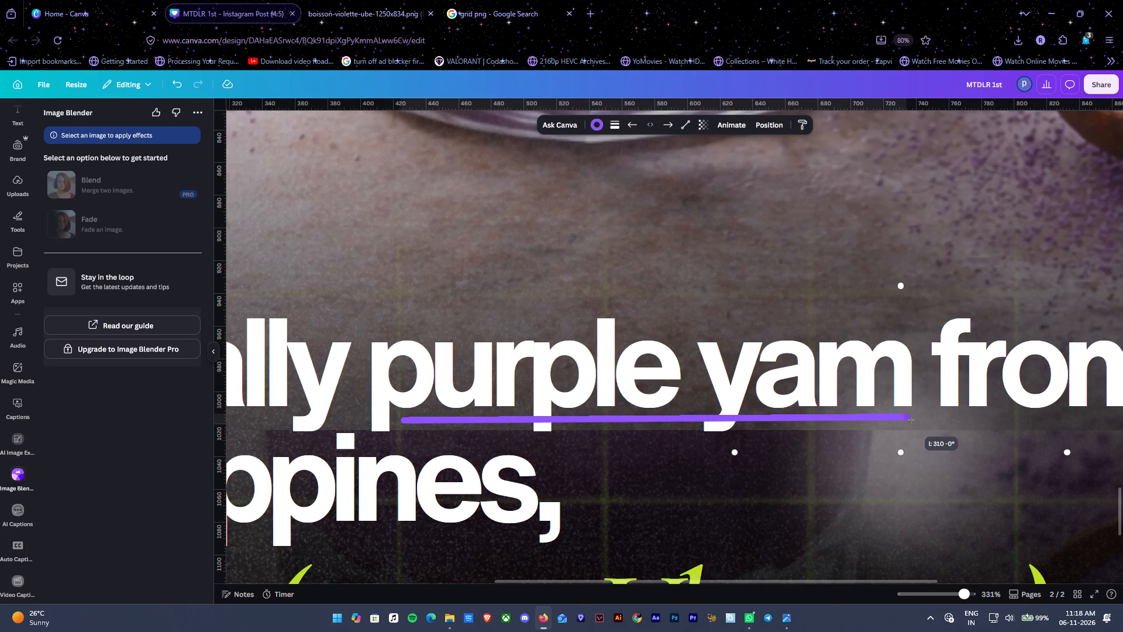
left_click_drag(911, 420, 912, 424)
scroll(912, 424, "up", 5)
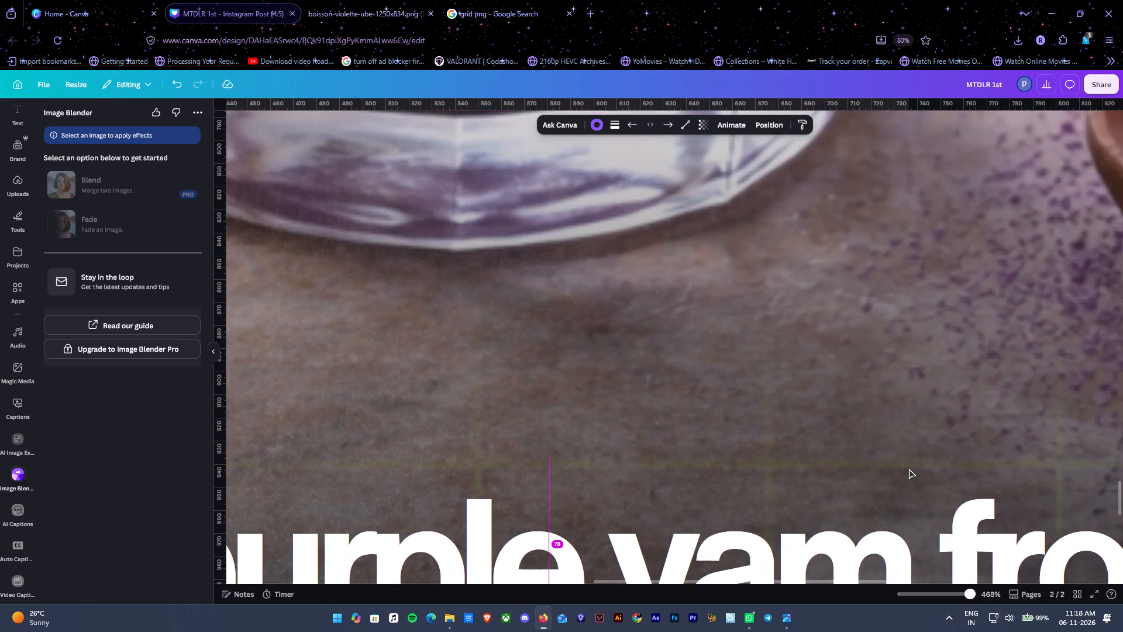
Fine-tune the right end of the purple underline beneath "yam" so the line is level.
scroll(909, 469, "up", 1)
scroll(909, 469, "down", 4)
left_click_drag(909, 286, 910, 291)
scroll(910, 291, "down", 4, "ctrl+alt")
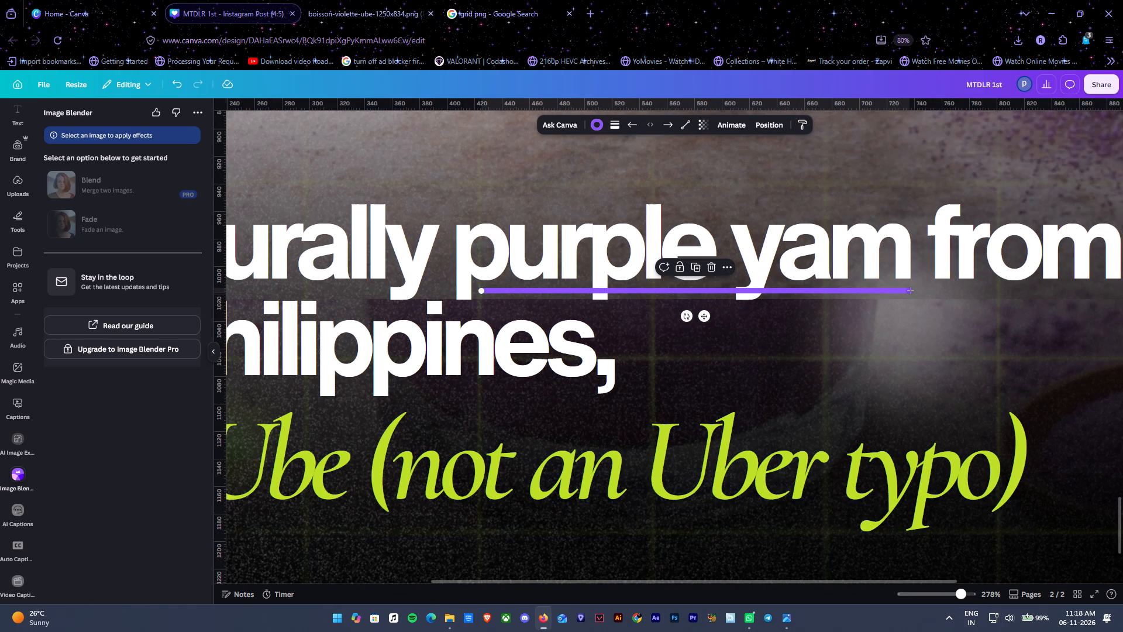
Send the purple underline one layer backward, behind the white headline text.
key("ctrl+bracketleft")
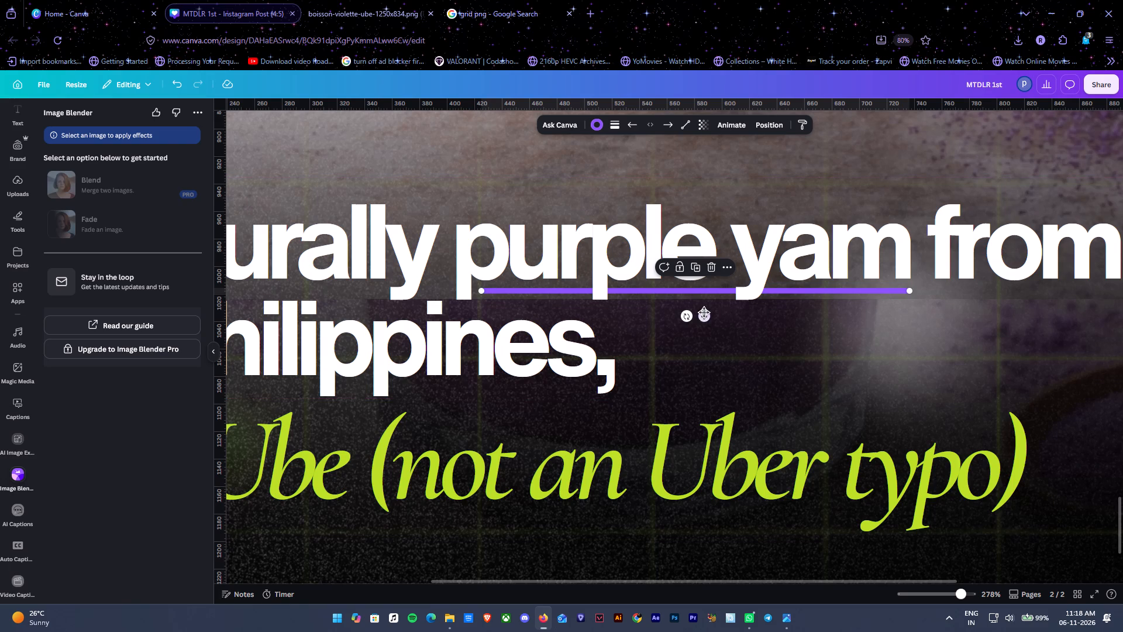
Shift the purple underline to start nearer the "p" of "purple" and extend it to the end of "yam", about 328 long.
left_click_drag(702, 317, 685, 316)
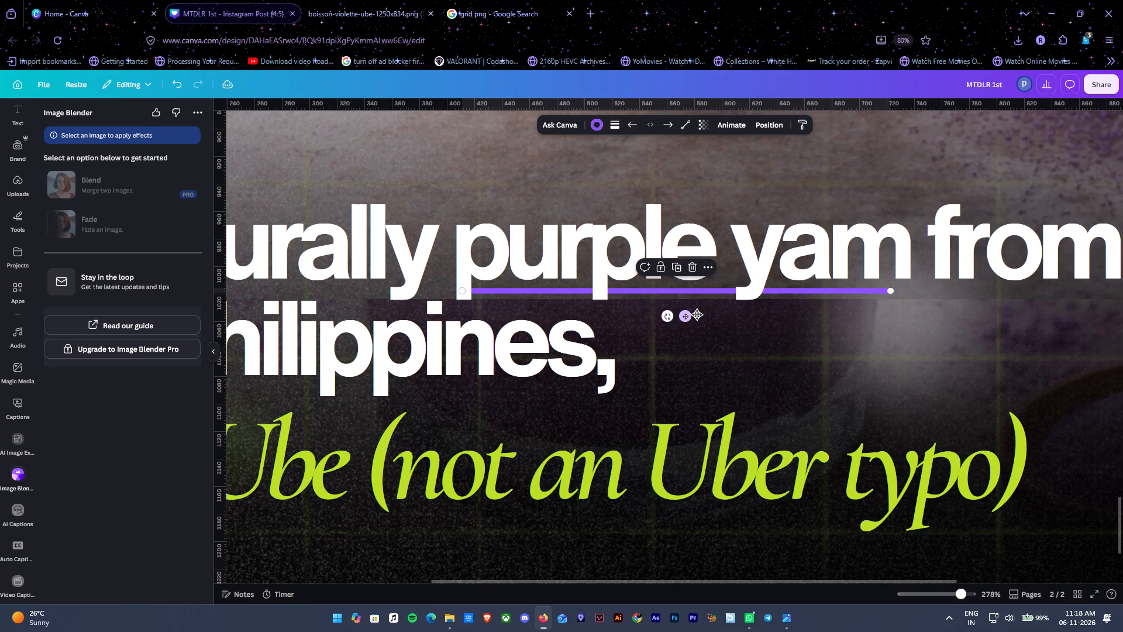
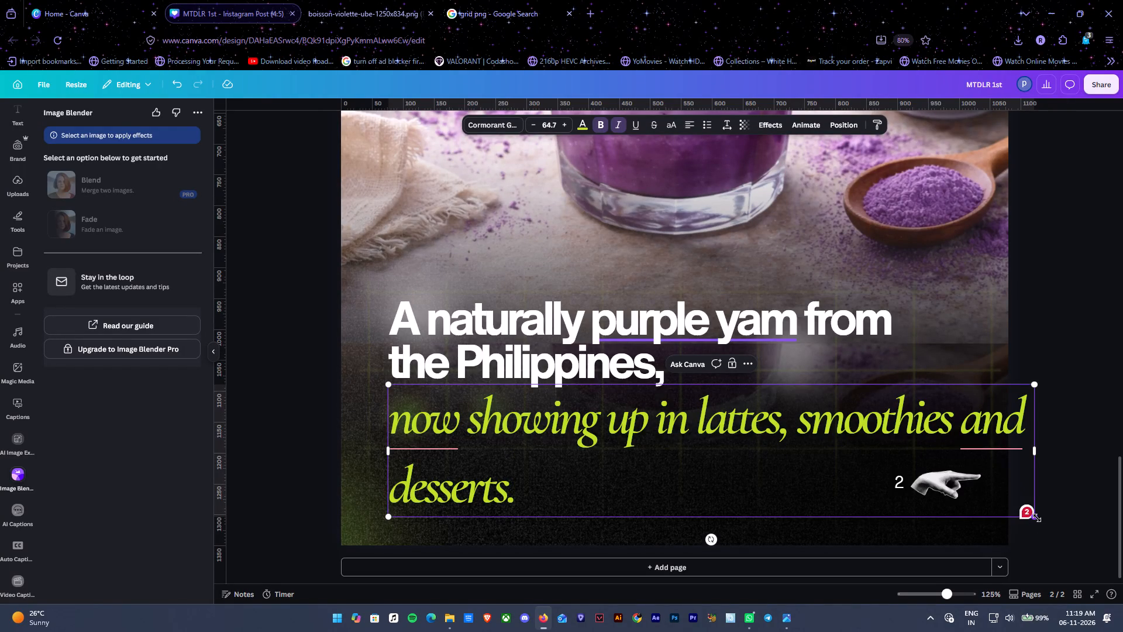
Break the lime tagline on page 2 after "lattes," so that "smoothies and desserts." forms its second line.
left_click(799, 417)
key("Return")
left_click(720, 491)
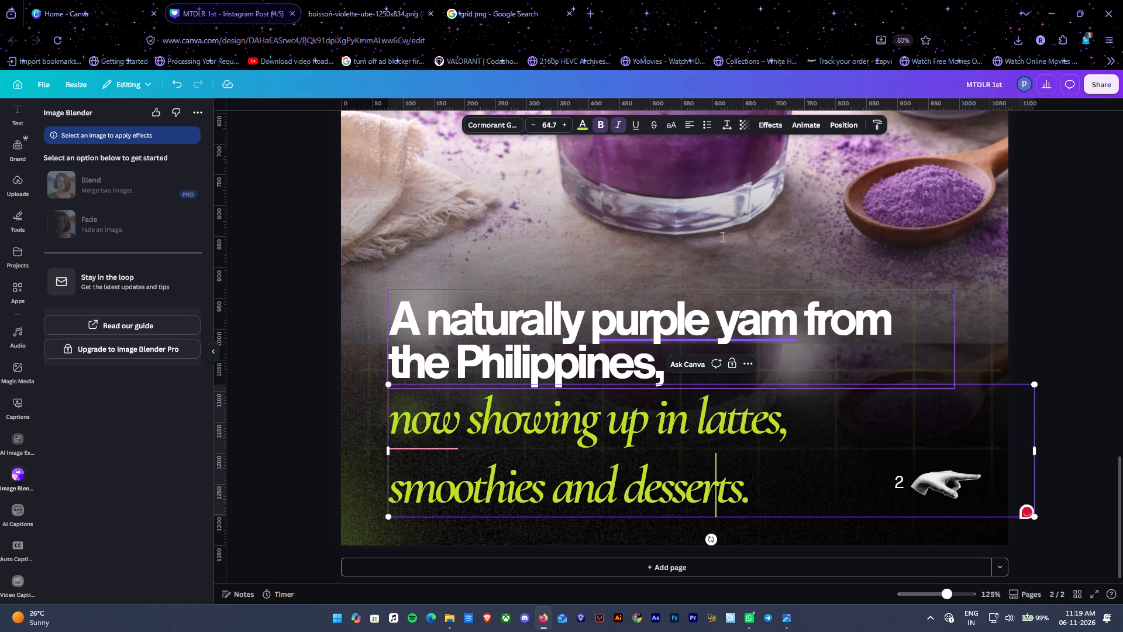
Tighten the line spacing of the whole lime tagline to 0.82.
key("ctrl+a")
left_click(727, 130)
left_click_drag(706, 200, 686, 194)
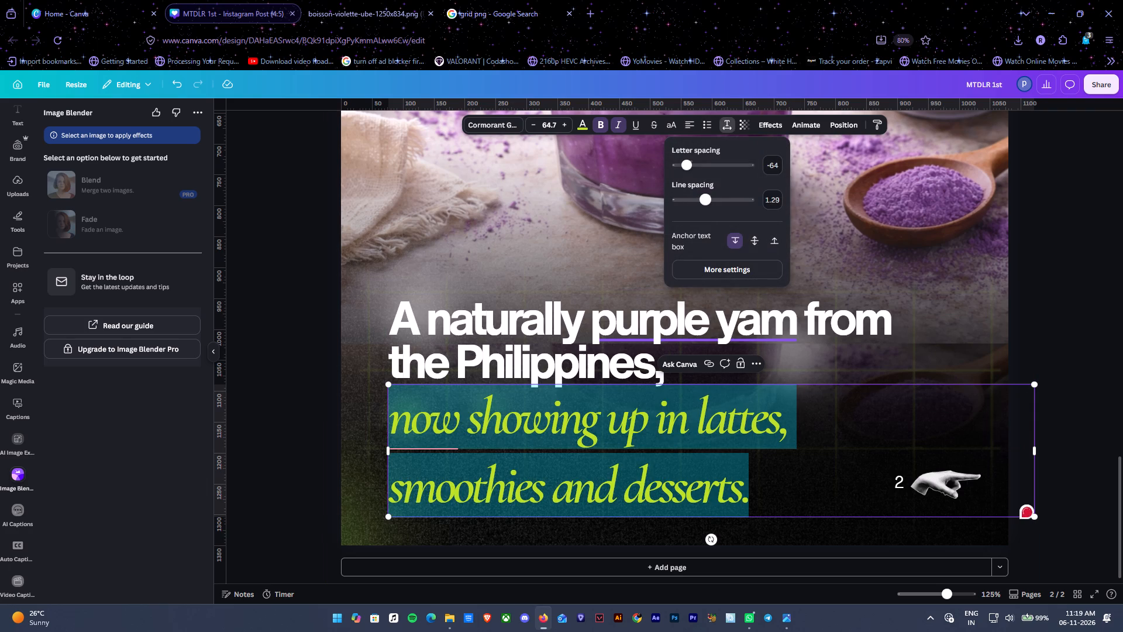
left_click_drag(686, 194, 685, 193)
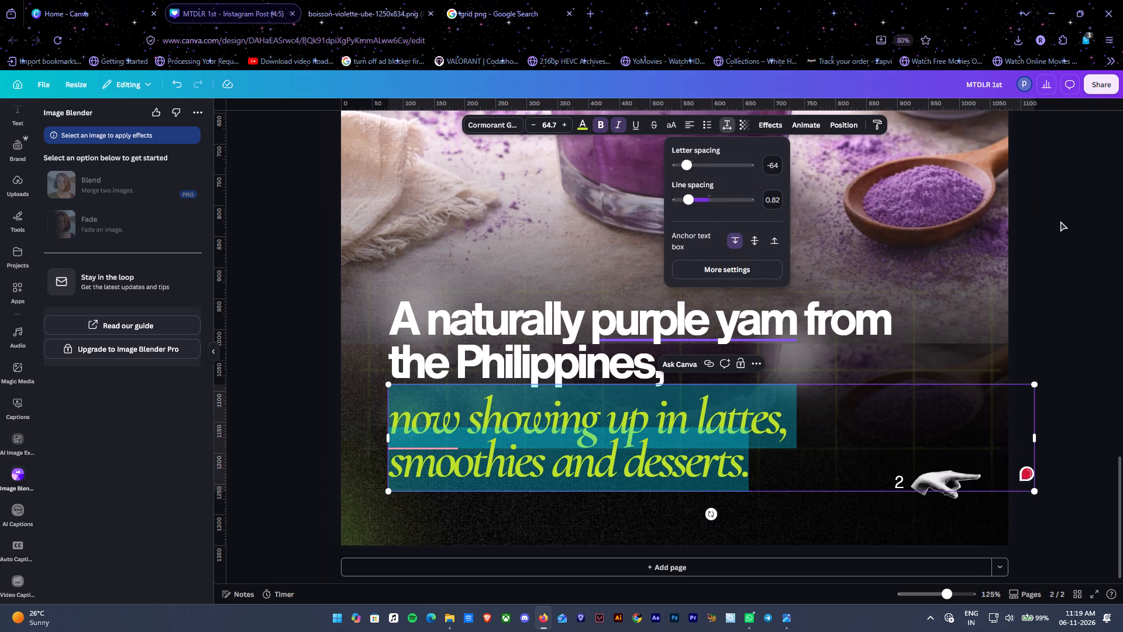
double_click(1061, 221)
Move the two-line lime tagline up slightly so it sits closely beneath the white headline, and fine-tune its vertical gap.
left_click_drag(634, 463, 636, 448)
scroll(636, 448, "down", 3, "ctrl+alt")
left_click(978, 309)
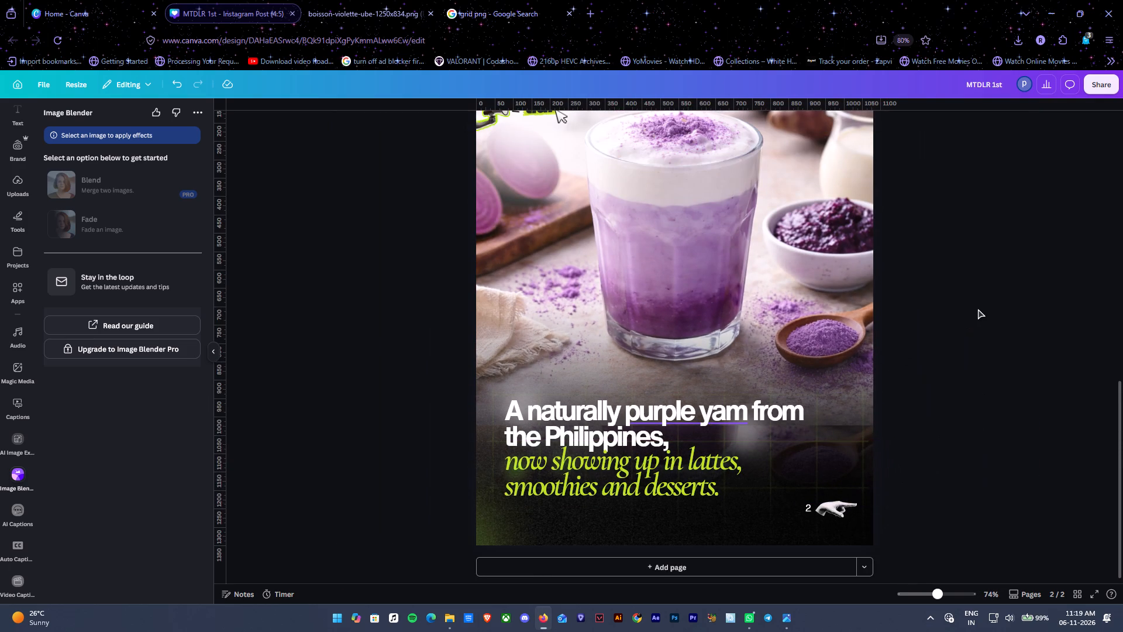
scroll(911, 466, "up", 1)
scroll(687, 502, "up", 2, "ctrl+alt")
scroll(687, 502, "down", 3)
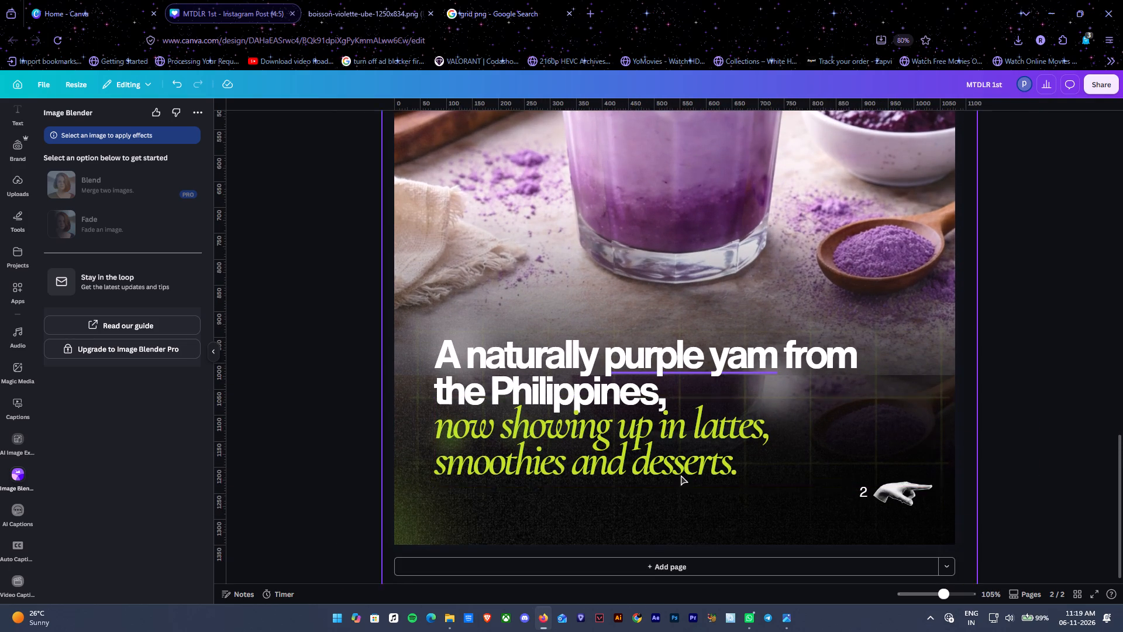
left_click(668, 437)
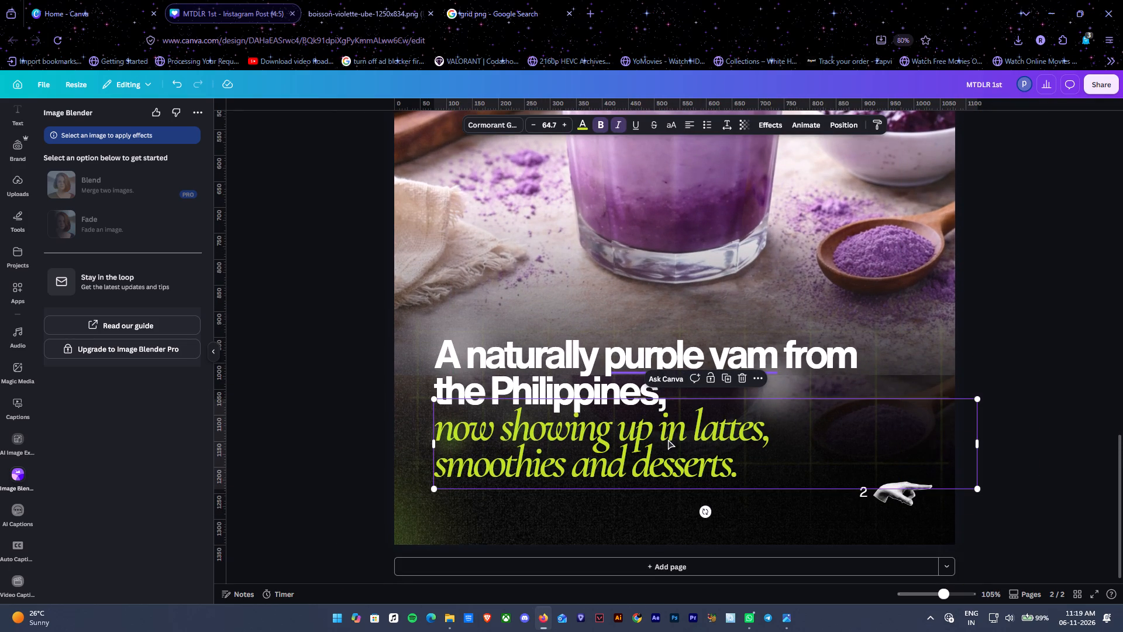
left_click(1044, 332)
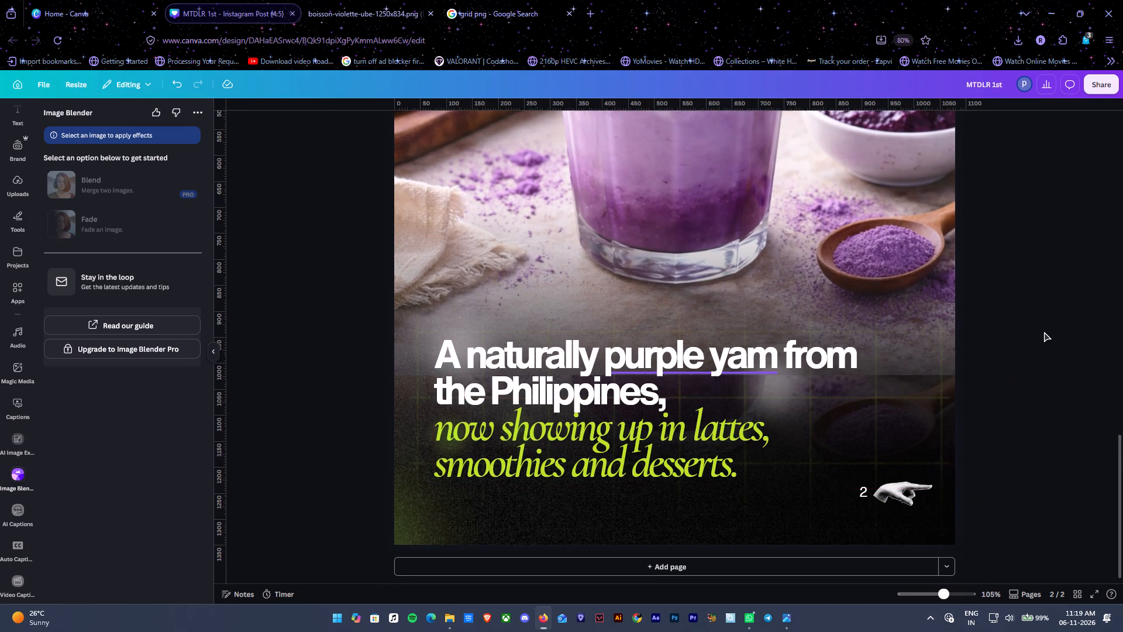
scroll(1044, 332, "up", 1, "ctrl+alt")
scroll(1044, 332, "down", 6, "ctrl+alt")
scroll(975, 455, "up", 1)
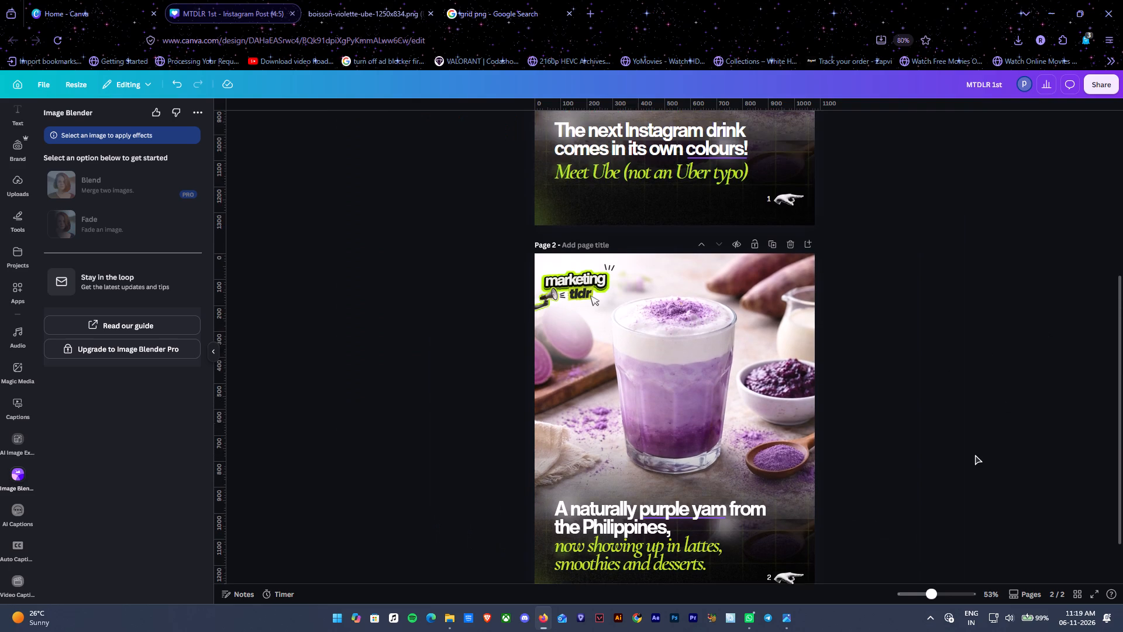
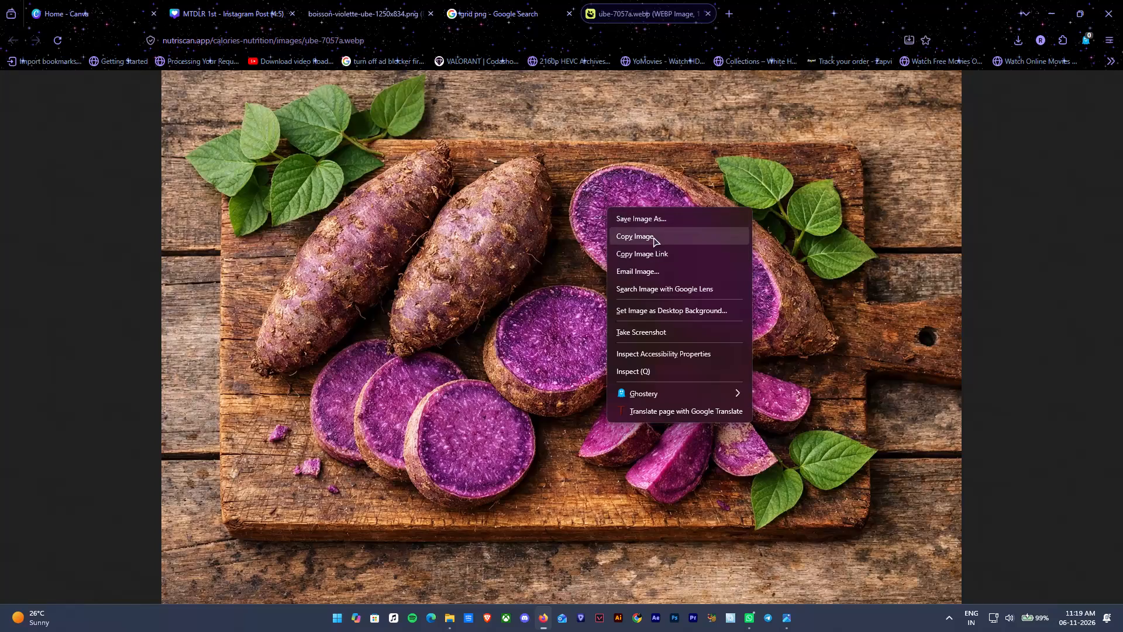
Copy the photo of whole and sliced purple yams on the wooden board to the clipboard.
left_click(657, 229)
right_click(654, 200)
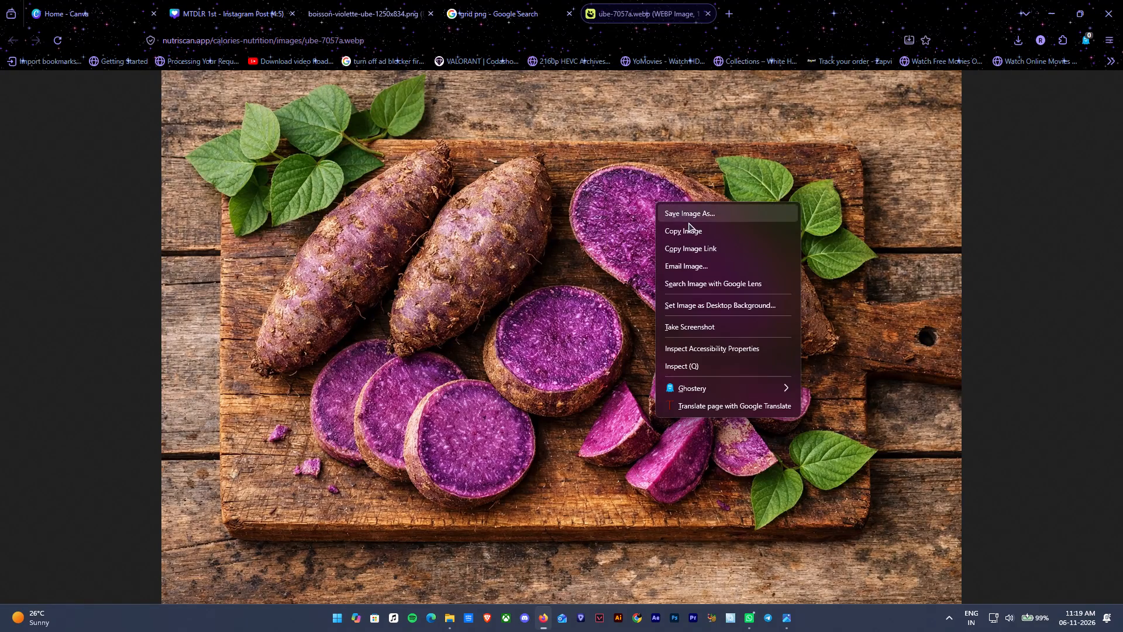
left_click(690, 236)
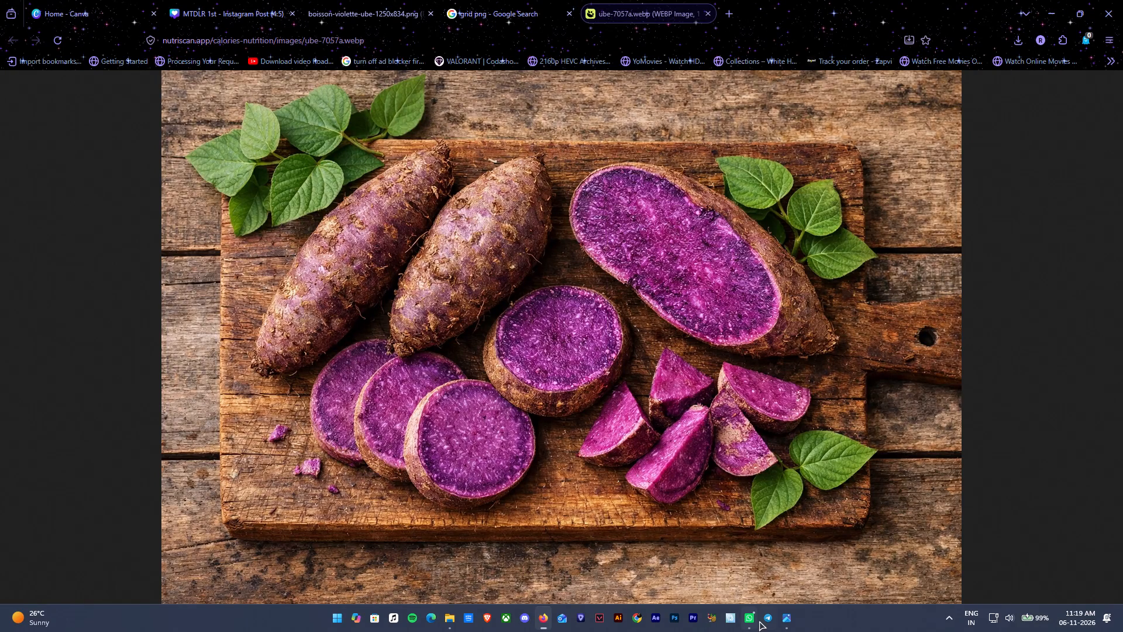
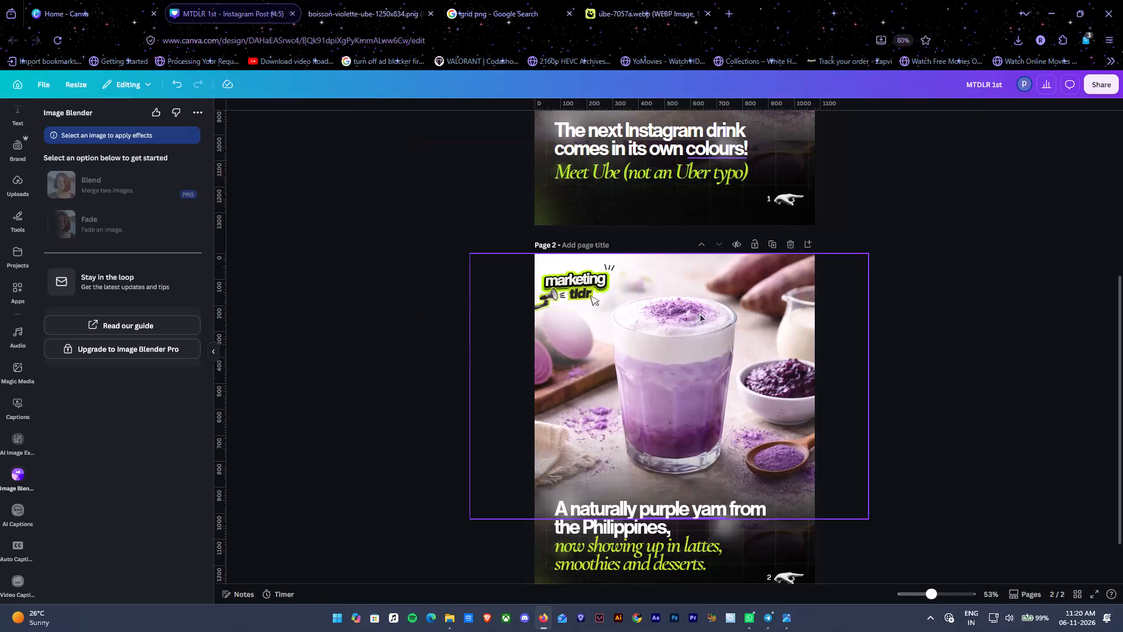
Delete the sharp foreground photo of the ube drink from page 2.
left_click(700, 313)
key("Delete")
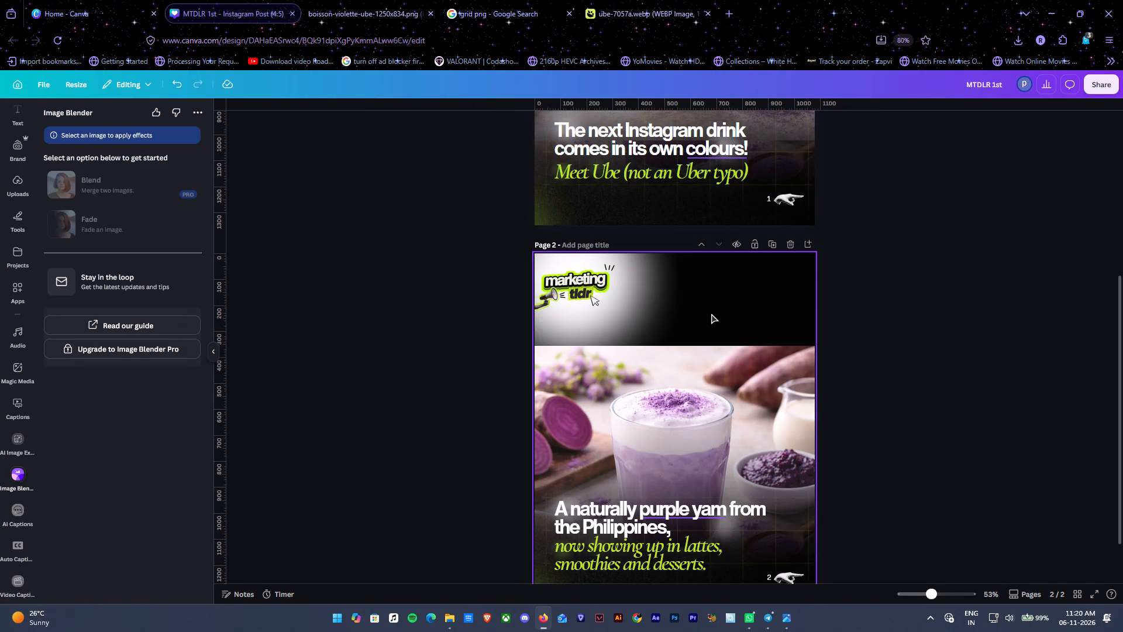
Paste the purple yam photo onto page 2 and enlarge it to cover the page's full width from the top edge down to the headline.
key("ctrl+v")
left_click_drag(710, 455, 678, 395)
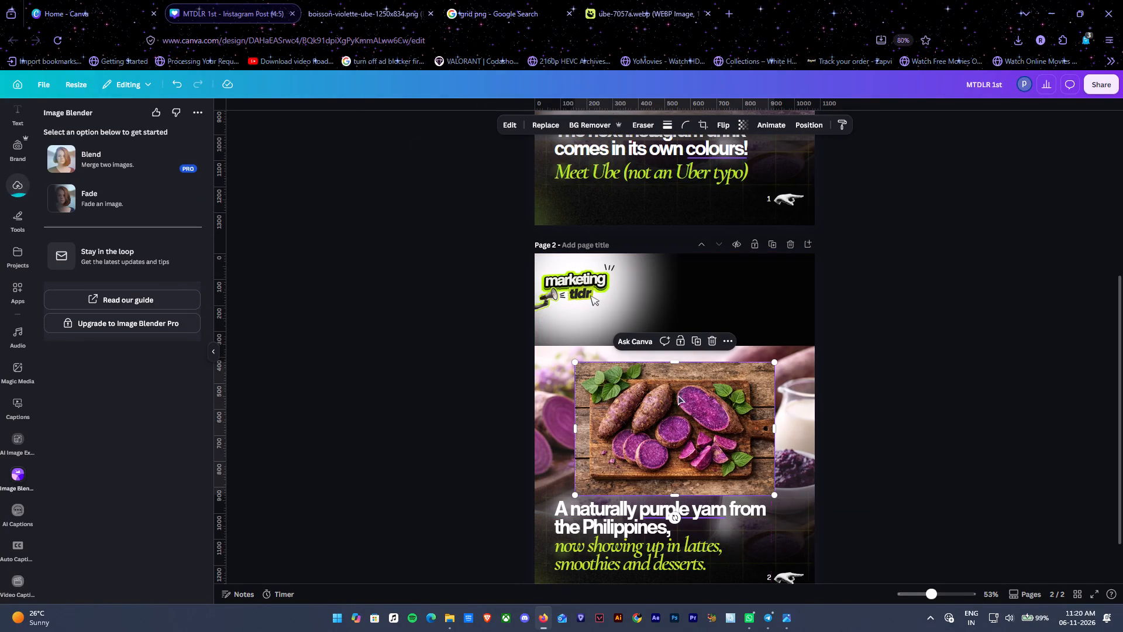
left_click_drag(678, 395, 669, 344)
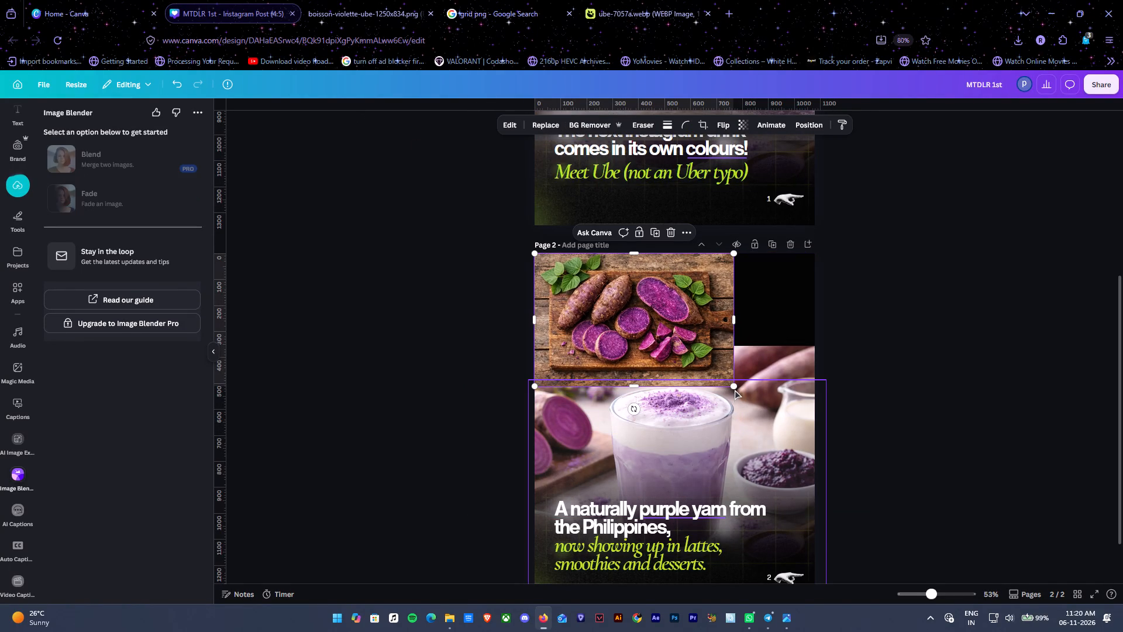
left_click_drag(733, 386, 933, 549)
left_click_drag(840, 453, 763, 453)
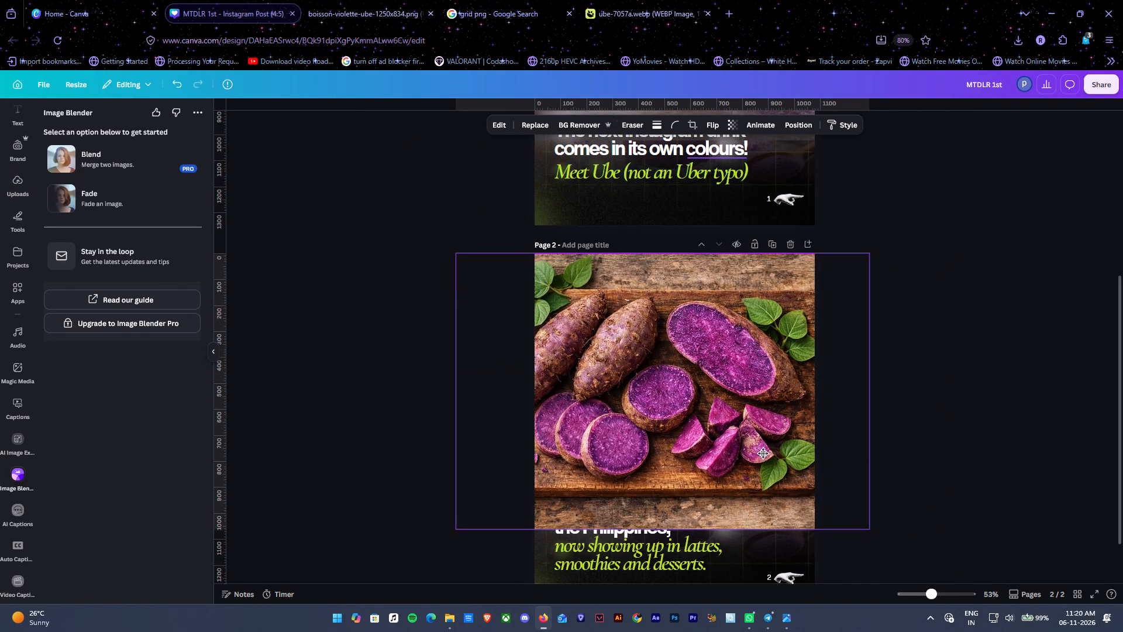
left_click_drag(763, 453, 773, 453)
left_click_drag(881, 530, 854, 503)
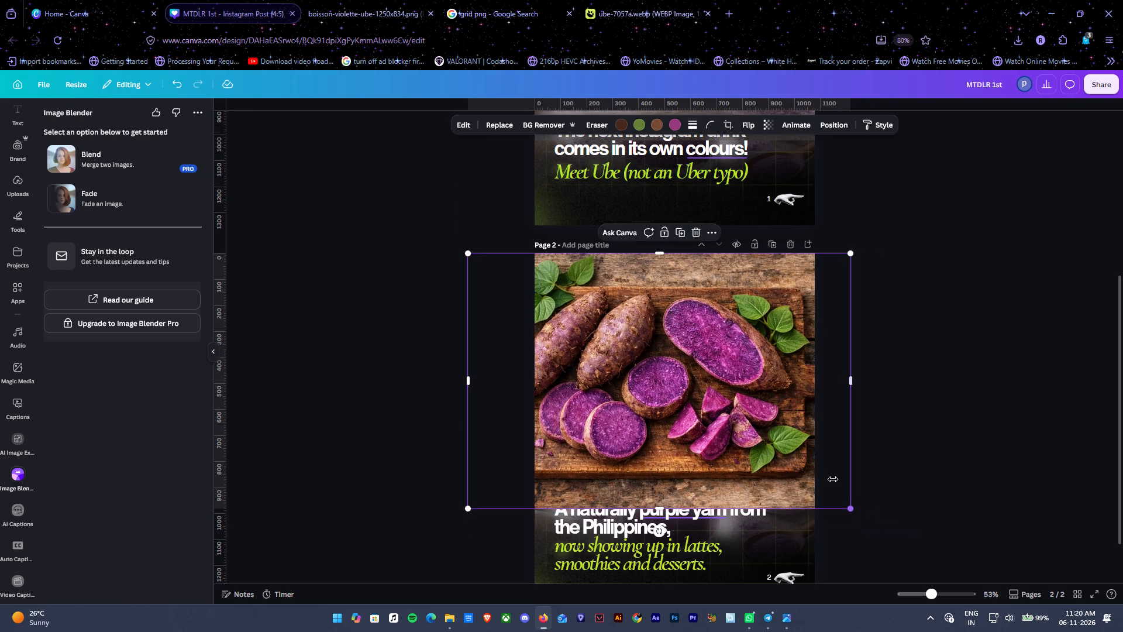
left_click_drag(791, 448, 797, 449)
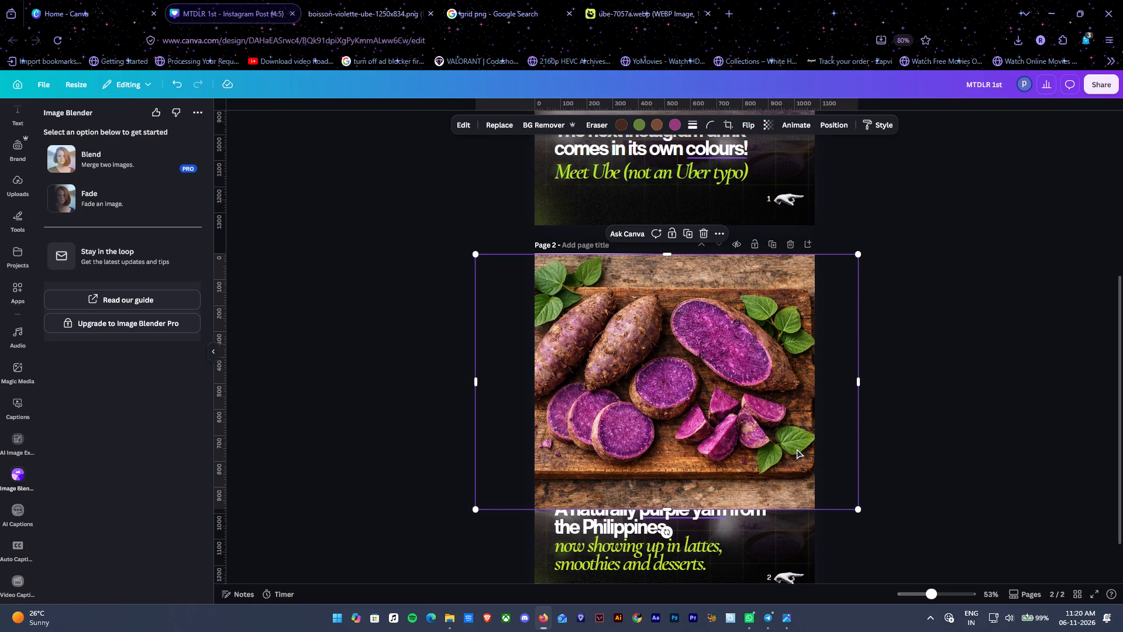
Send the purple yam photo backward behind the marketing tldr logo, its white glow, the dark gradient and the headline text.
key("ctrl+bracketleft")
key("ctrl+bracketleft")
key("ctrl+bracketleft")
key("ctrl+bracketleft")
key("ctrl+bracketleft")
key("ctrl+bracketleft")
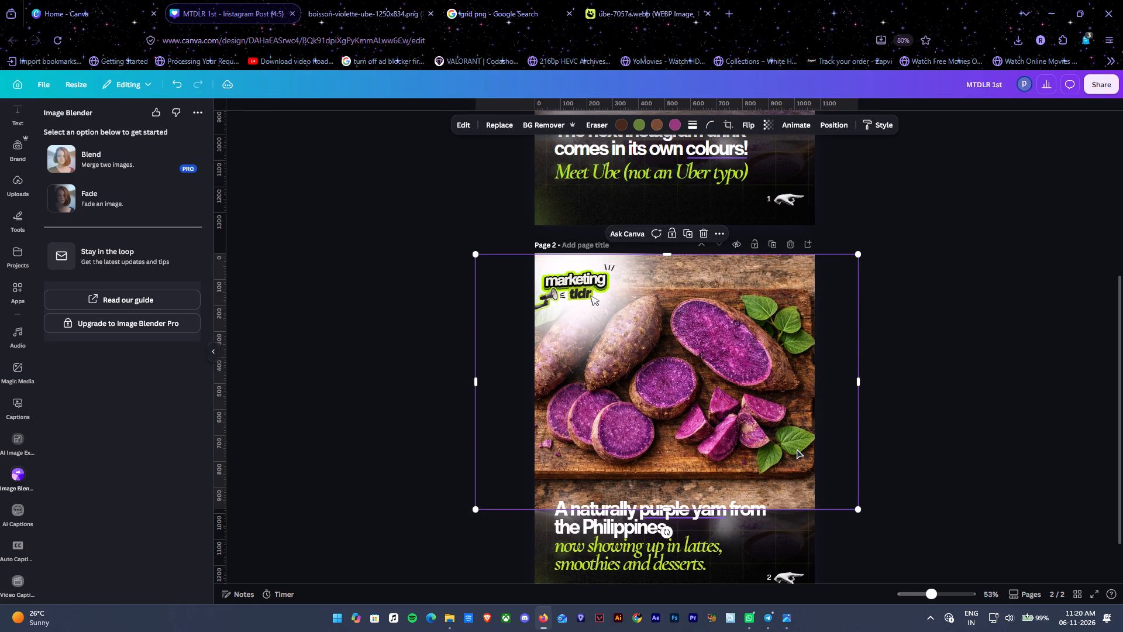
key("ctrl+bracketleft")
key("ctrl+bracketleft")
key("ctrl+bracketleft")
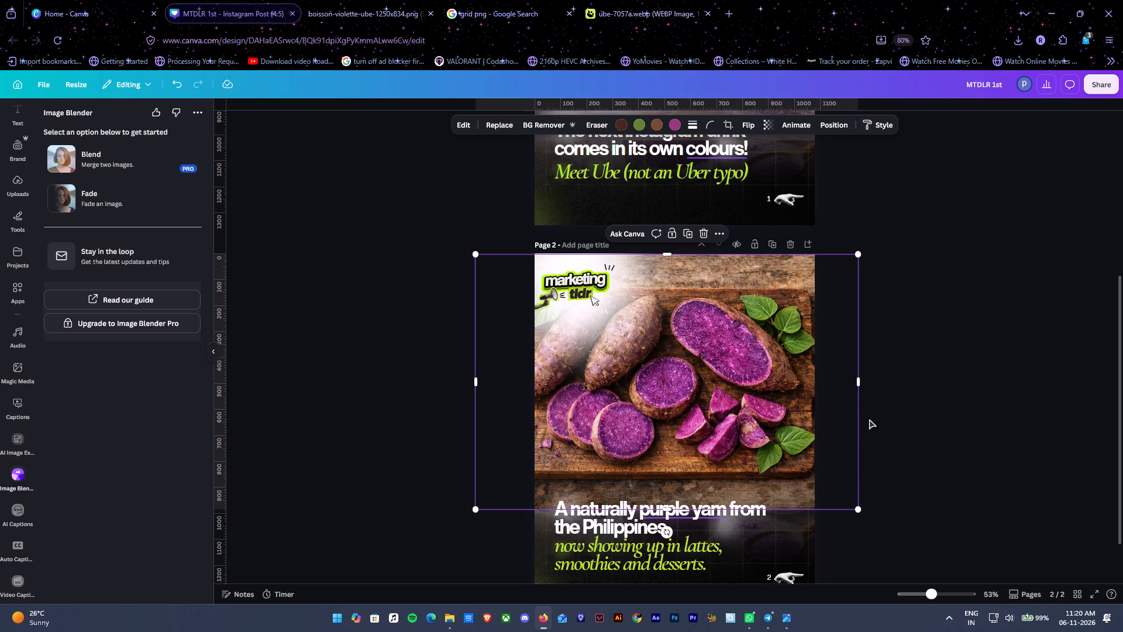
left_click(955, 483)
Duplicate the black gradient layer at the bottom of page 2 and move the copy up over the yam photo's lower edge.
scroll(952, 477, "down", 3)
key("alt+1")
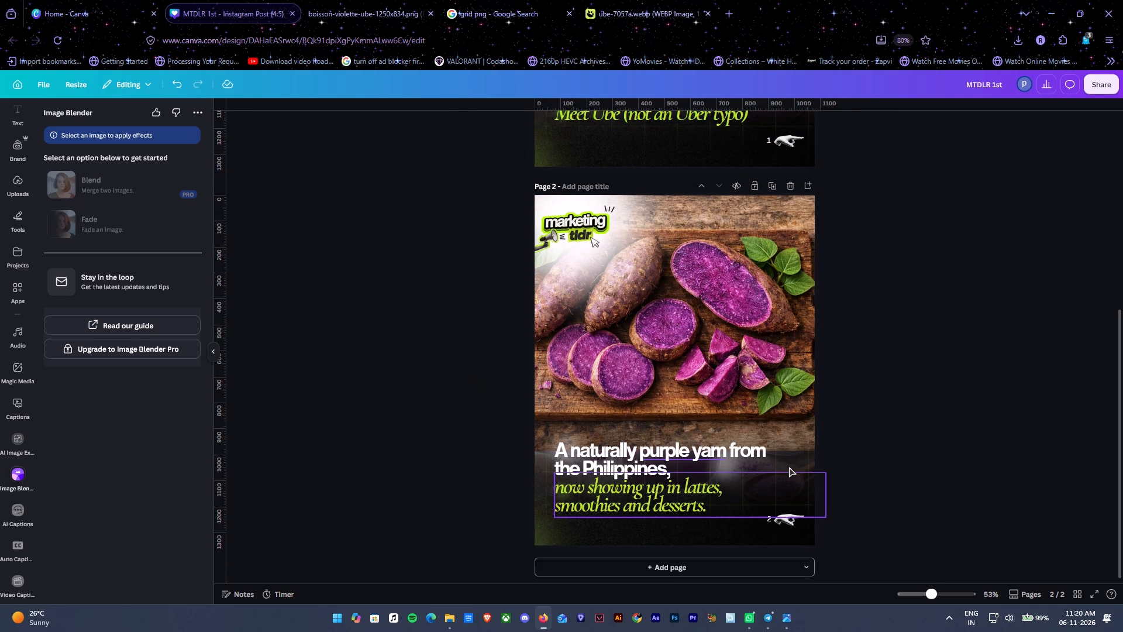
scroll(127, 531, "down", 3)
left_click(149, 451)
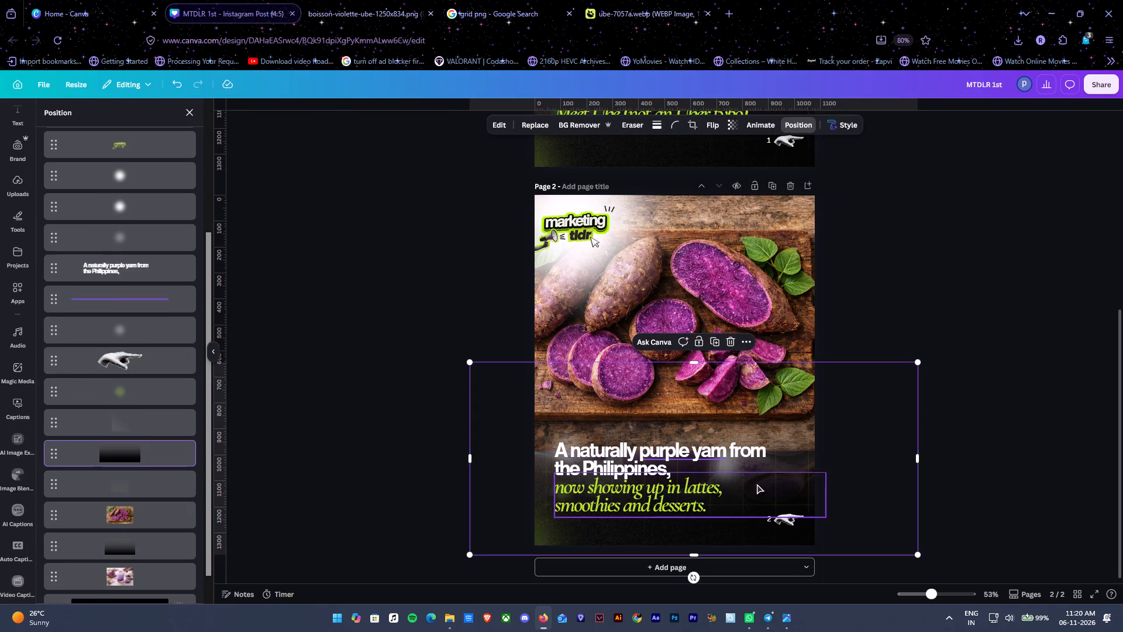
left_click(857, 455)
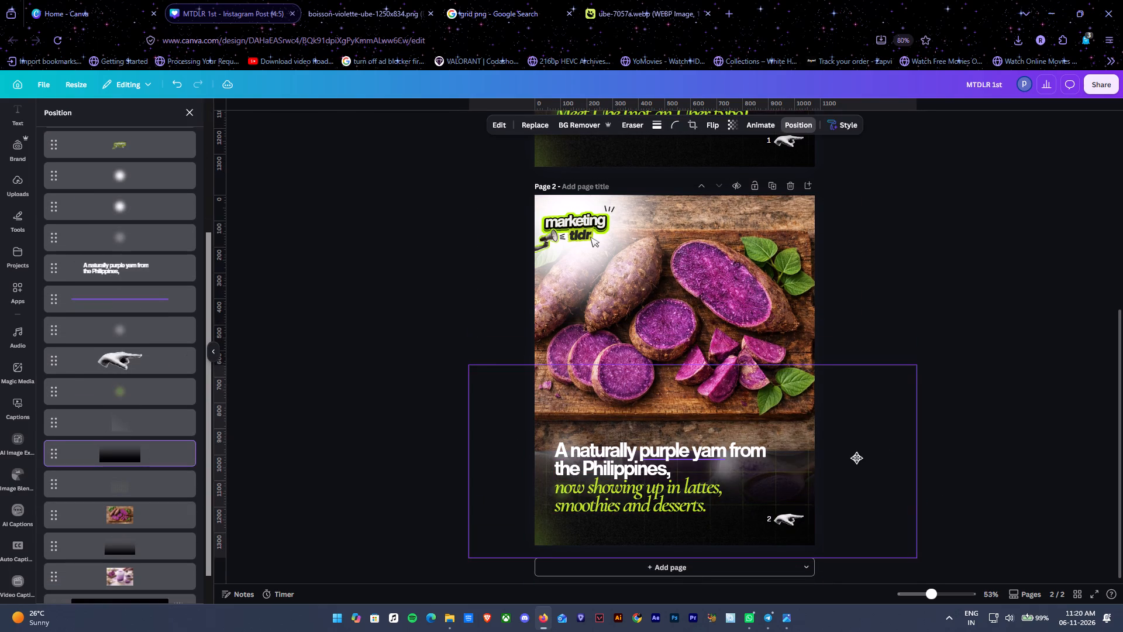
key("ctrl+d")
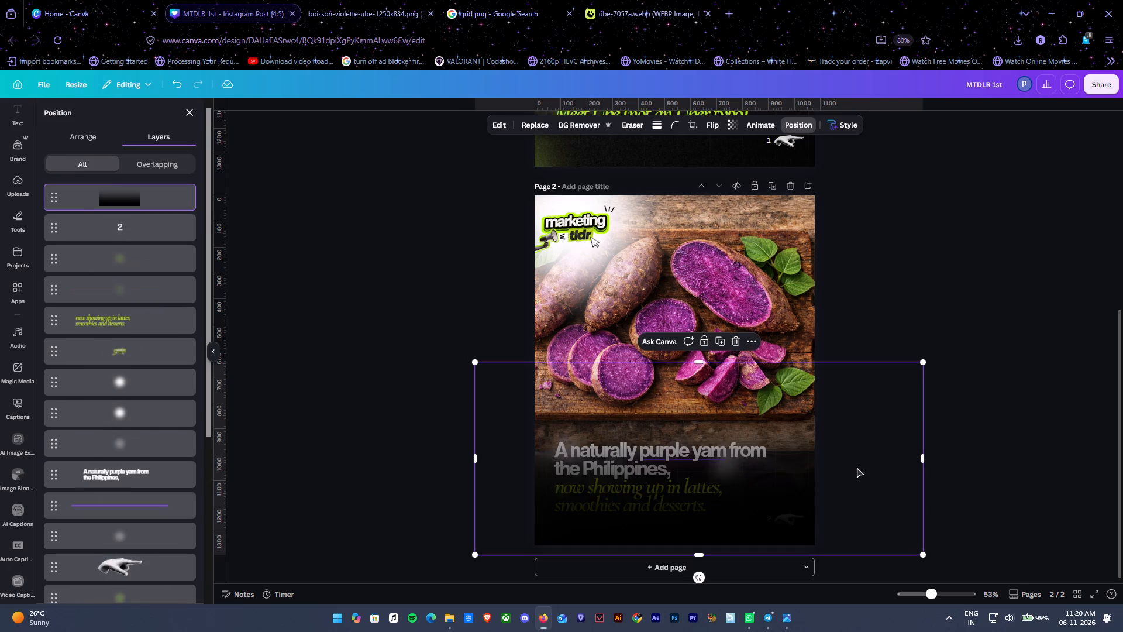
left_click_drag(857, 466, 852, 417)
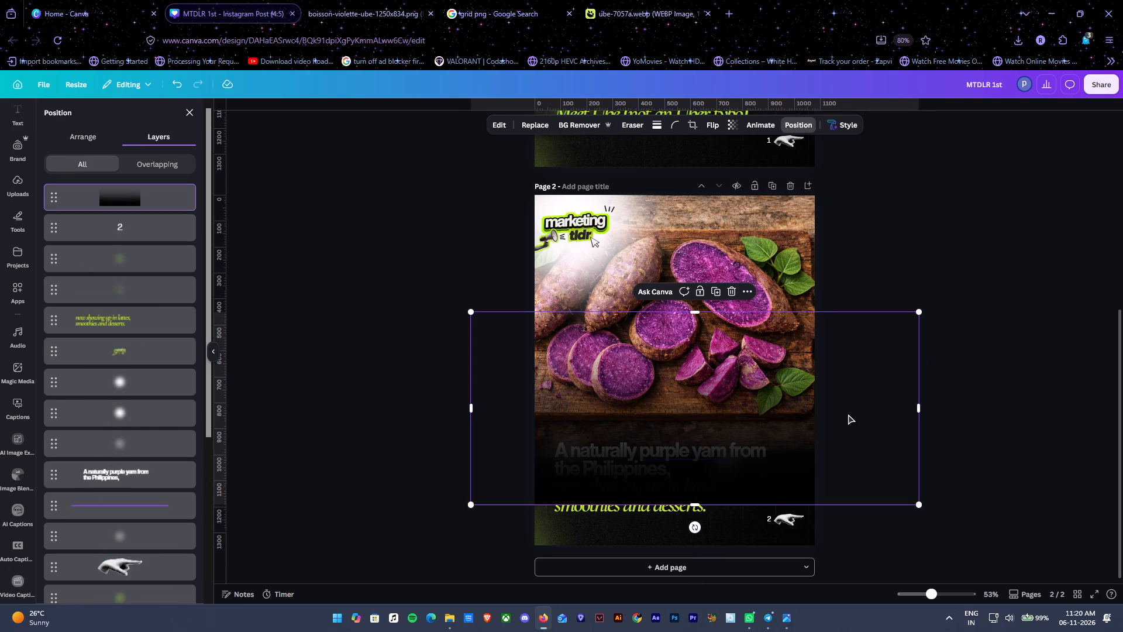
Send the duplicated black gradient backward until it sits behind the headline, lime tagline and purple underline.
key("ctrl+bracketleft")
key("ctrl+bracketleft")
key("ctrl+bracketleft")
key("ctrl+bracketleft")
key("ctrl+bracketleft")
key("ctrl+bracketleft")
key("ctrl+bracketleft")
key("ctrl+bracketleft")
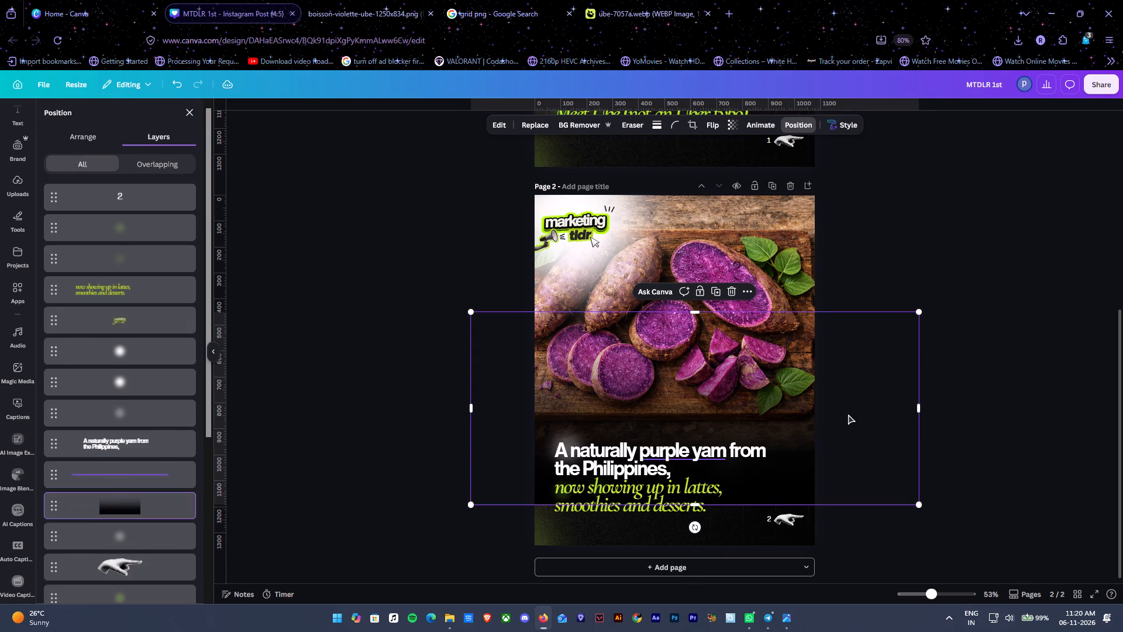
Send the dark gradient on page 2 backward several layers, behind the pointing hand, the soft glows and the grid texture.
key("ctrl+bracketleft")
key("ctrl+bracketleft")
key("ctrl+bracketleft")
key("ctrl+bracketleft")
key("ctrl+bracketleft")
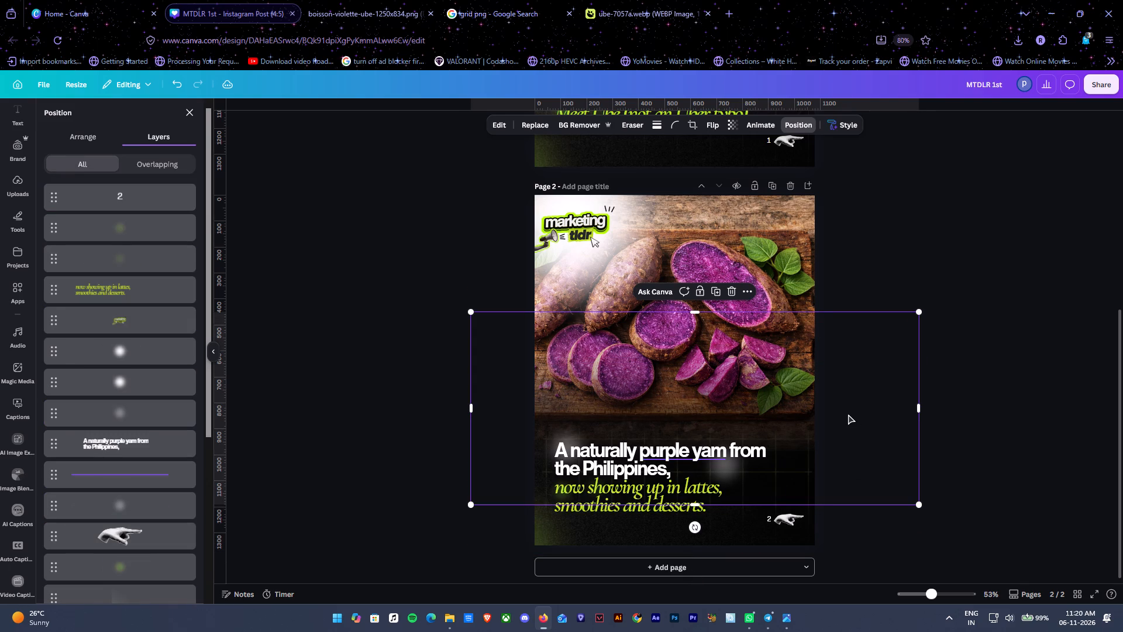
key("ctrl+bracketleft")
key("ctrl+bracketright")
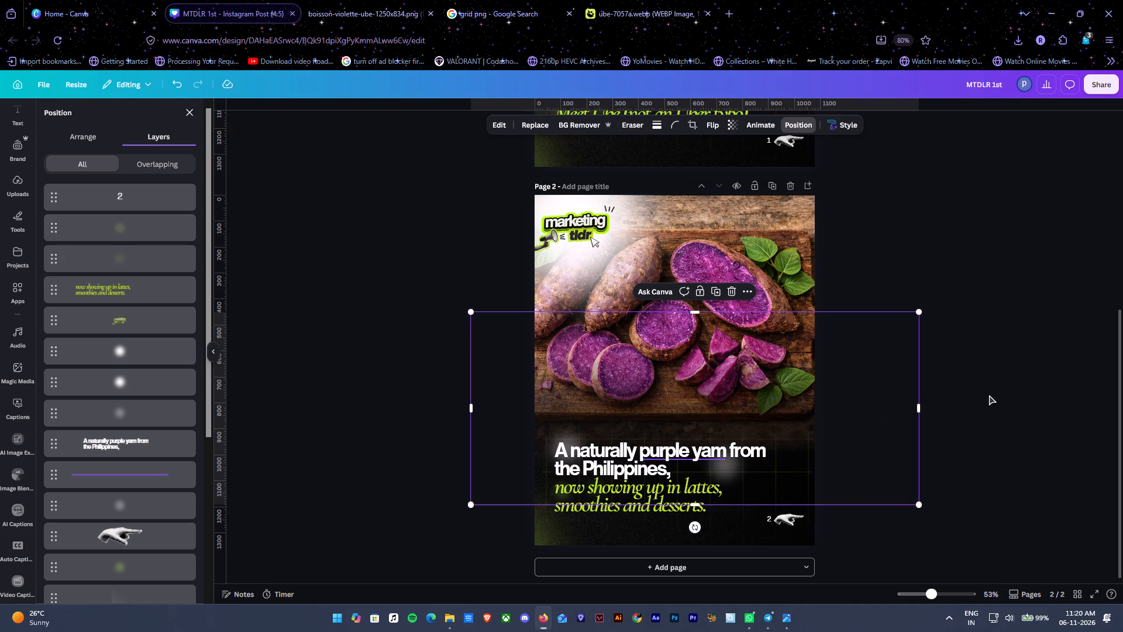
double_click(989, 394)
Delete one of the two stacked white glows behind the logo on page 2.
scroll(970, 404, "up", 1, "ctrl+alt")
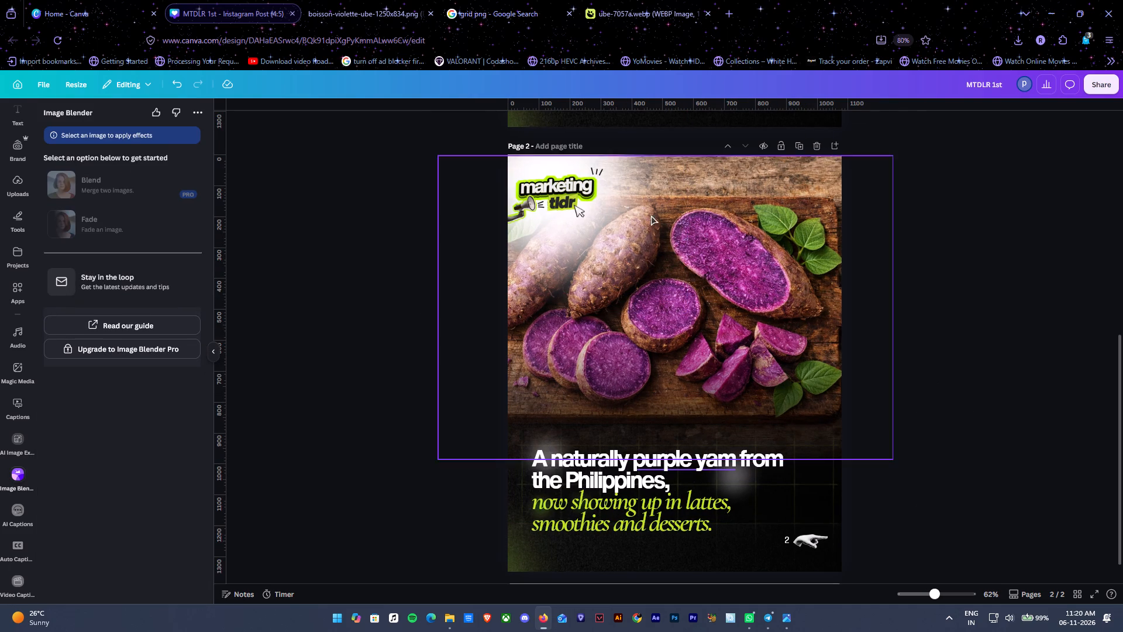
left_click(638, 200)
key("Delete")
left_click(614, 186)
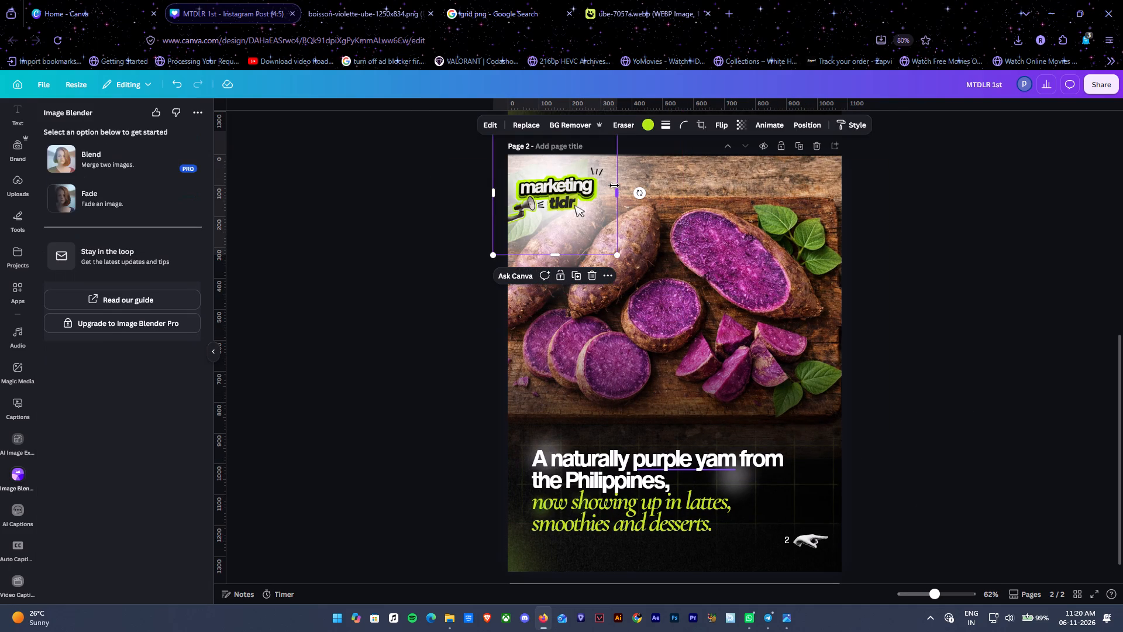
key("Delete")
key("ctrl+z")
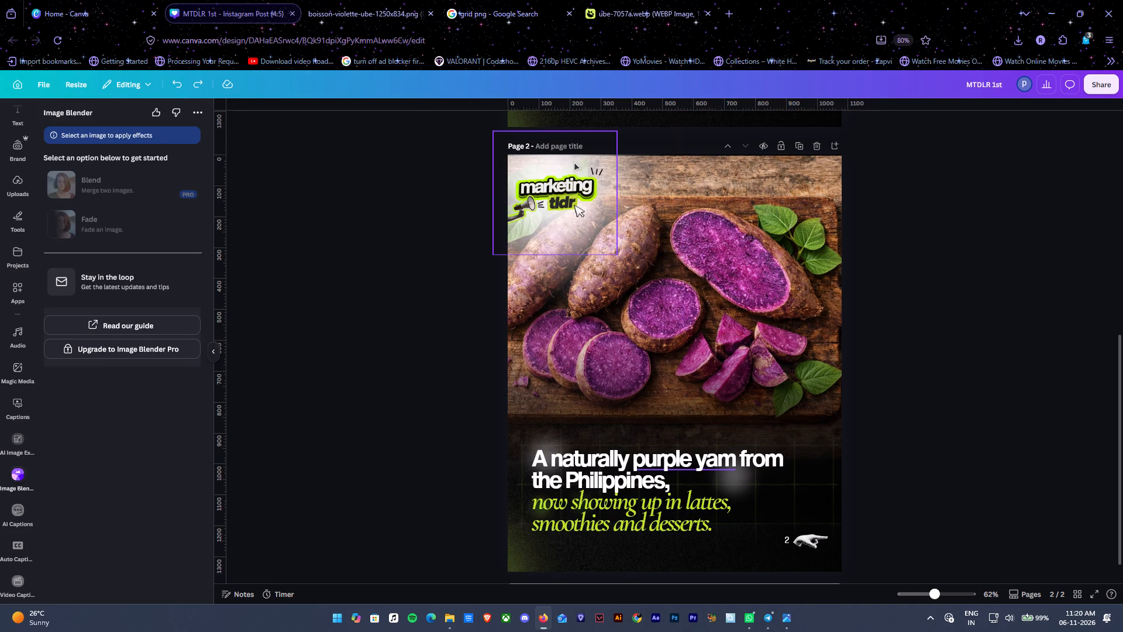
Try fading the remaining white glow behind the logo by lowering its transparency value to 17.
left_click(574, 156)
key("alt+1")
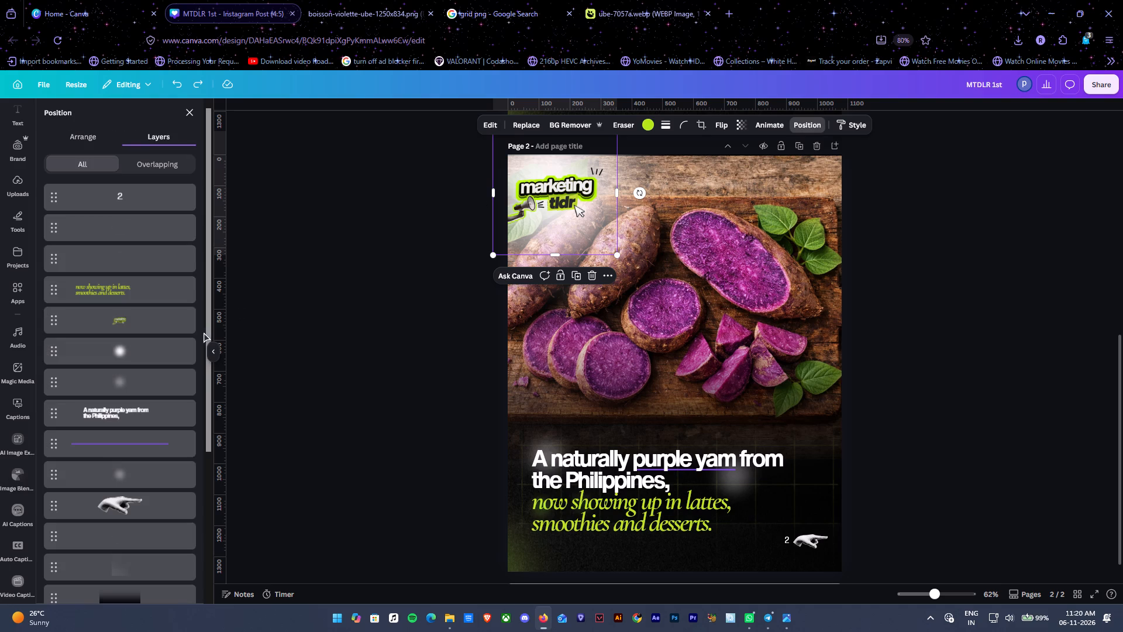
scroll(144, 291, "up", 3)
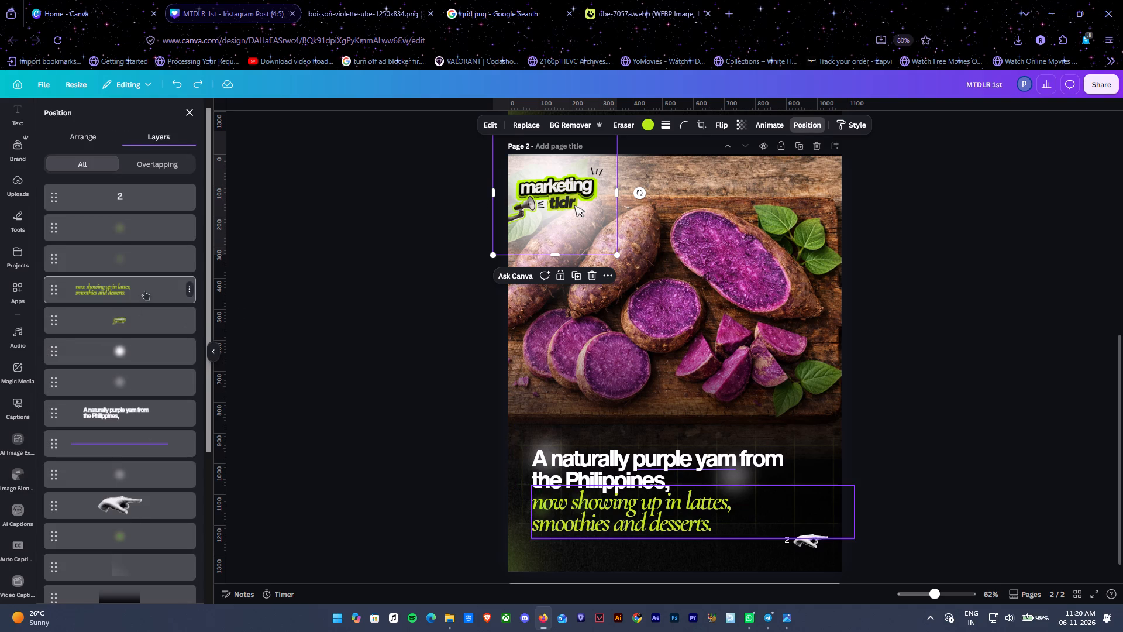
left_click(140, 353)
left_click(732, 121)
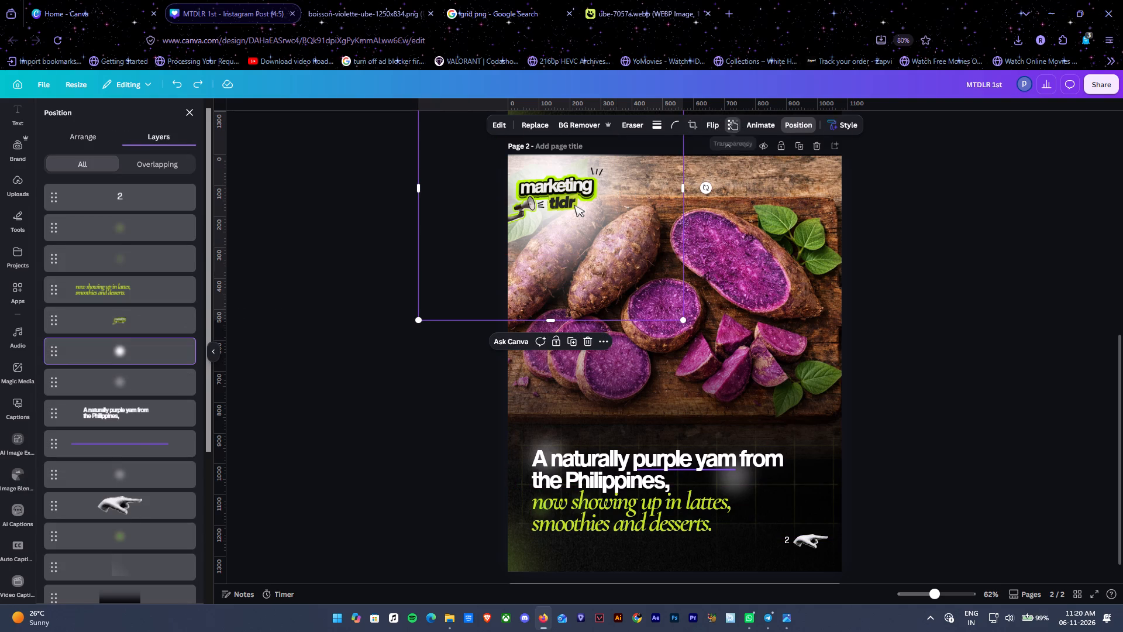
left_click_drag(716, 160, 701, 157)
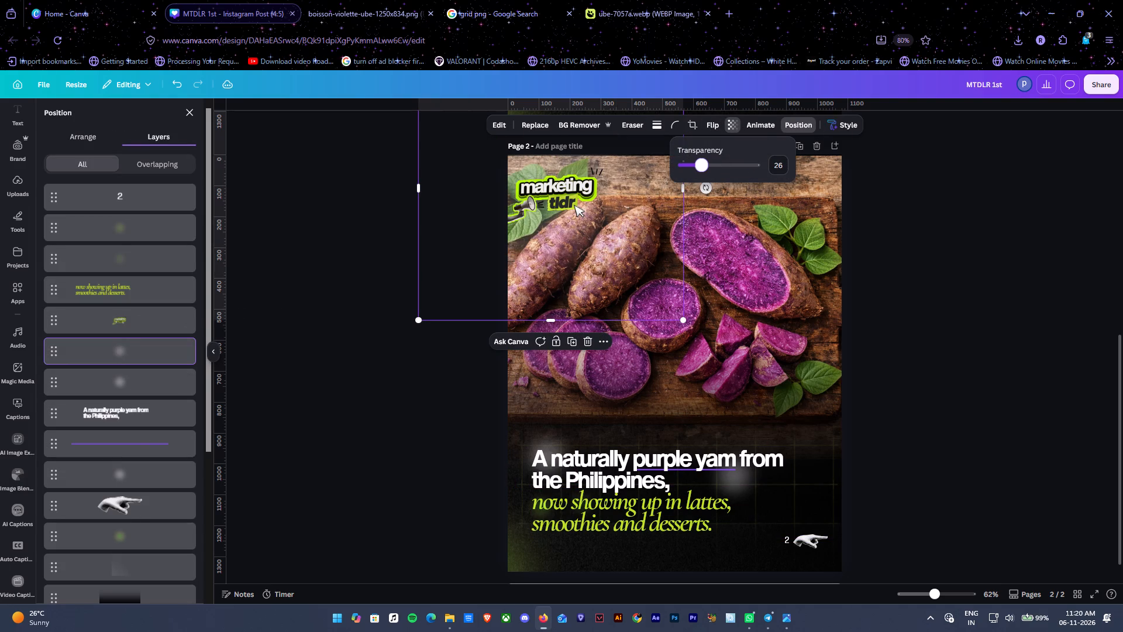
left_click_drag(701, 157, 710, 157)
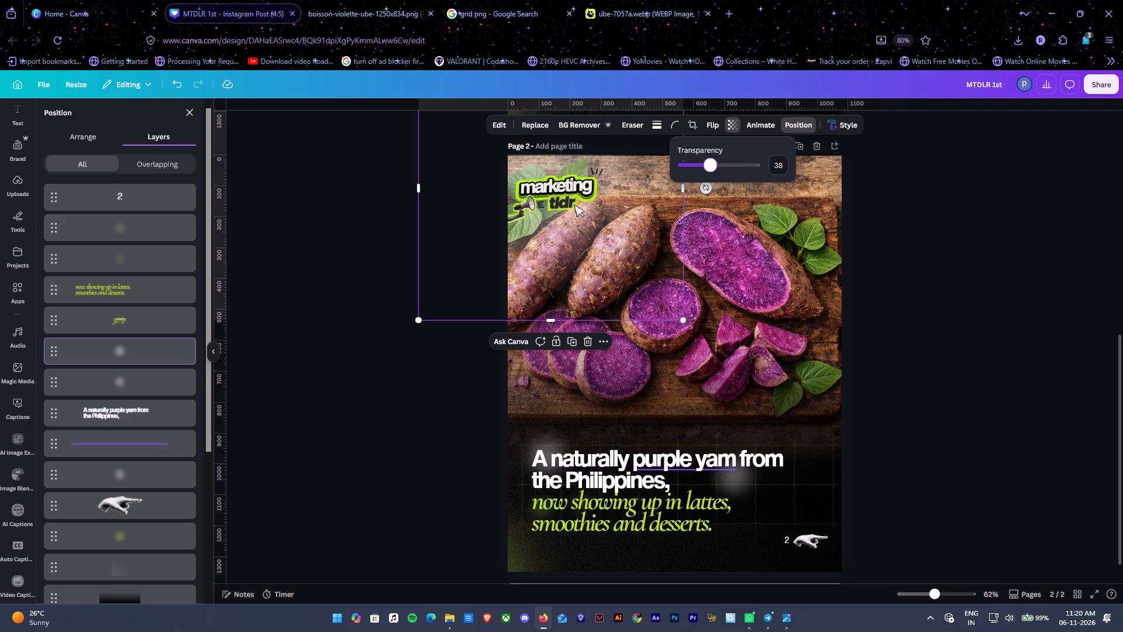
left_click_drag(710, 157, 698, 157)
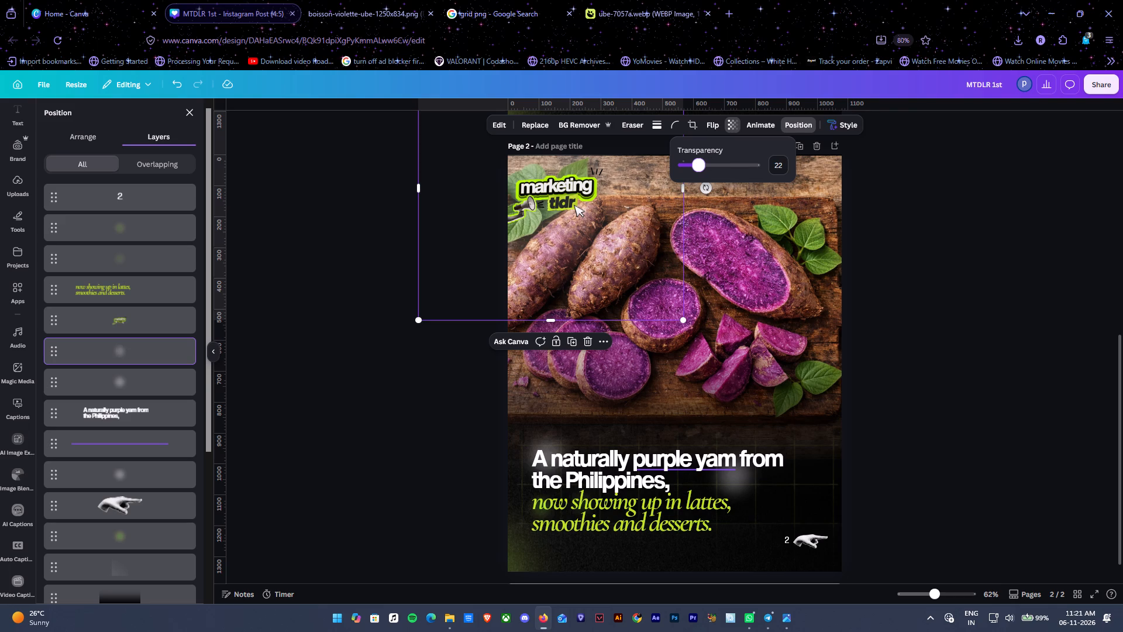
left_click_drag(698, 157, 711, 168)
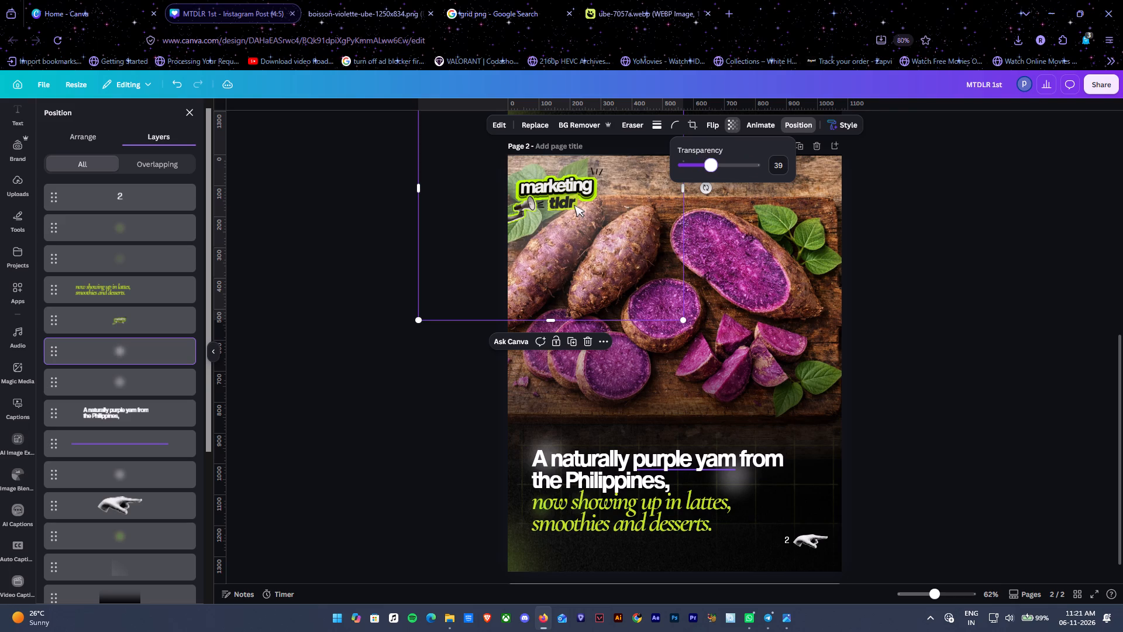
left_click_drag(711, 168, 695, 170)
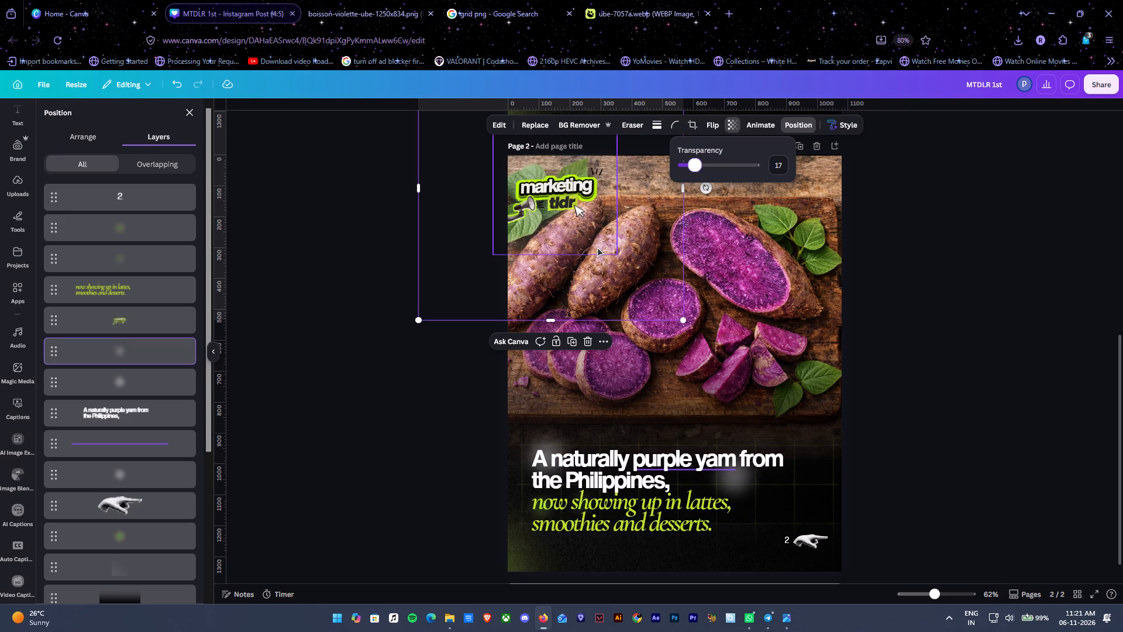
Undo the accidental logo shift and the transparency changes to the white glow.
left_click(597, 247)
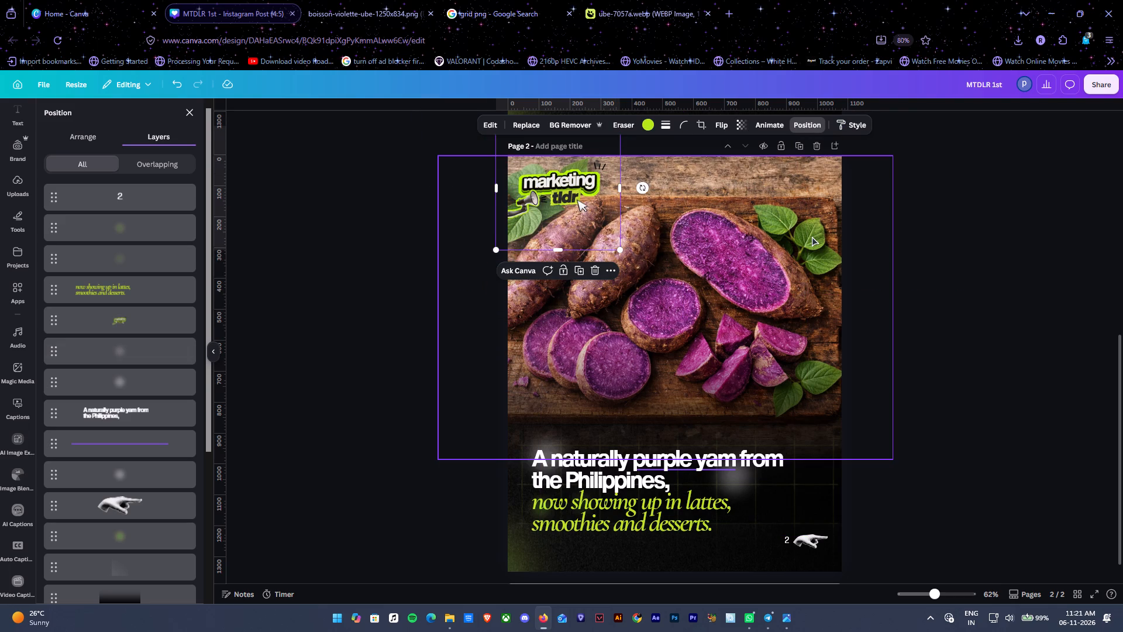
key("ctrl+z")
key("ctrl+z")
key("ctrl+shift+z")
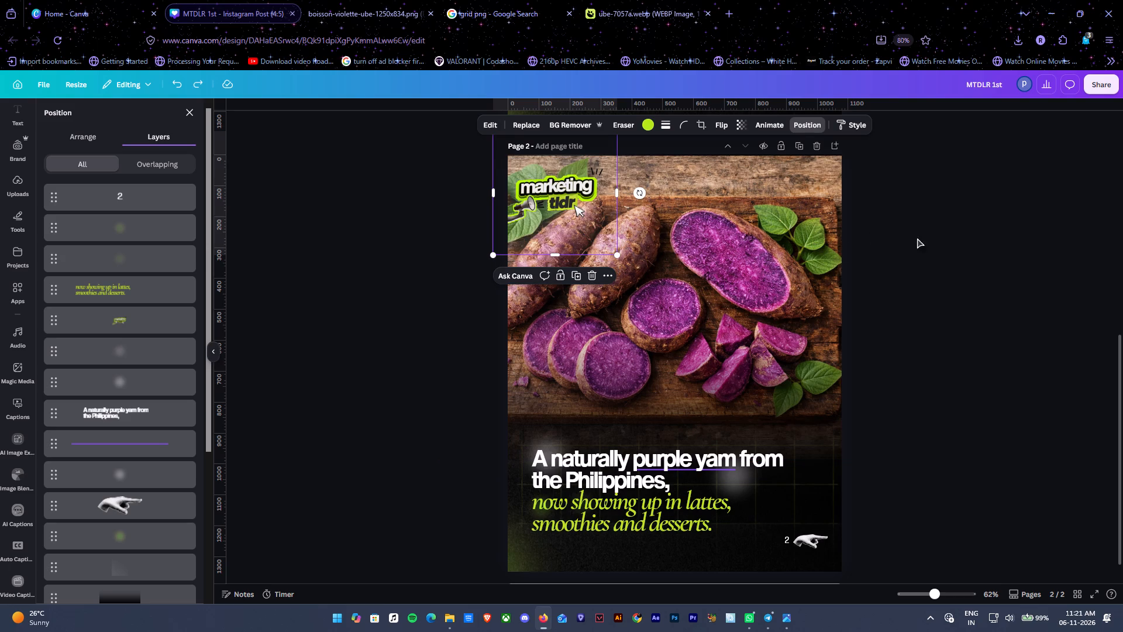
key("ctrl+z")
Delete the remaining large white glow behind the logo on page 2.
left_click(141, 354)
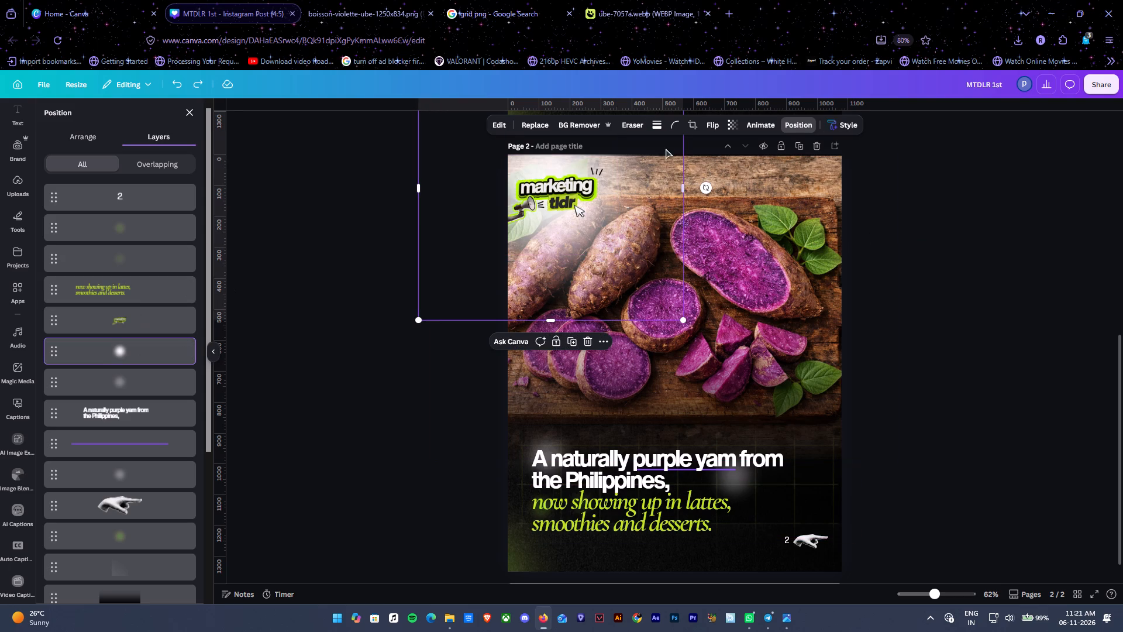
left_click(729, 126)
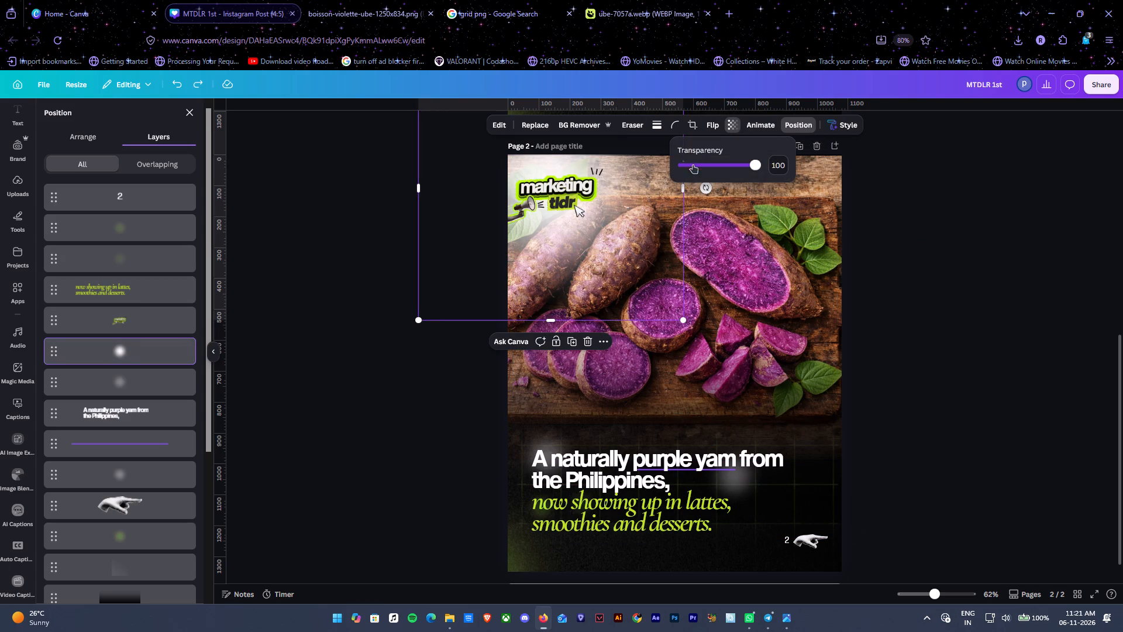
left_click_drag(693, 164, 884, 167)
left_click_drag(884, 167, 757, 178)
key("Delete")
left_click_drag(639, 287, 657, 293)
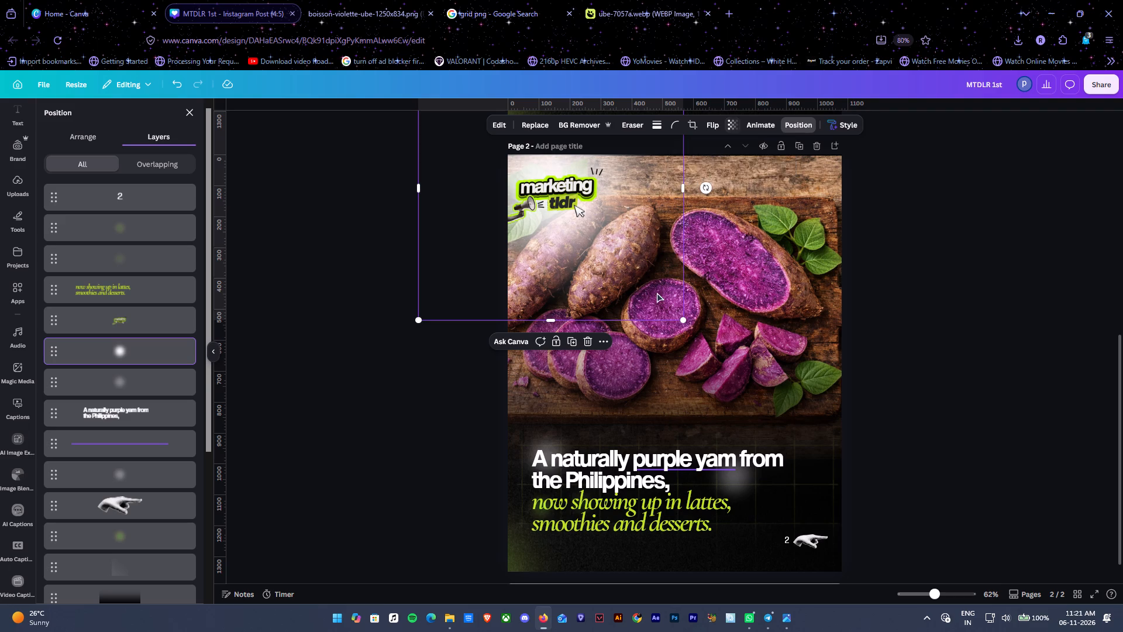
left_click_drag(657, 293, 815, 331)
key("Delete")
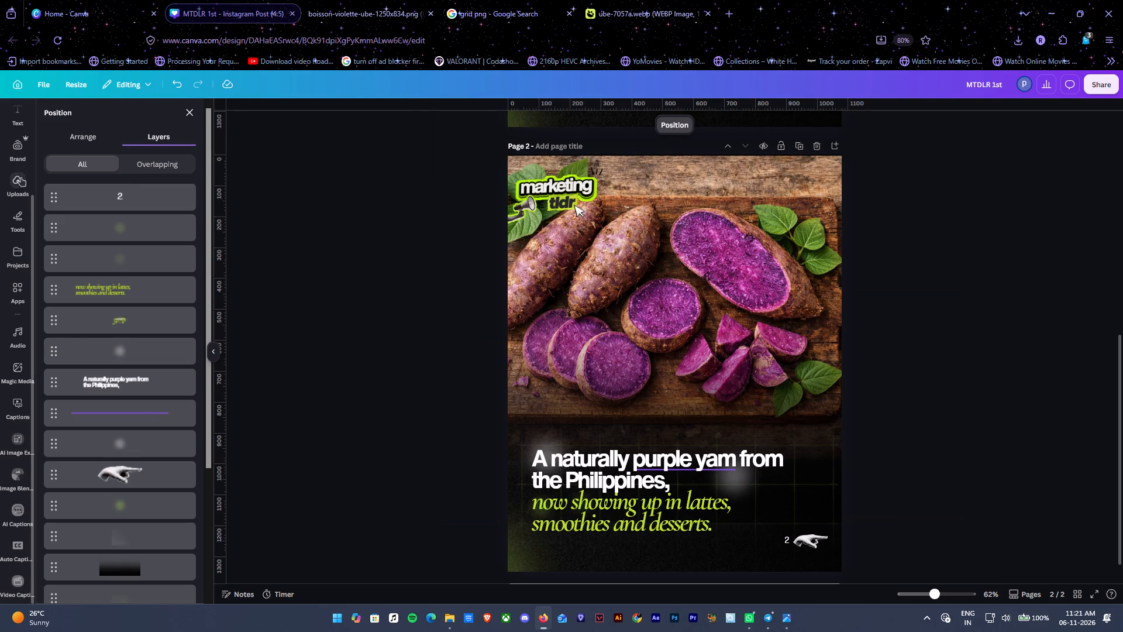
Add the cone-shaped light beam from the "white glow" graphics and place it over the logo on page 2.
scroll(15, 187, "up", 12)
left_click(15, 183)
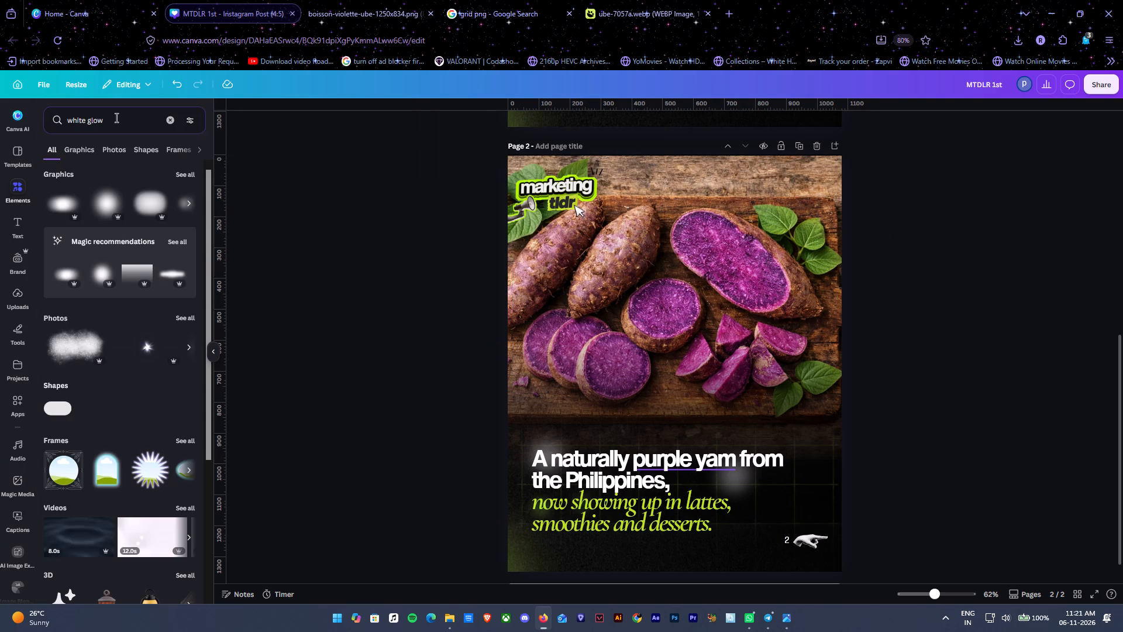
left_click_drag(116, 118, 67, 110)
left_click(198, 307)
left_click(184, 170)
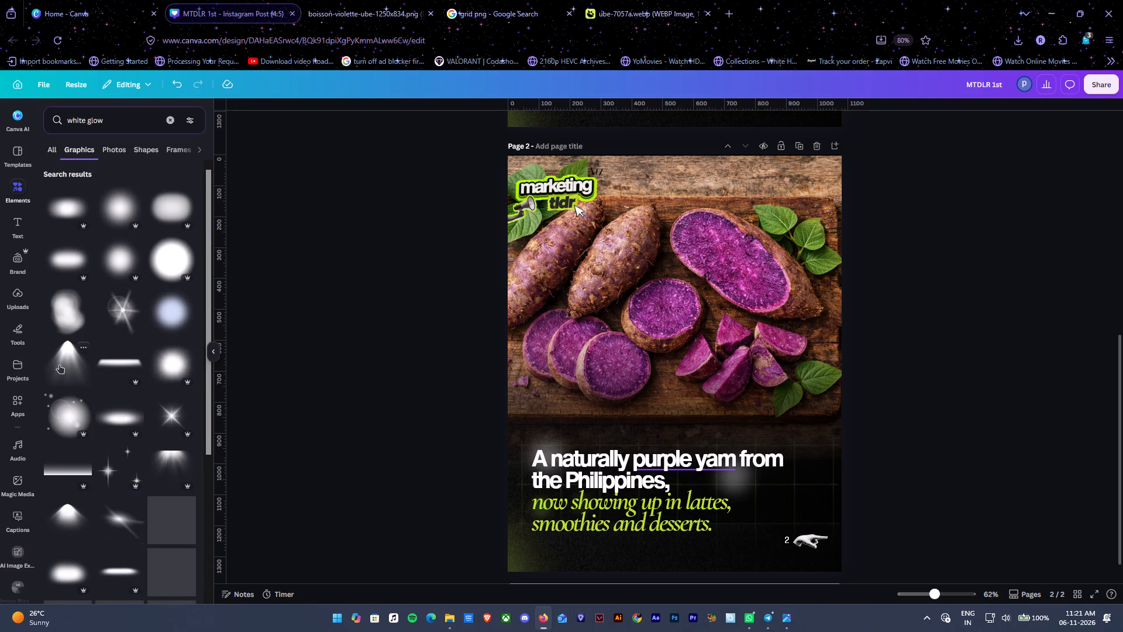
left_click(58, 364)
left_click_drag(678, 320, 541, 212)
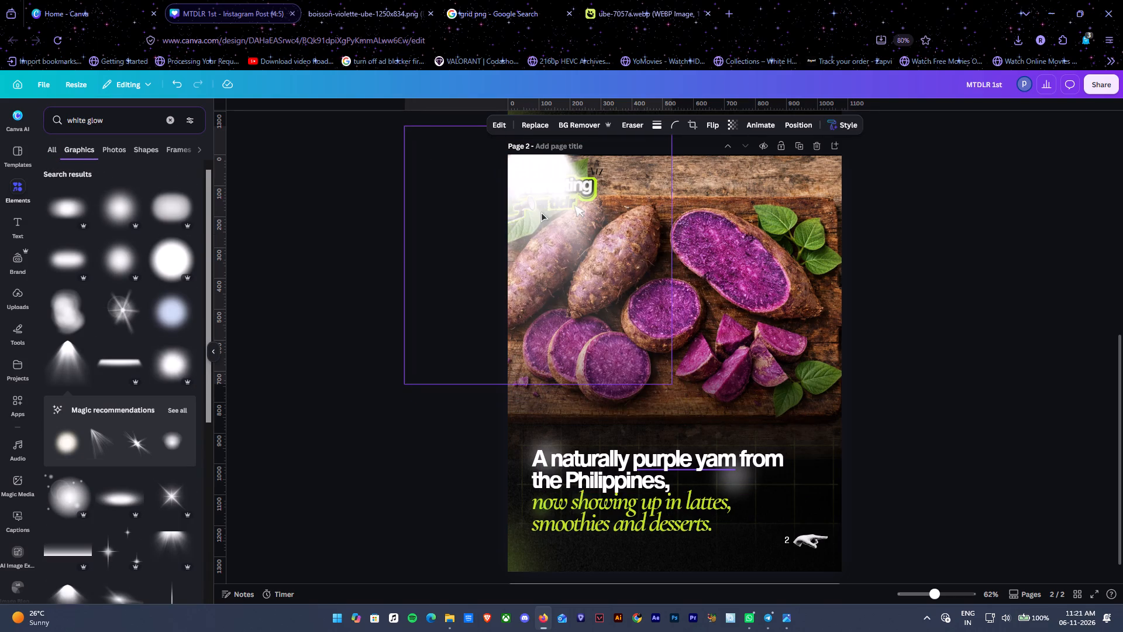
Tilt the light beam counterclockwise and position it so it shines diagonally from the page's top-left corner across the photo.
left_click_drag(698, 256, 714, 182)
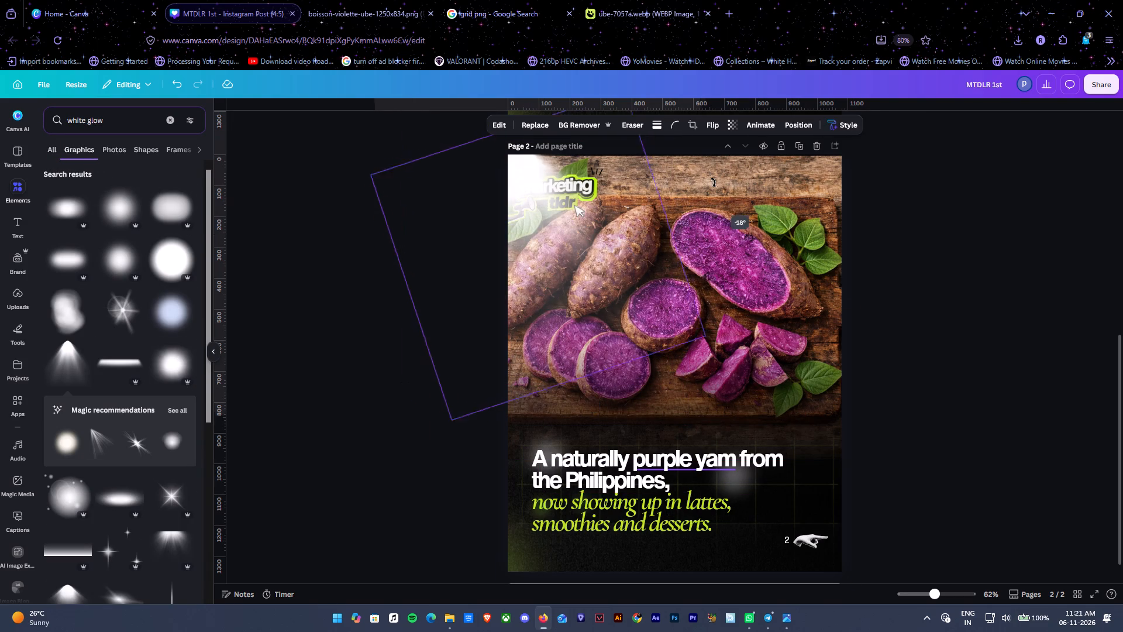
left_click_drag(714, 182, 714, 177)
left_click_drag(570, 298, 592, 274)
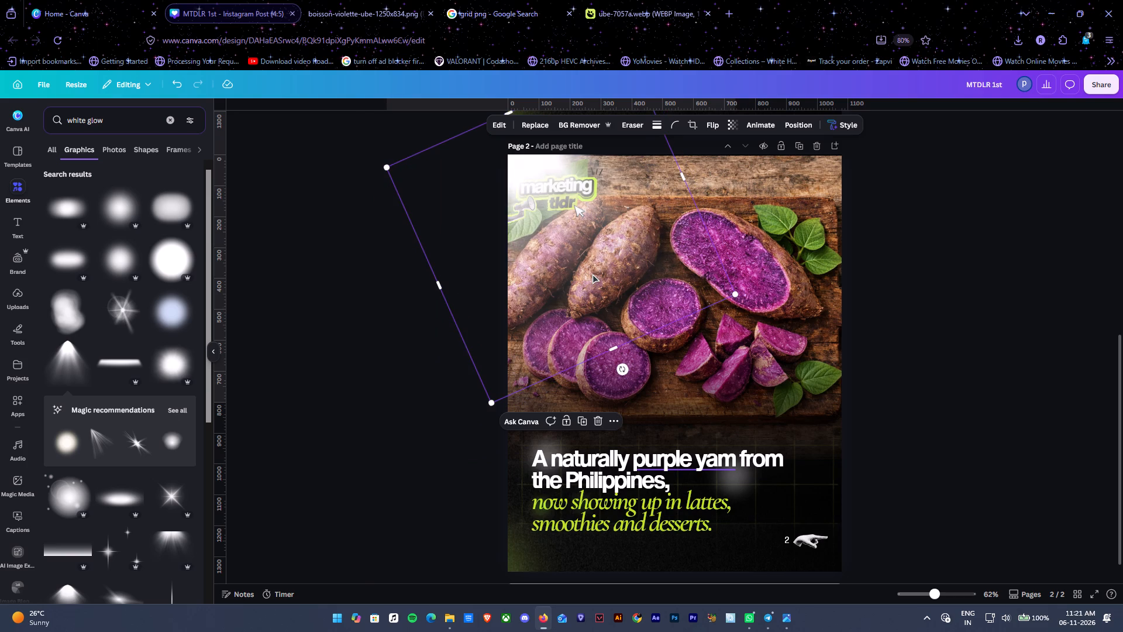
Send the light beam backward behind the marketing tldr logo.
key("ctrl+bracketleft")
key("ctrl+bracketleft")
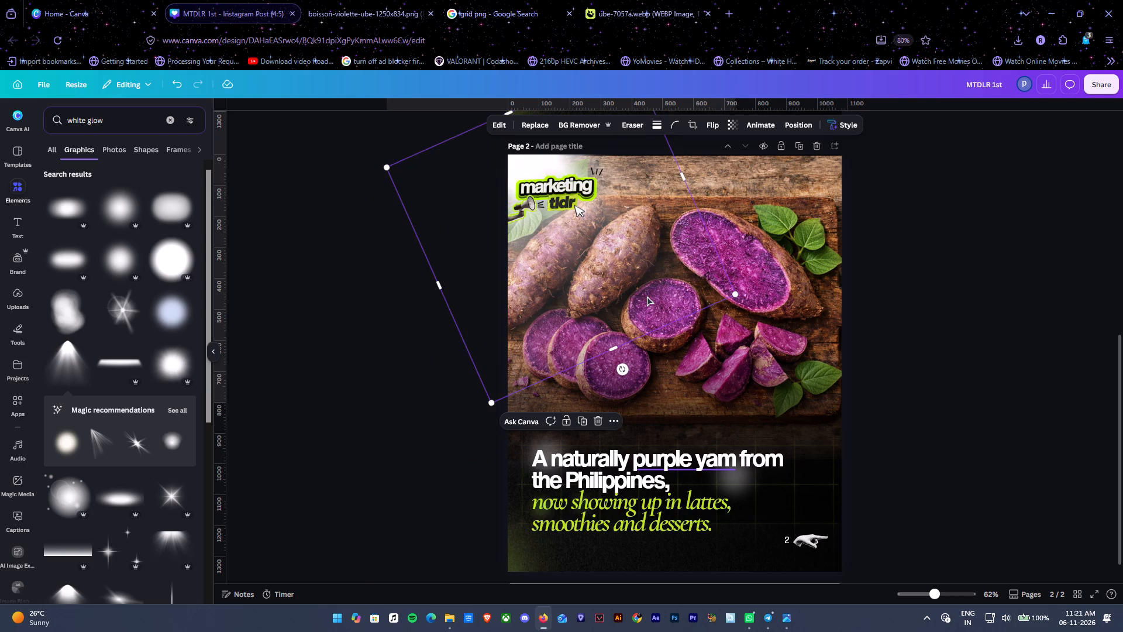
Tilt the light beam on page 2 further counterclockwise and reposition it over the photo's top-left corner behind the logo.
left_click_drag(647, 296, 654, 305)
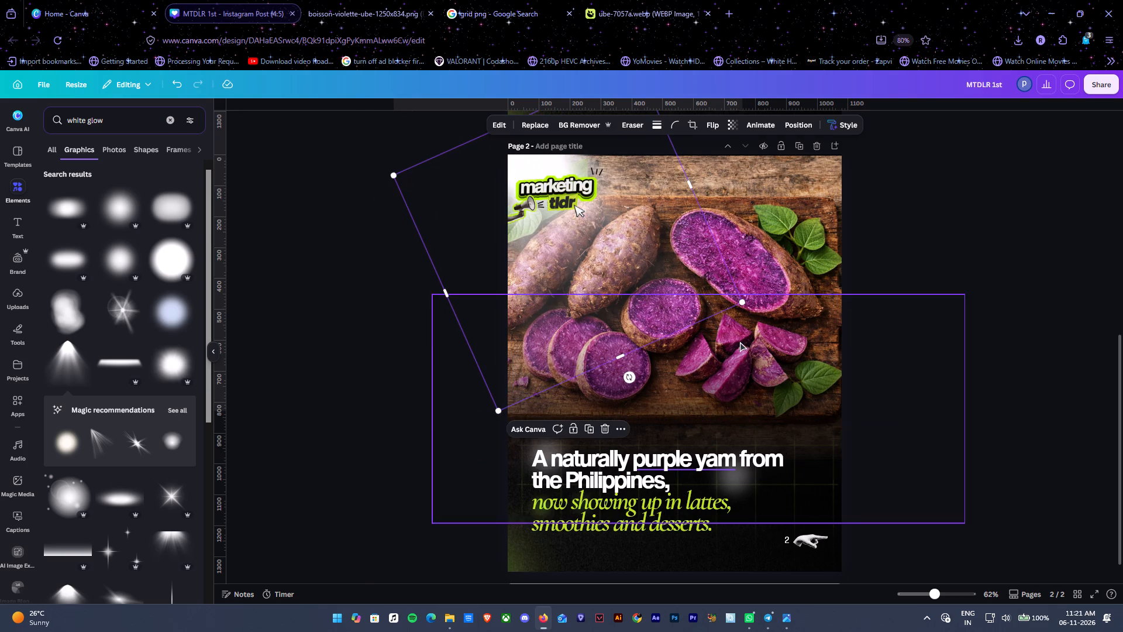
left_click(632, 372)
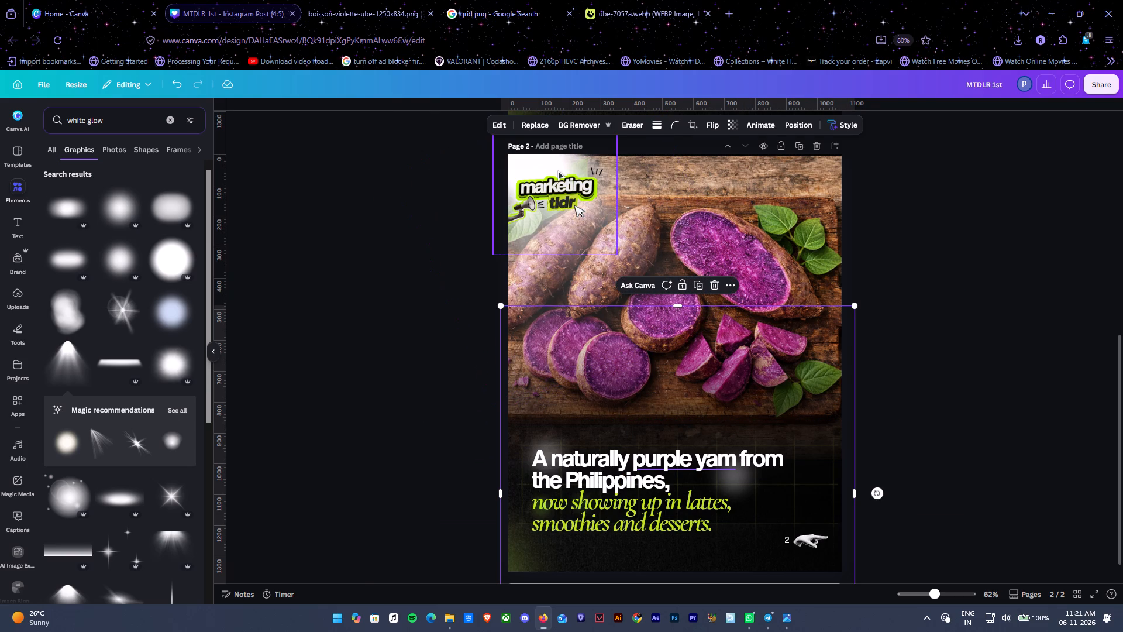
key("alt+1")
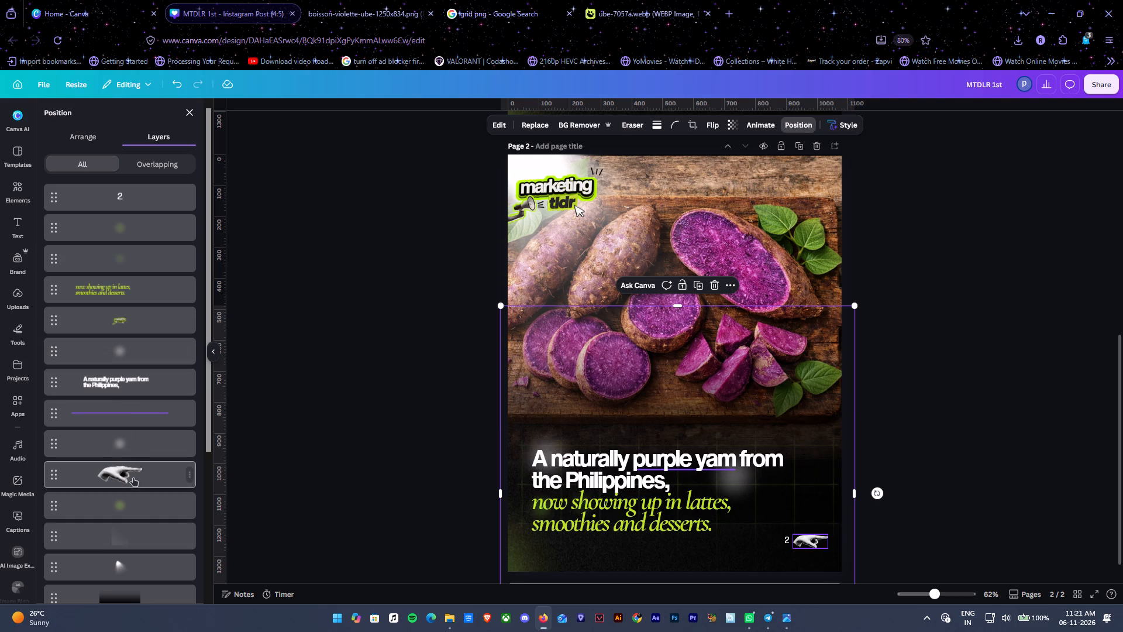
left_click(129, 571)
left_click_drag(631, 381, 645, 370)
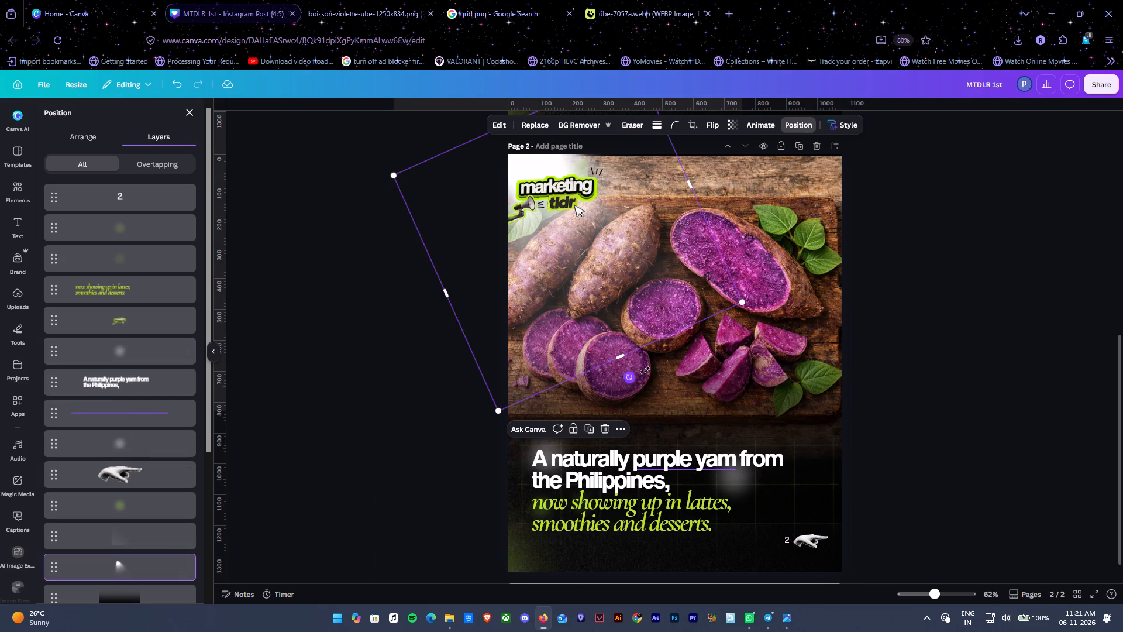
left_click_drag(645, 370, 652, 365)
left_click_drag(690, 237, 687, 224)
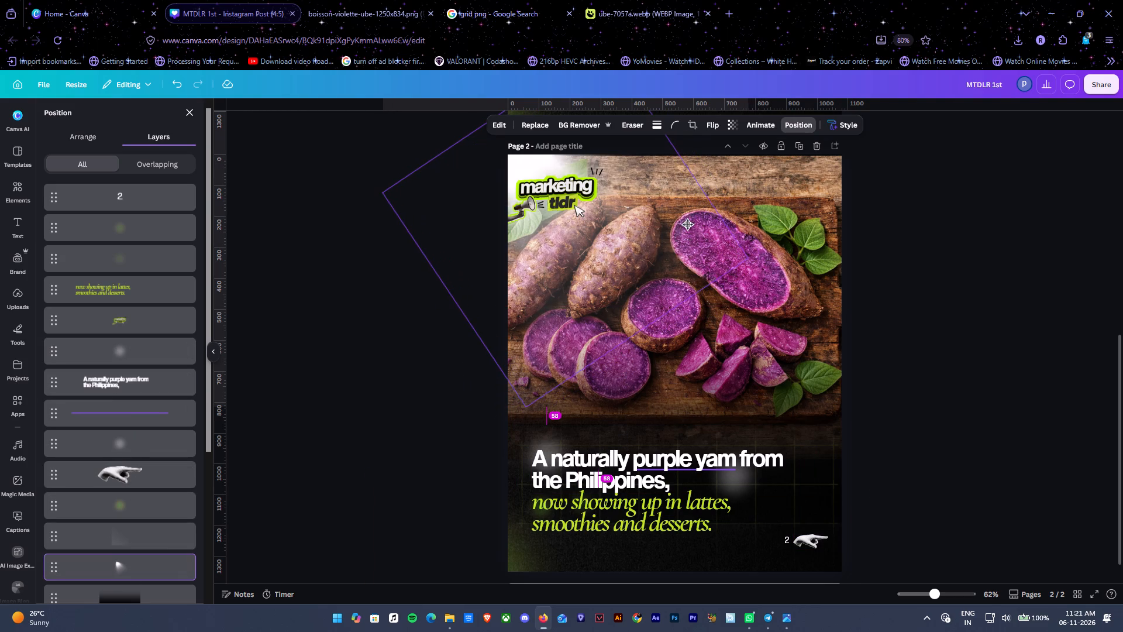
left_click_drag(687, 224, 689, 224)
Replace the two large white glows behind page 1's logo with a copy of page 2's light beam, sent backward behind the logo.
key("ctrl+c")
scroll(694, 241, "up", 9)
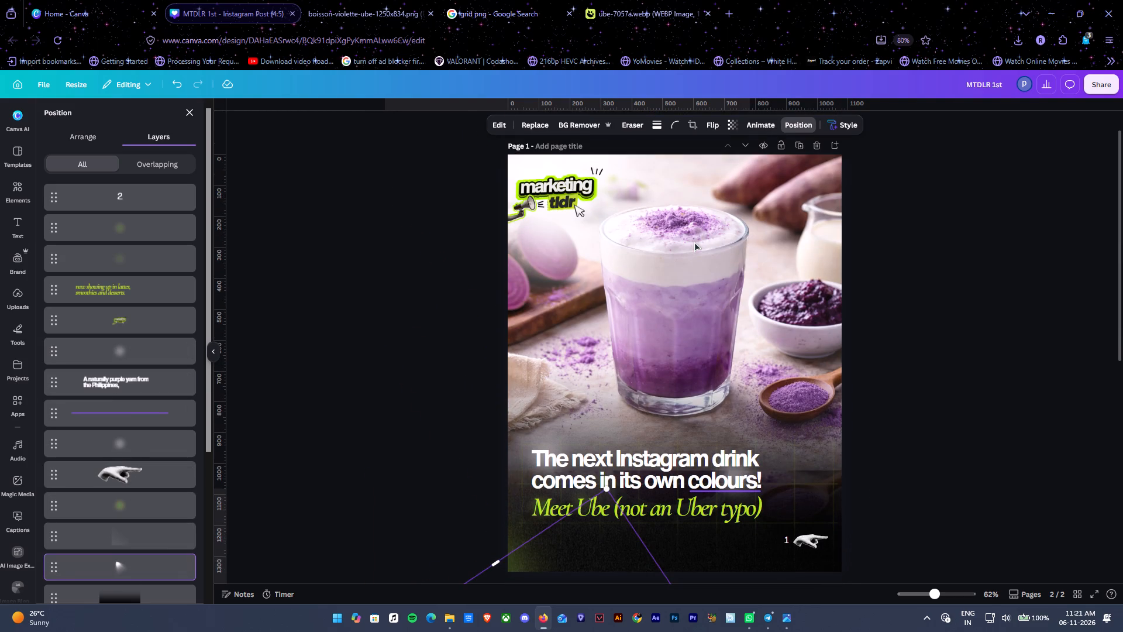
left_click(626, 179)
key("Delete")
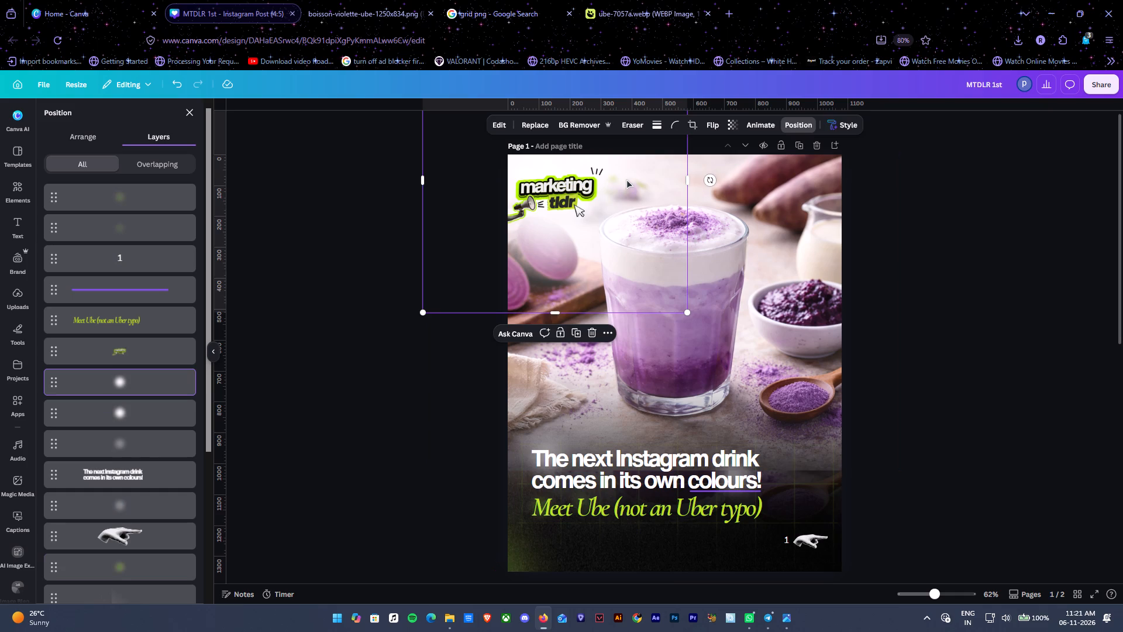
left_click(626, 179)
key("Delete")
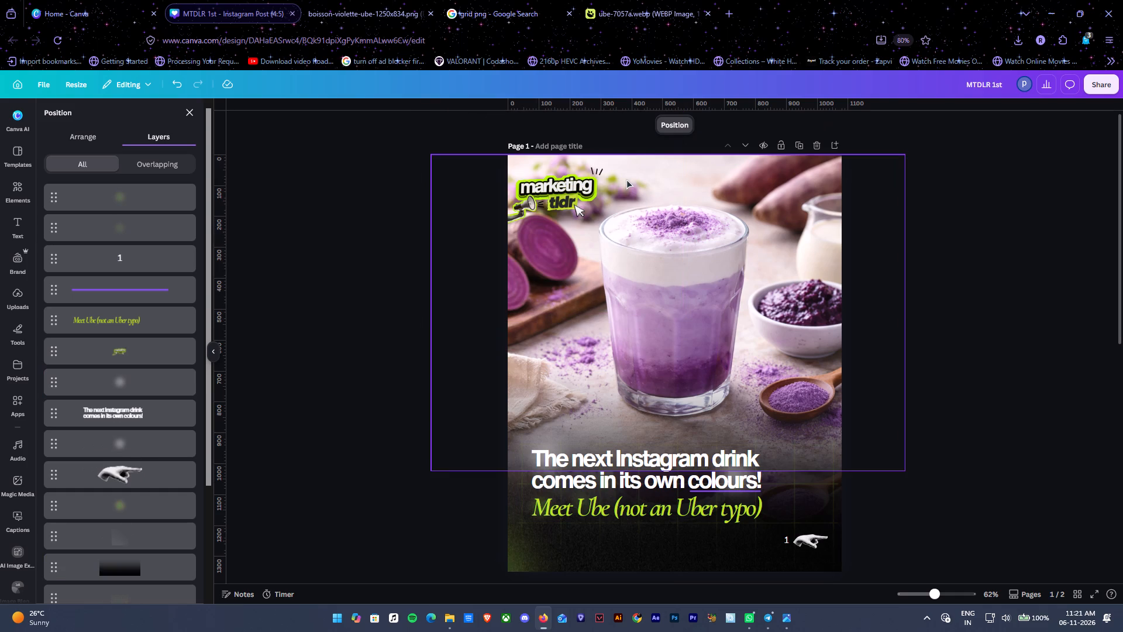
key("ctrl+v")
key("ctrl+bracketleft")
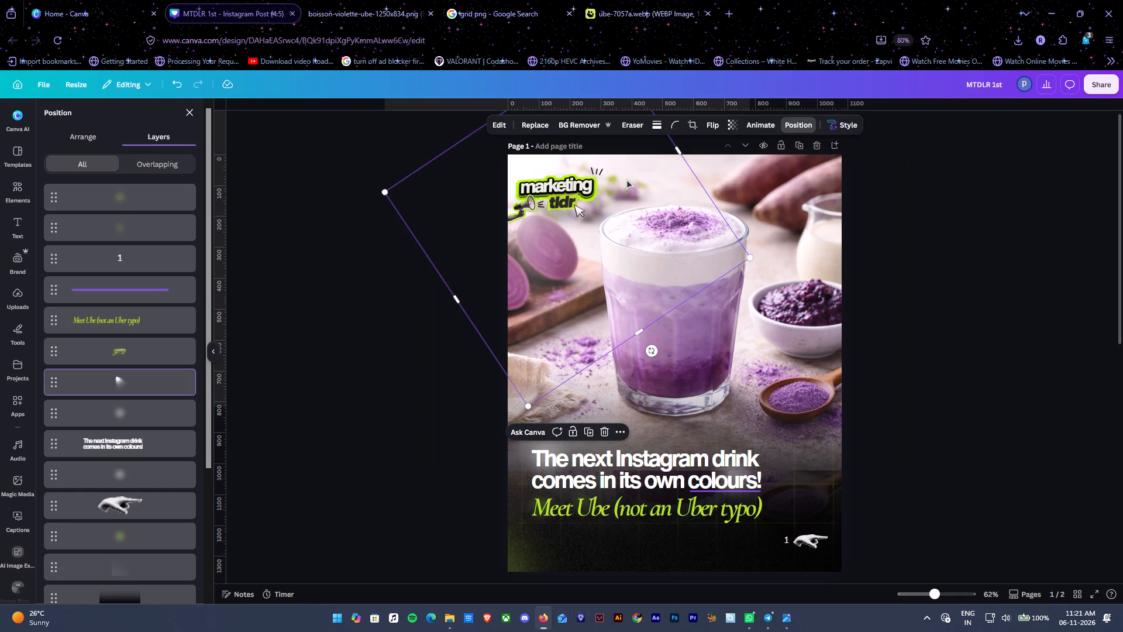
double_click(902, 238)
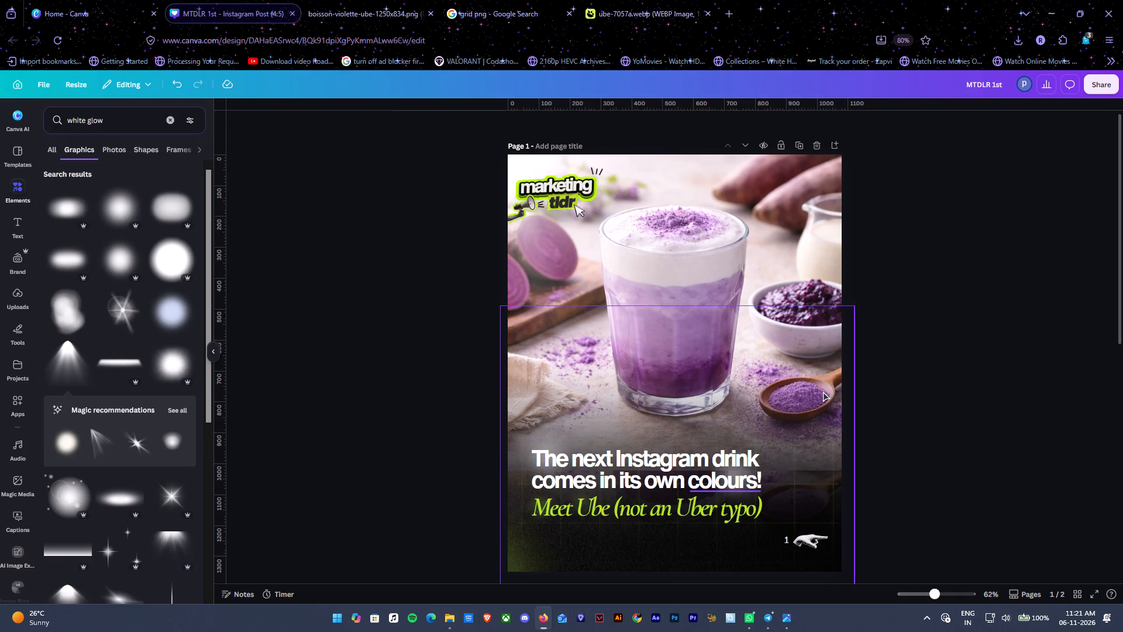
Copy the word "Philippines," from the white headline on page 2.
scroll(823, 391, "down", 6)
scroll(822, 380, "up", 1)
scroll(822, 380, "down", 5)
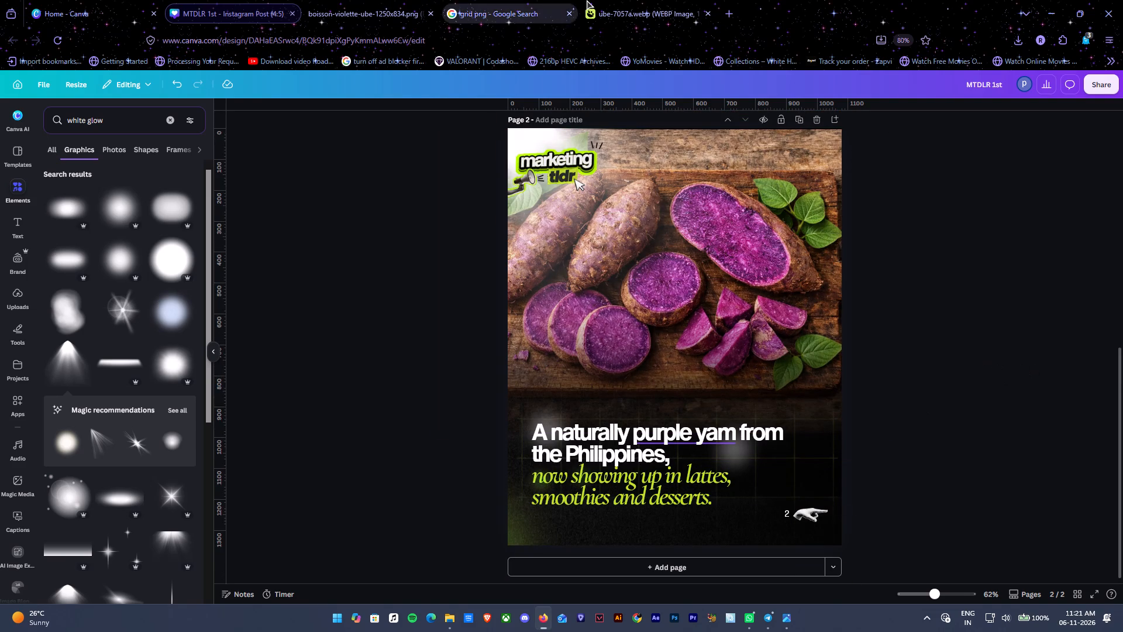
left_click(639, 460)
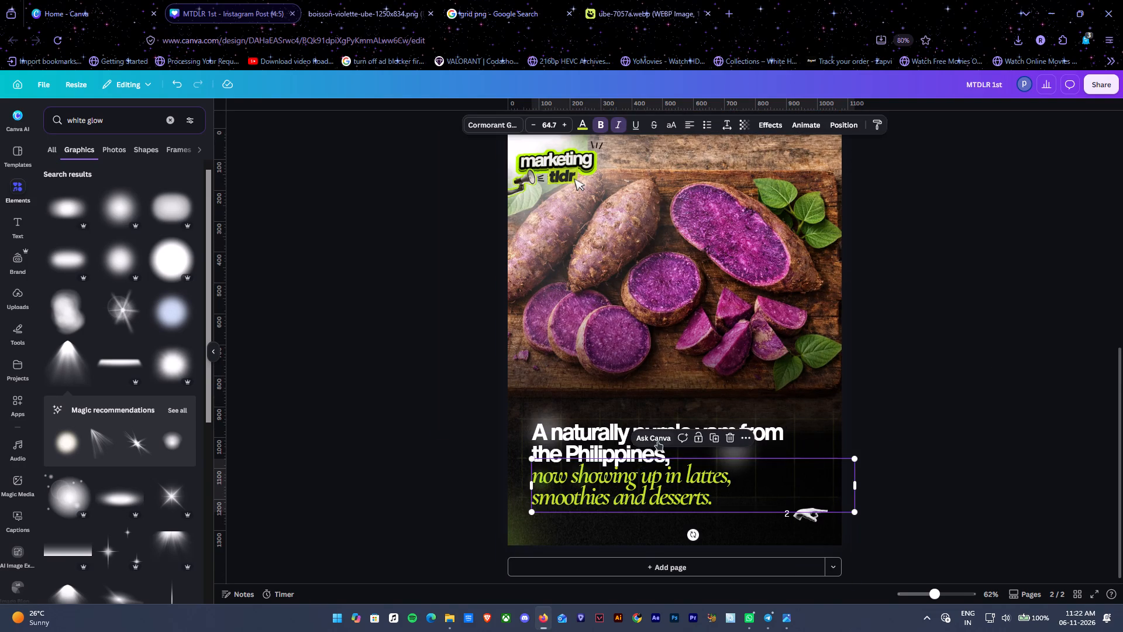
double_click(598, 439)
left_click_drag(684, 454, 561, 449)
key("ctrl+c")
left_click(956, 375)
Move the green "now showing up in lattes, smoothies and desserts." text slightly down, away from the headline on page 2.
left_click(678, 492)
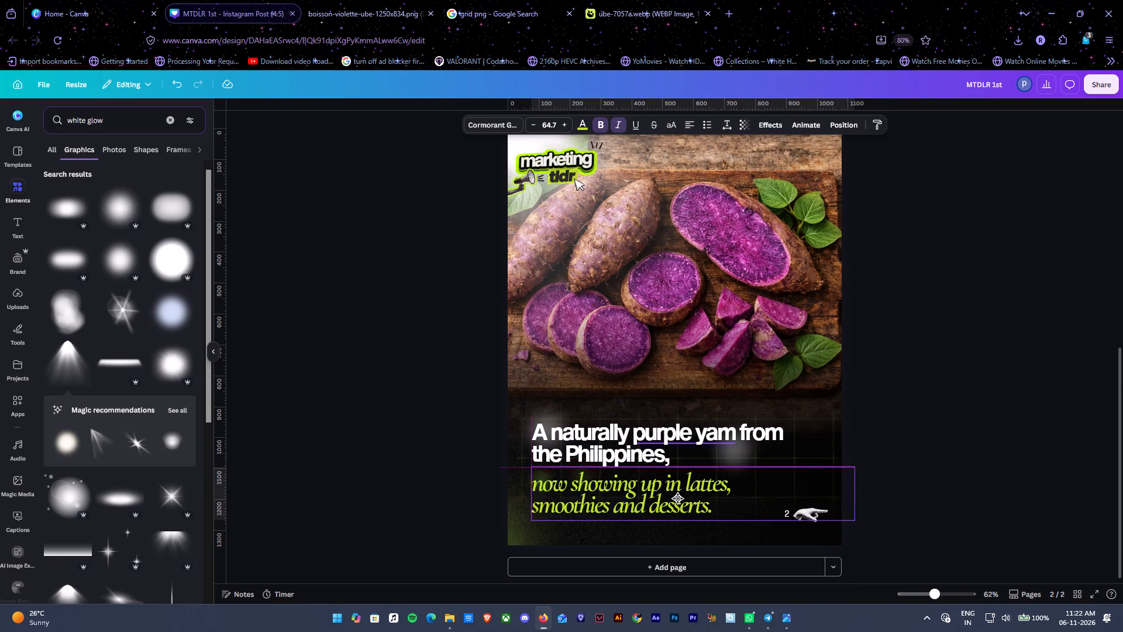
Place a vertical guide at 76 along the left edge of the headline and tagline text.
left_click(959, 411)
scroll(959, 411, "up", 4)
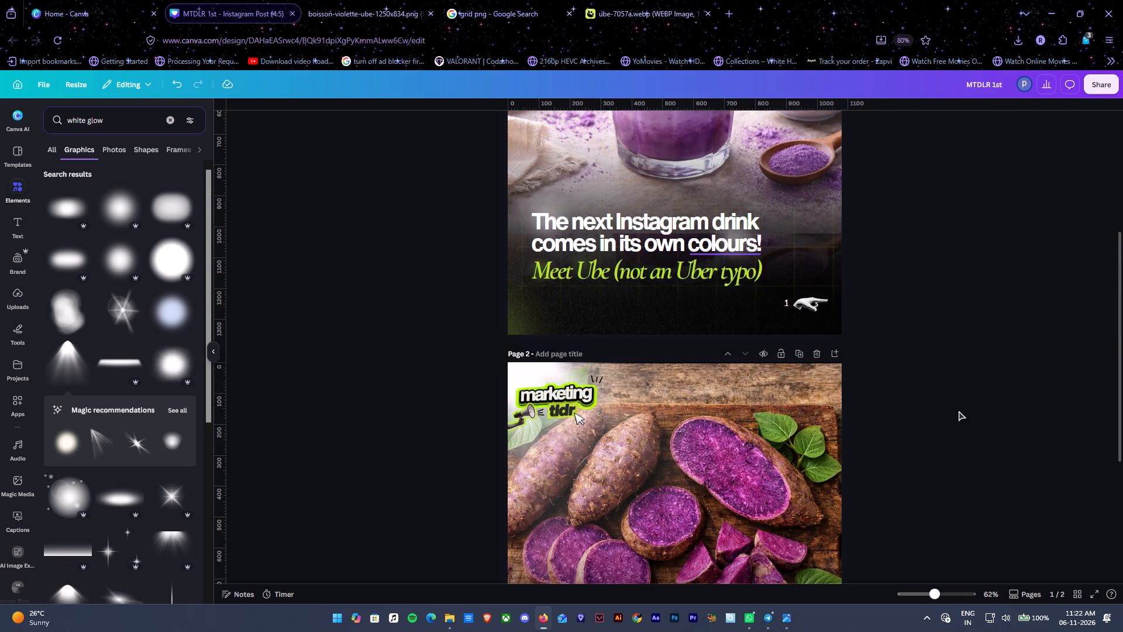
scroll(959, 411, "down", 6)
scroll(959, 411, "up", 6)
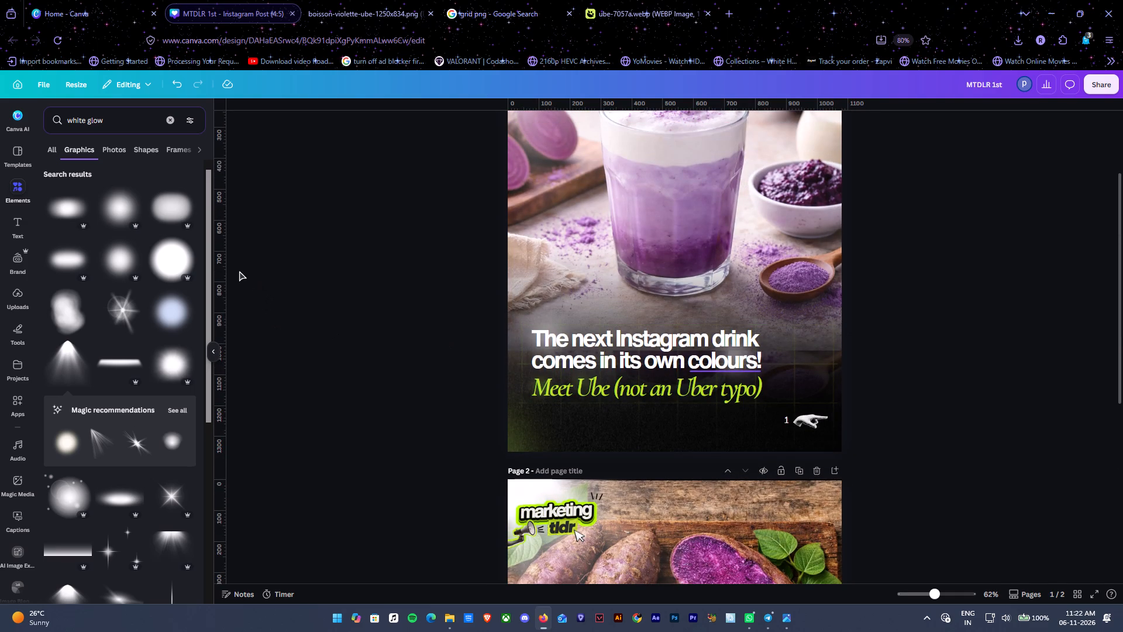
left_click_drag(222, 266, 529, 314)
Place a horizontal guide along the base of page 1's lime tagline and compare it with page 2's text.
left_click_drag(749, 106, 751, 395)
scroll(874, 473, "down", 13)
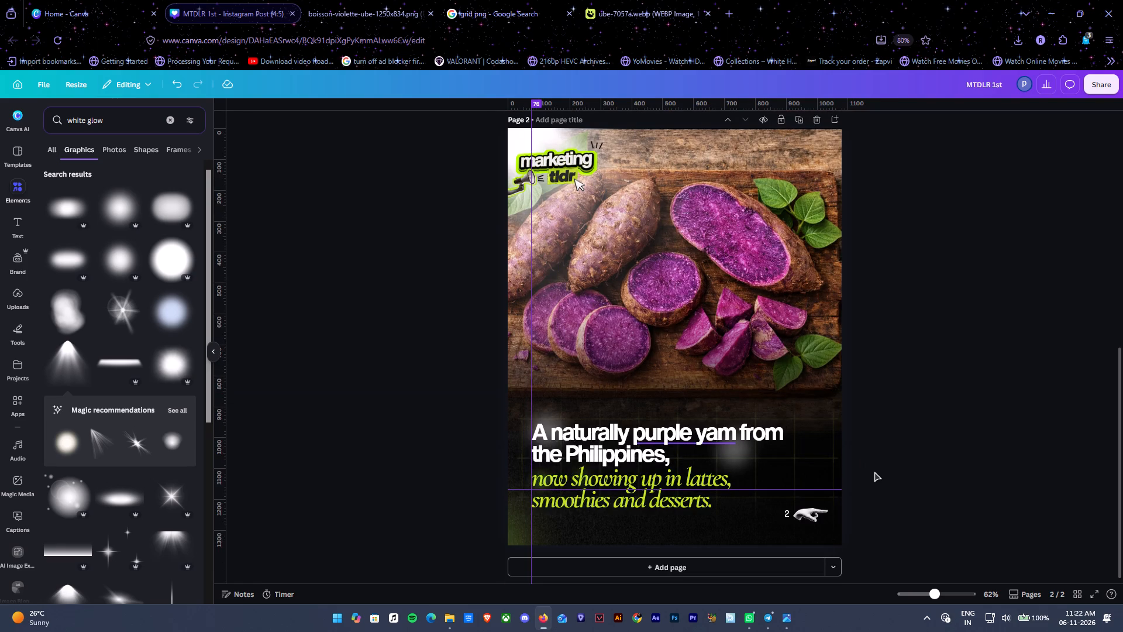
Place a second horizontal guide on page 1 just beneath the headline's second line, above the lime tagline.
scroll(868, 264, "up", 4)
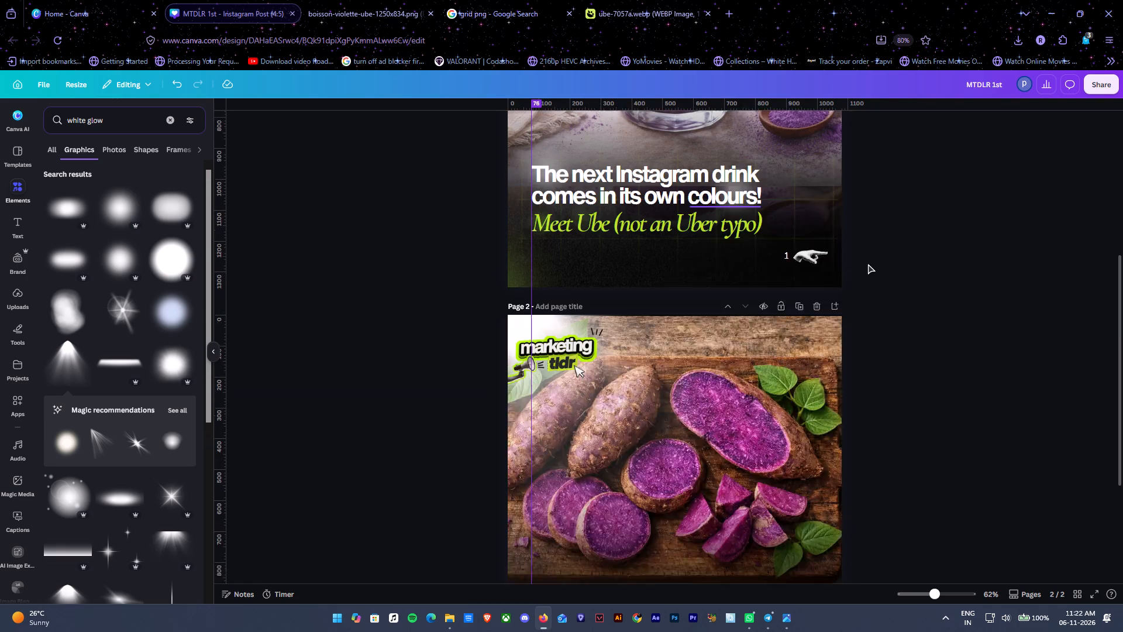
left_click_drag(801, 104, 817, 248)
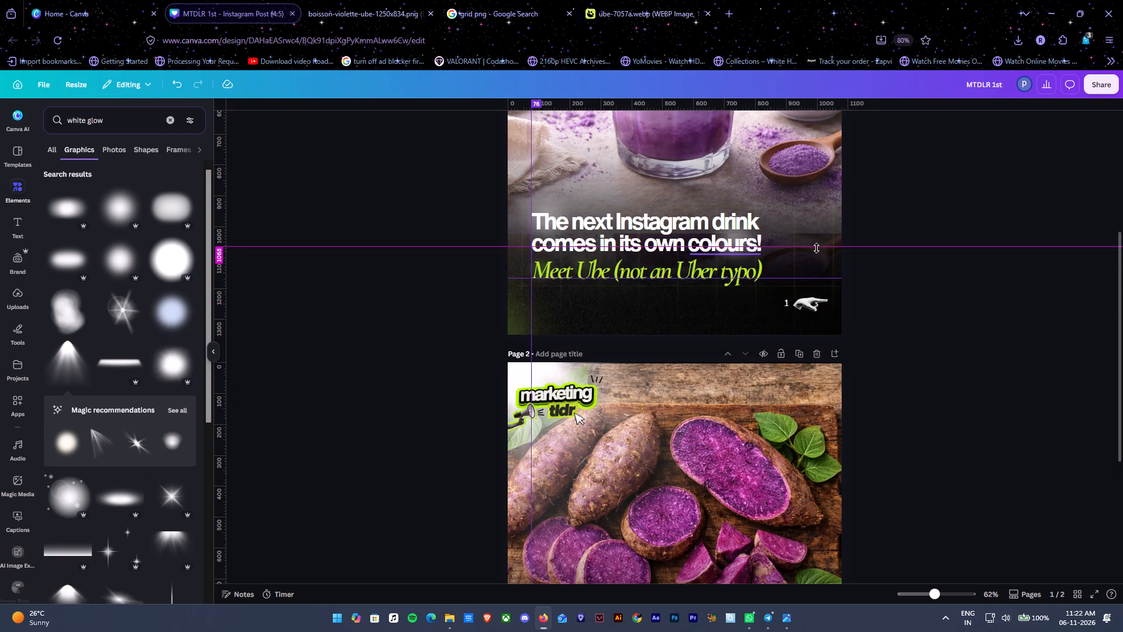
left_click_drag(817, 248, 822, 253)
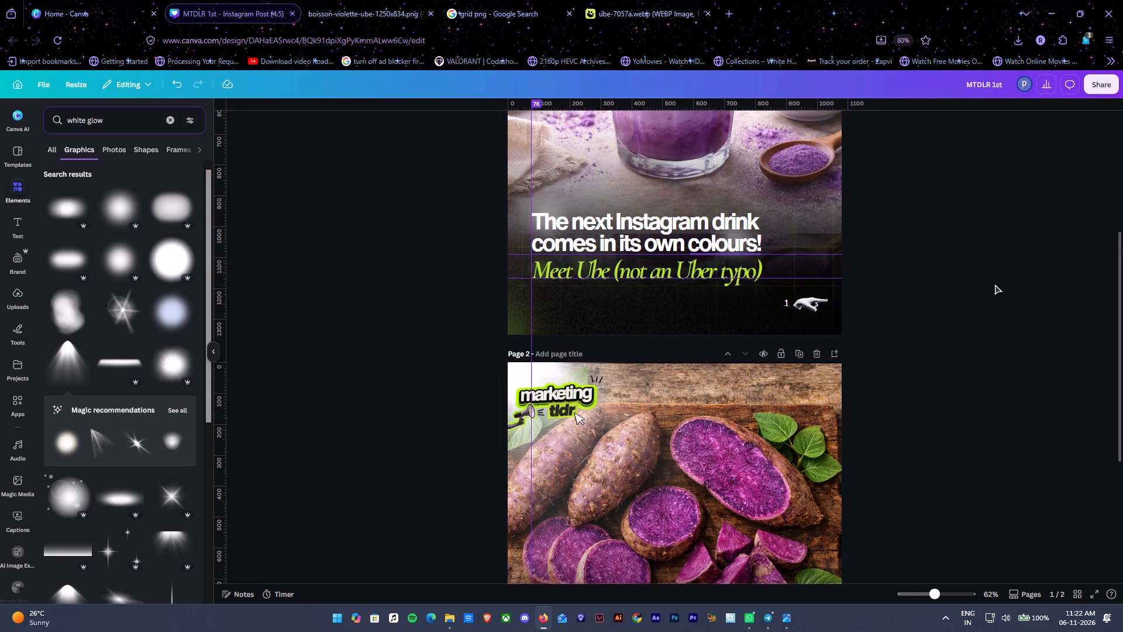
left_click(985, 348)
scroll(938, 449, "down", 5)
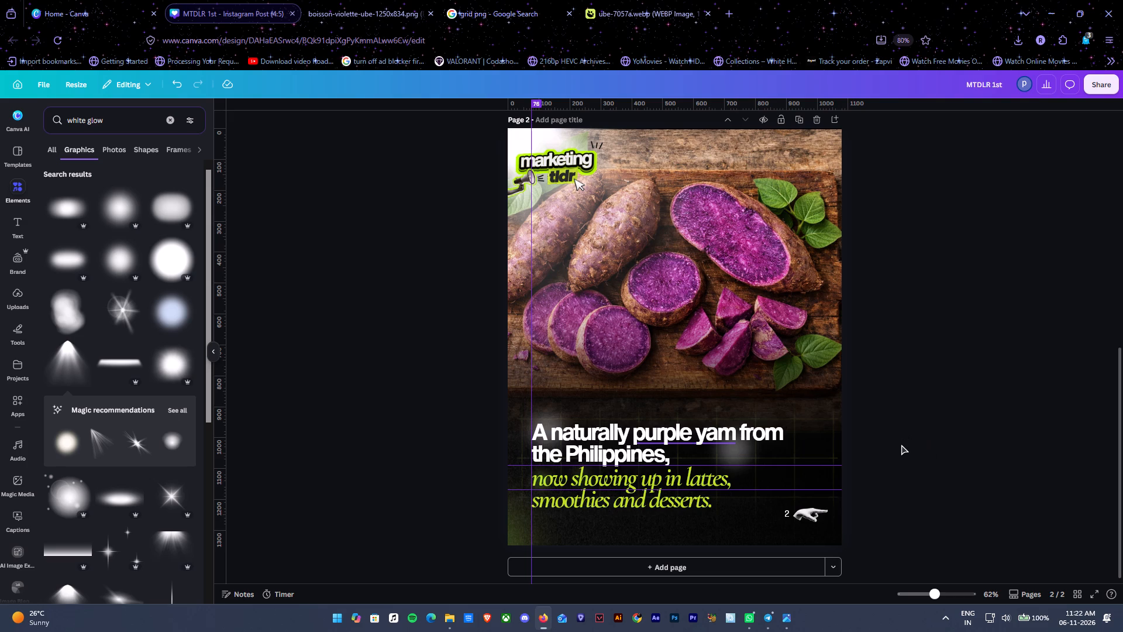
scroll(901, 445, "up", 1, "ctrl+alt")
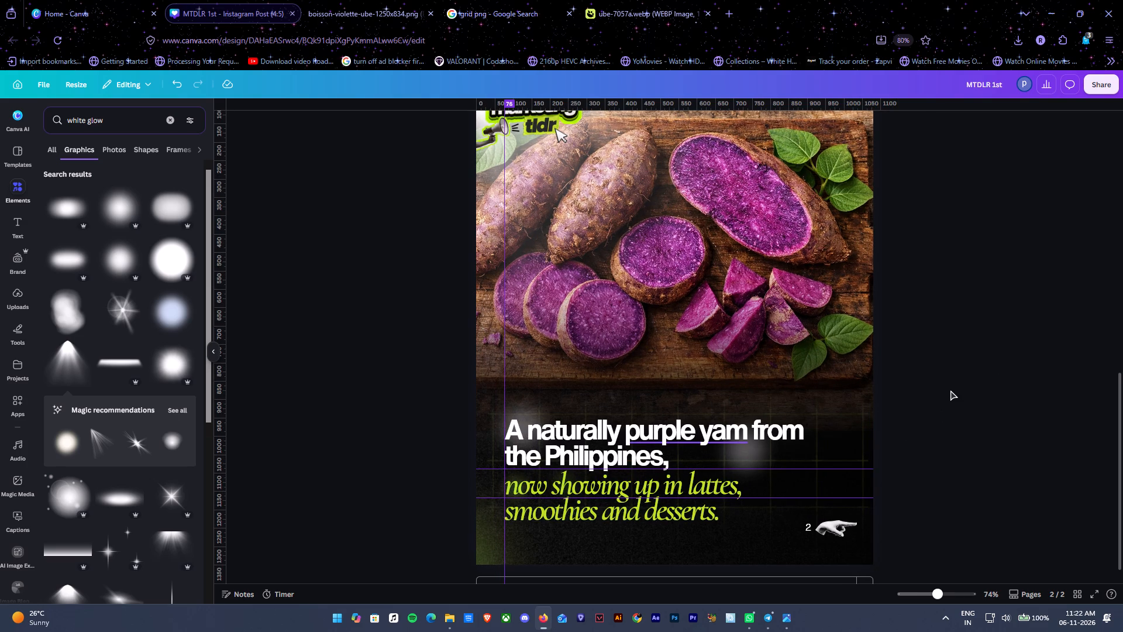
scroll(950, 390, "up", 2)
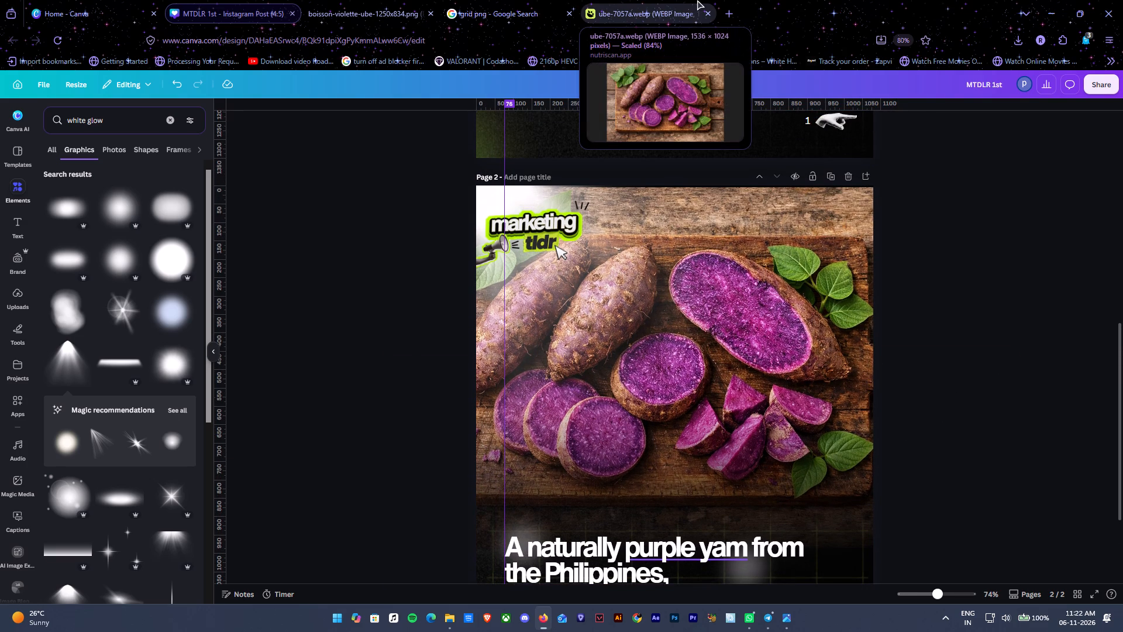
Close the ube image's browser tab and search Google Images for "Philippines logo" in a new tab.
left_click(712, 9)
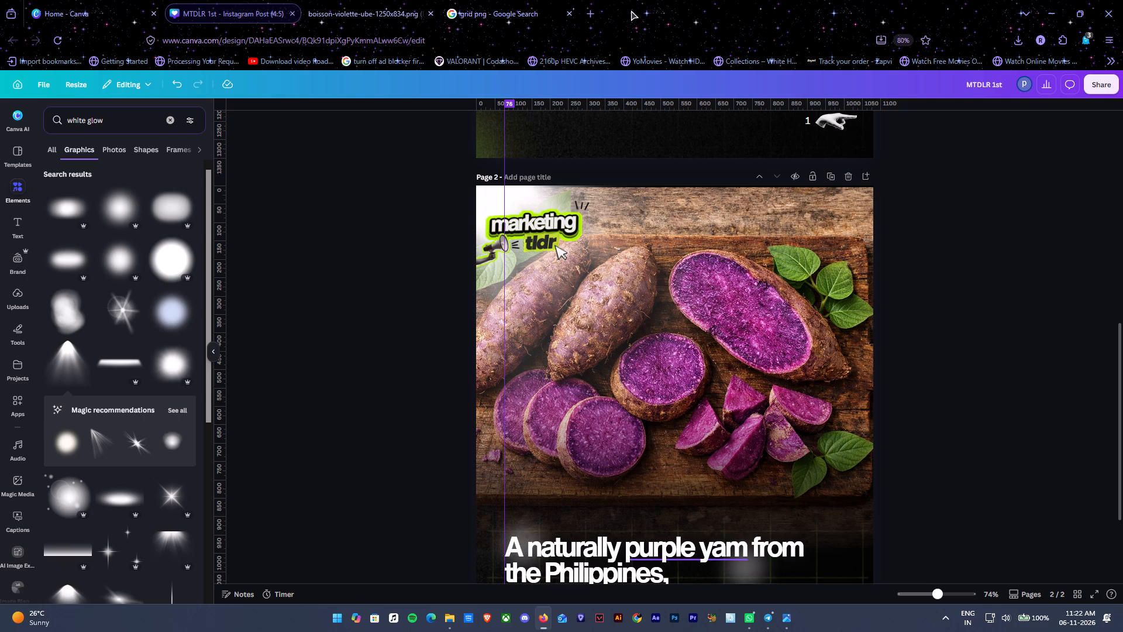
left_click(605, 5)
left_click(591, 3)
key("ctrl+v")
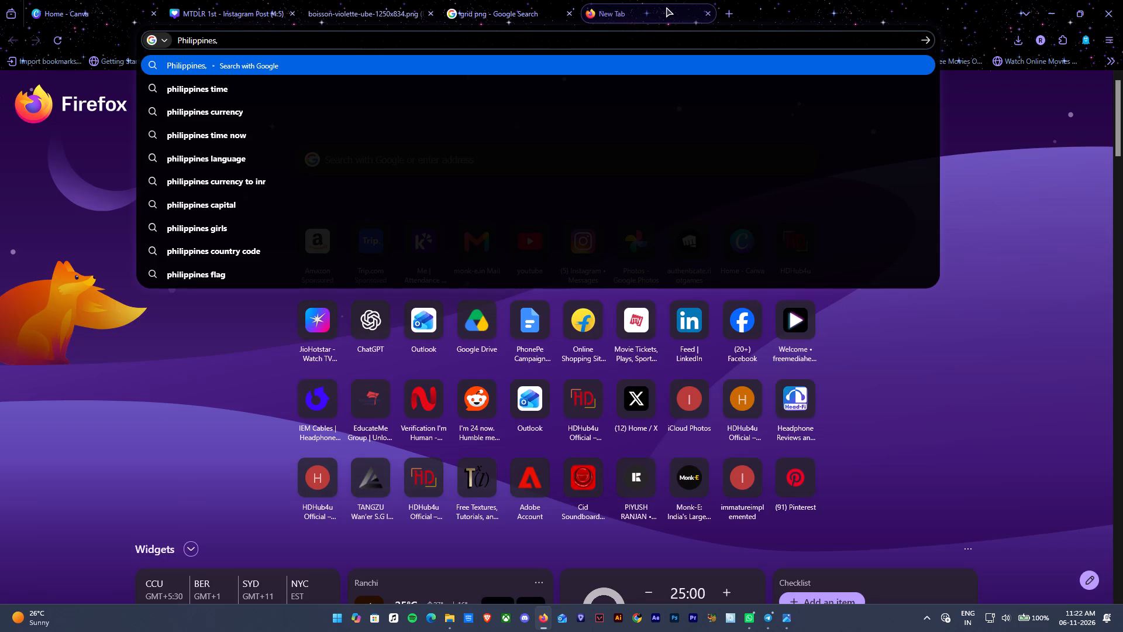
key("BackSpace")
key("BackSpace")
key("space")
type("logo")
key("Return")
left_click(271, 150)
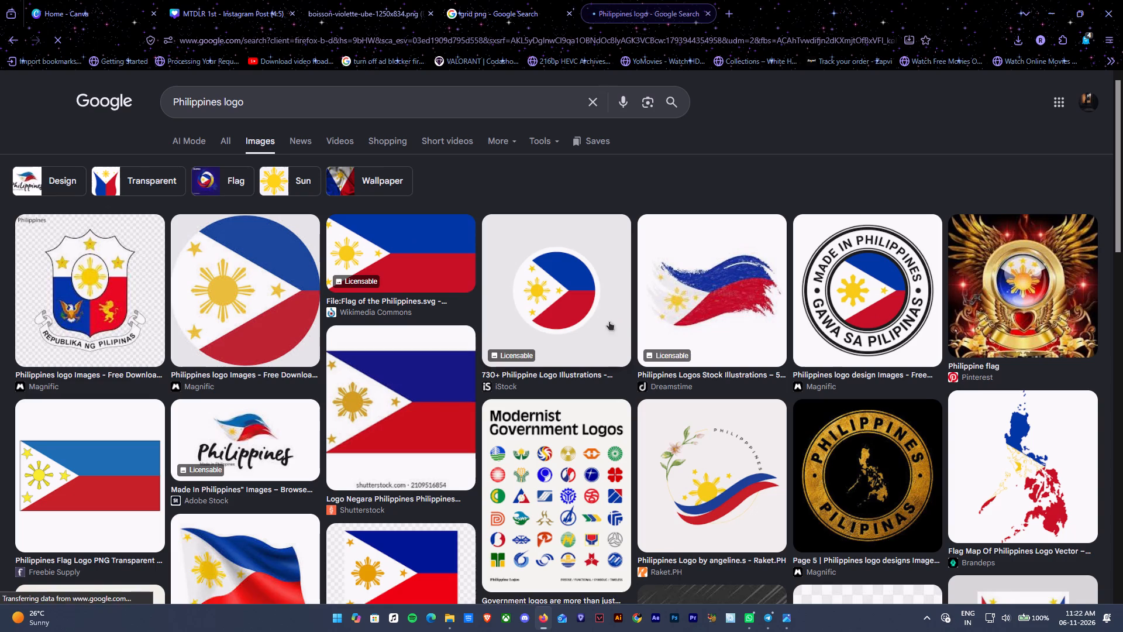
Copy the iStock image of the round Philippine flag with a white border and paste it onto page 2 of the Canva post.
left_click(546, 276)
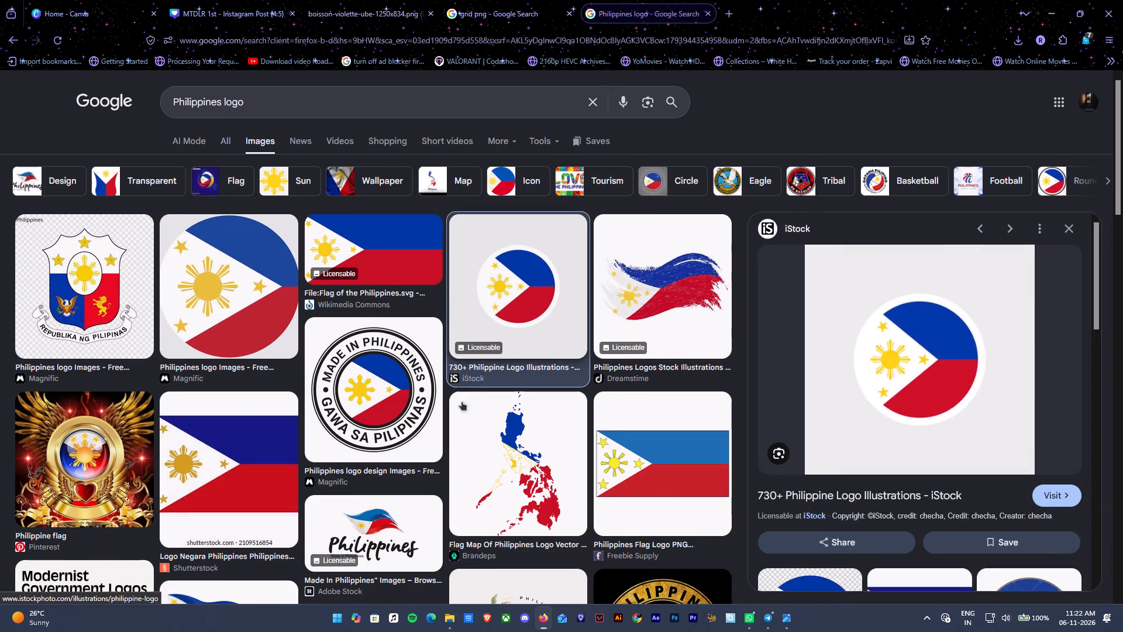
scroll(461, 401, "down", 3)
scroll(463, 396, "up", 2)
right_click(890, 310)
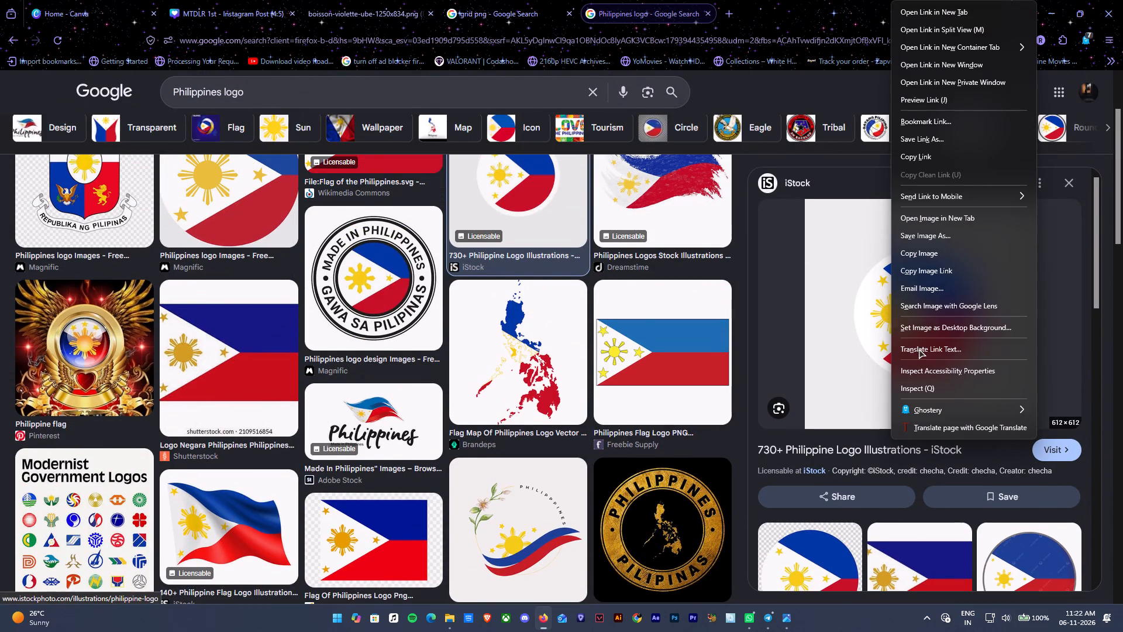
left_click(959, 254)
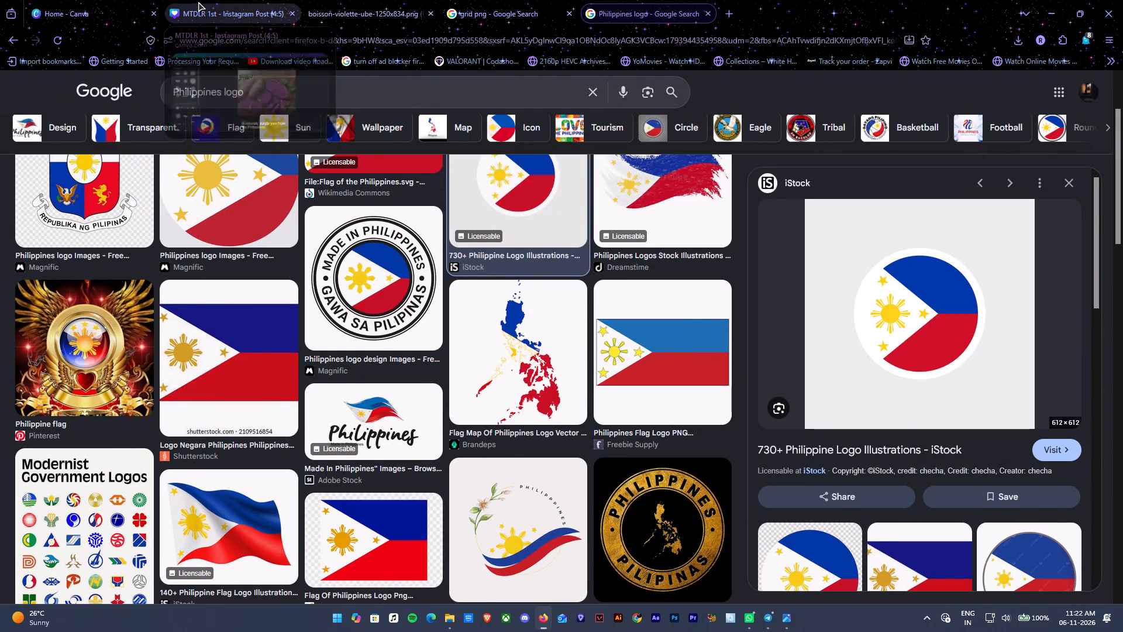
left_click(198, 2)
key("ctrl+v")
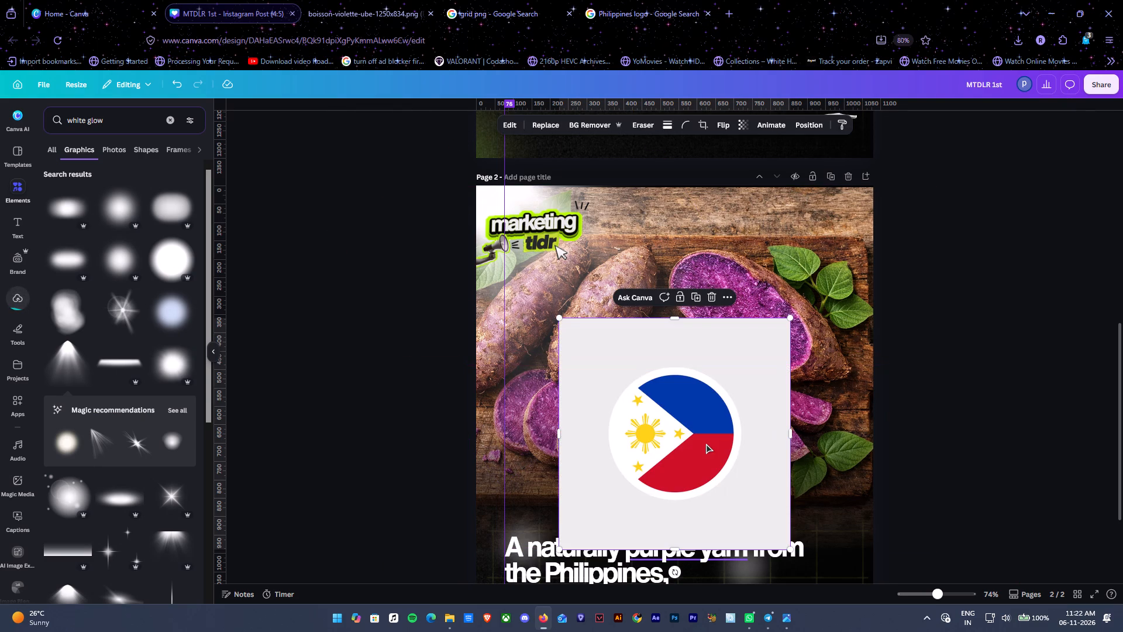
Remove the grey background from the pasted Philippine flag image.
left_click(575, 129)
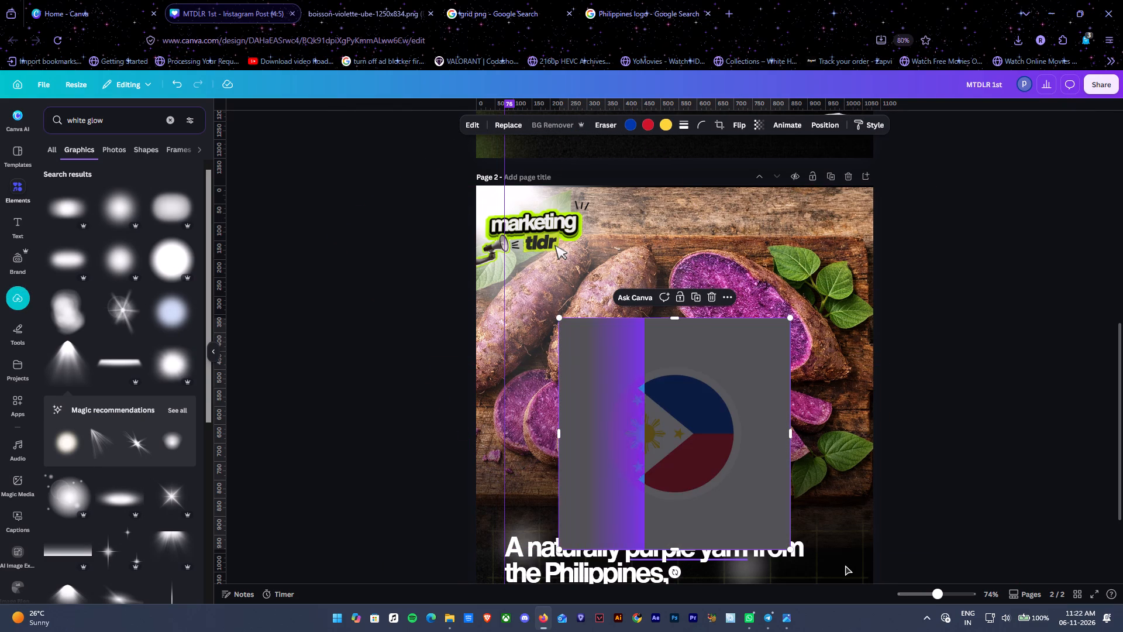
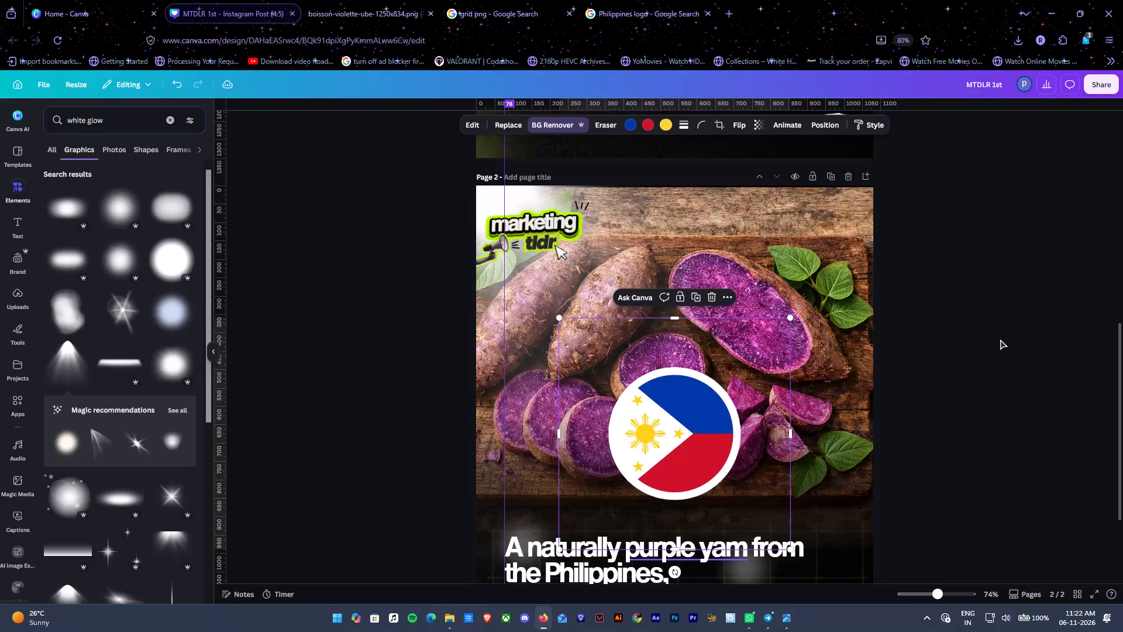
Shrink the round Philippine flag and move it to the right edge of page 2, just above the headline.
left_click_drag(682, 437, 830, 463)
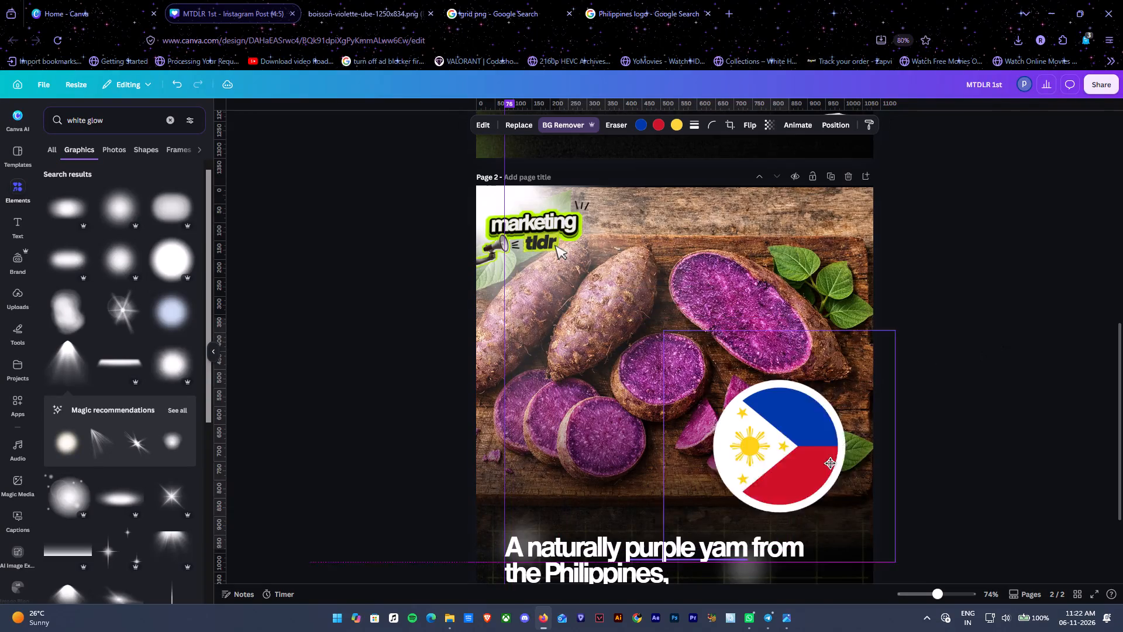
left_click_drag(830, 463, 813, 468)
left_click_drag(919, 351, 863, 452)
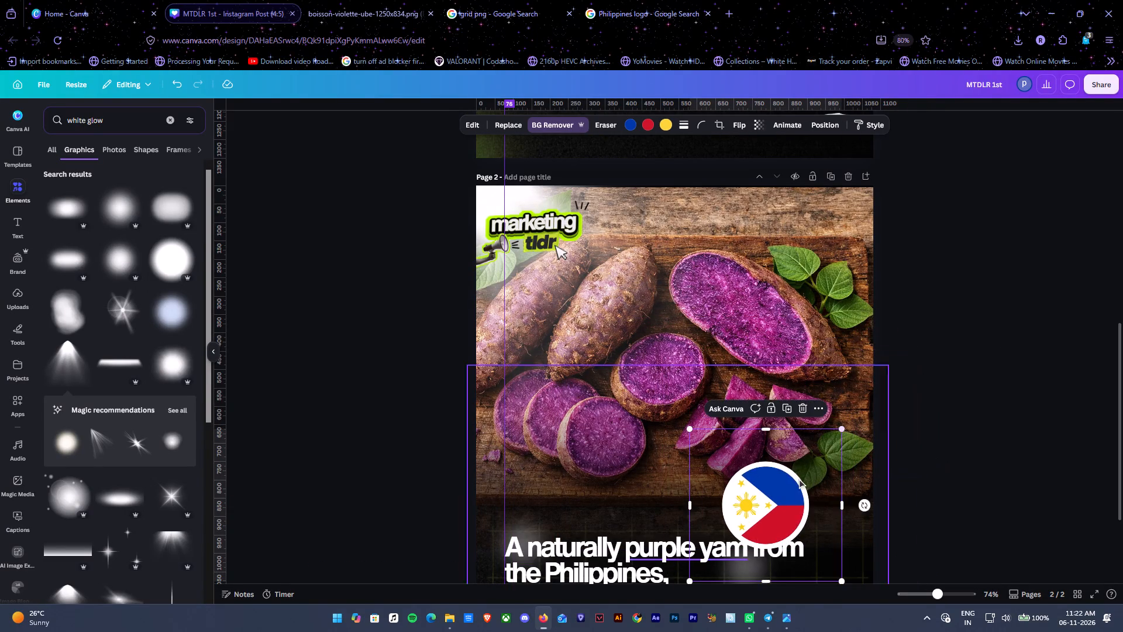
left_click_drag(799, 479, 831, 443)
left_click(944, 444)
Delete the round Philippine flag from page 2.
left_click(841, 466)
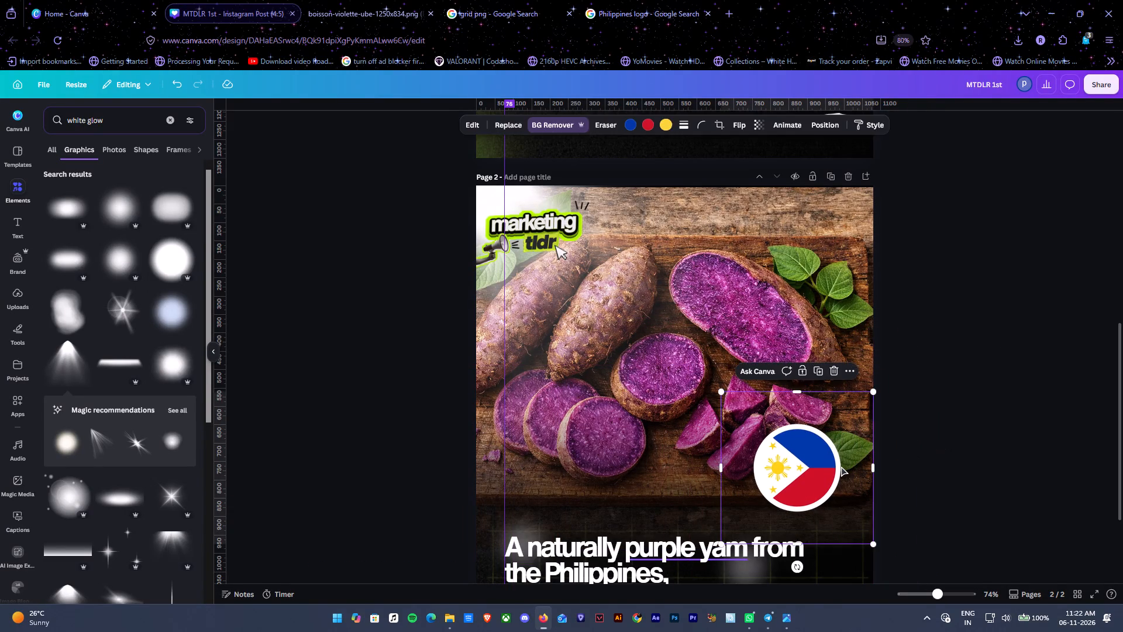
key("Delete")
Move the white glow at the start of page 2's headline down to sit over the word "Philippines".
scroll(916, 469, "down", 1)
scroll(764, 519, "up", 9, "ctrl+alt")
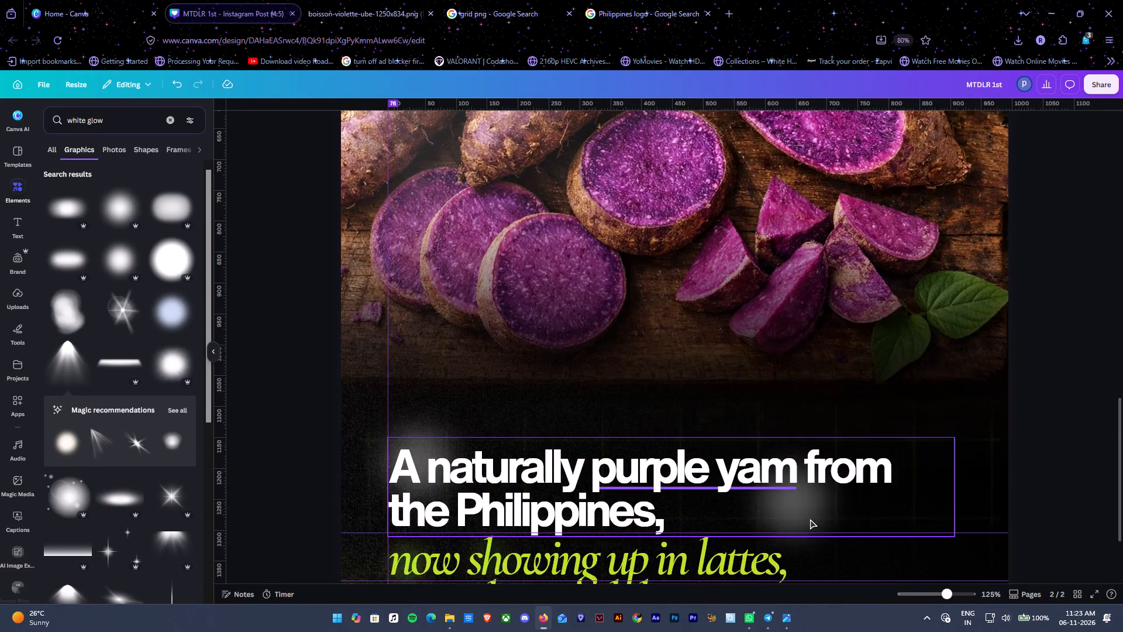
left_click(810, 520)
key("alt+1")
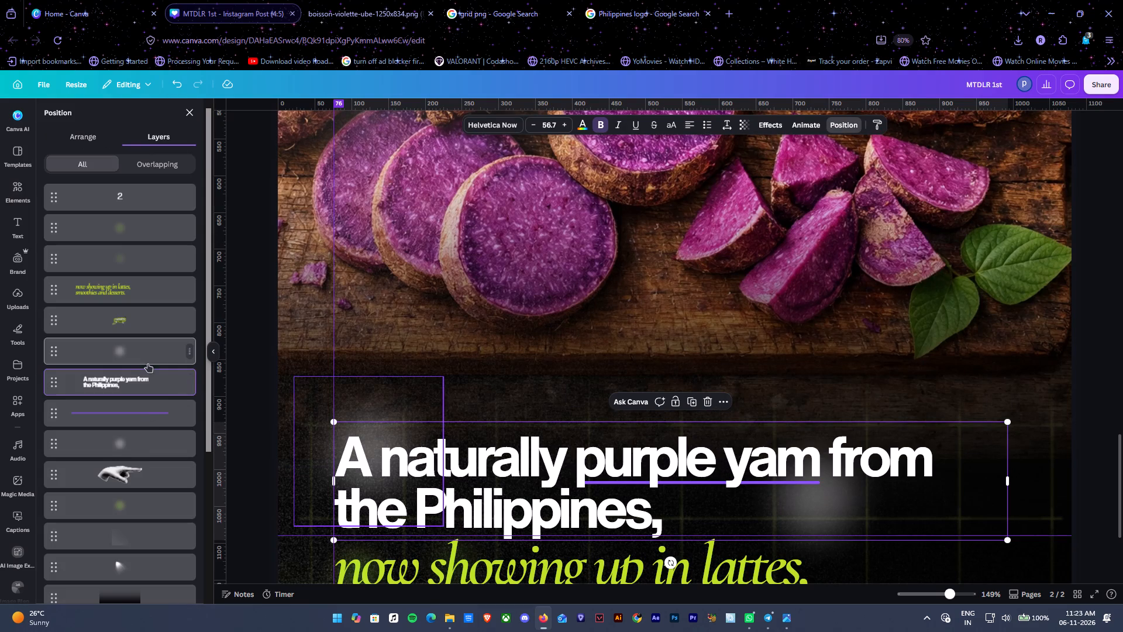
left_click(147, 356)
left_click_drag(386, 466, 401, 472)
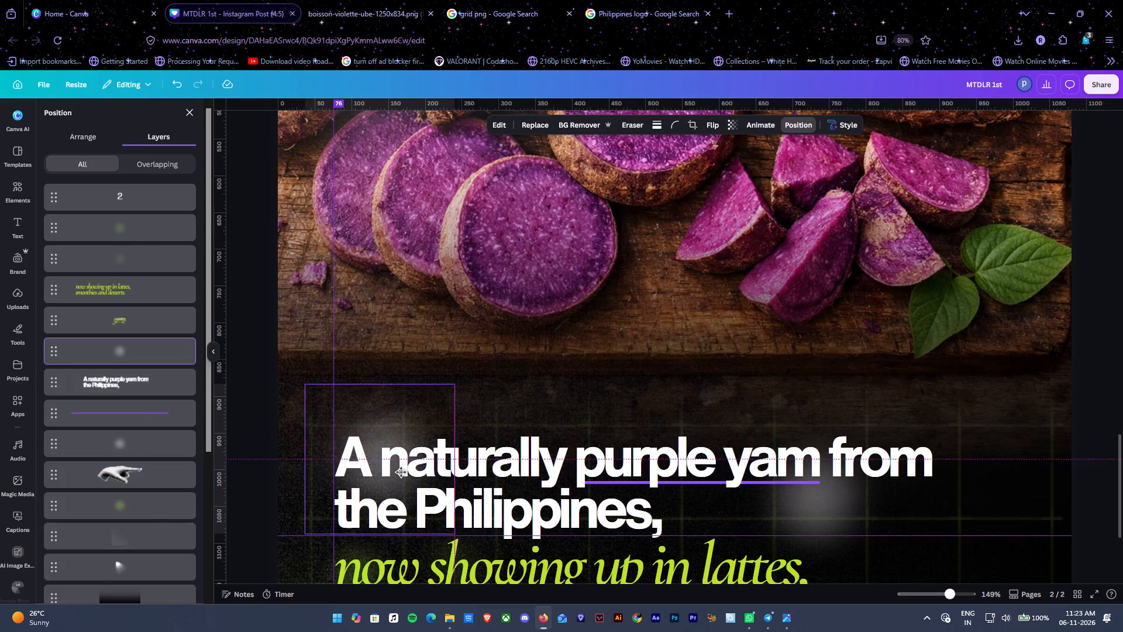
left_click_drag(401, 472, 498, 518)
Move the white glow below "yam" over to the word "purple" in the headline and make it smaller.
left_click(109, 442)
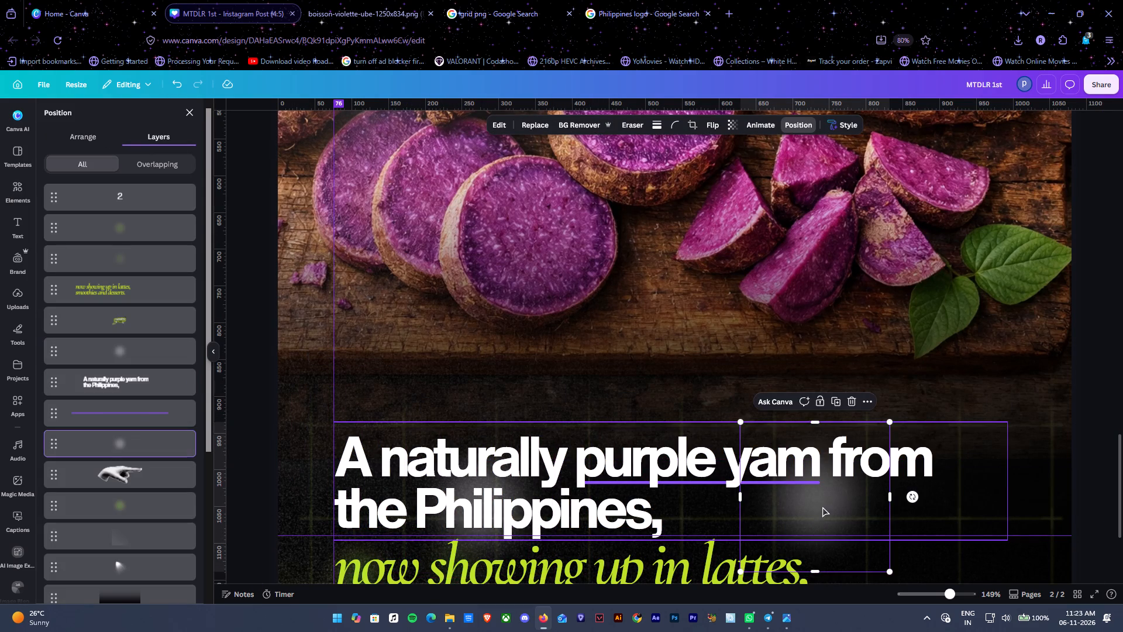
left_click_drag(809, 506, 647, 466)
left_click_drag(728, 533, 728, 533)
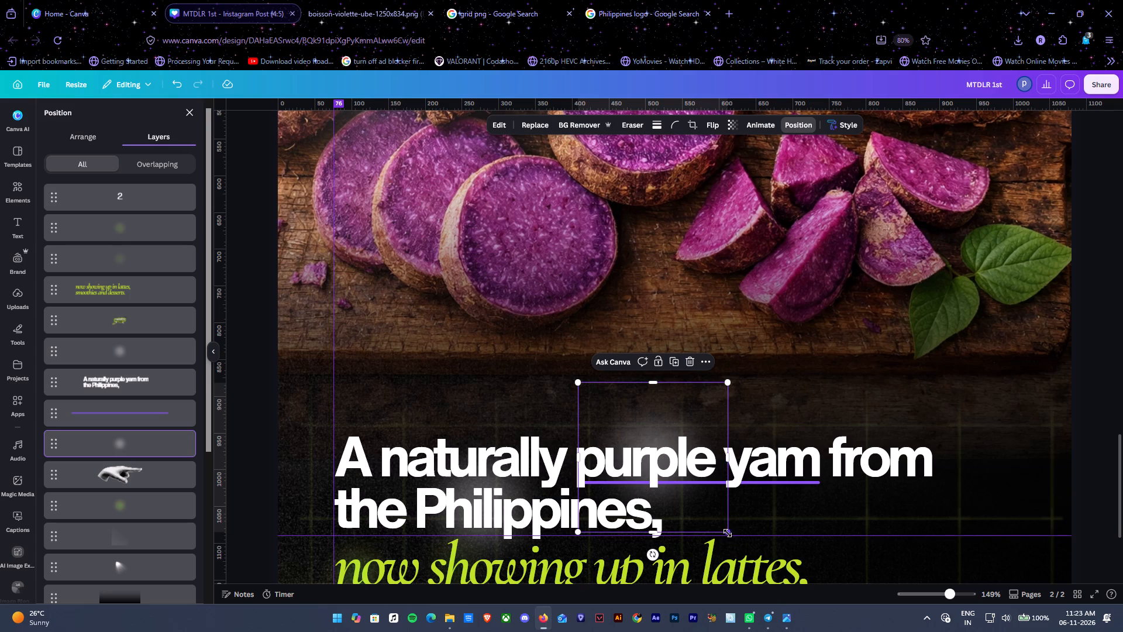
left_click_drag(728, 533, 667, 449)
left_click_drag(614, 415, 656, 455)
Select the white glow over the word "Philippines" in page 2's headline.
left_click(471, 511)
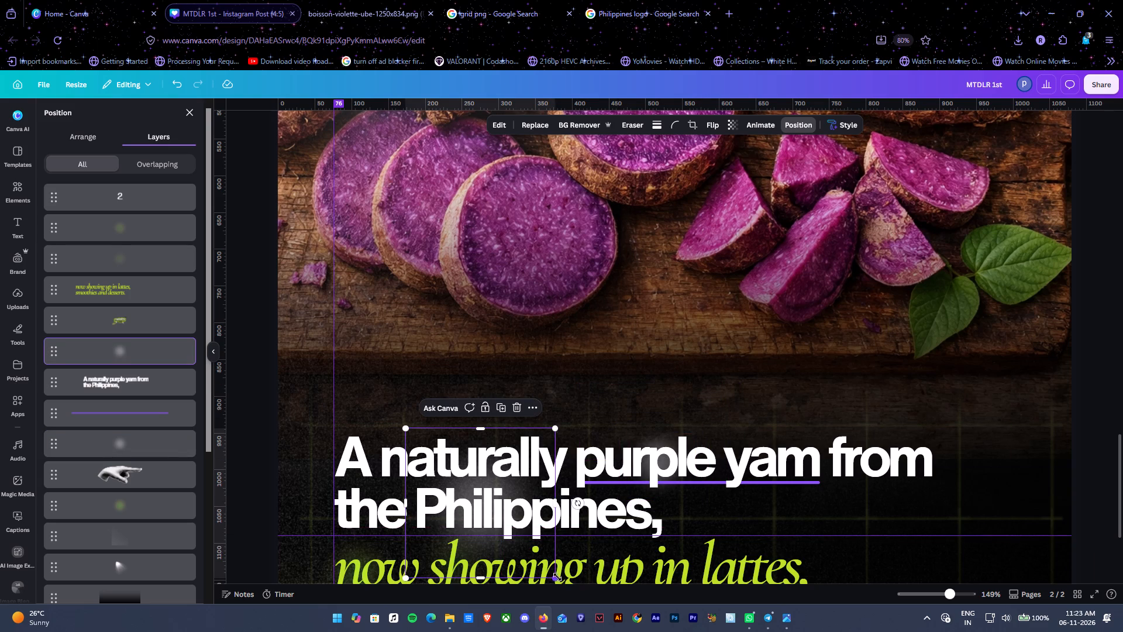
Shrink the selected white glow and reposition it behind "Philippines" in page 2's headline.
left_click_drag(557, 577, 532, 533)
left_click_drag(480, 485, 501, 508)
Move the faint lime glow from "showing" to behind "desserts" in the tagline and set its transparency to 23.
scroll(501, 508, "down", 3)
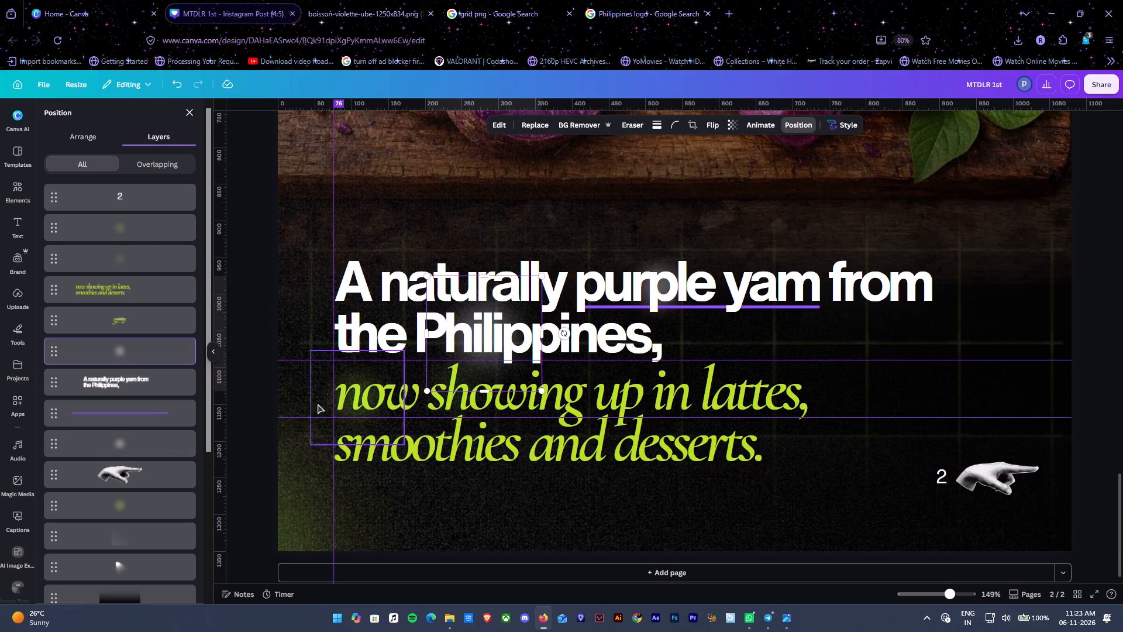
left_click(366, 391)
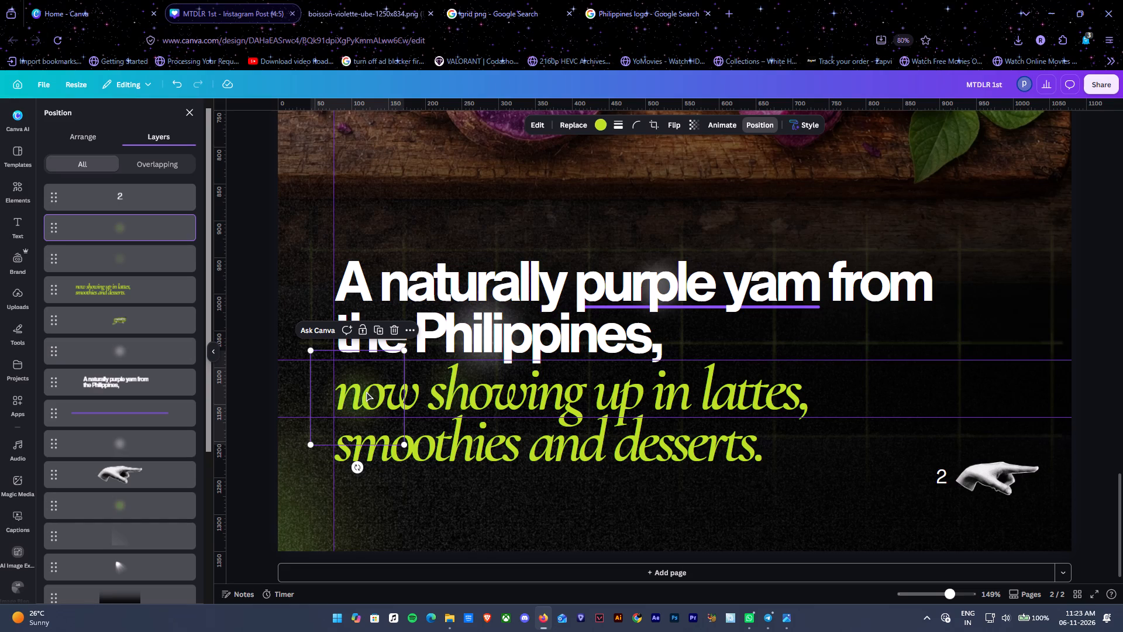
left_click_drag(471, 389, 483, 393)
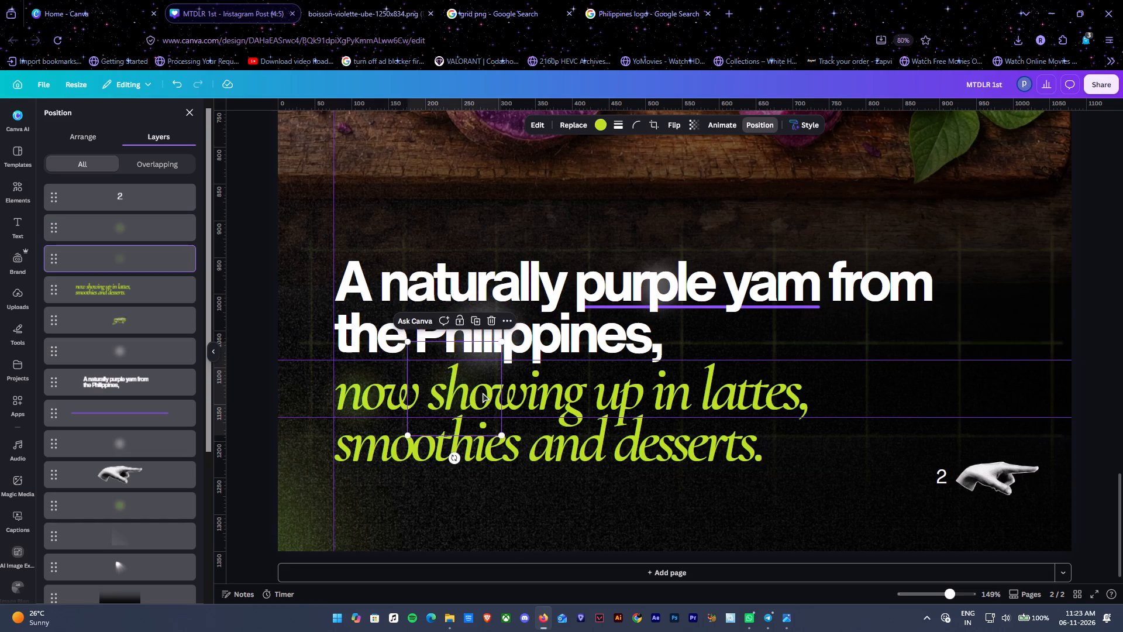
left_click_drag(483, 393, 679, 443)
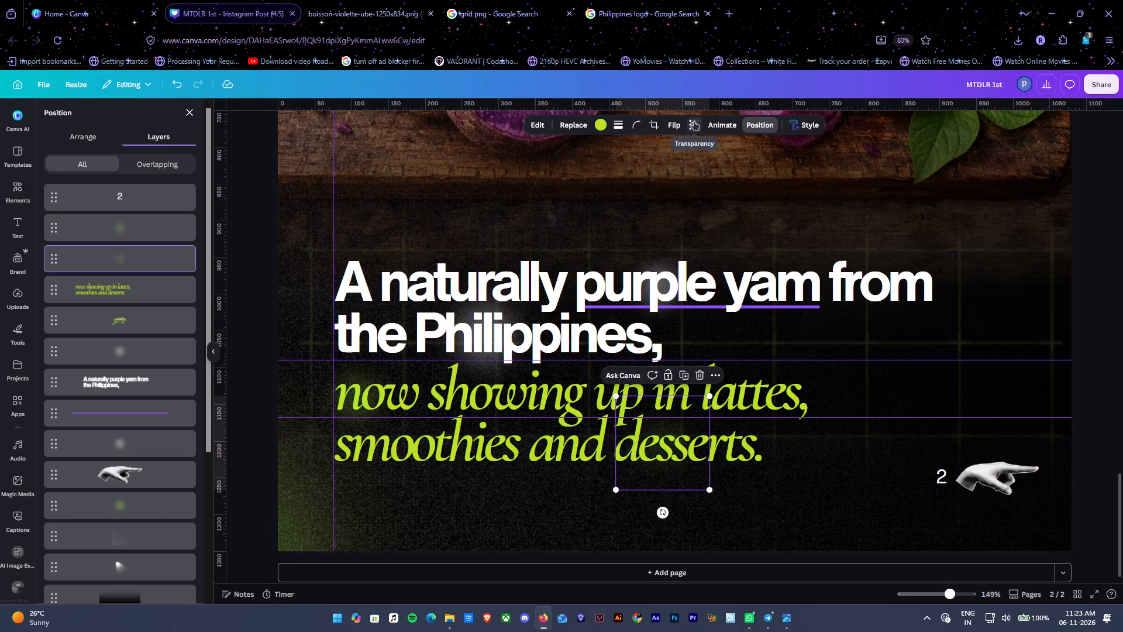
left_click(694, 121)
left_click(664, 162)
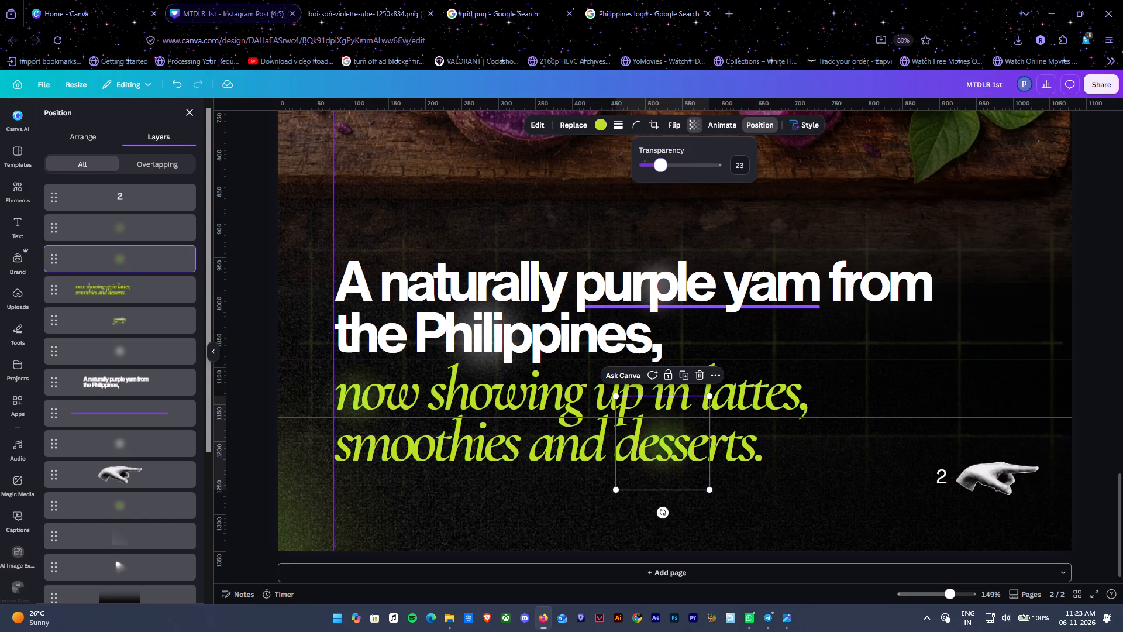
Duplicate the lime glow twice, placing one copy behind "lattes" and the other behind "smoothies".
key("ctrl+d")
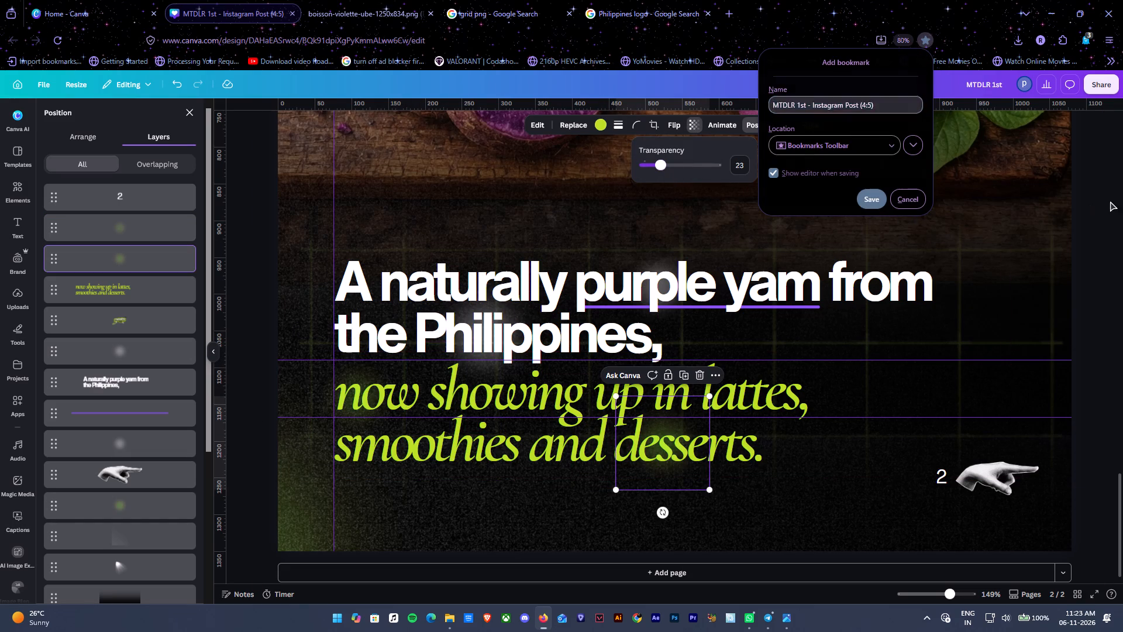
left_click(1110, 201)
left_click(672, 446)
key("ctrl+d")
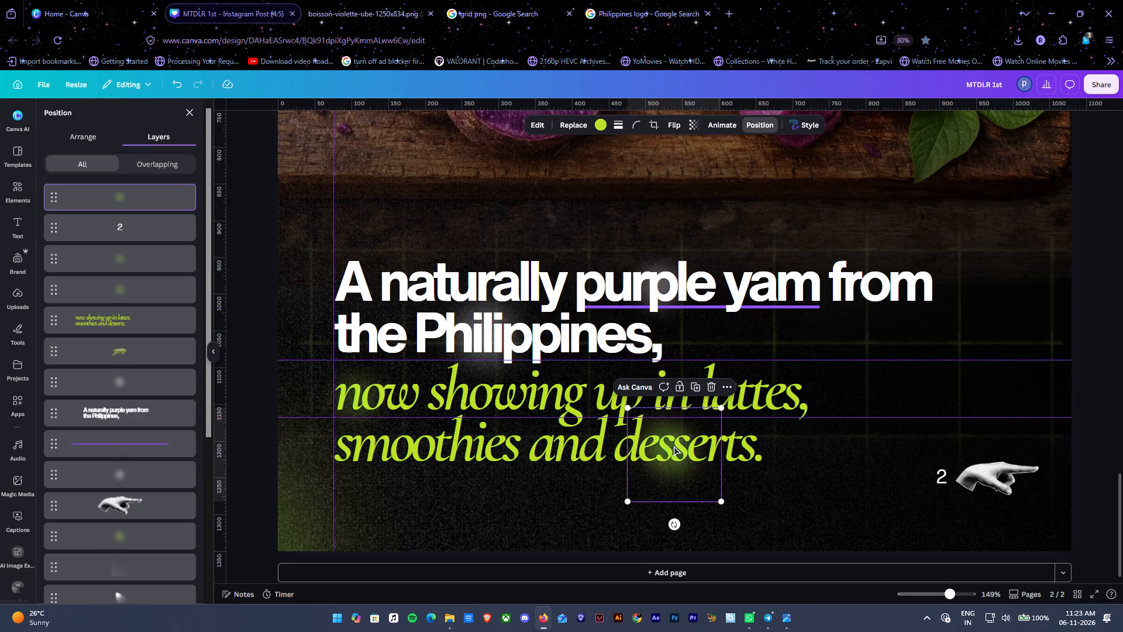
left_click_drag(677, 448, 751, 387)
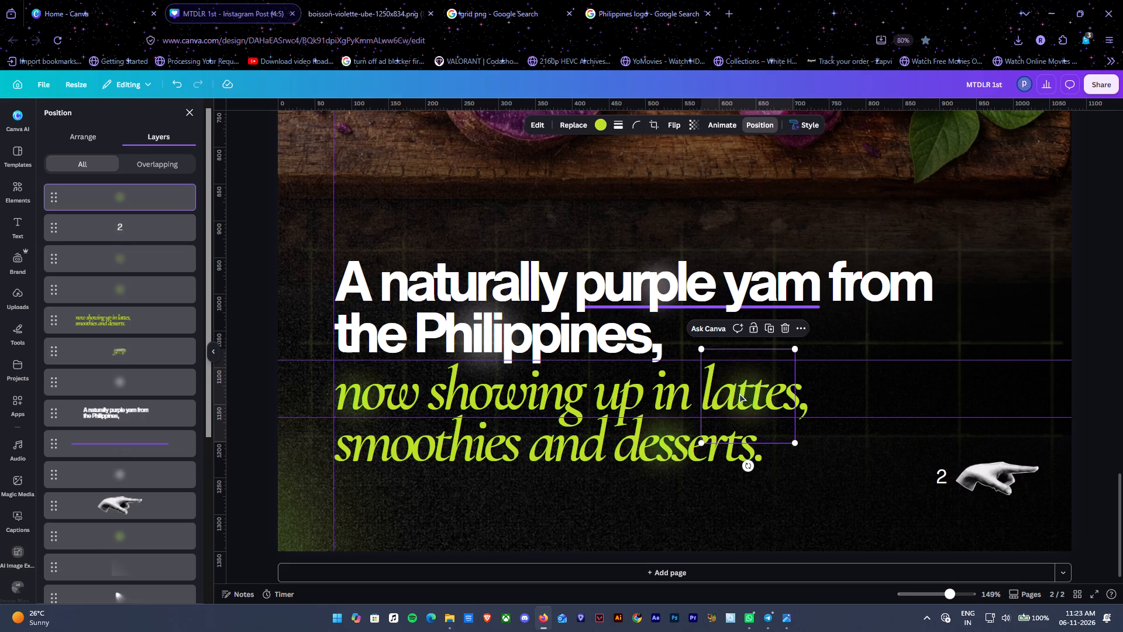
key("ctrl+d")
left_click_drag(831, 365, 404, 456)
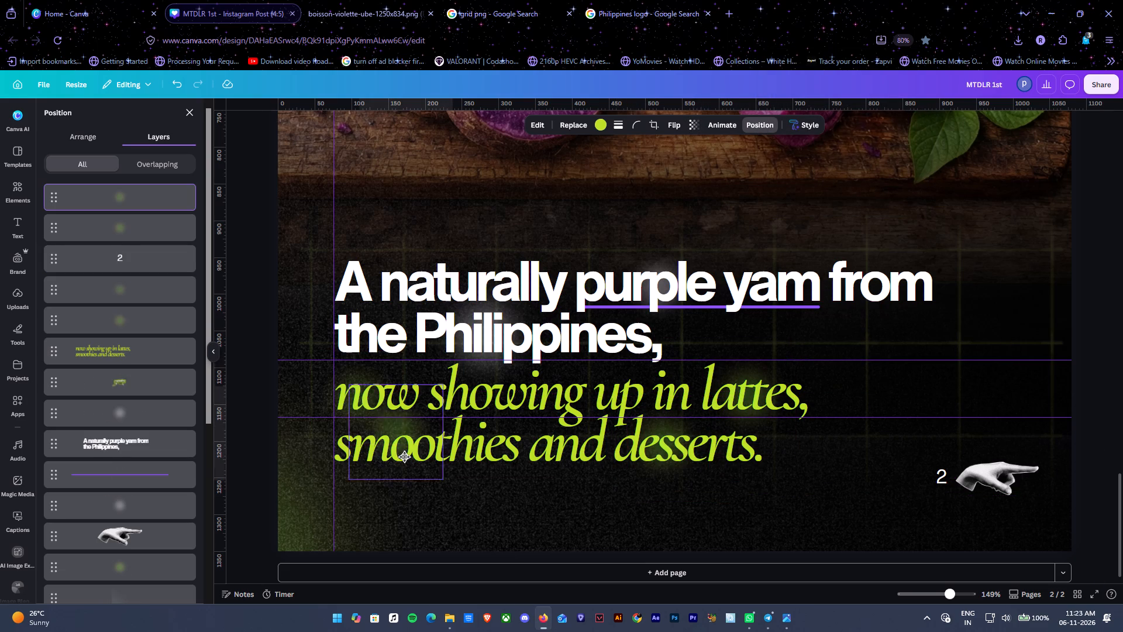
left_click_drag(404, 456, 409, 461)
scroll(409, 460, "down", 10, "ctrl+alt")
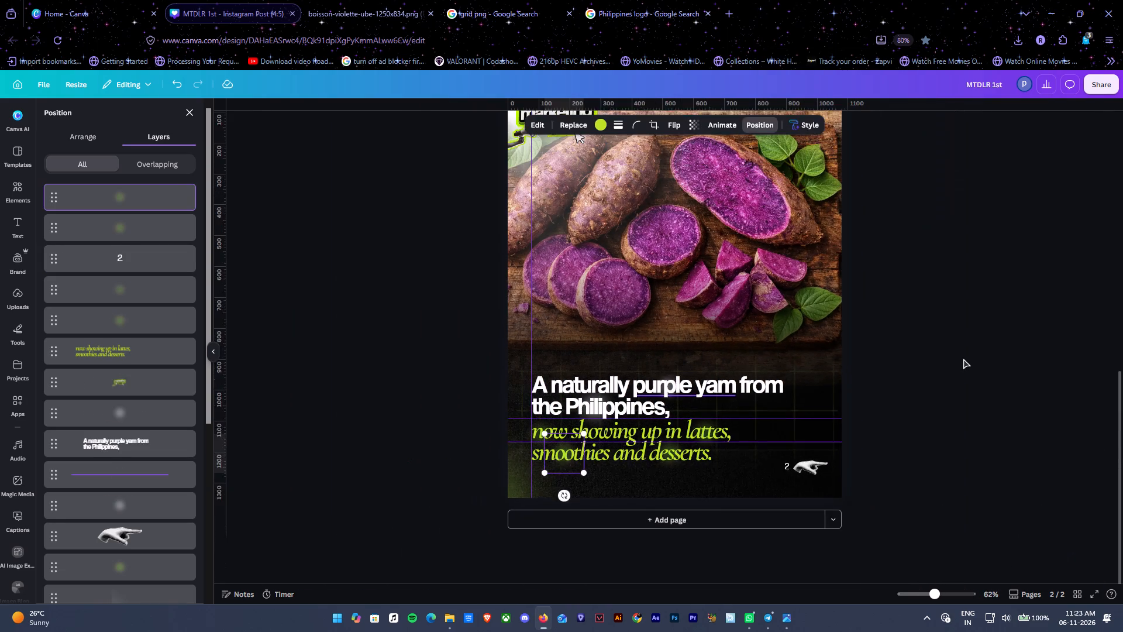
double_click(963, 359)
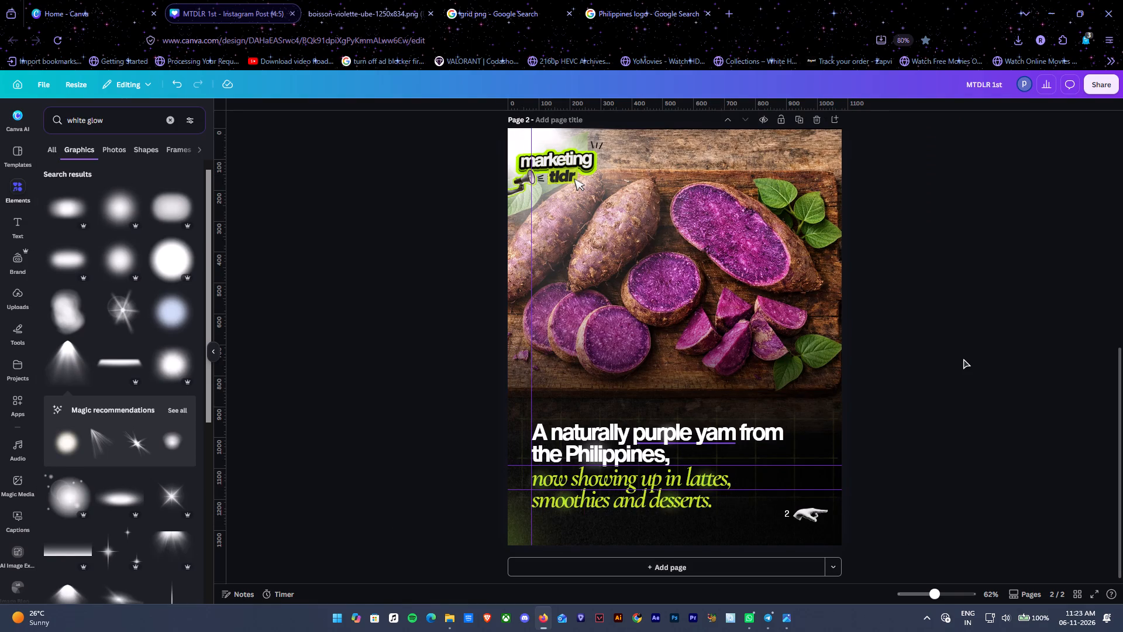
Clear the "white glow" search term from the elements library.
scroll(963, 359, "up", 4)
scroll(963, 359, "down", 2)
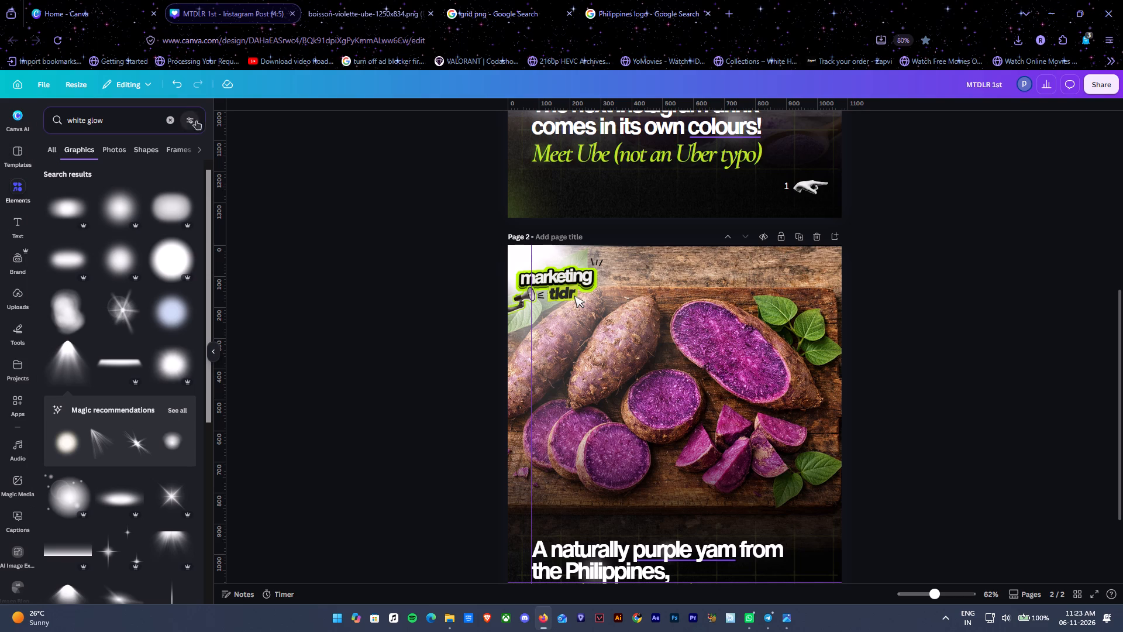
left_click(7, 189)
left_click(12, 191)
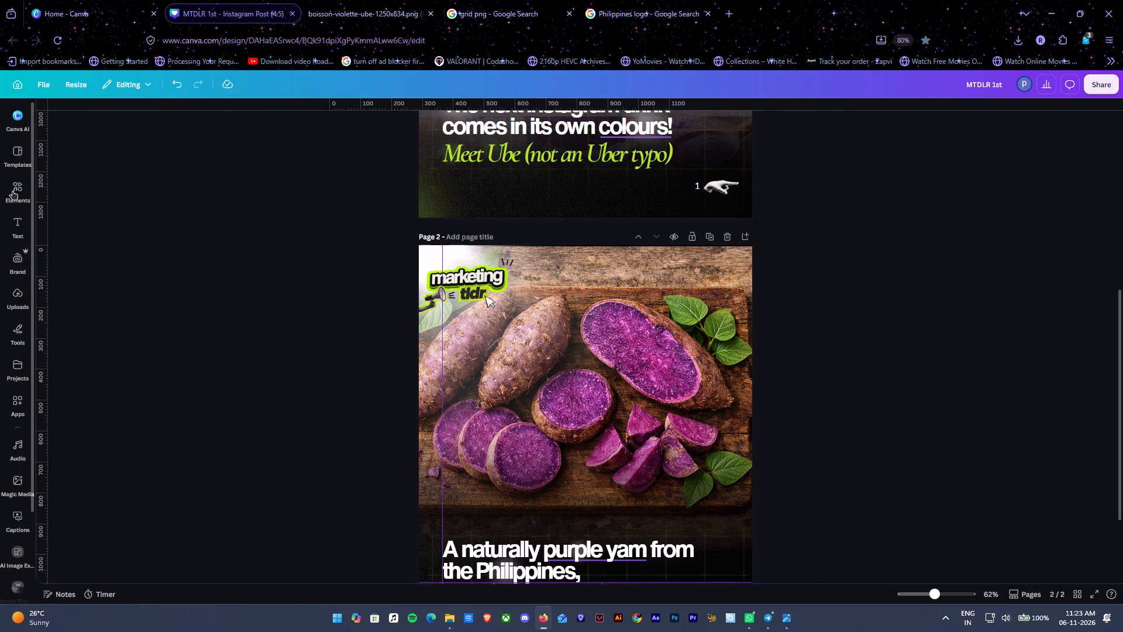
left_click(204, 121)
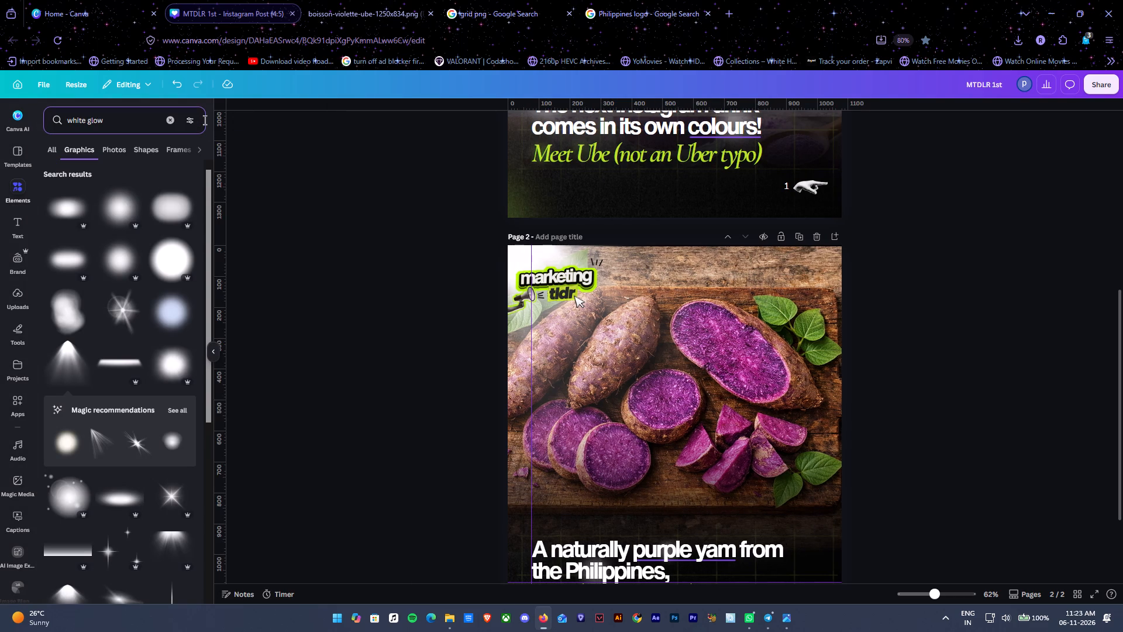
left_click_drag(113, 122, 58, 128)
key("BackSpace")
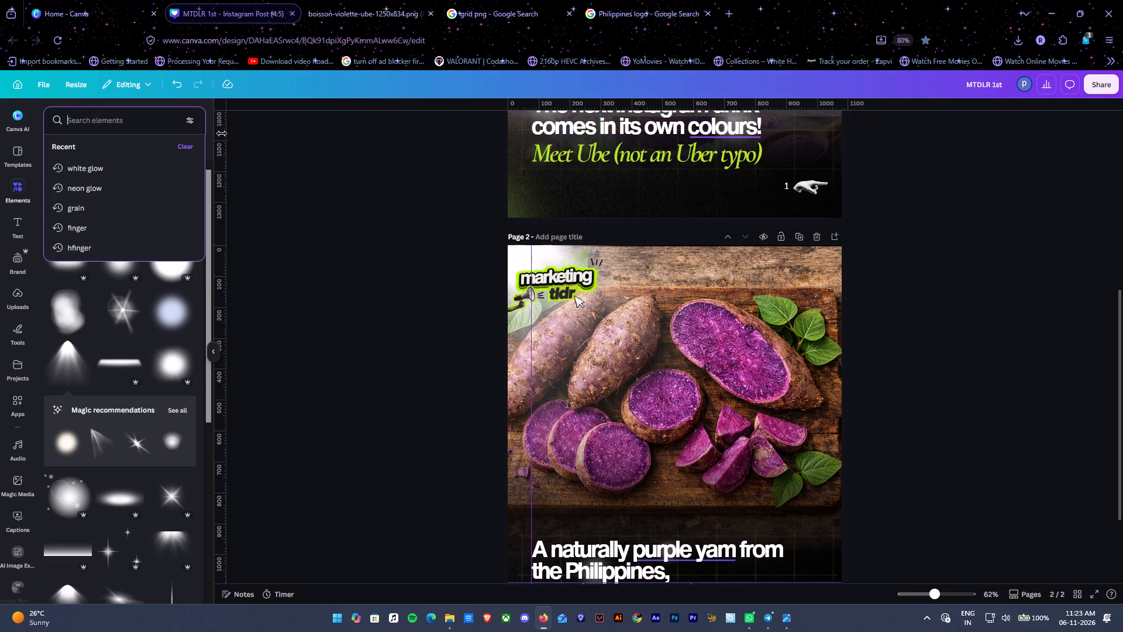
left_click(207, 119)
left_click(208, 119)
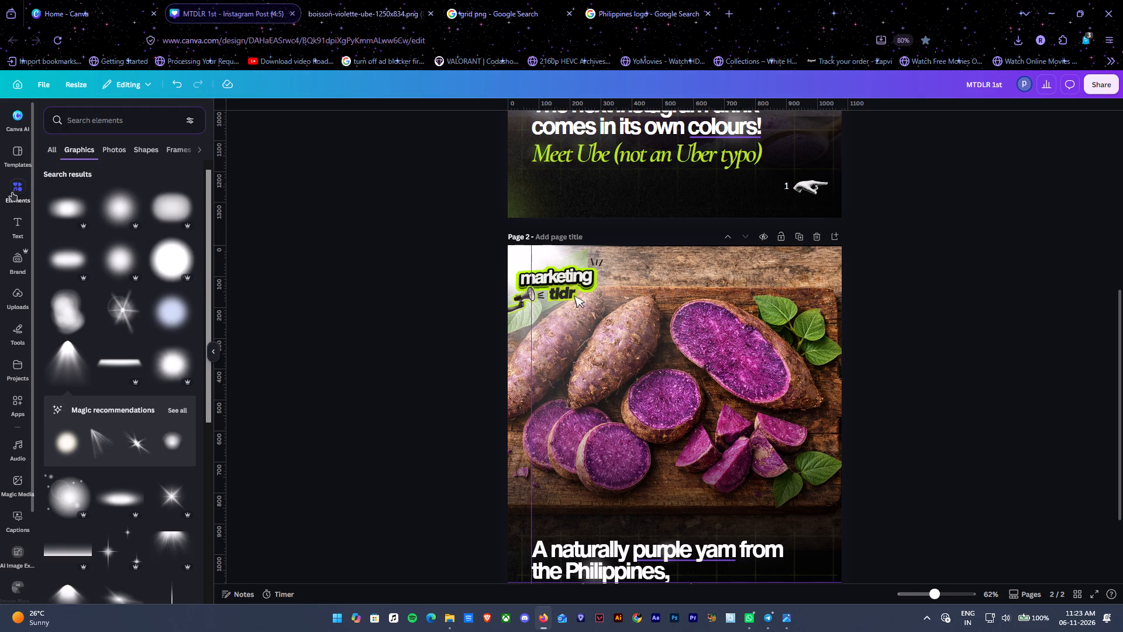
Look through all the element categories and the suggested templates for something to add to the post.
left_click(44, 151)
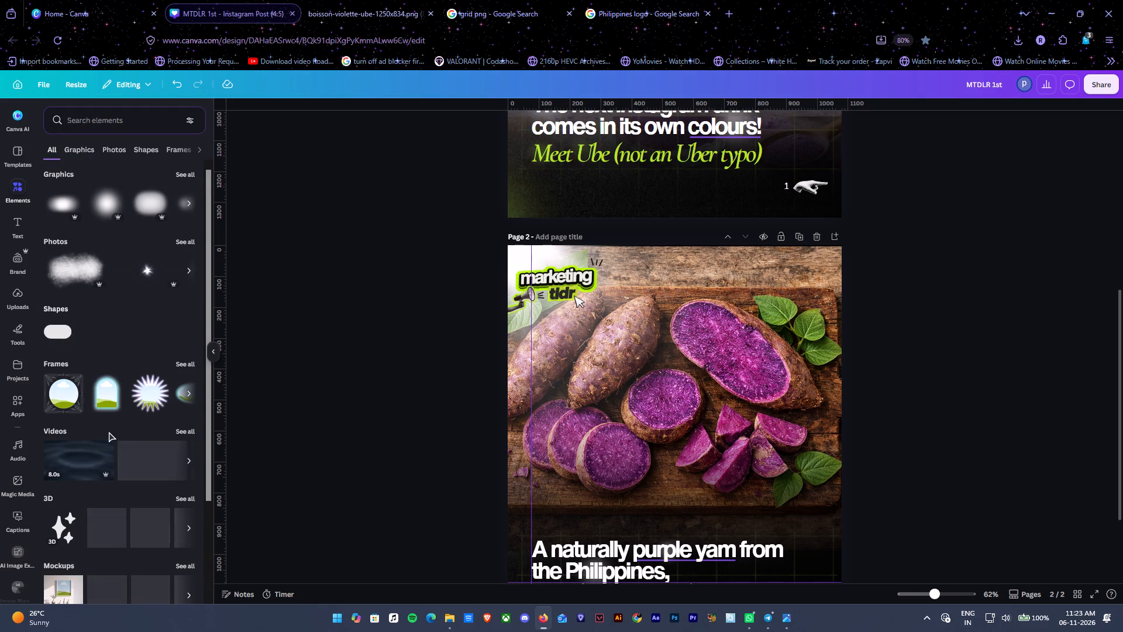
scroll(109, 432, "down", 3)
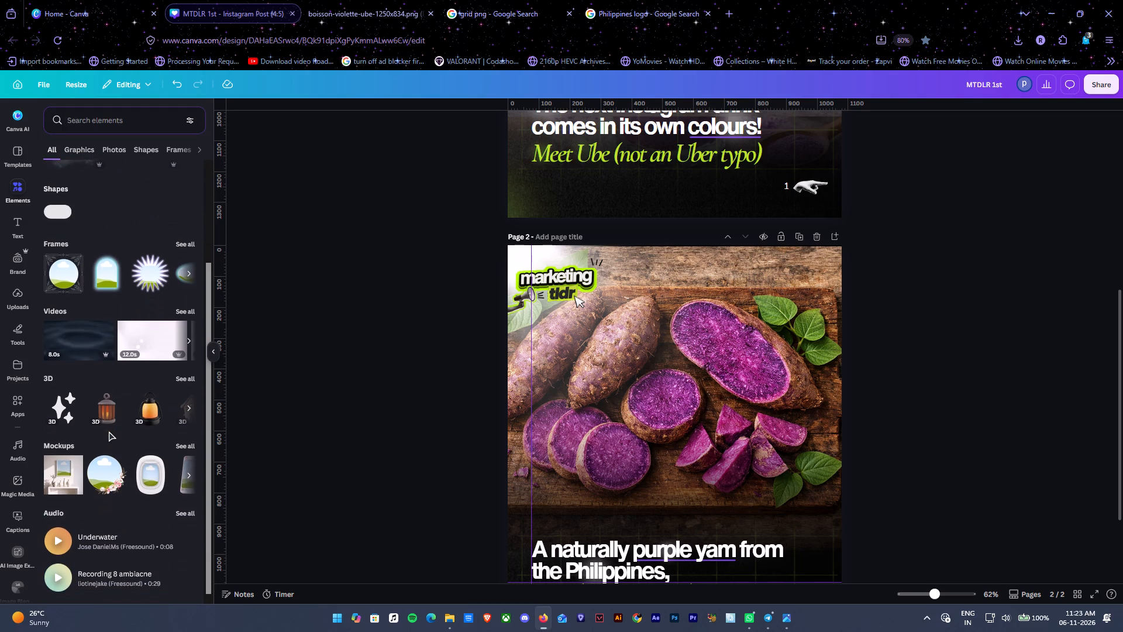
scroll(109, 431, "down", 4)
scroll(109, 430, "up", 9)
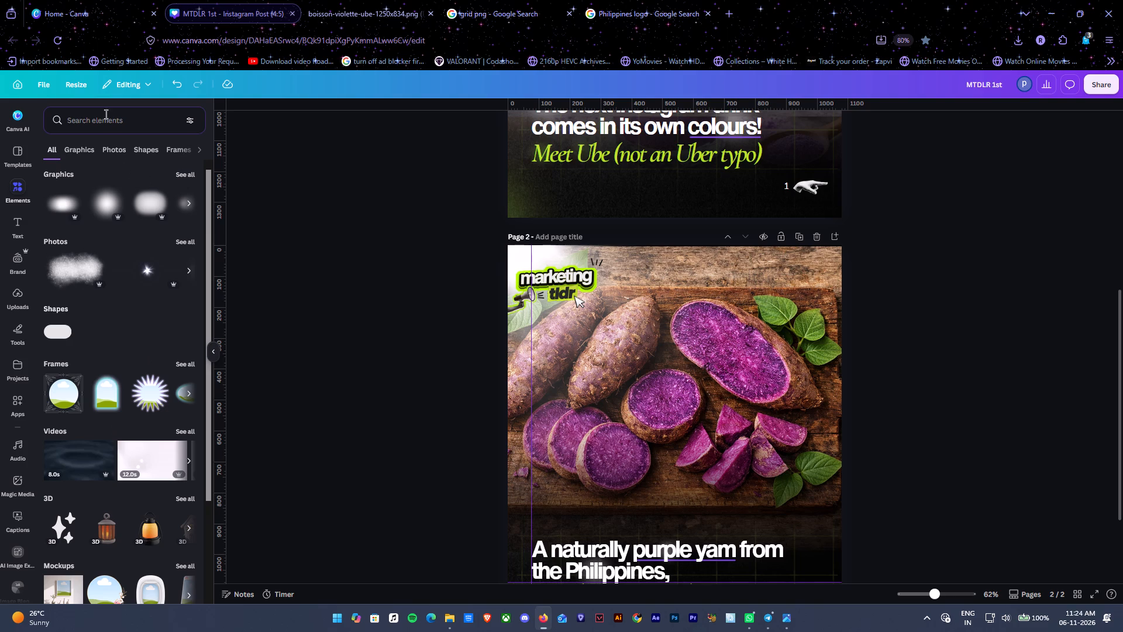
left_click(18, 179)
left_click(17, 191)
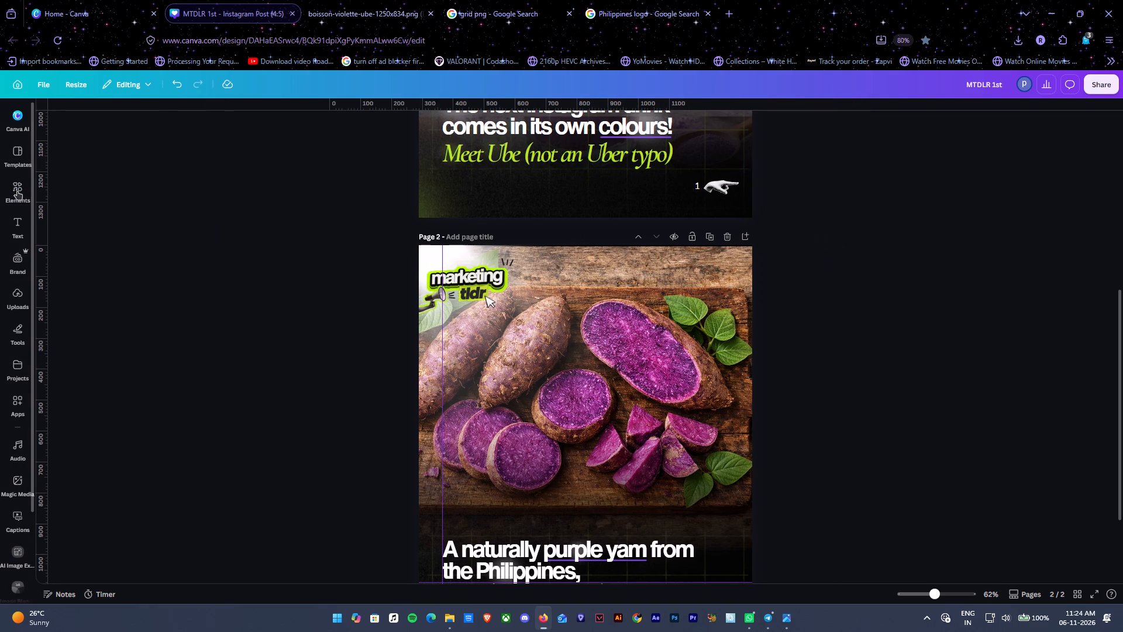
left_click(17, 191)
left_click(300, 151)
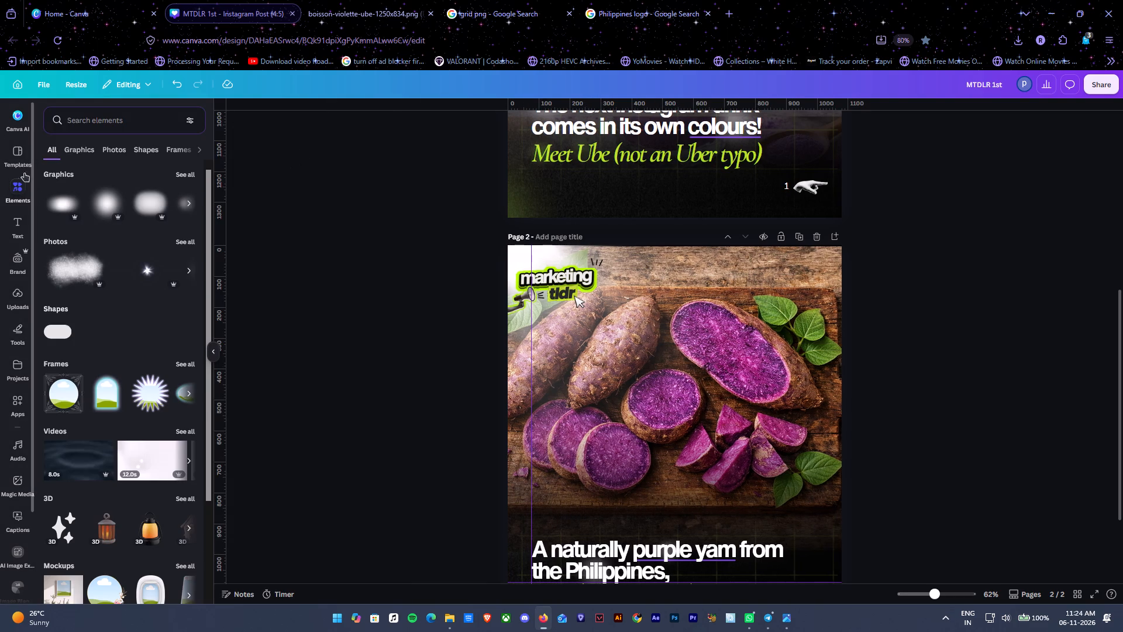
left_click(12, 157)
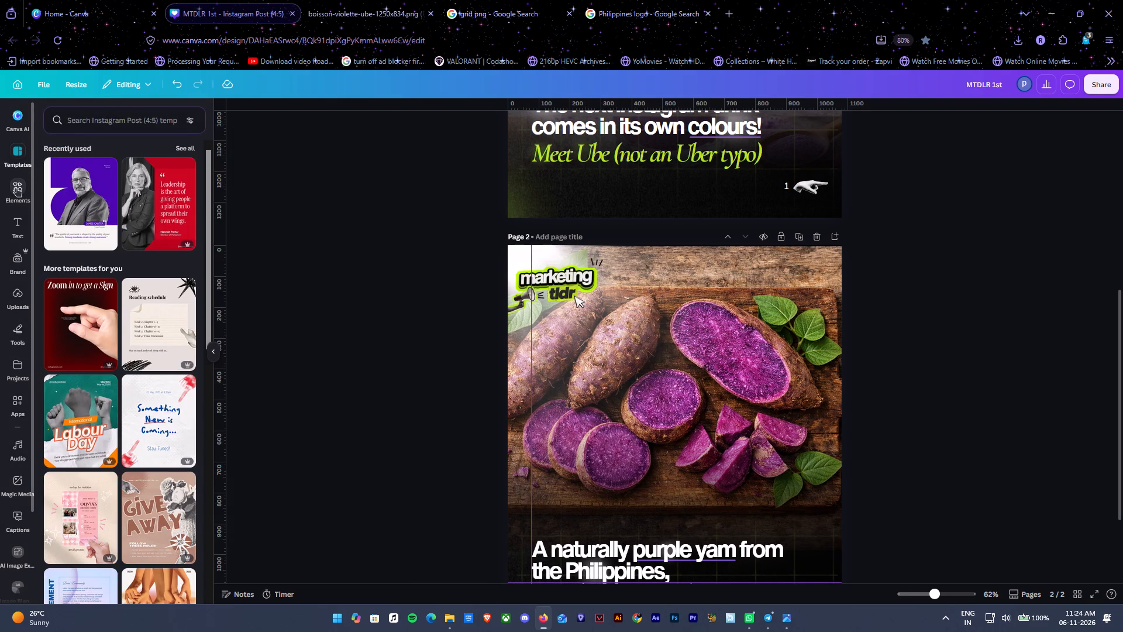
left_click(16, 188)
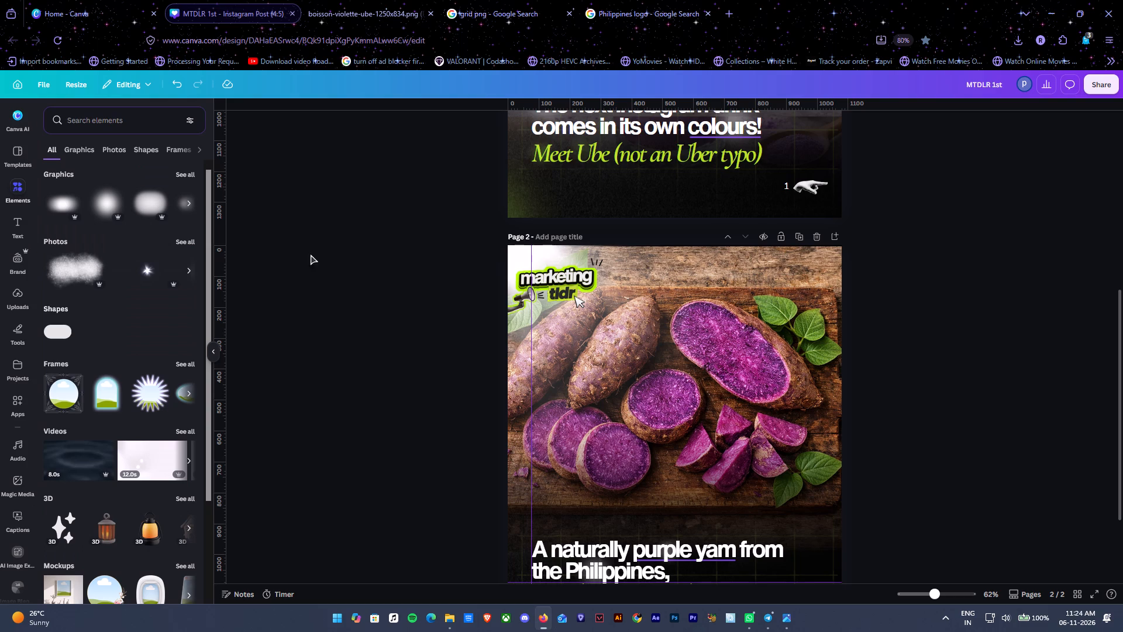
left_click(1008, 318)
Set the transparency of the white light beam behind page 2's marketing tldr logo to about 85.
left_click(562, 260)
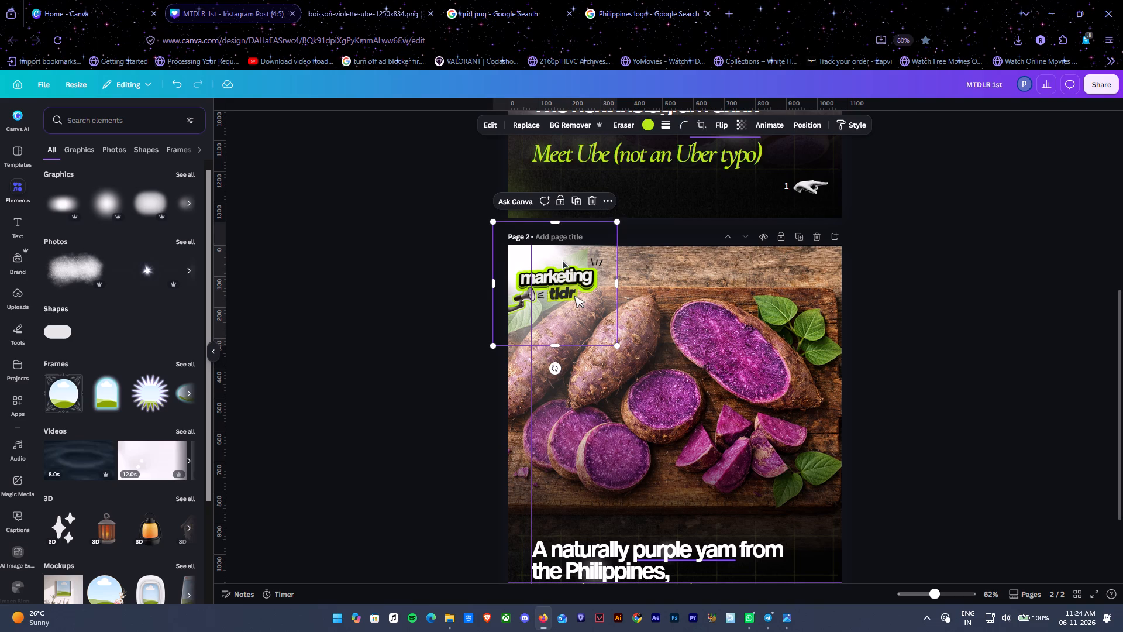
key("alt+1")
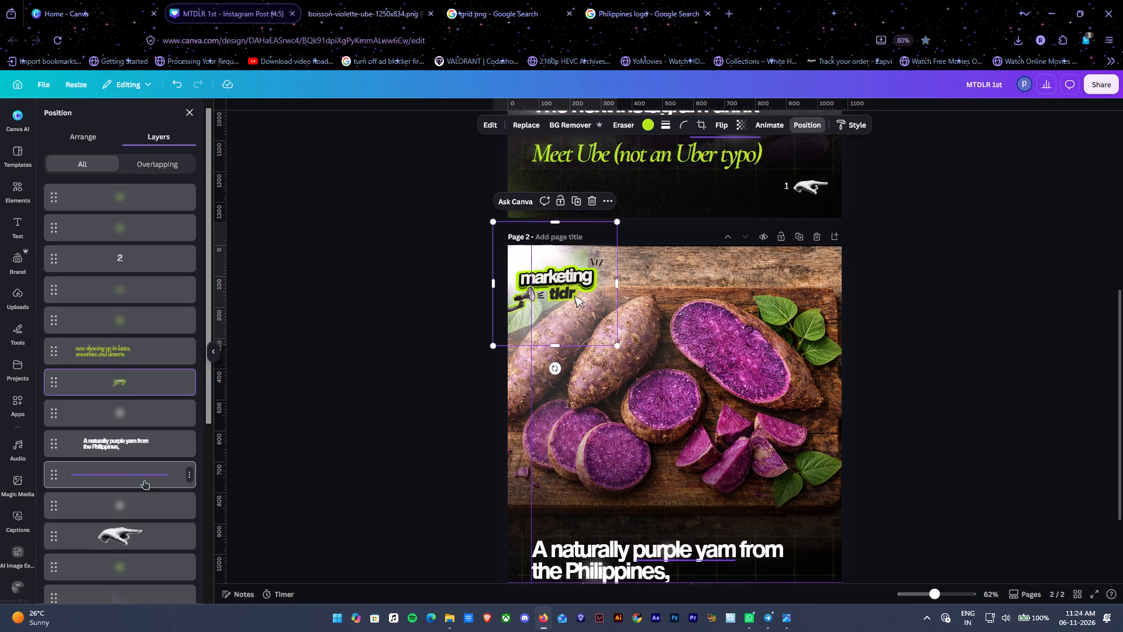
scroll(146, 420, "down", 1)
left_click(122, 569)
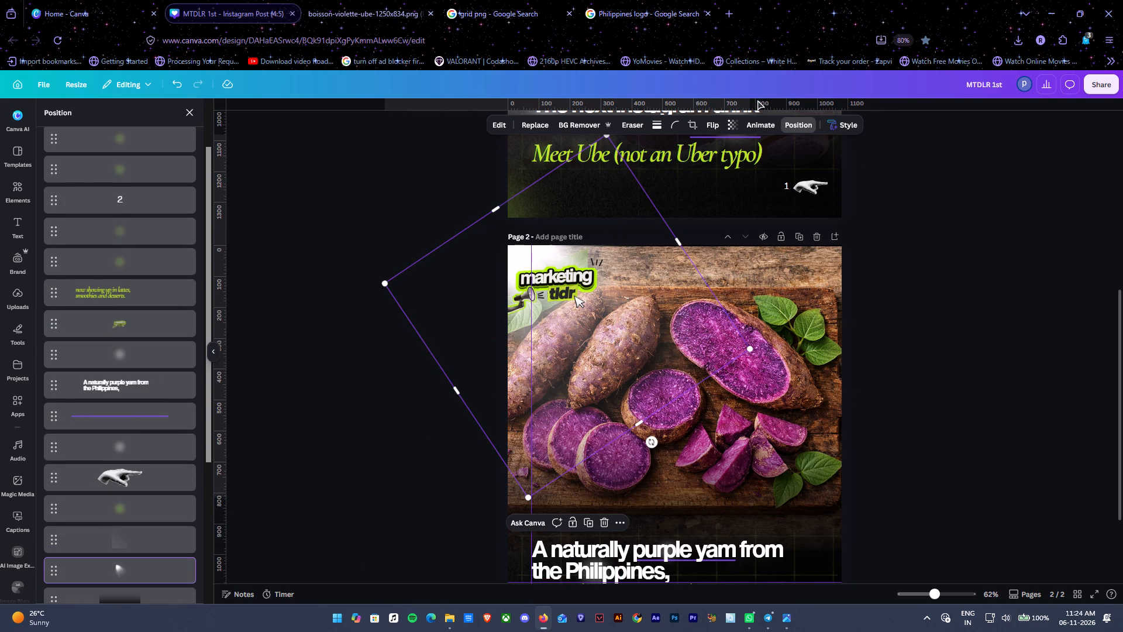
left_click(732, 123)
left_click_drag(728, 166, 745, 167)
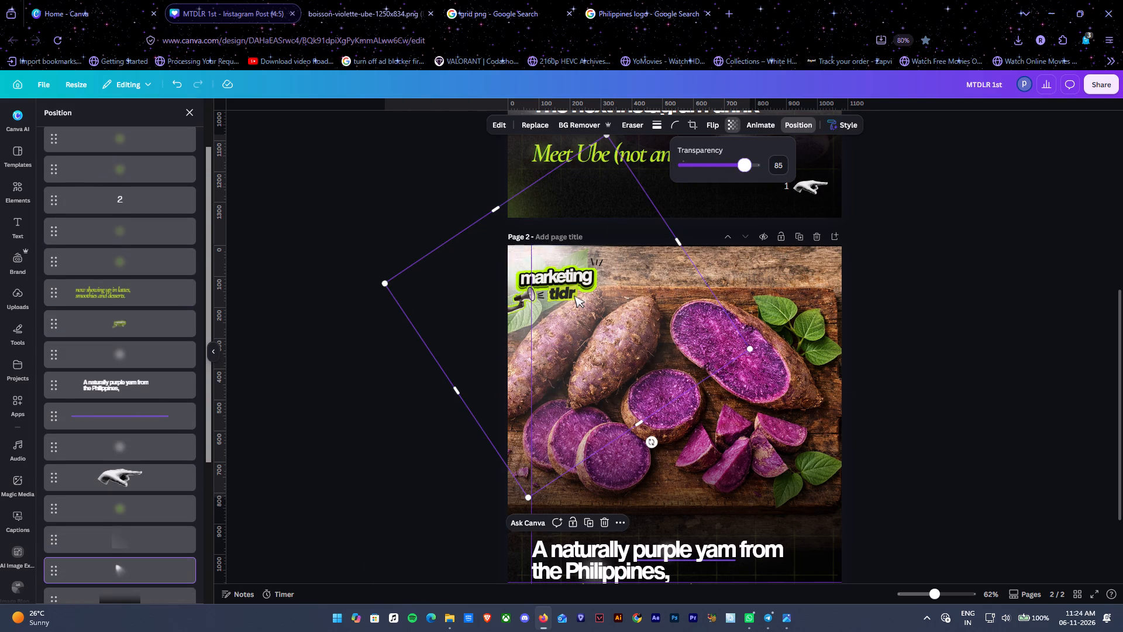
left_click_drag(745, 167, 743, 166)
double_click(949, 205)
left_click(949, 205)
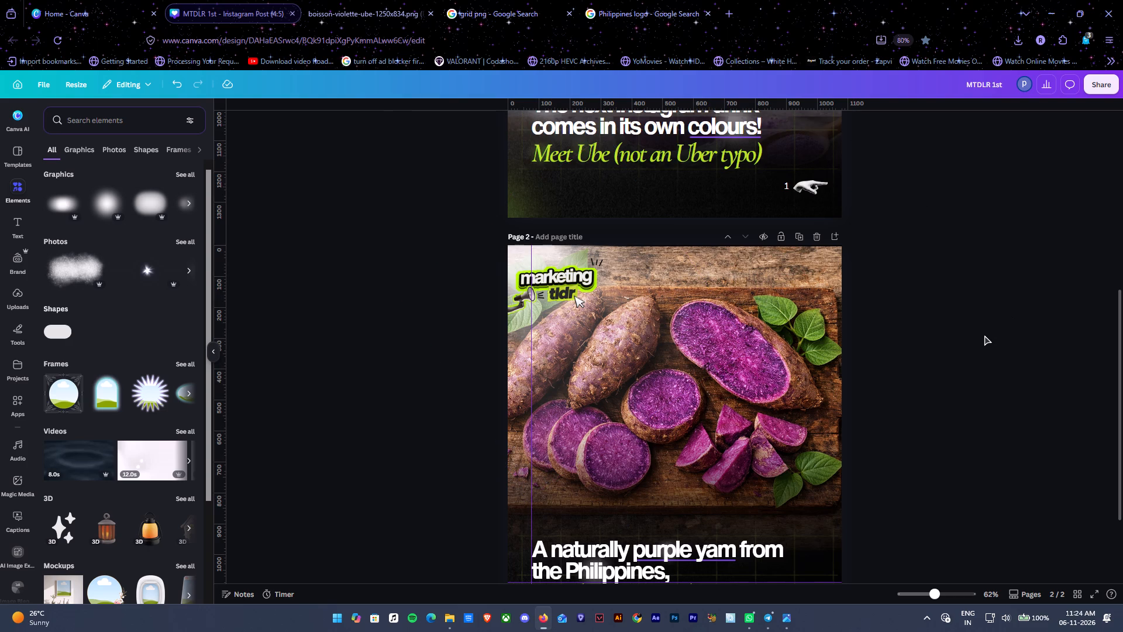
Review page 2's glows and text placement and compare the page with page 1.
left_click(984, 335)
scroll(984, 335, "down", 2)
scroll(984, 334, "up", 1)
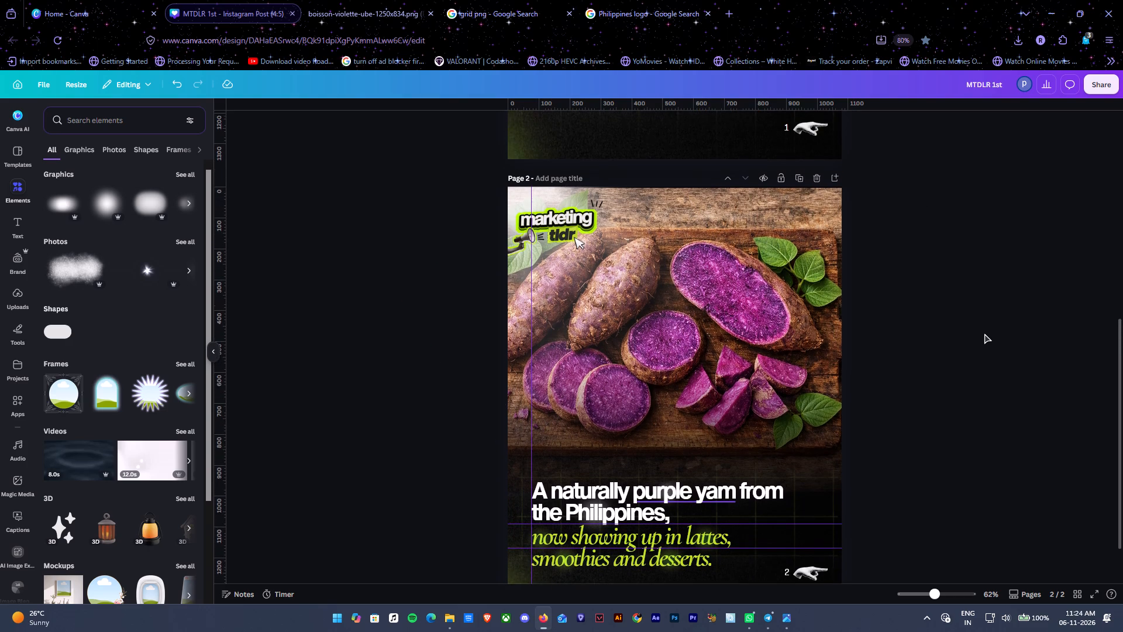
scroll(984, 334, "down", 3)
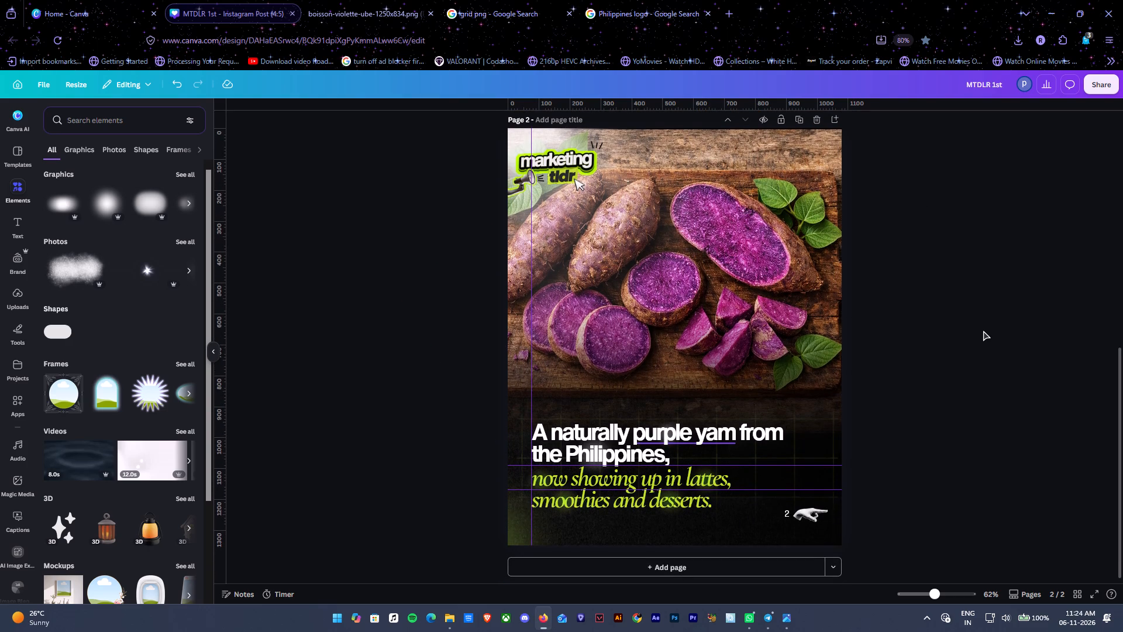
scroll(983, 331, "up", 3)
scroll(983, 331, "down", 1)
scroll(983, 331, "up", 3)
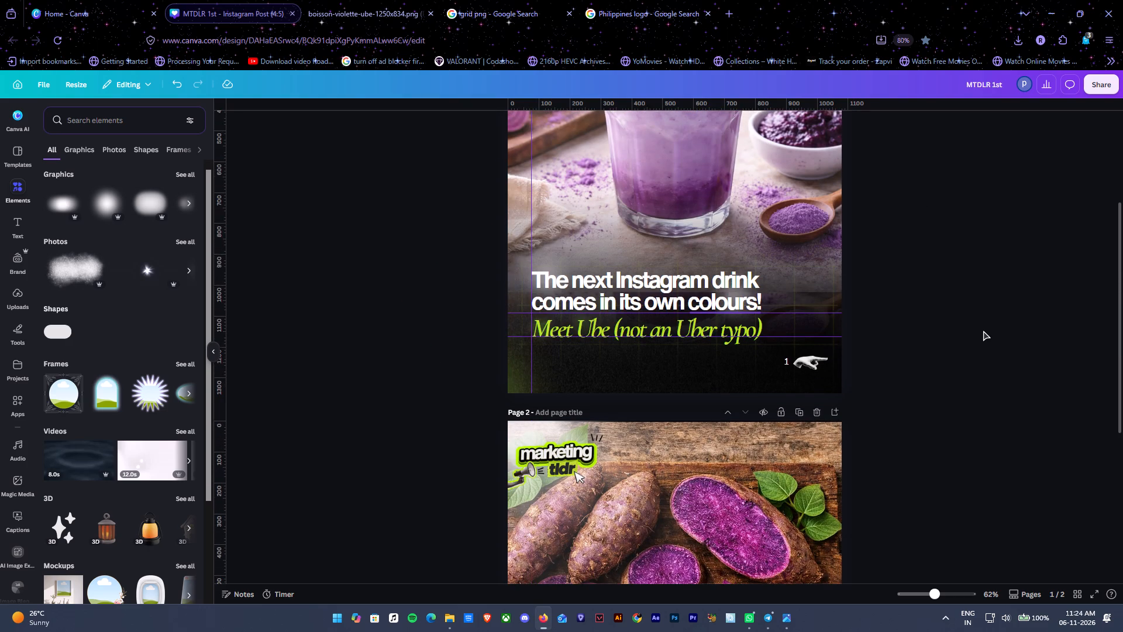
scroll(983, 331, "up", 1)
scroll(983, 331, "down", 10)
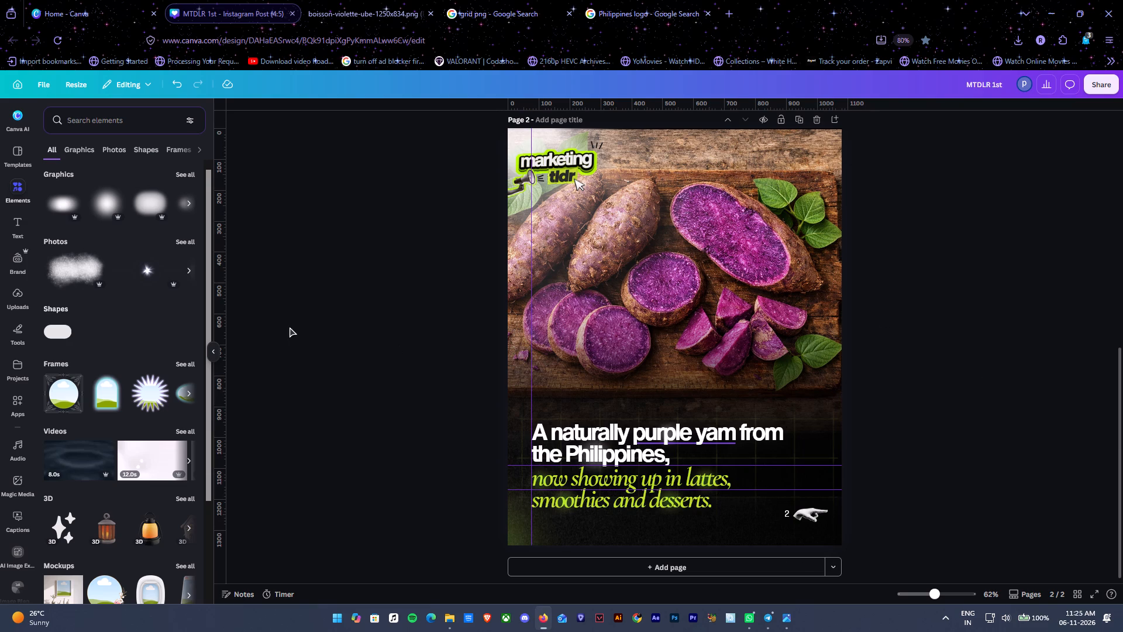
Look through the suggested glowing and decorative frames for something to add to page 2.
left_click(185, 365)
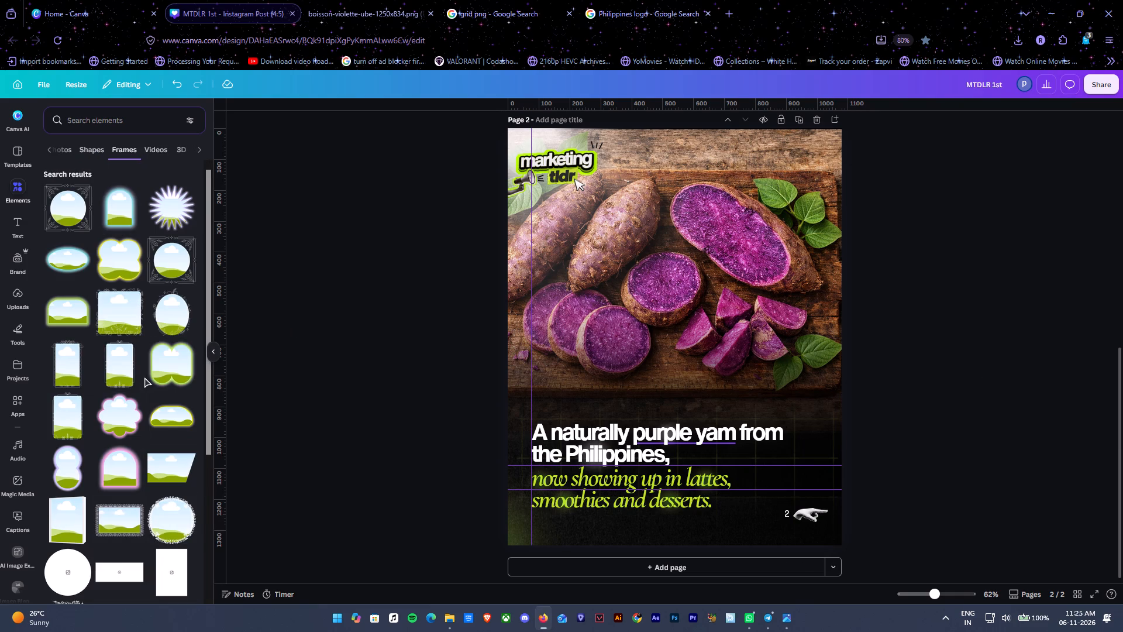
scroll(144, 377, "down", 6)
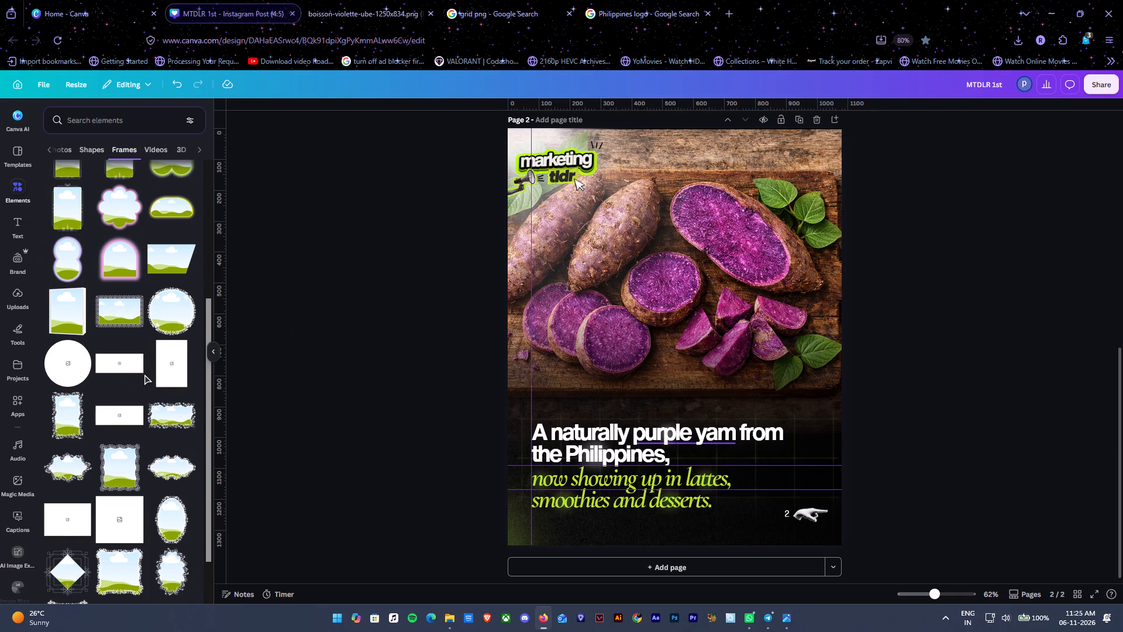
scroll(144, 375, "down", 4)
scroll(147, 363, "up", 3)
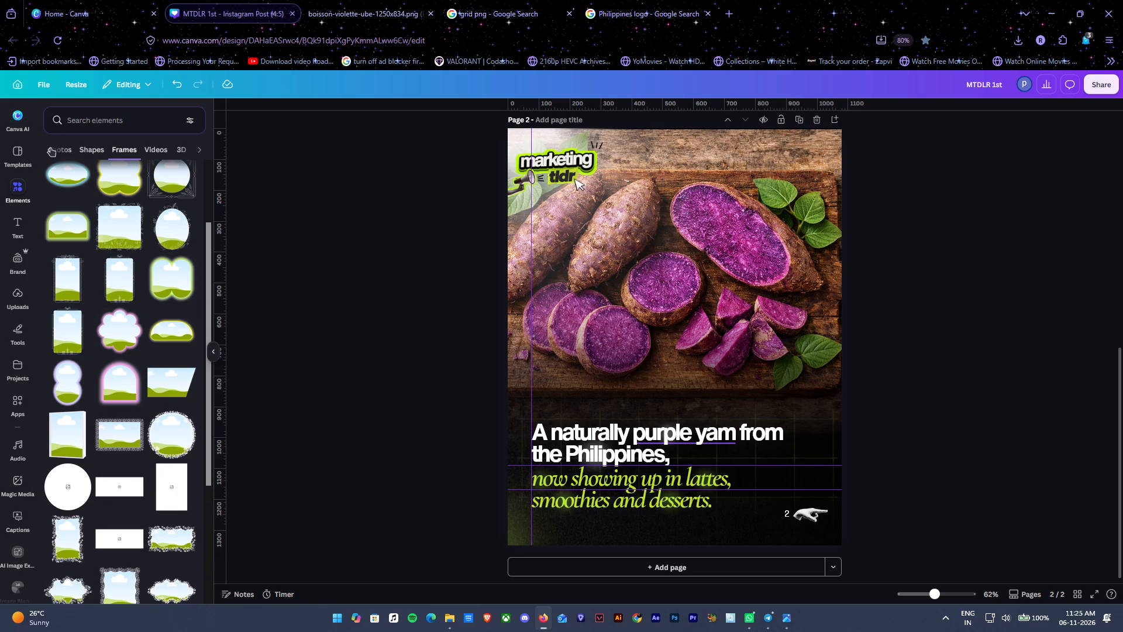
left_click(50, 147)
left_click(18, 224)
left_click(18, 190)
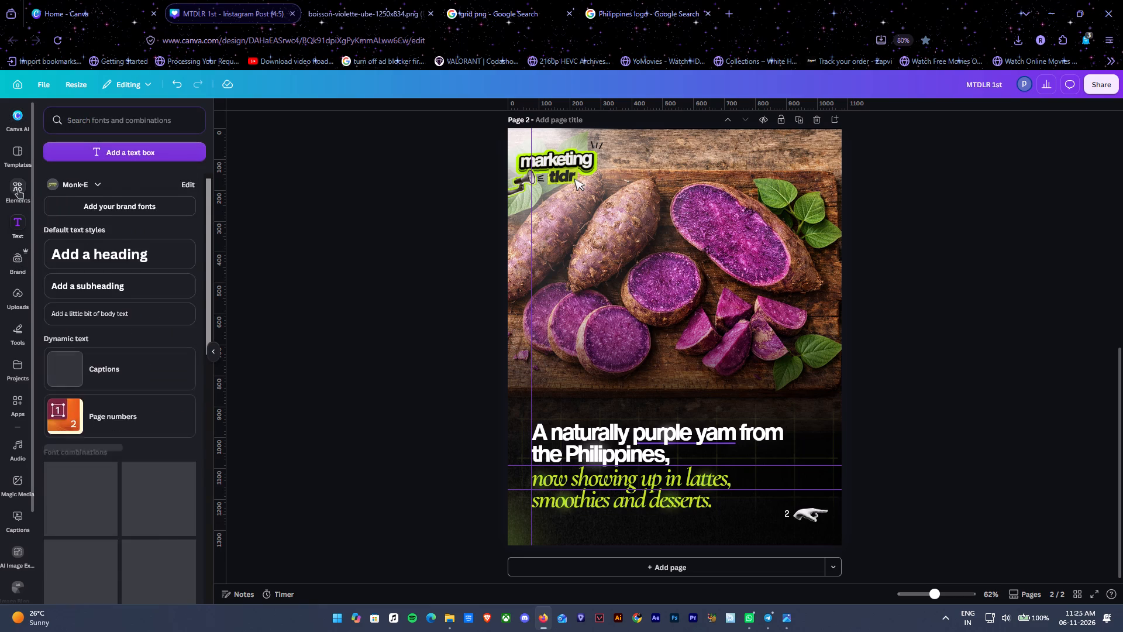
left_click(58, 147)
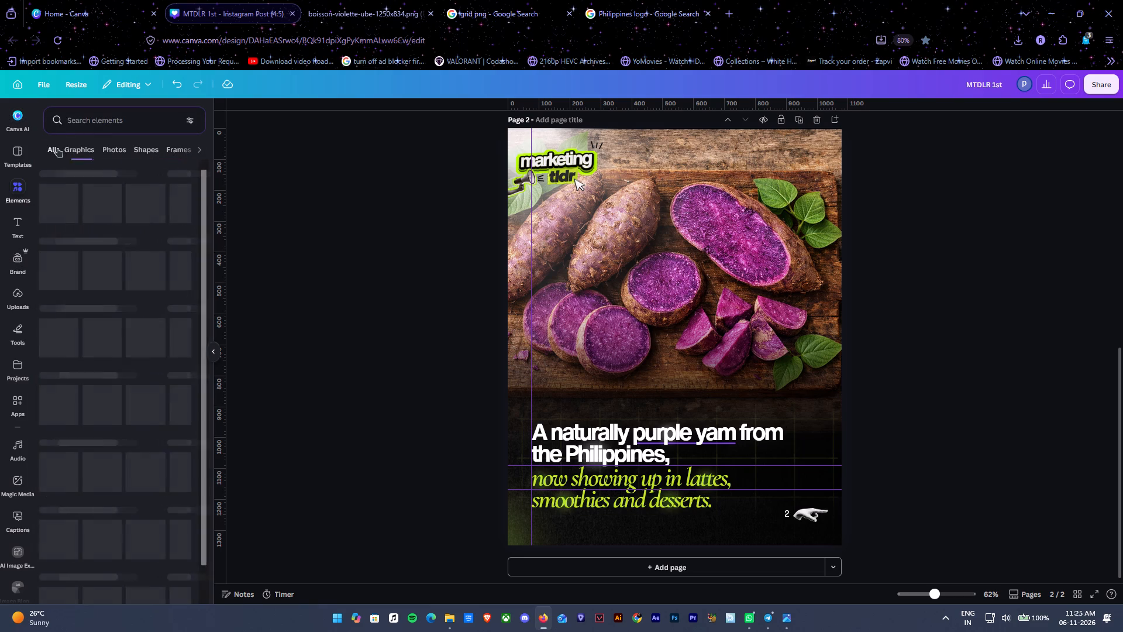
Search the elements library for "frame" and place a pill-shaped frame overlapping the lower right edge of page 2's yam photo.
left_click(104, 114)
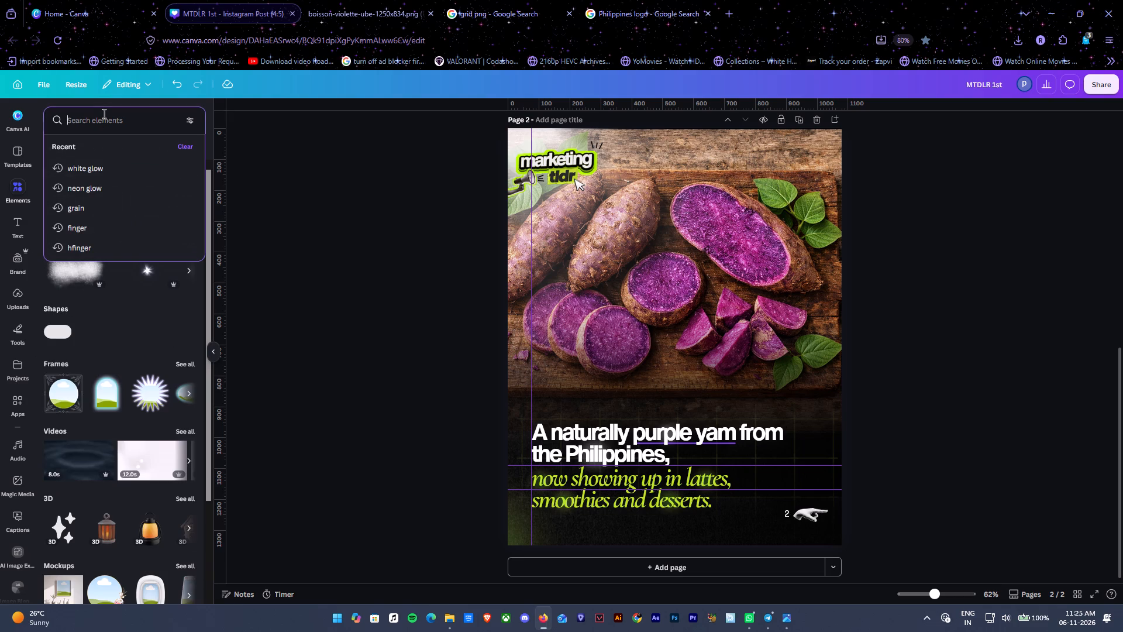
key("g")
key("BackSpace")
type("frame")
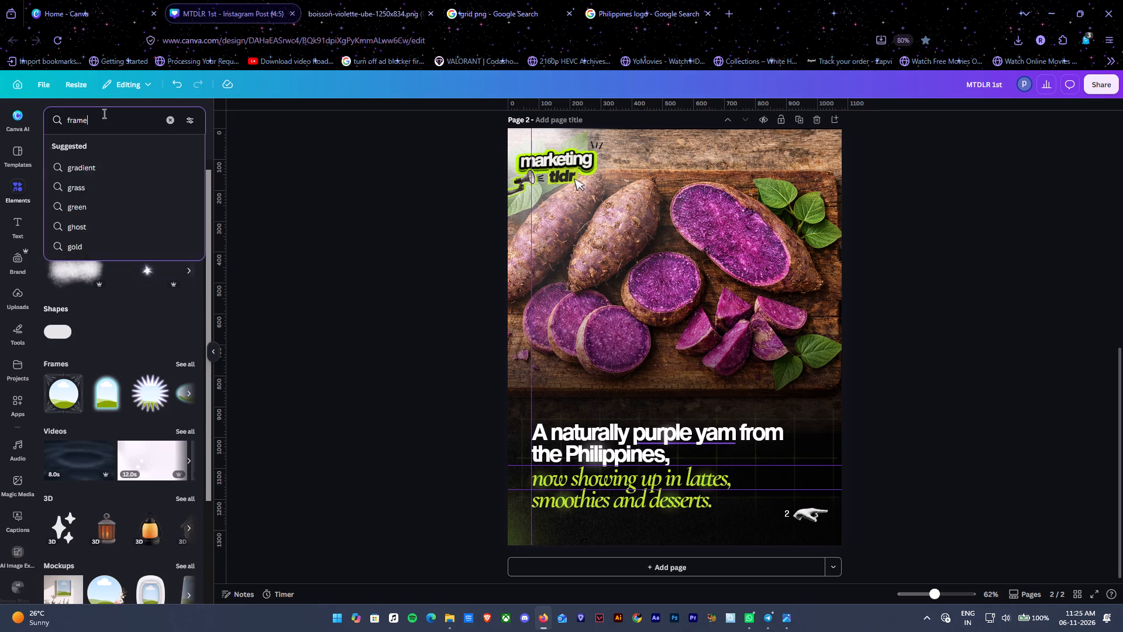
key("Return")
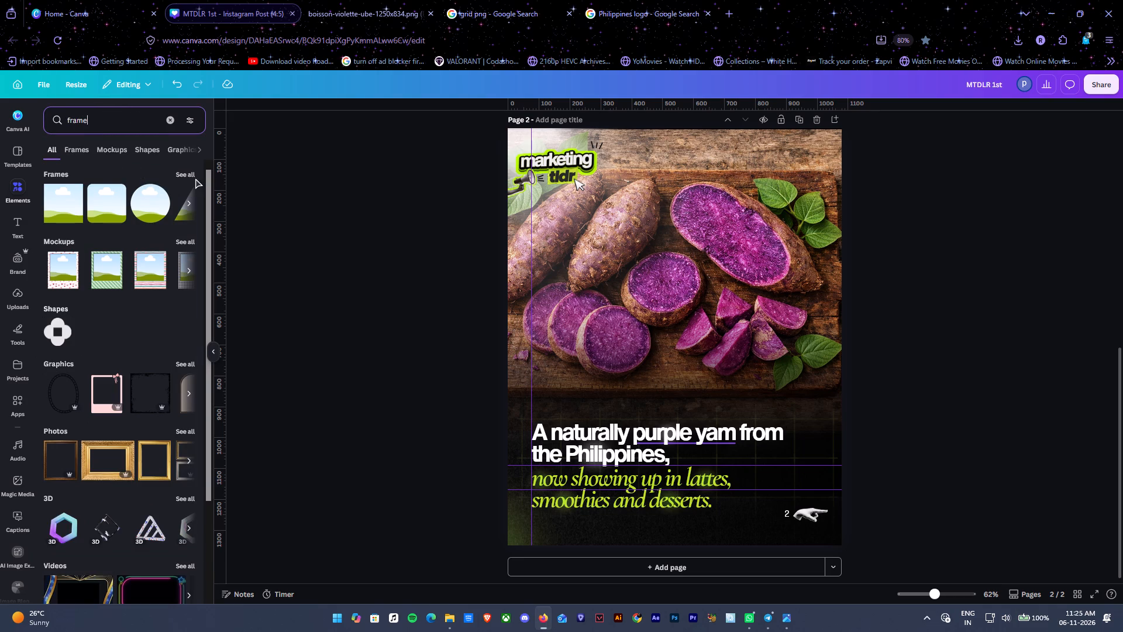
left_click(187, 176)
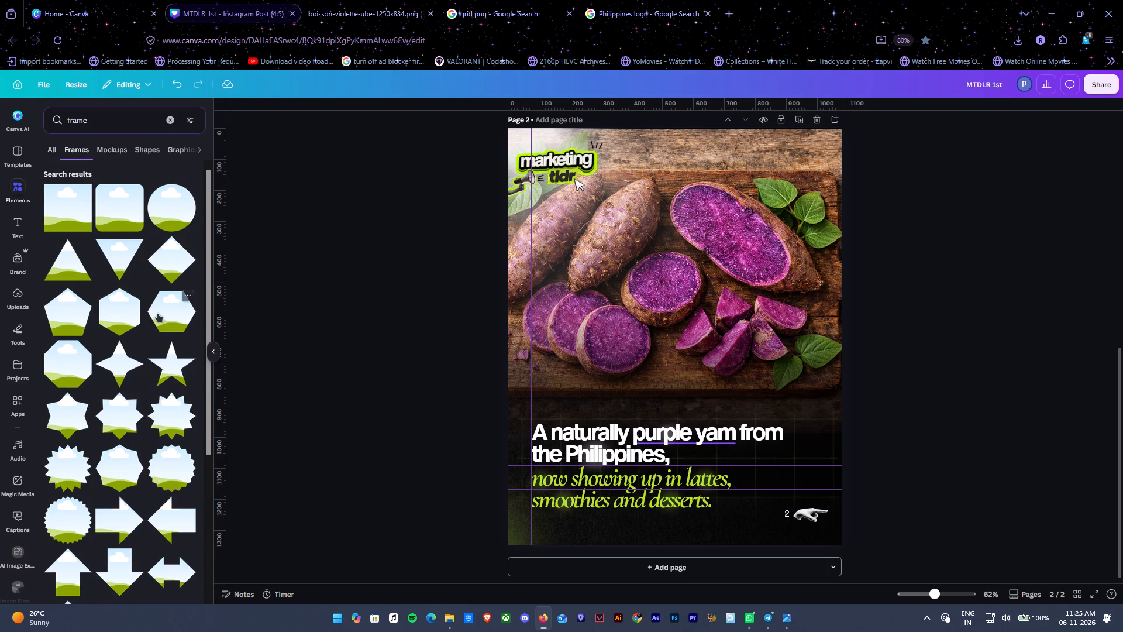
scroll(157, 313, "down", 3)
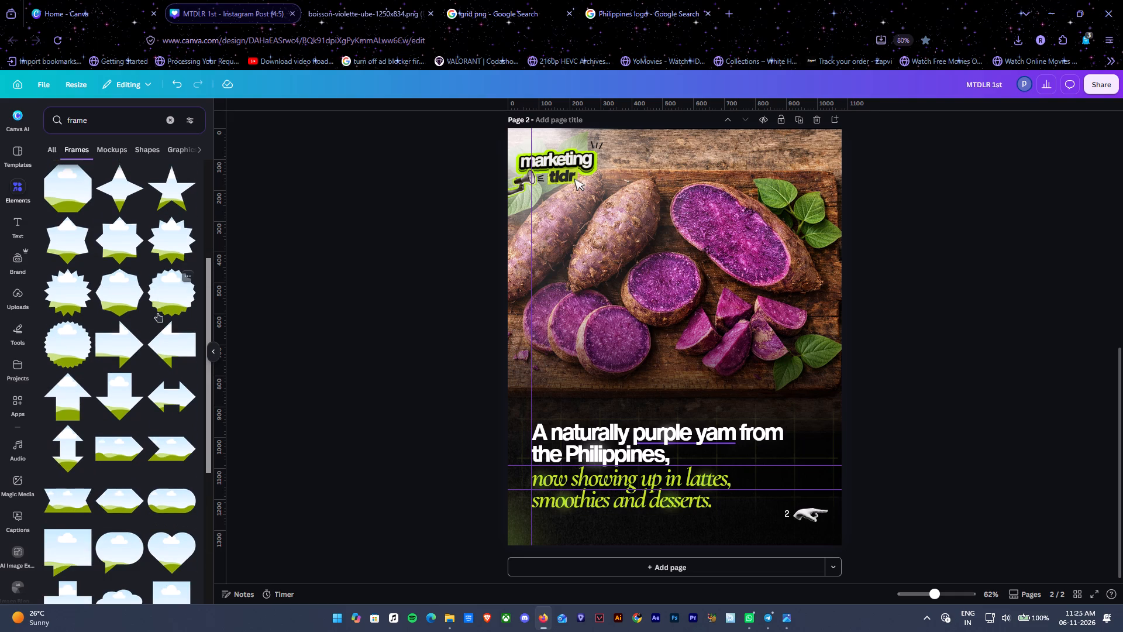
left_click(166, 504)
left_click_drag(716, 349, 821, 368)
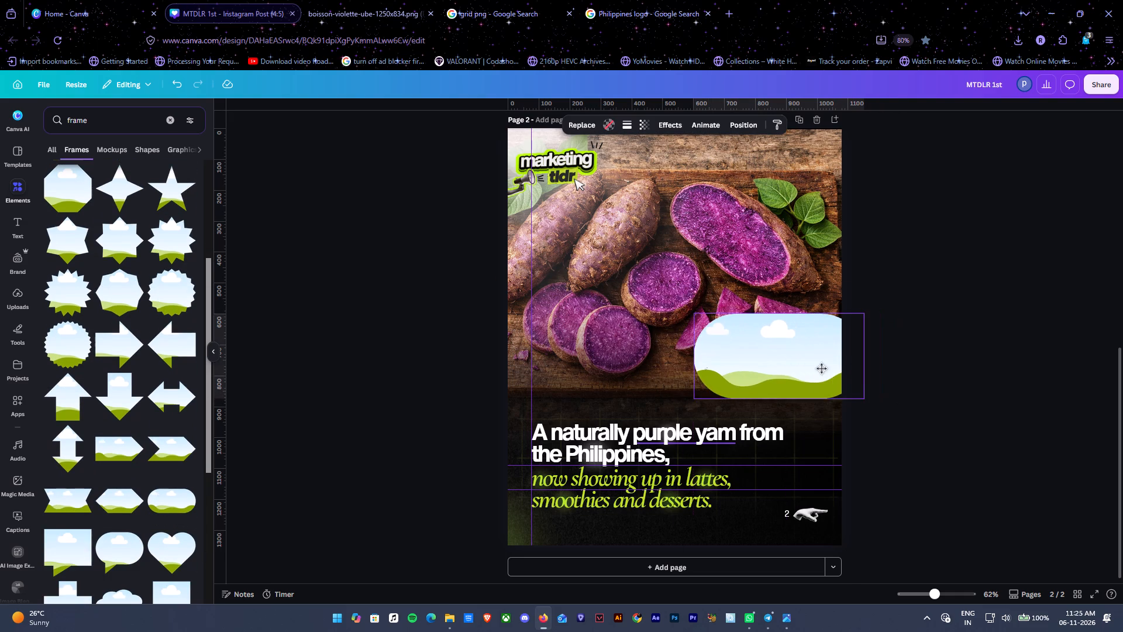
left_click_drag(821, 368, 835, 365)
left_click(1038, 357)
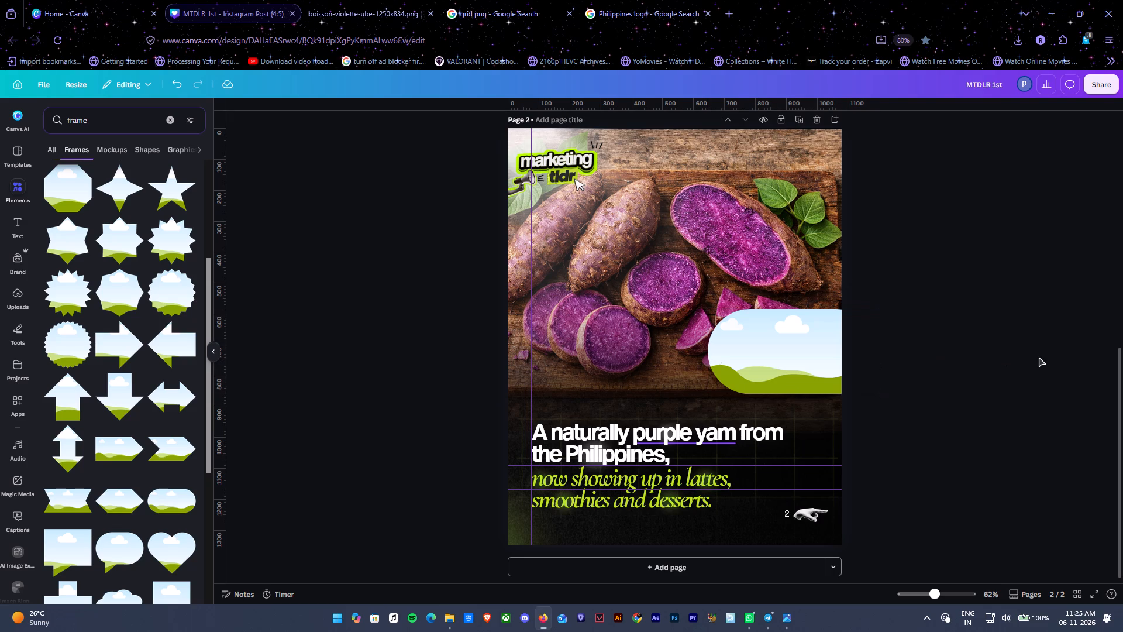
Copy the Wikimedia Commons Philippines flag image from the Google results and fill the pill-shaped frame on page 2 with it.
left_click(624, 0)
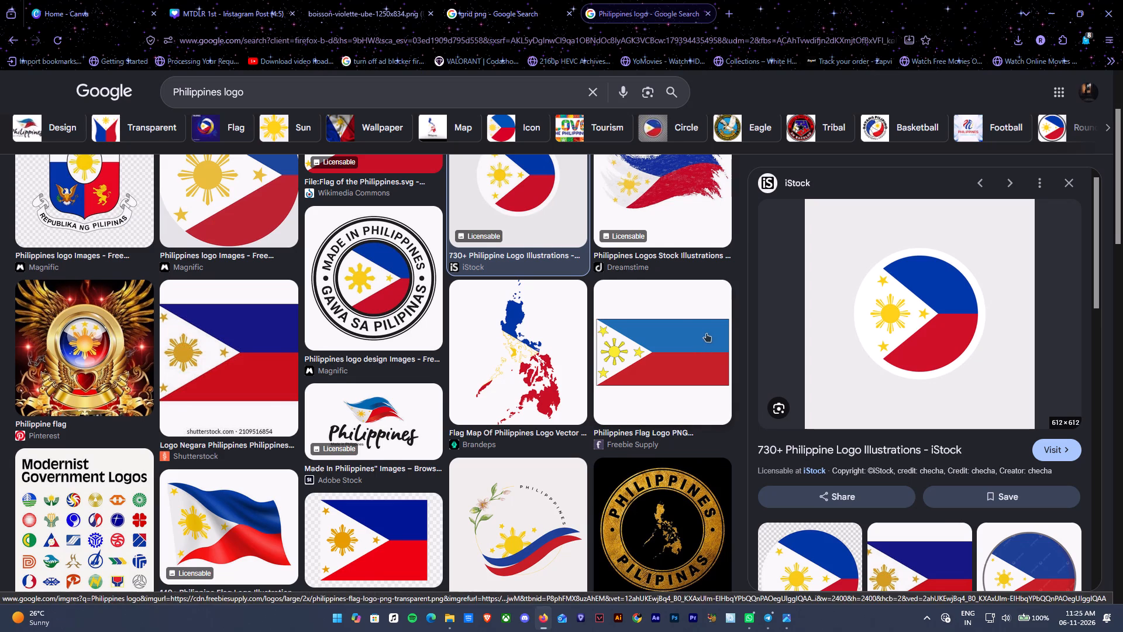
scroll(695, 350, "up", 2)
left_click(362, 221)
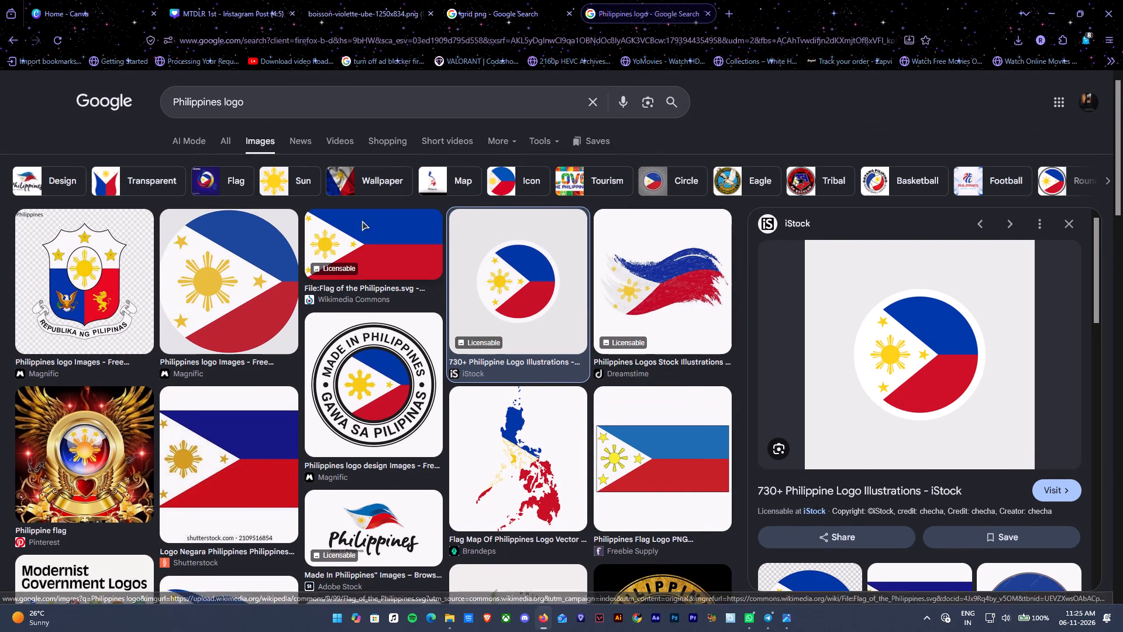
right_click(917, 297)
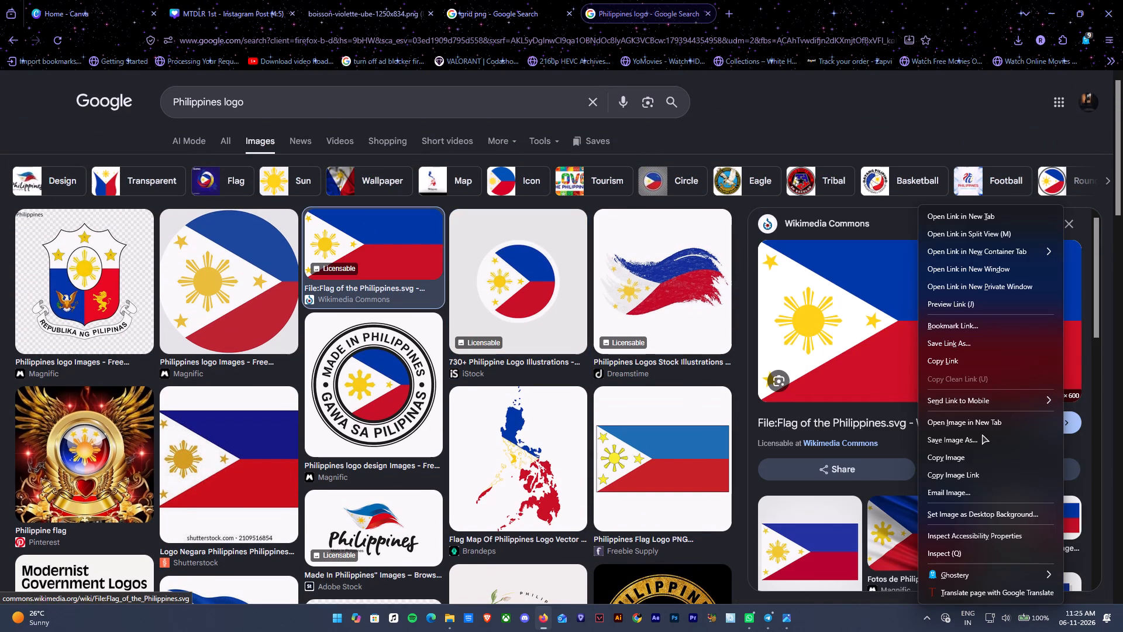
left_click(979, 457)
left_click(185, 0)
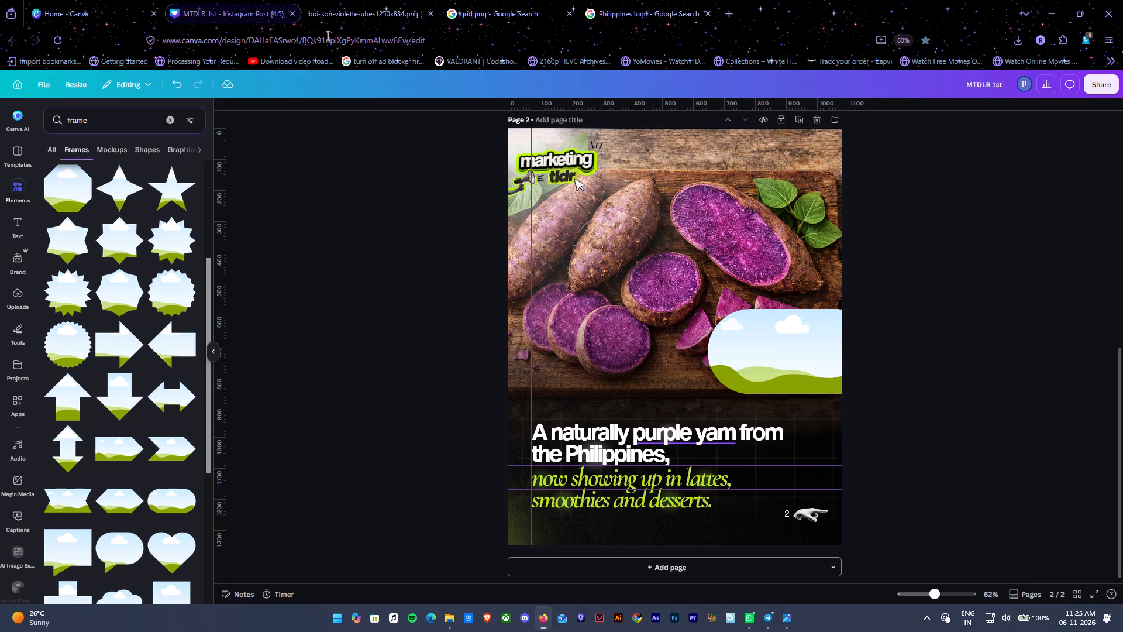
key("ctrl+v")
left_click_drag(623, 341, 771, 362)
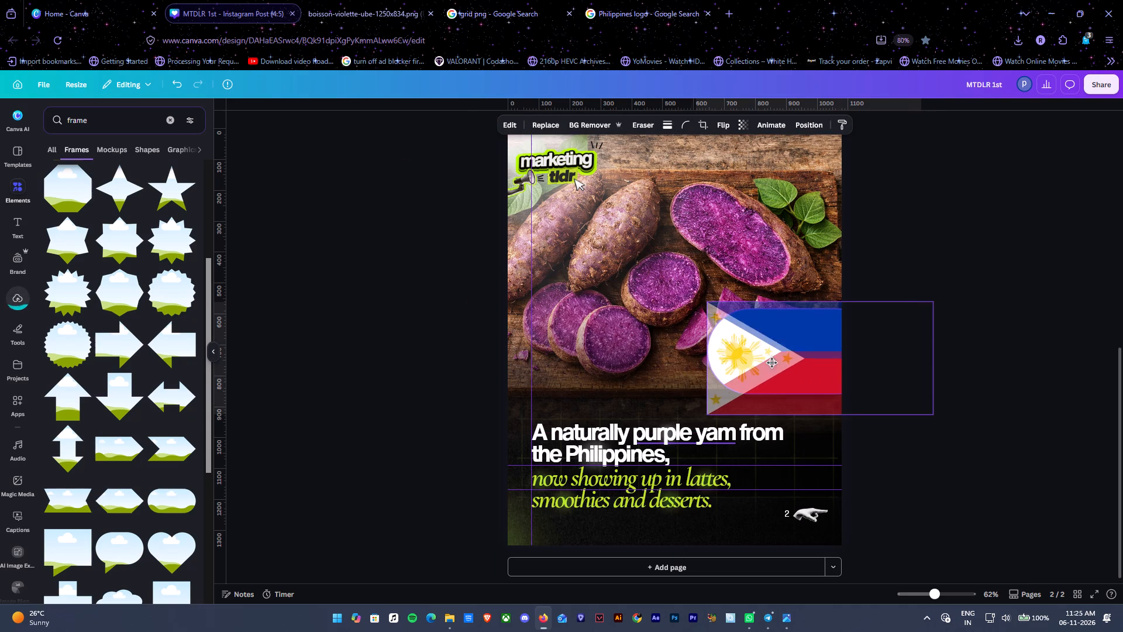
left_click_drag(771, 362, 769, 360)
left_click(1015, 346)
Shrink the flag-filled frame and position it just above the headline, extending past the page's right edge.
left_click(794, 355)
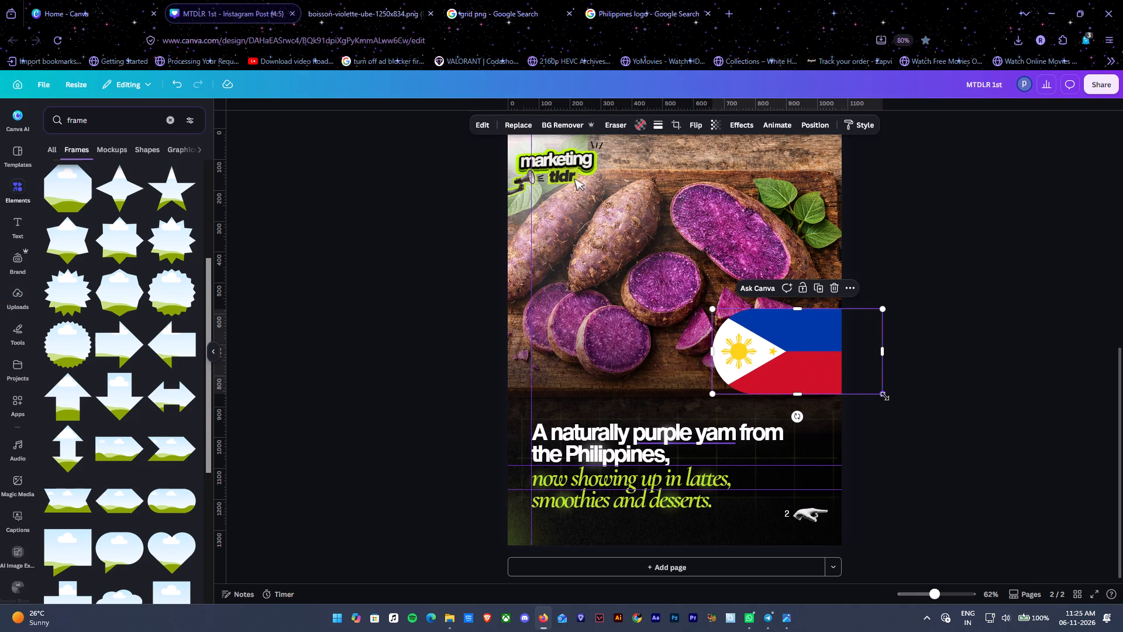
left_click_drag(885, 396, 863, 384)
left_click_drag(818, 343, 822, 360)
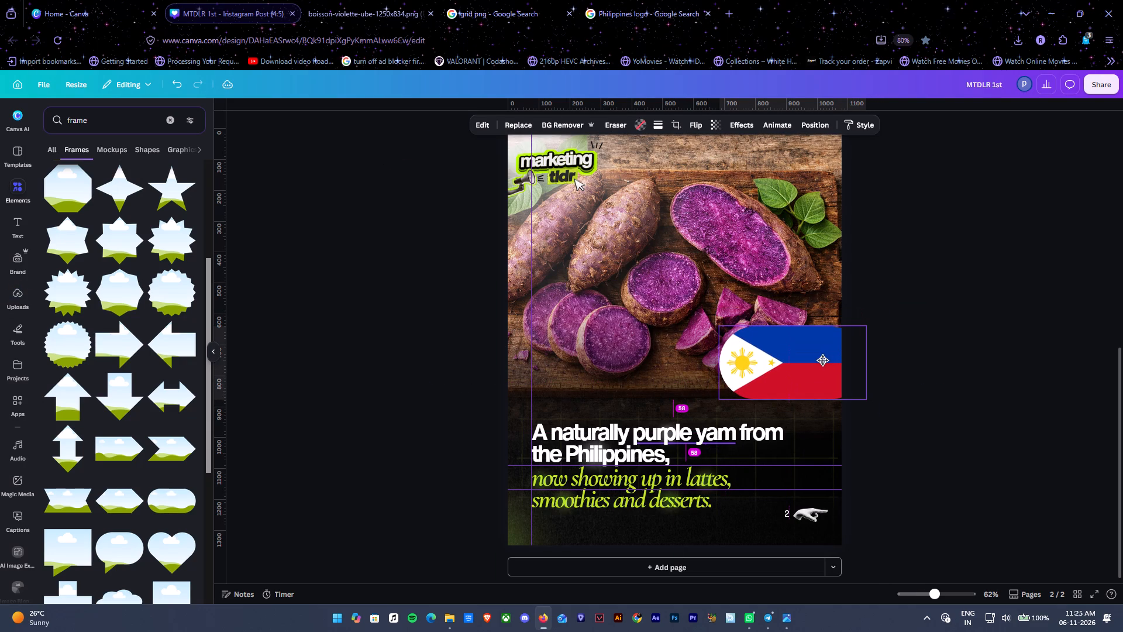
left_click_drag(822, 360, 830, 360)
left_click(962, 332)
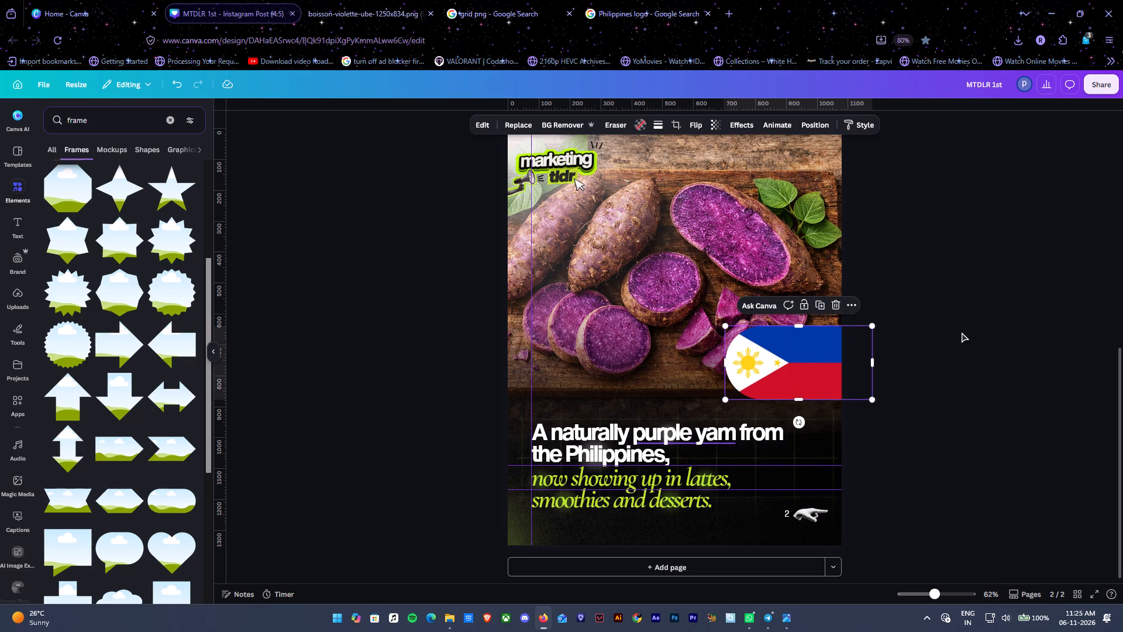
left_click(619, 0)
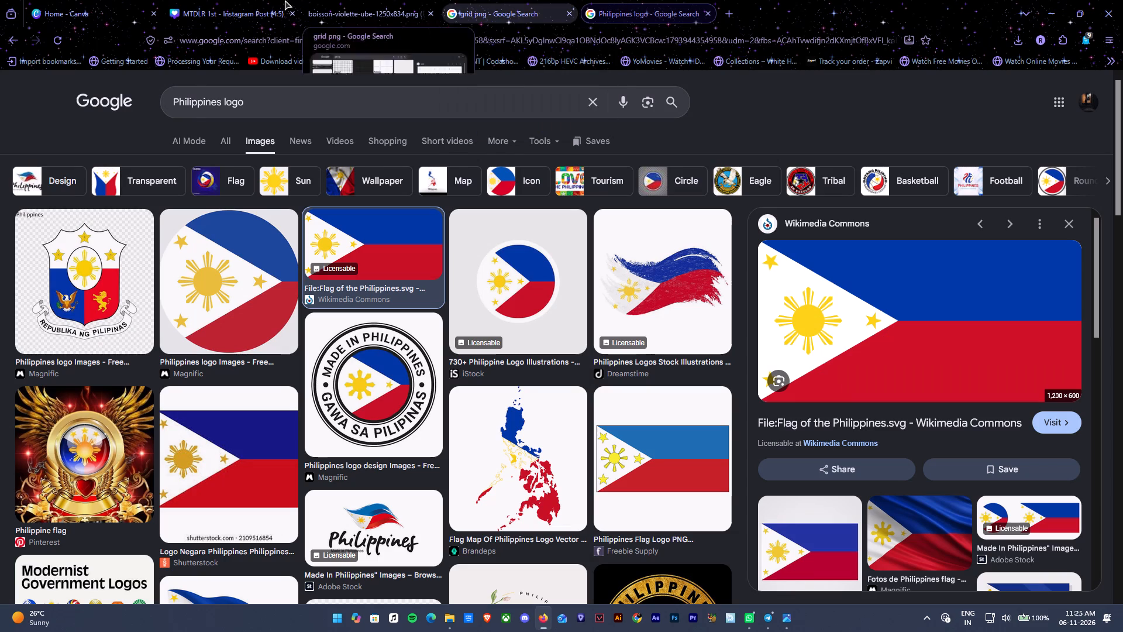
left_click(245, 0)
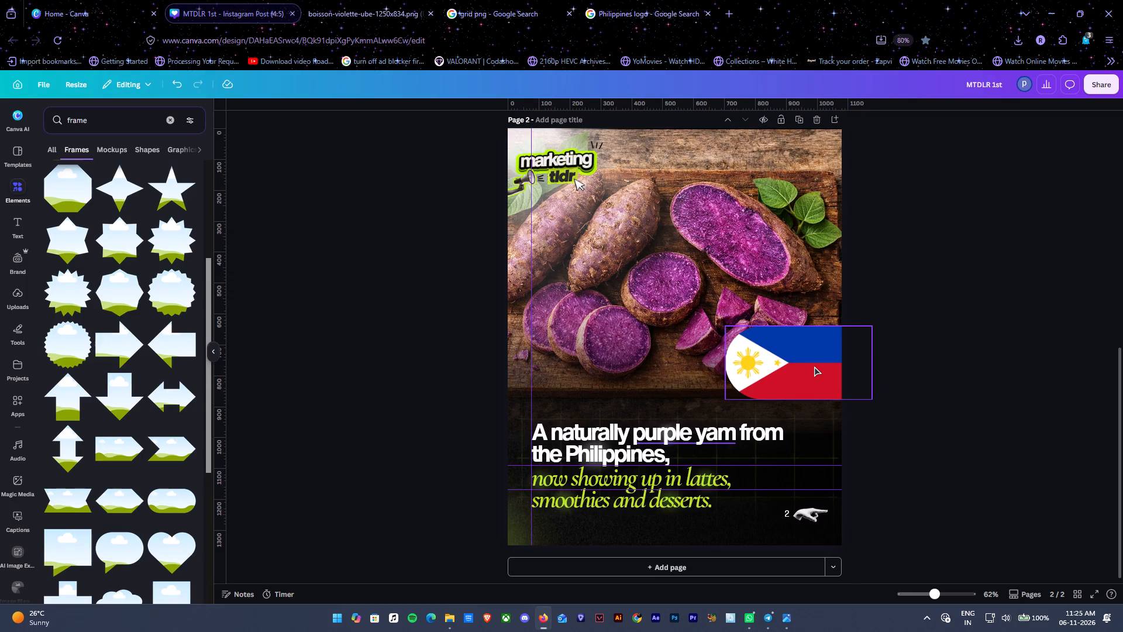
Give the flag-filled pill frame on page 2 a solid white border with a stroke weight of 15.
left_click(814, 366)
left_click(664, 128)
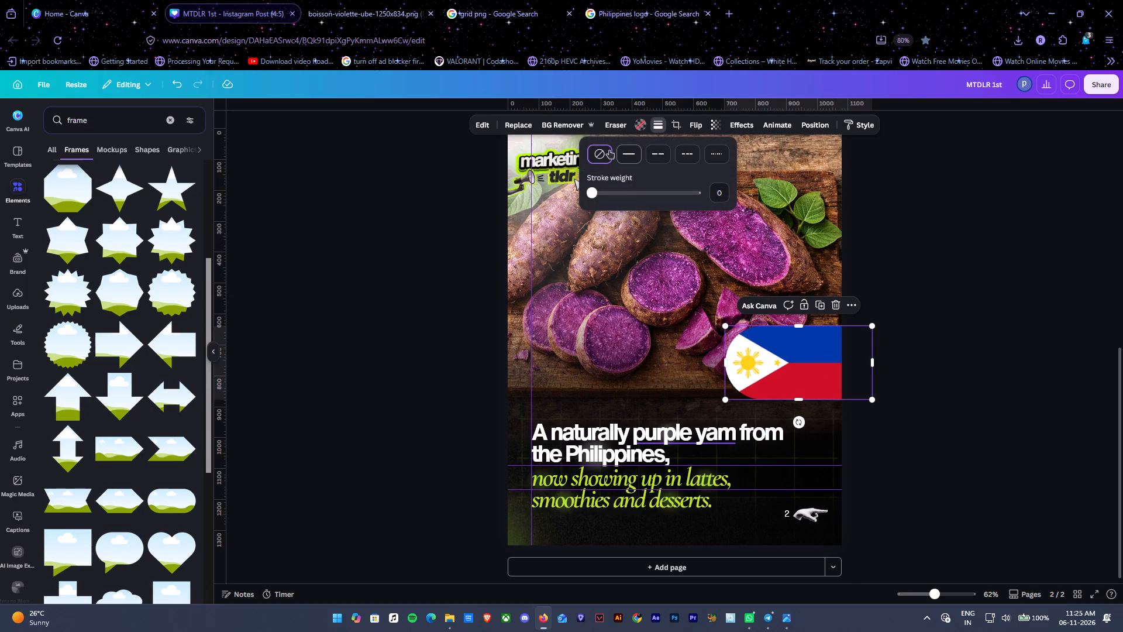
left_click(624, 150)
left_click(612, 191)
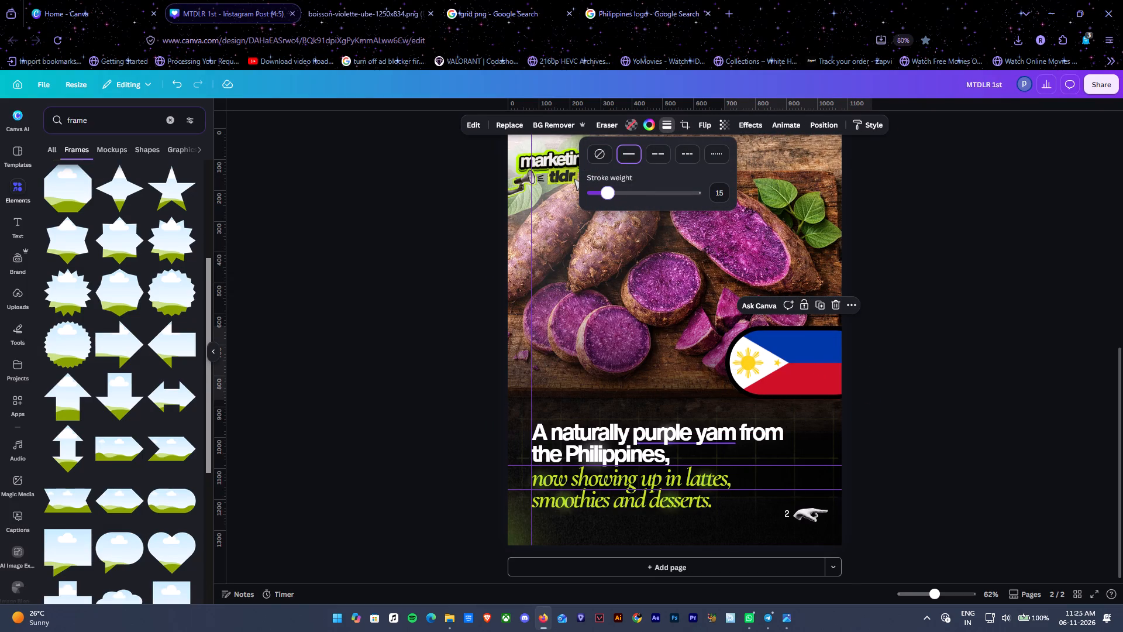
left_click(652, 127)
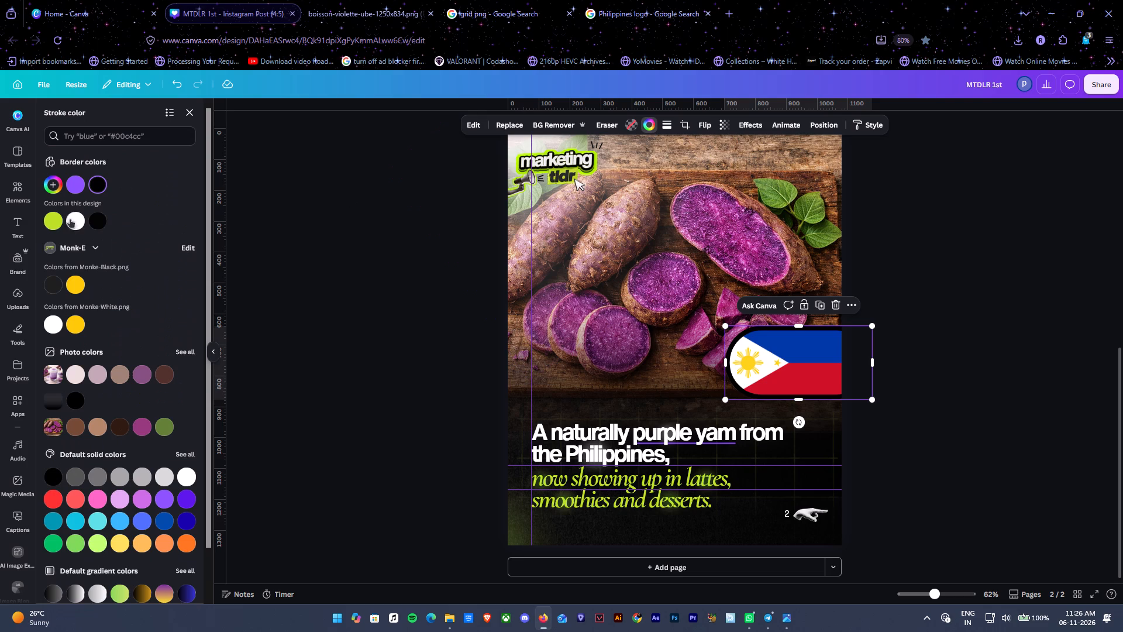
left_click(77, 219)
left_click(57, 216)
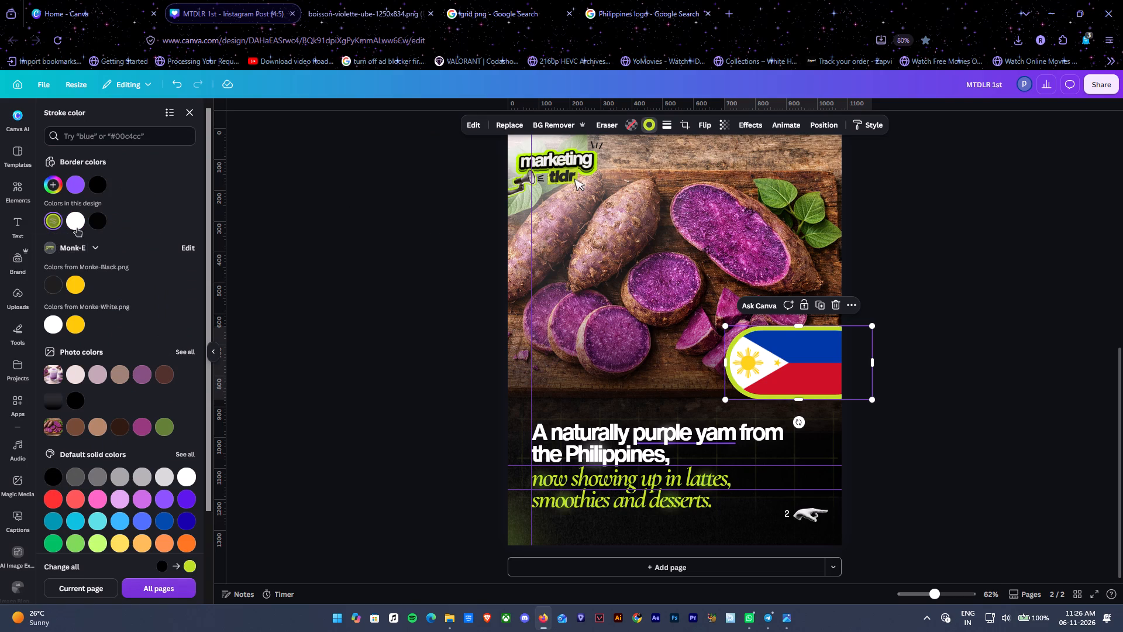
left_click(77, 224)
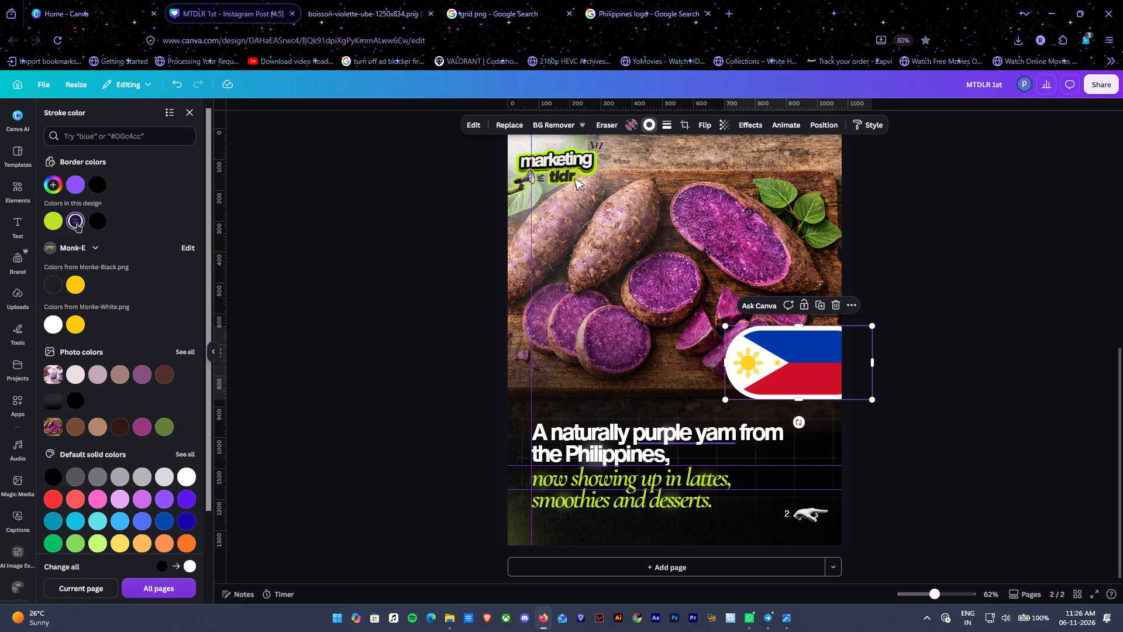
double_click(931, 335)
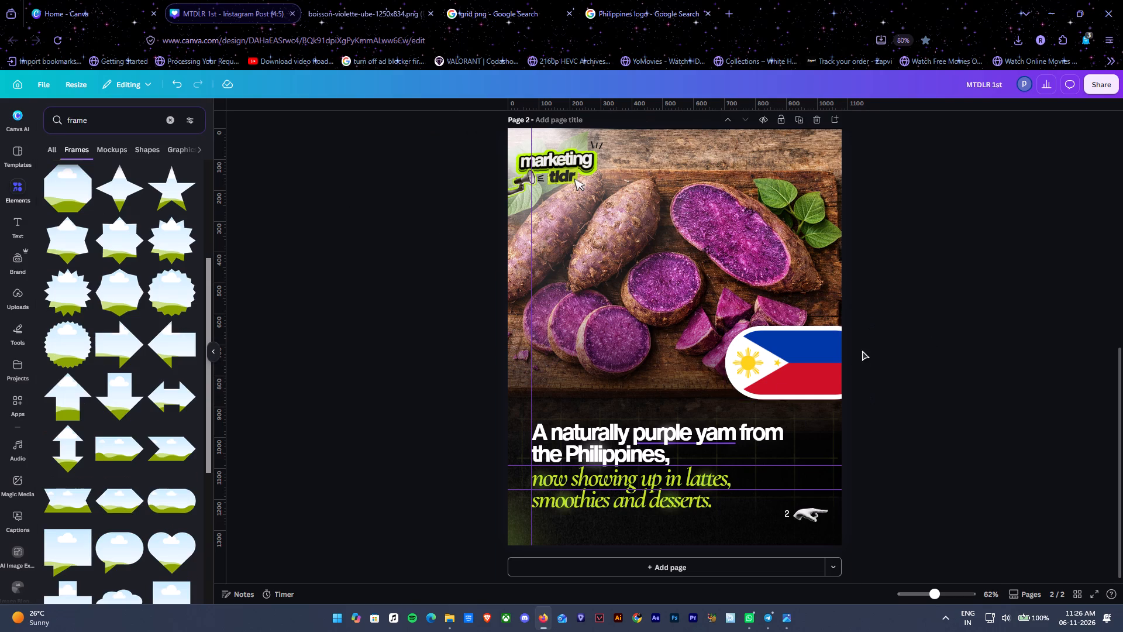
Shrink the flag pill slightly, then stretch its outer end so it runs further past the page's right edge.
left_click(793, 349)
left_click_drag(873, 401, 865, 392)
left_click_drag(820, 370, 812, 369)
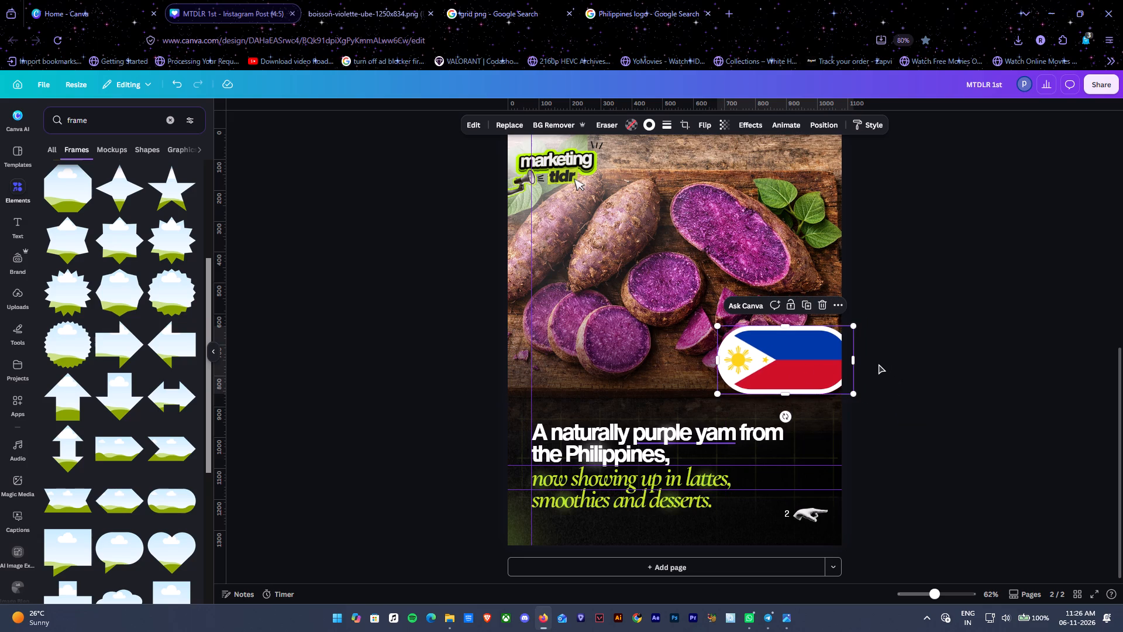
left_click_drag(856, 362, 870, 364)
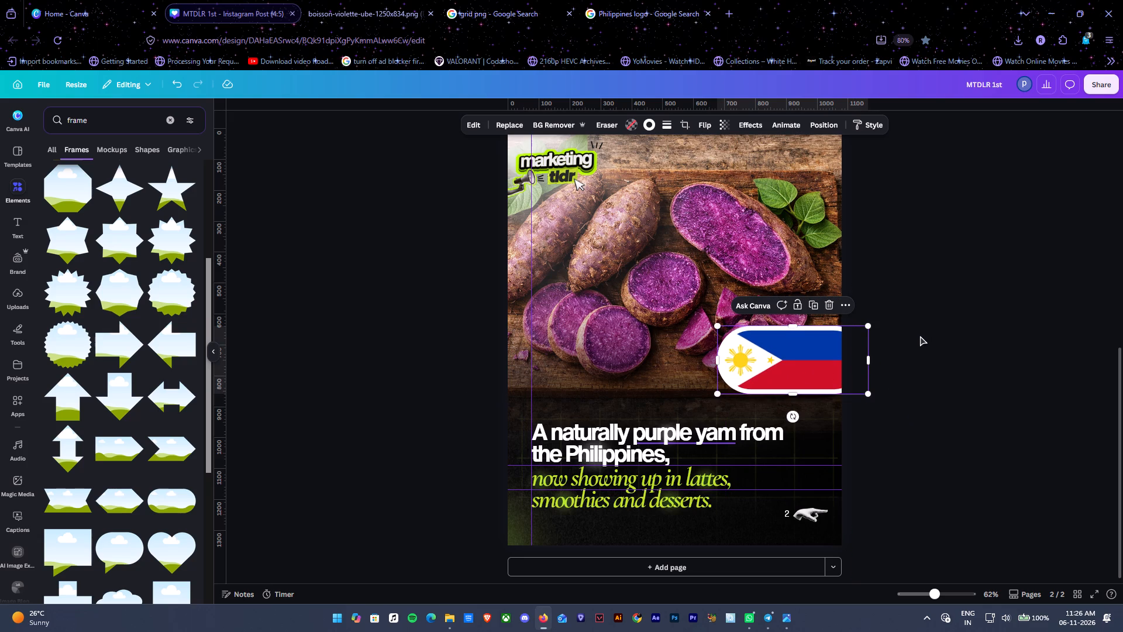
double_click(920, 336)
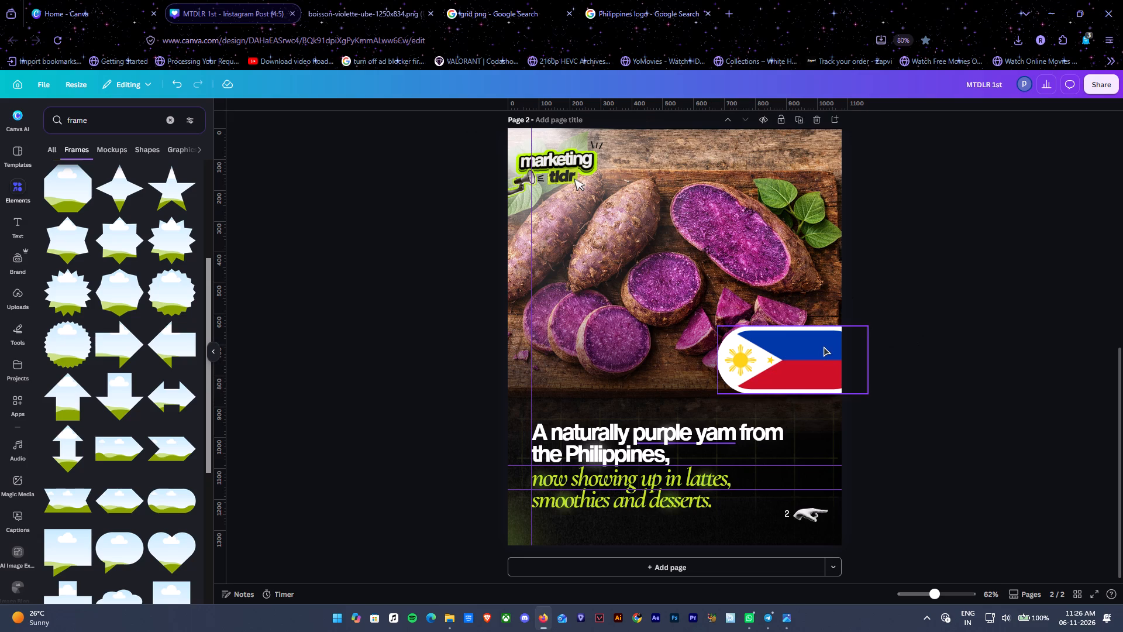
left_click(824, 346)
left_click(958, 331)
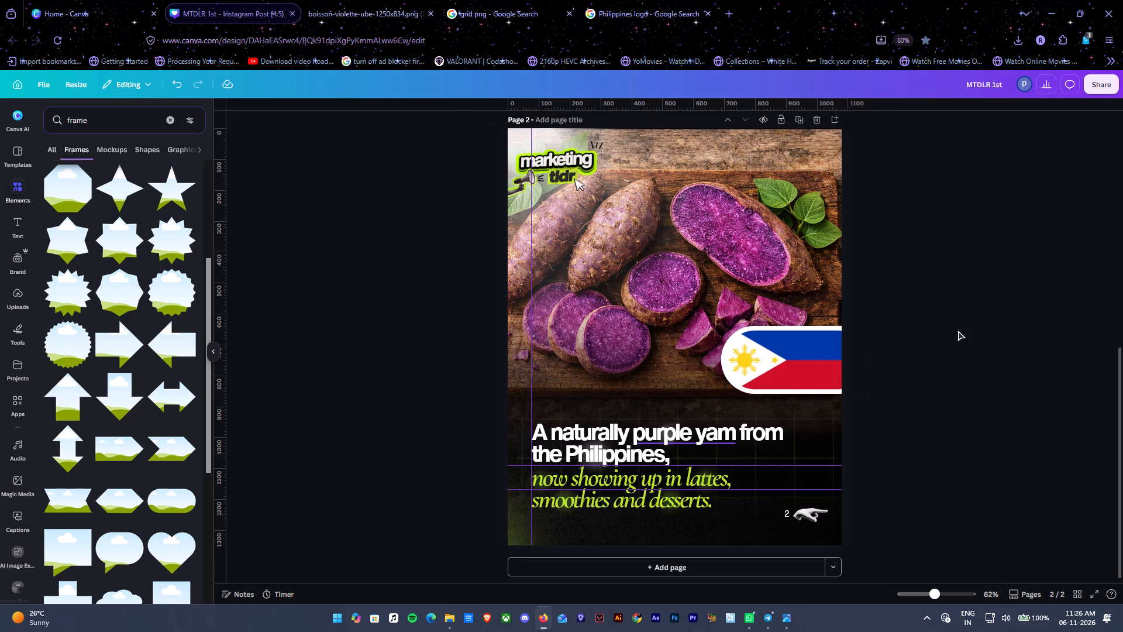
Shrink the flag pill a little more and shift it further off the page's right edge, over the photo's lower part.
left_click(806, 363)
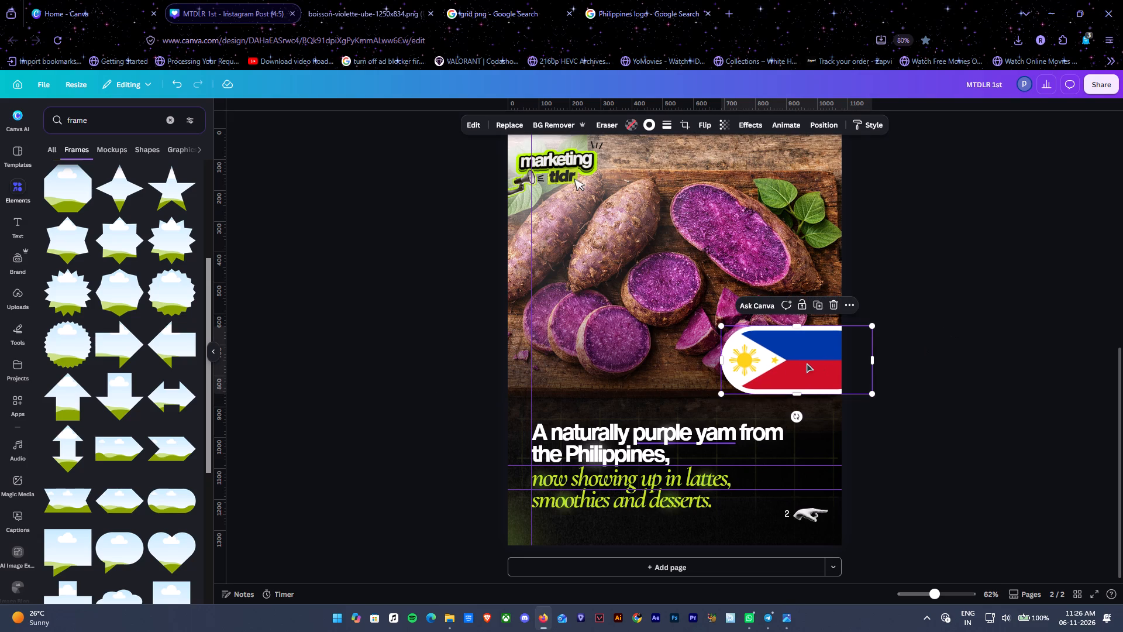
left_click(812, 360)
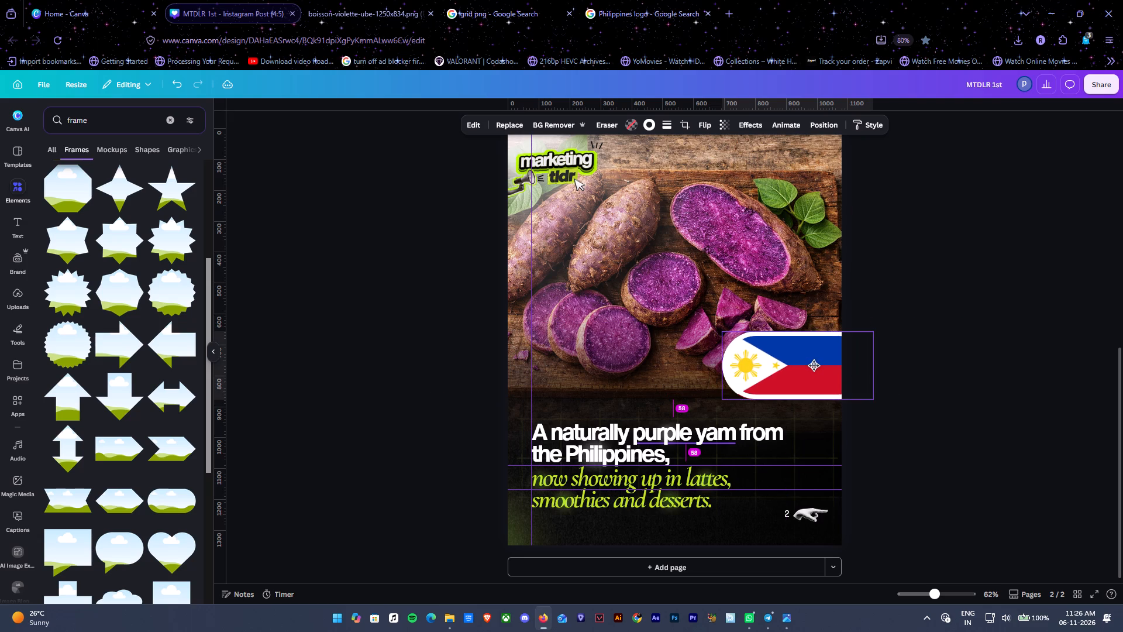
left_click(803, 373)
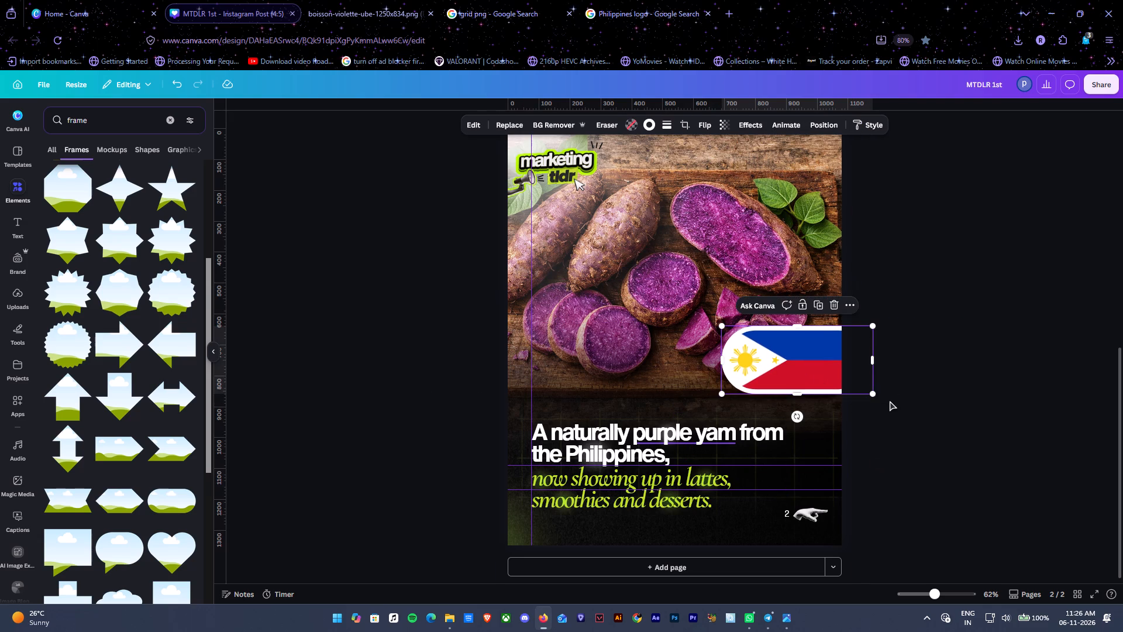
left_click_drag(874, 394, 868, 380)
left_click_drag(832, 366, 836, 365)
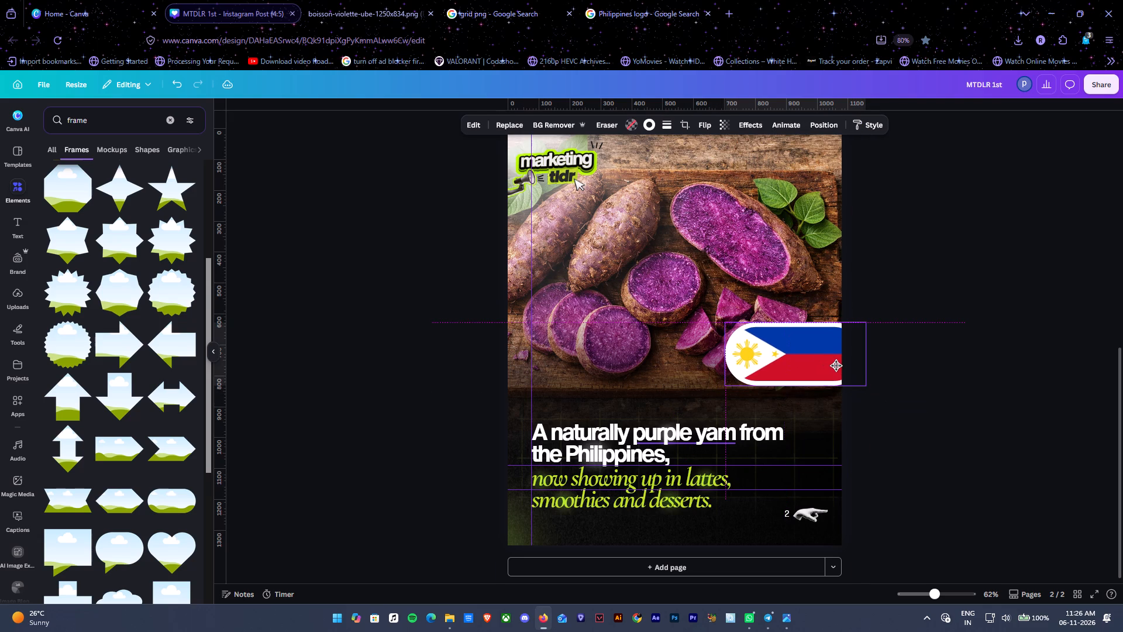
left_click_drag(836, 365, 840, 365)
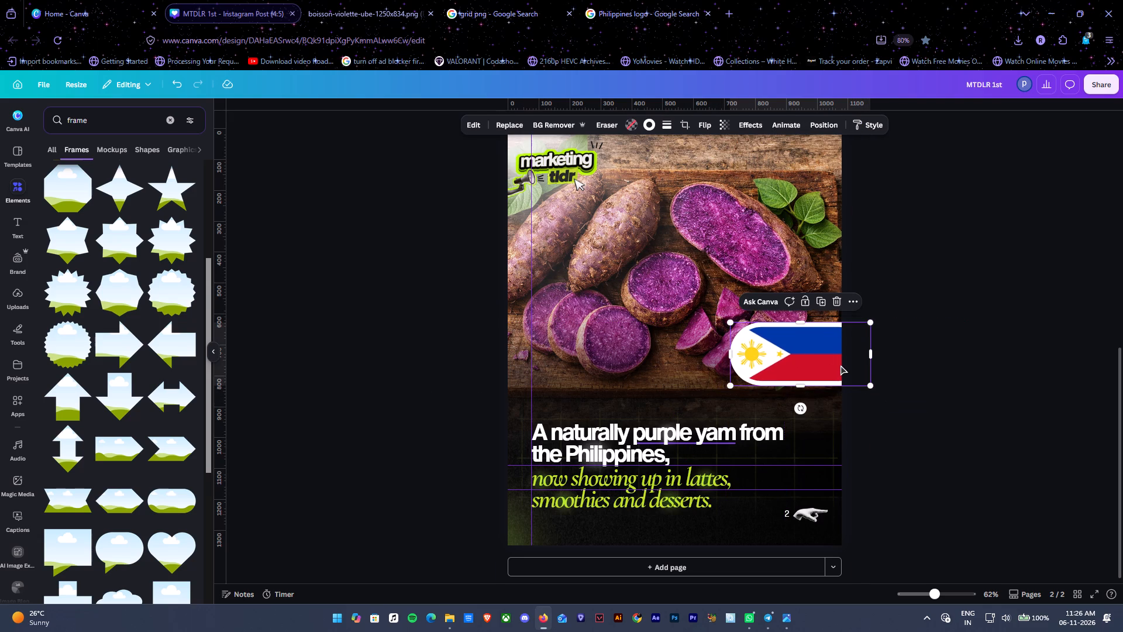
left_click(956, 342)
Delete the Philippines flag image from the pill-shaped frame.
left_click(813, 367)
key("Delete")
Search the elements library for "Philippines flag", reusing the country name from the Google image search.
left_click_drag(99, 129, 33, 123)
key("ctrl+v")
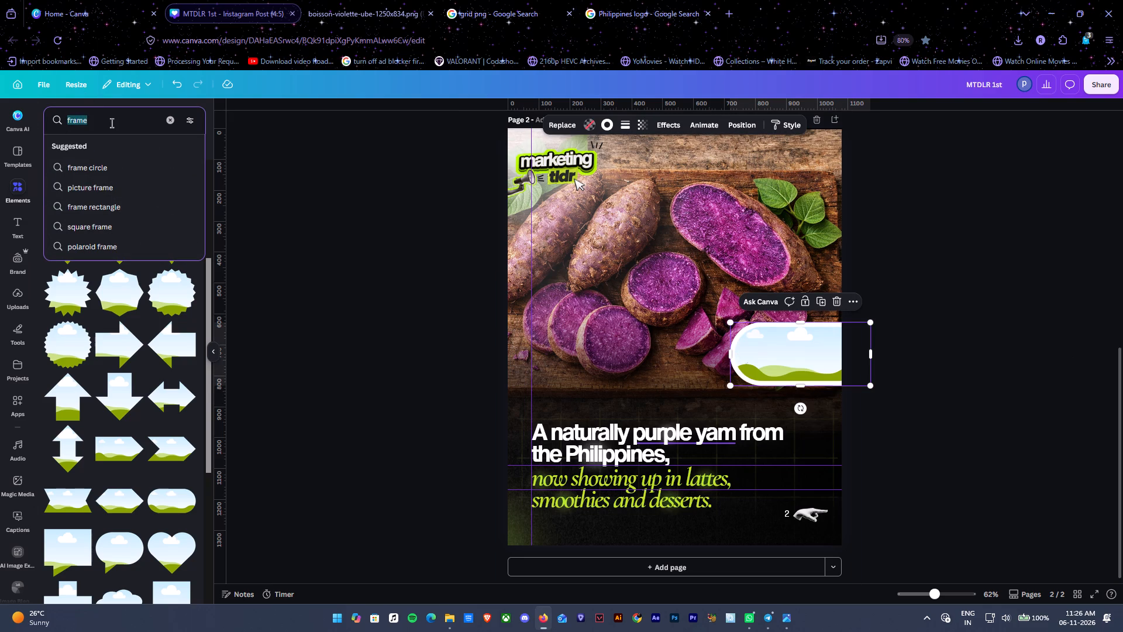
left_click(651, 12)
left_click_drag(225, 102, 214, 105)
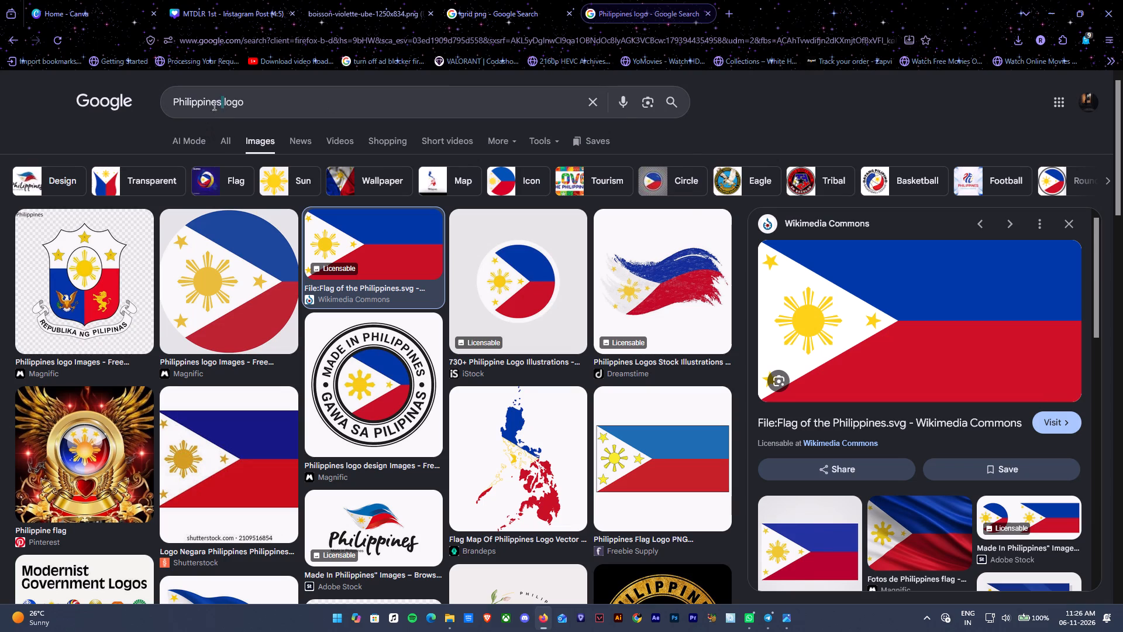
left_click_drag(214, 105, 125, 105)
key("ctrl+c")
left_click(222, 0)
key("ctrl+v")
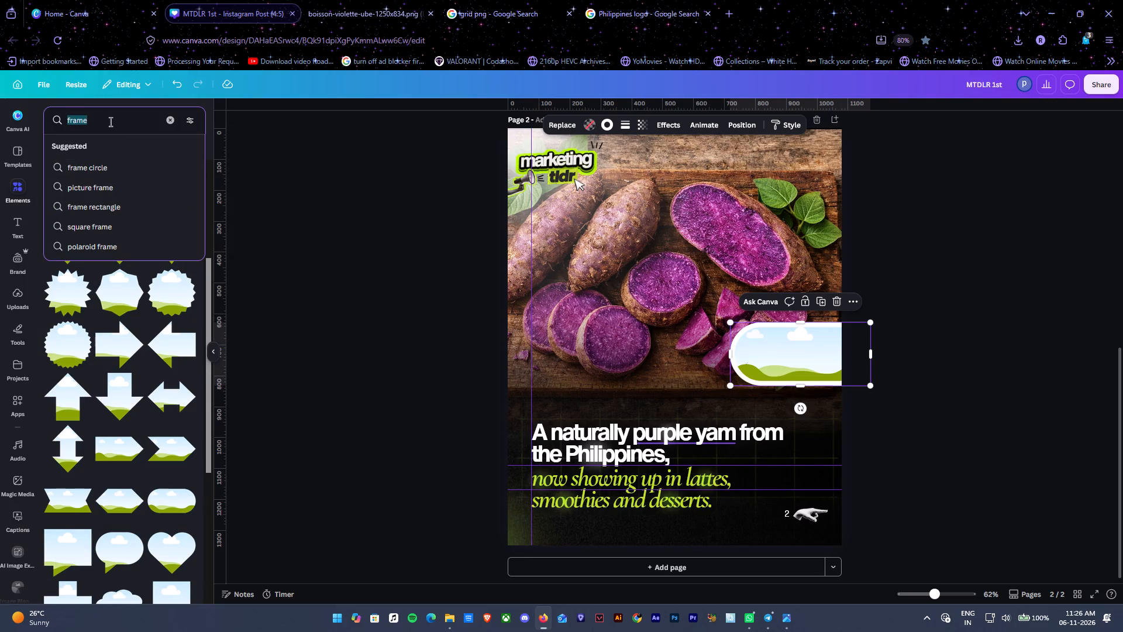
type("fa")
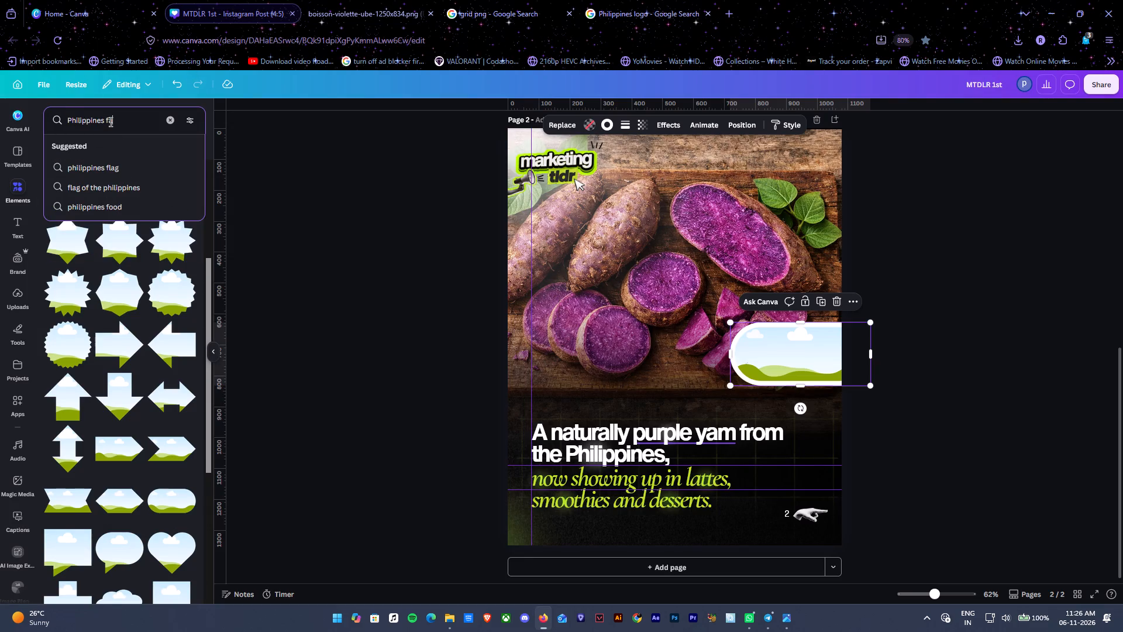
key("BackSpace")
key("BackSpace")
type("lag")
key("Return")
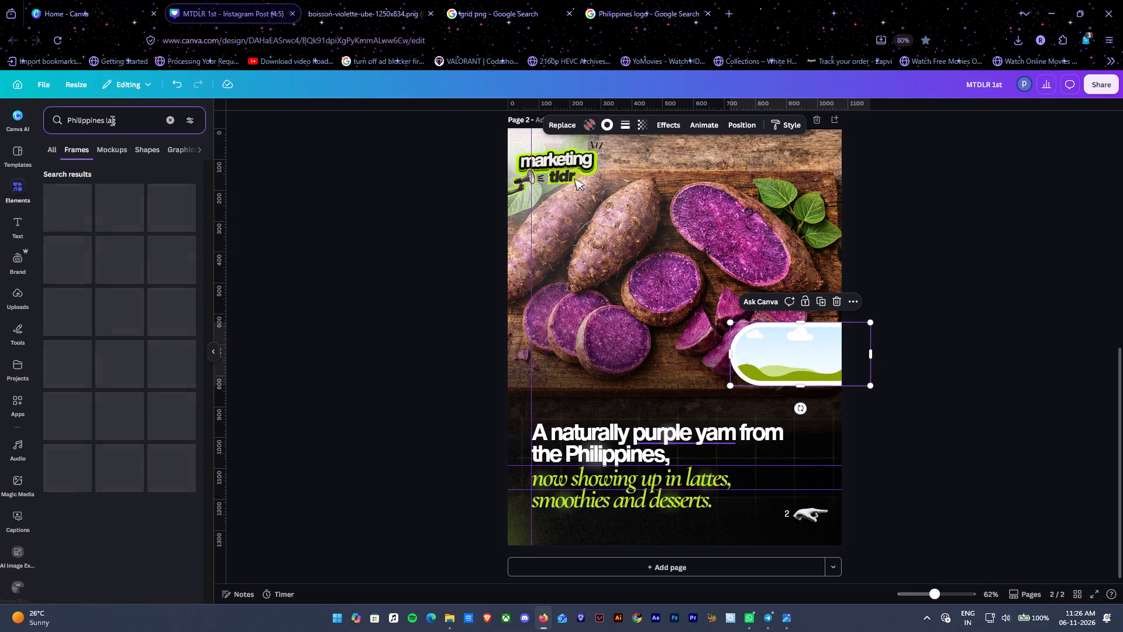
left_click(106, 121)
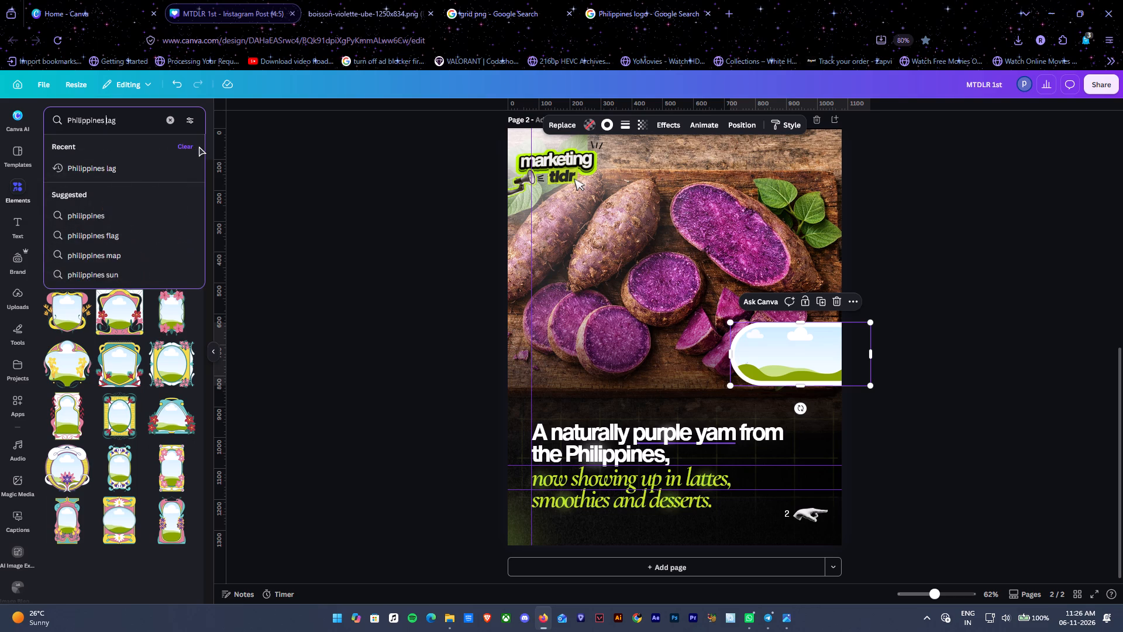
key("f")
key("Return")
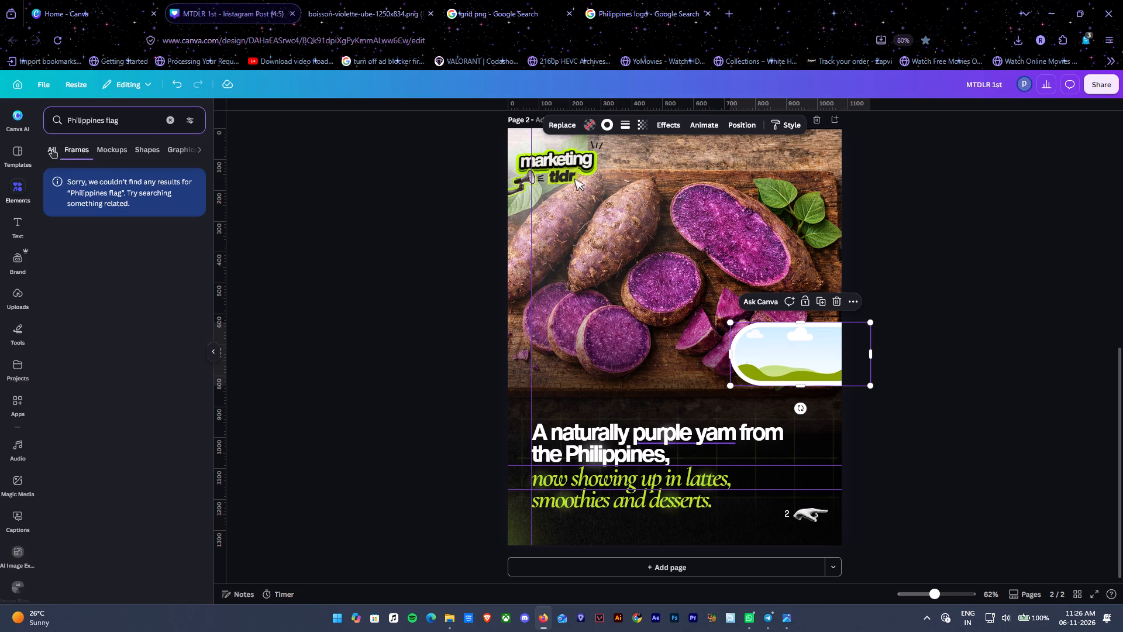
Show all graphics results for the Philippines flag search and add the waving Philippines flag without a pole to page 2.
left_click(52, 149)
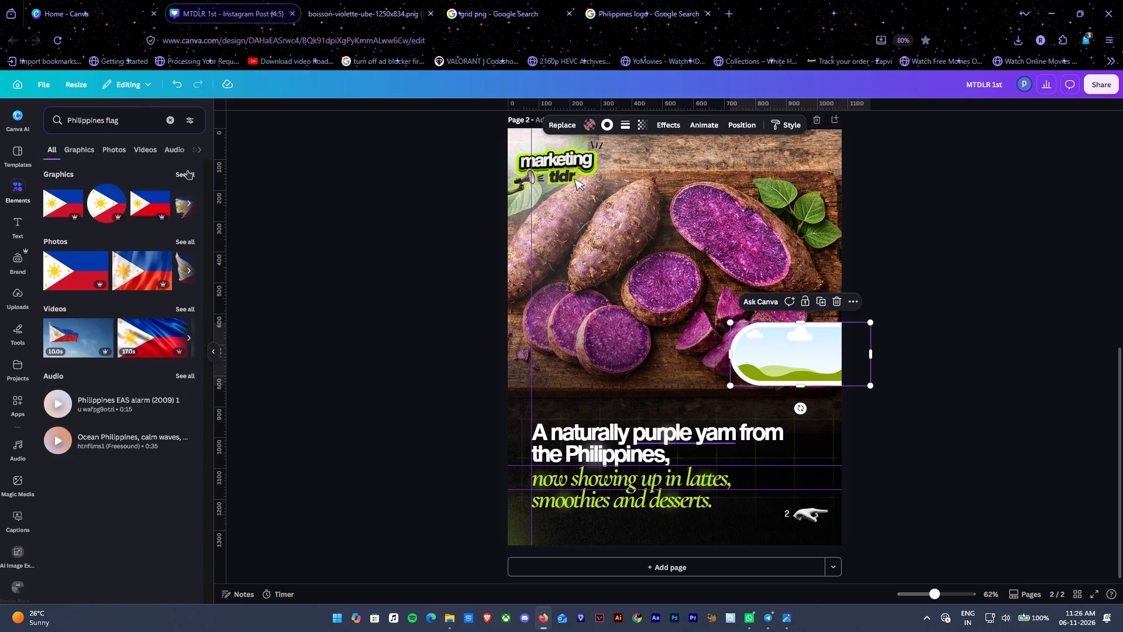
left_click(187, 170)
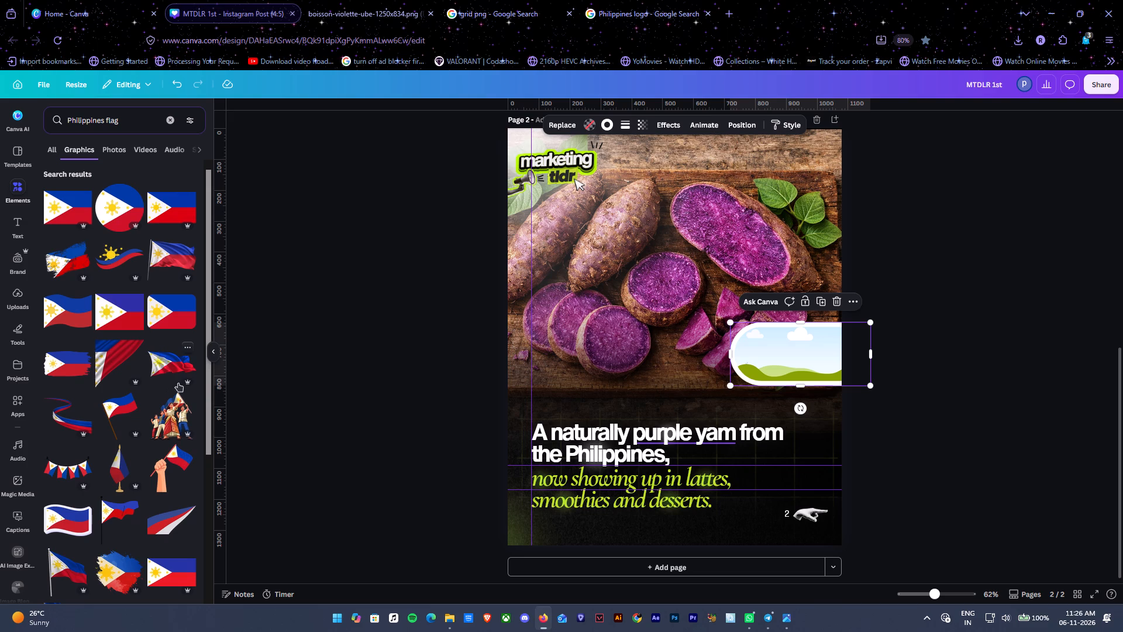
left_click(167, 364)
Delete the empty white-bordered pill-shaped frame from page 2.
left_click(857, 353)
left_click(831, 346)
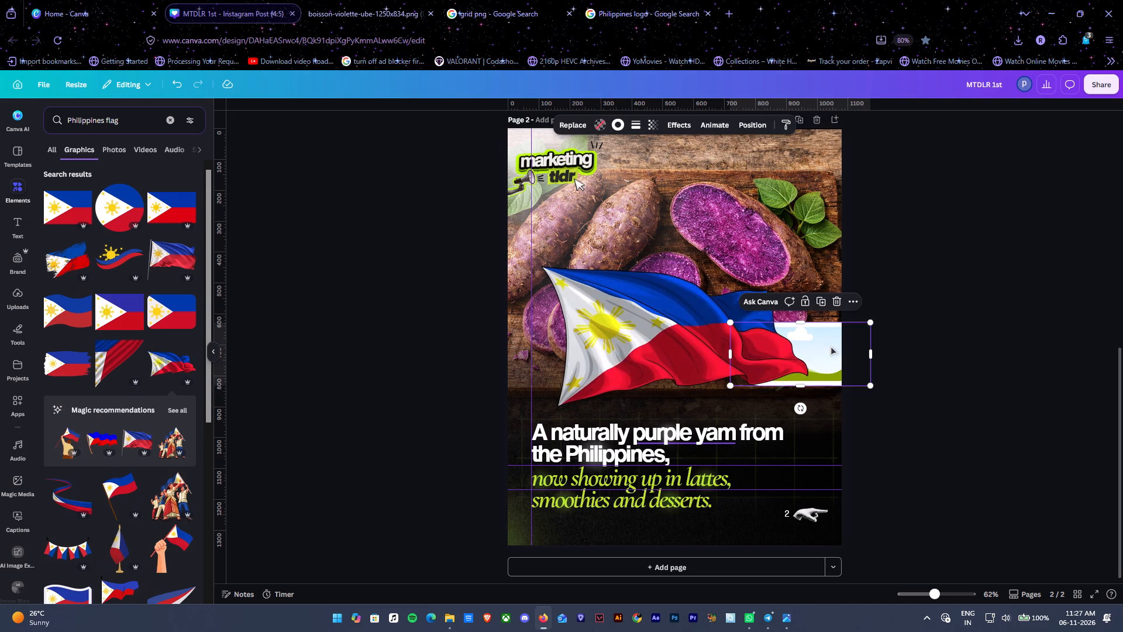
key("Delete")
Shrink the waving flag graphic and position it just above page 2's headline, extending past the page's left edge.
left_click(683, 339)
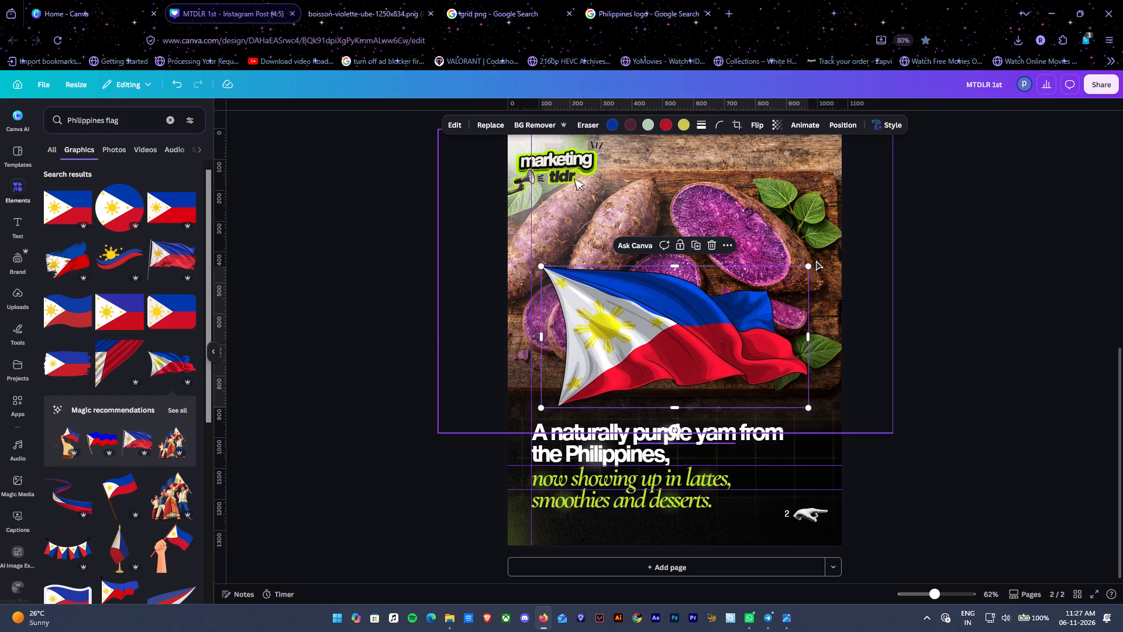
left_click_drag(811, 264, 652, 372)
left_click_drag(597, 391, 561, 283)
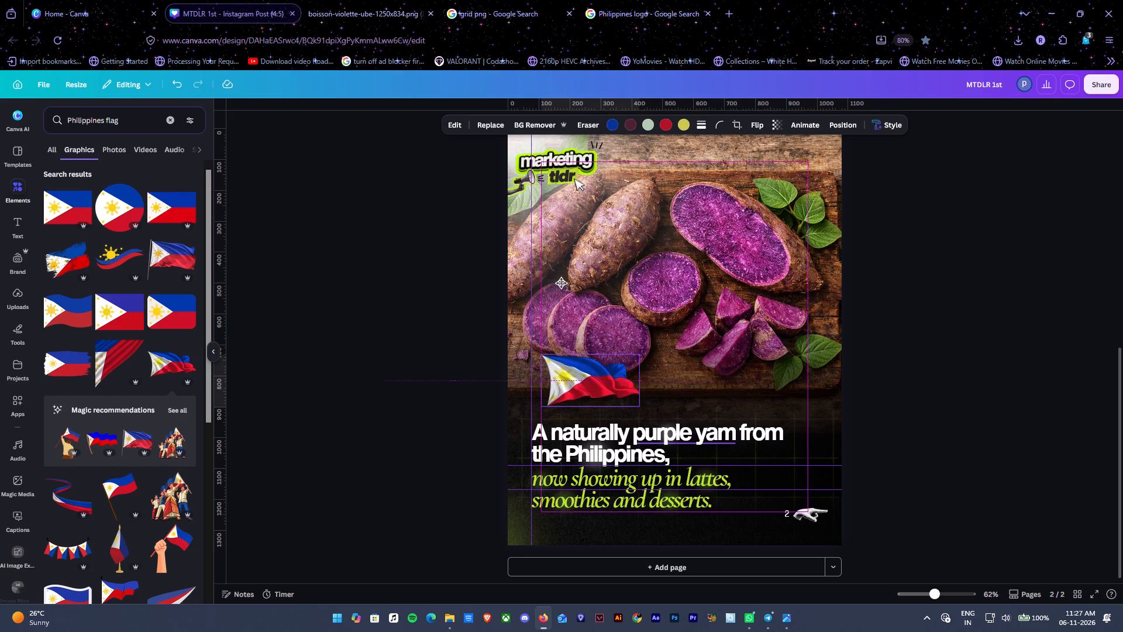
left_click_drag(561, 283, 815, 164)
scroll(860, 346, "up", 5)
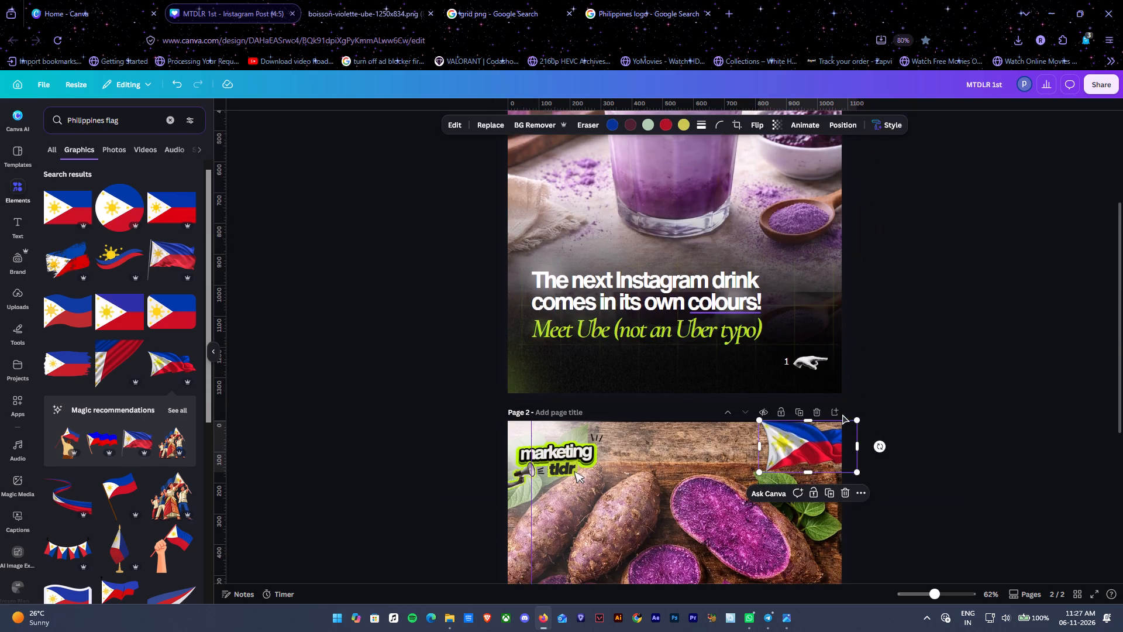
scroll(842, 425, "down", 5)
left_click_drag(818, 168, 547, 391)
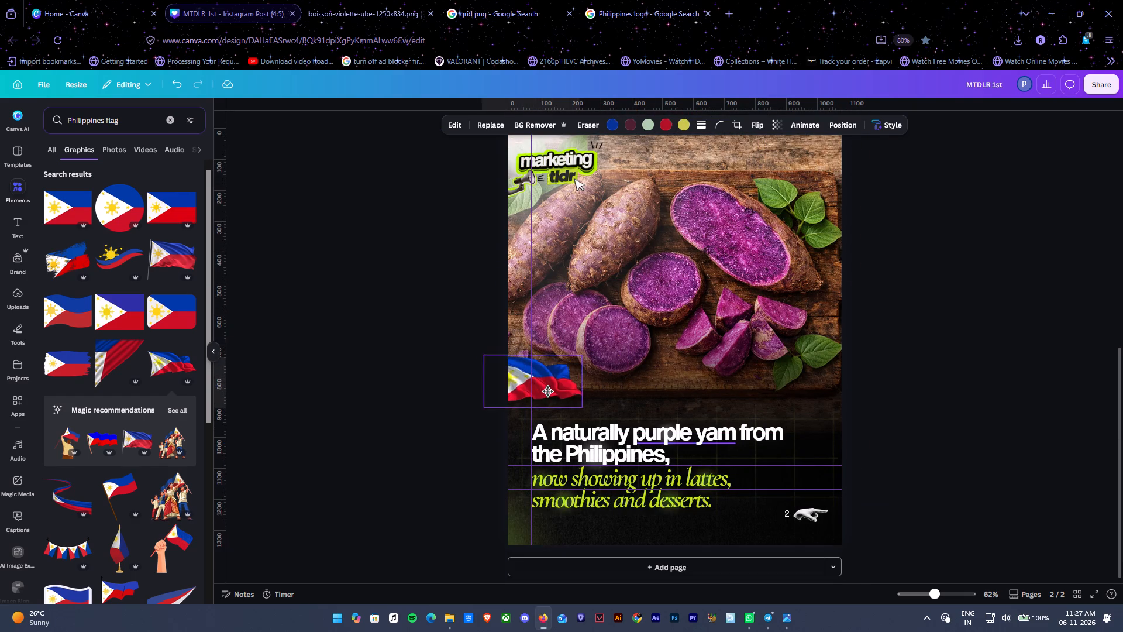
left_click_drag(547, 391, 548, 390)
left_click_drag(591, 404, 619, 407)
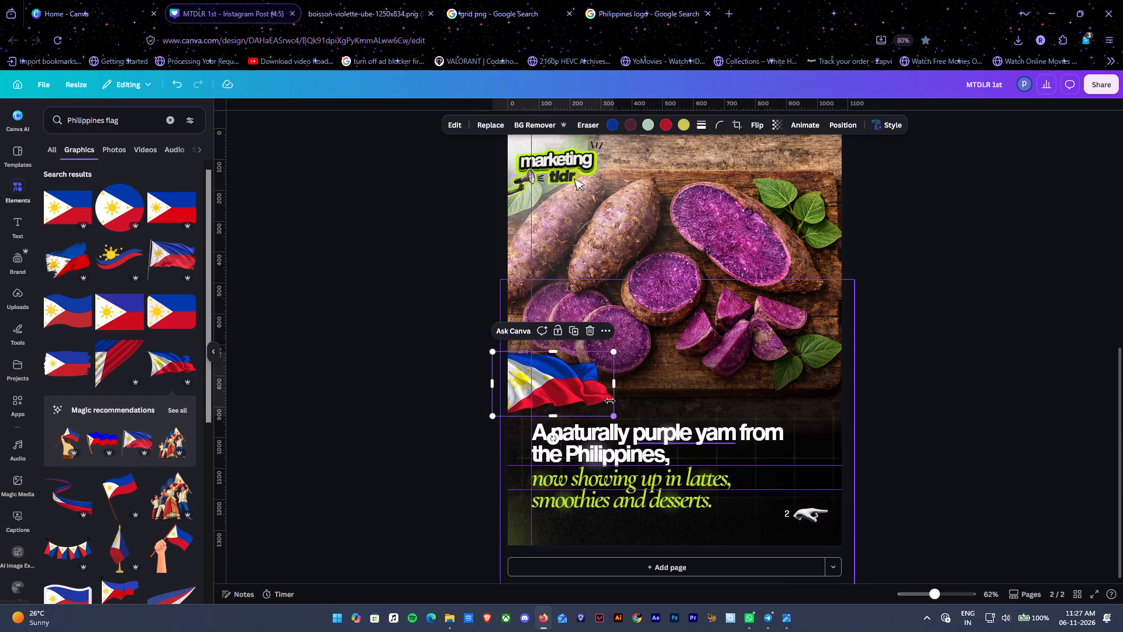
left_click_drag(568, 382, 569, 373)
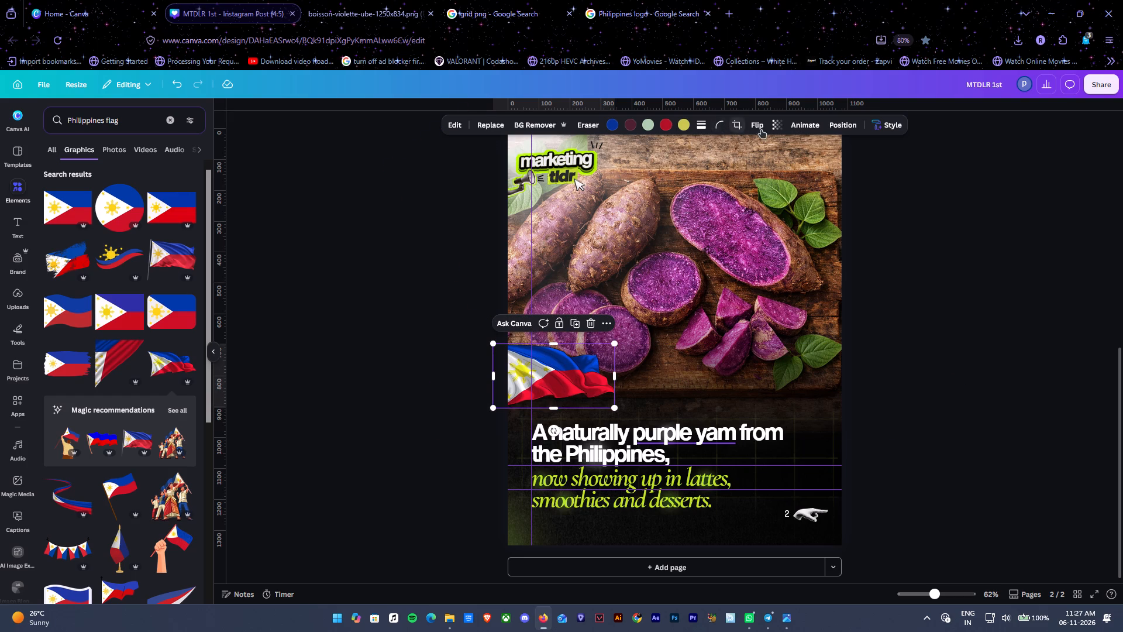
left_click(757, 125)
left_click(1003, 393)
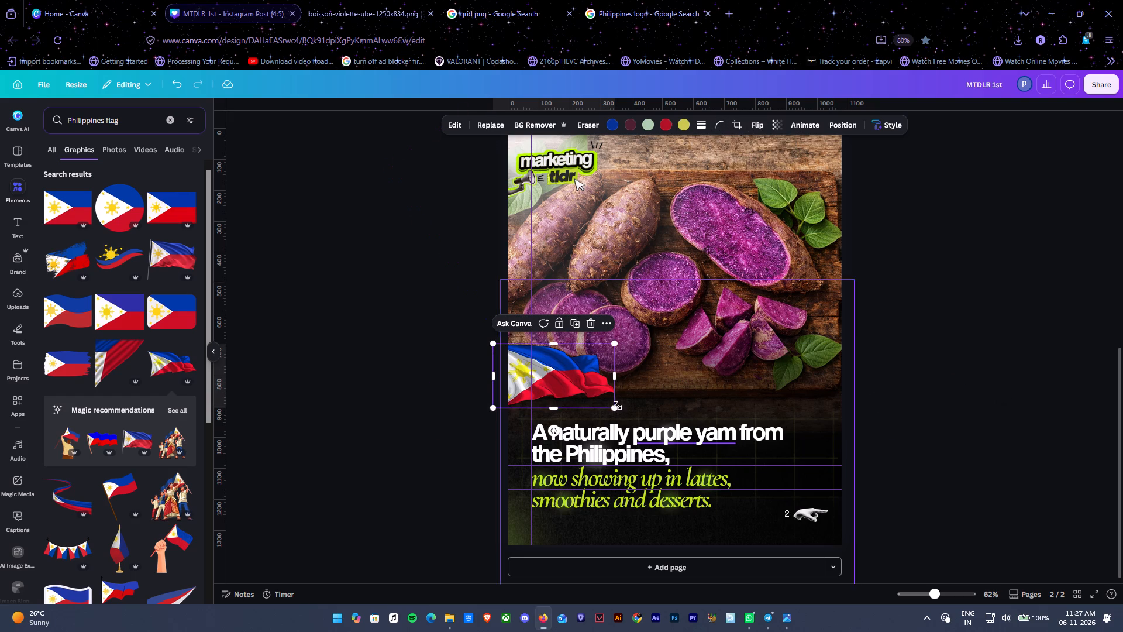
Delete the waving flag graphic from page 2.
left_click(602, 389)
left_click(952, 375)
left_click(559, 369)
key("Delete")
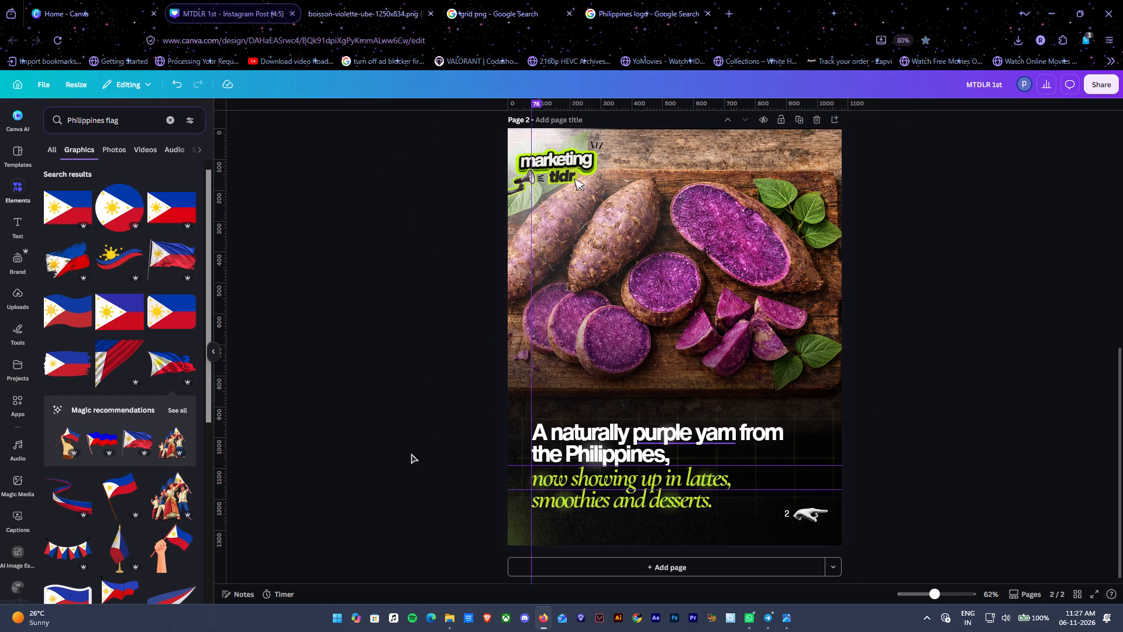
Add the Philippines flag on a brown pole from the graphics results to page 2.
left_click(113, 499)
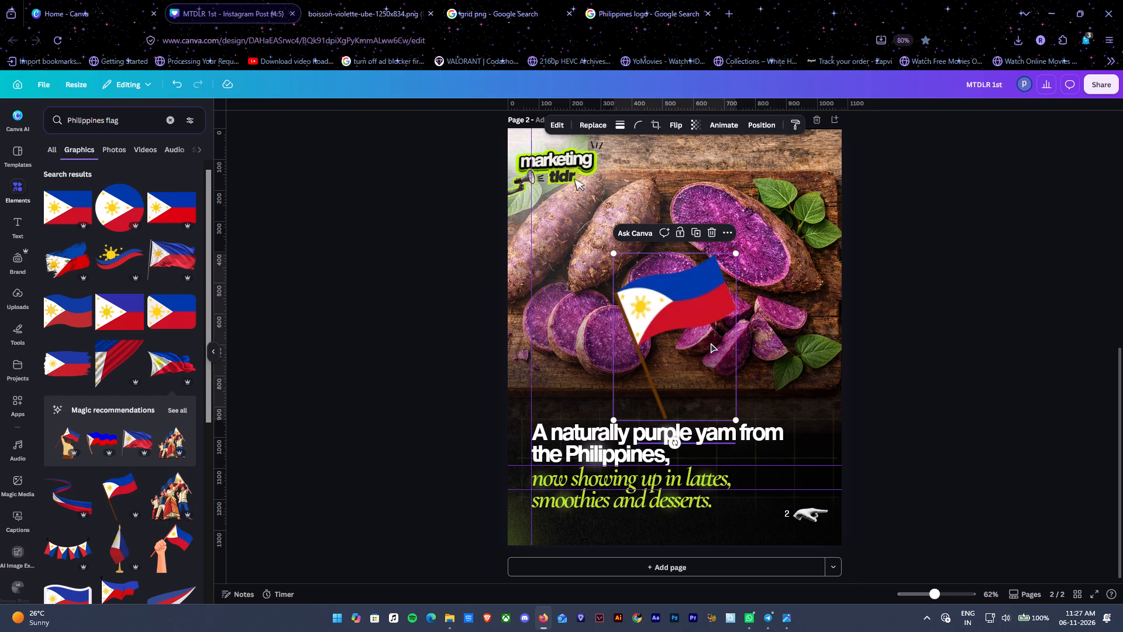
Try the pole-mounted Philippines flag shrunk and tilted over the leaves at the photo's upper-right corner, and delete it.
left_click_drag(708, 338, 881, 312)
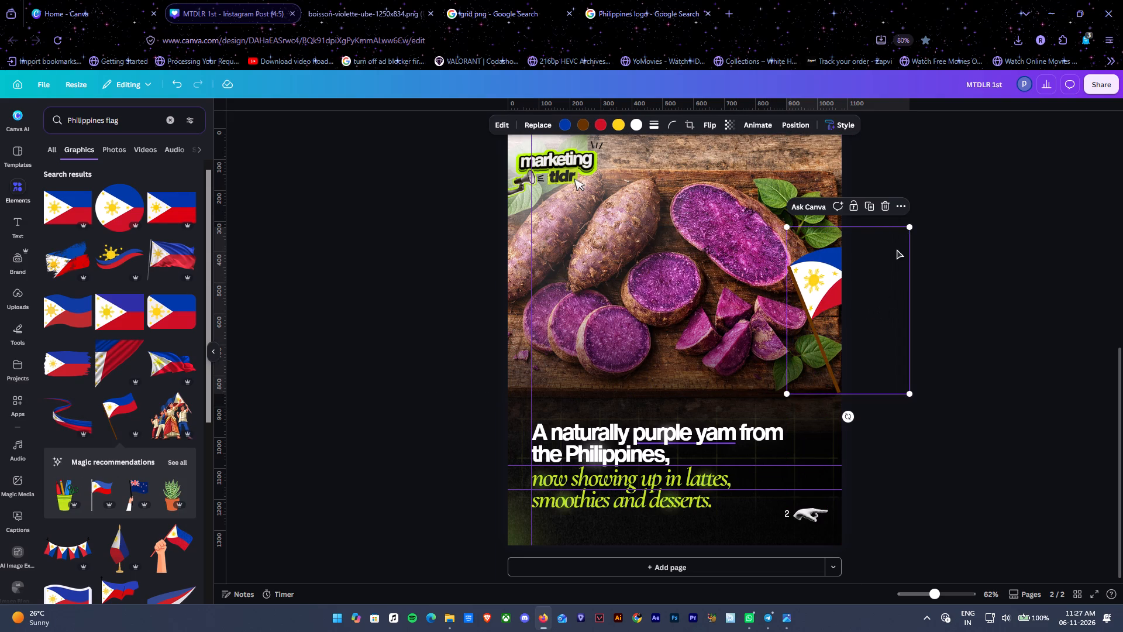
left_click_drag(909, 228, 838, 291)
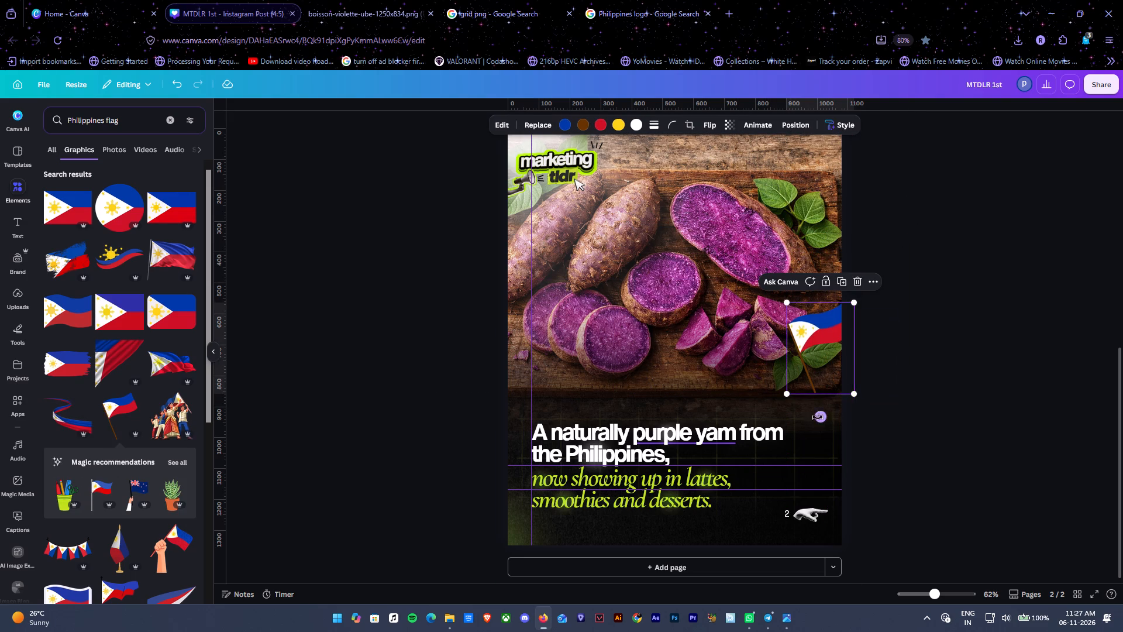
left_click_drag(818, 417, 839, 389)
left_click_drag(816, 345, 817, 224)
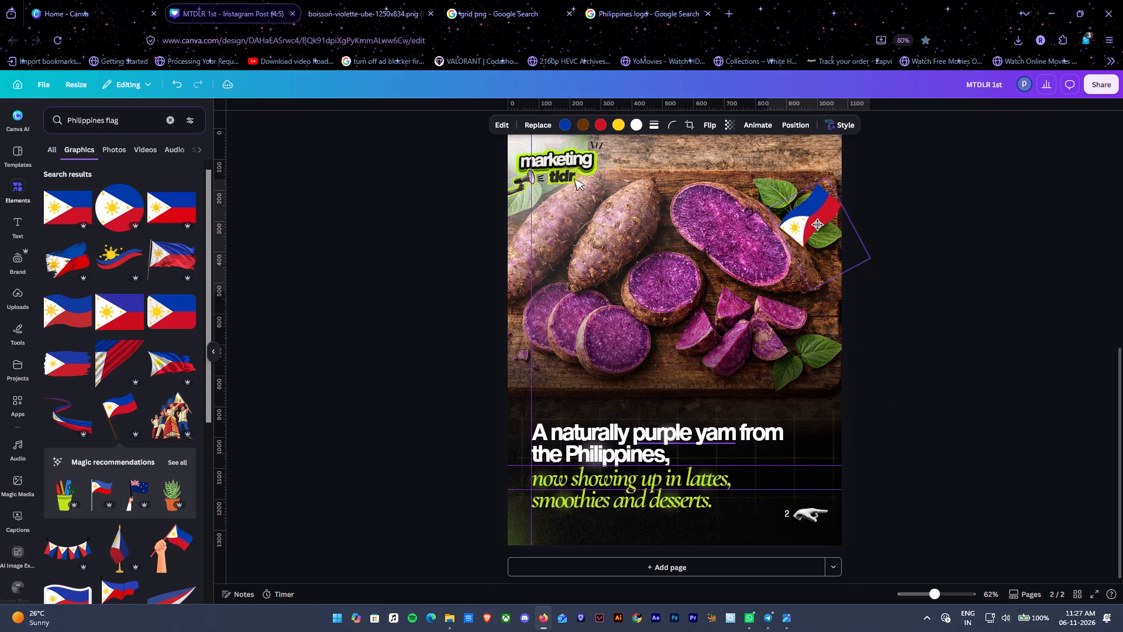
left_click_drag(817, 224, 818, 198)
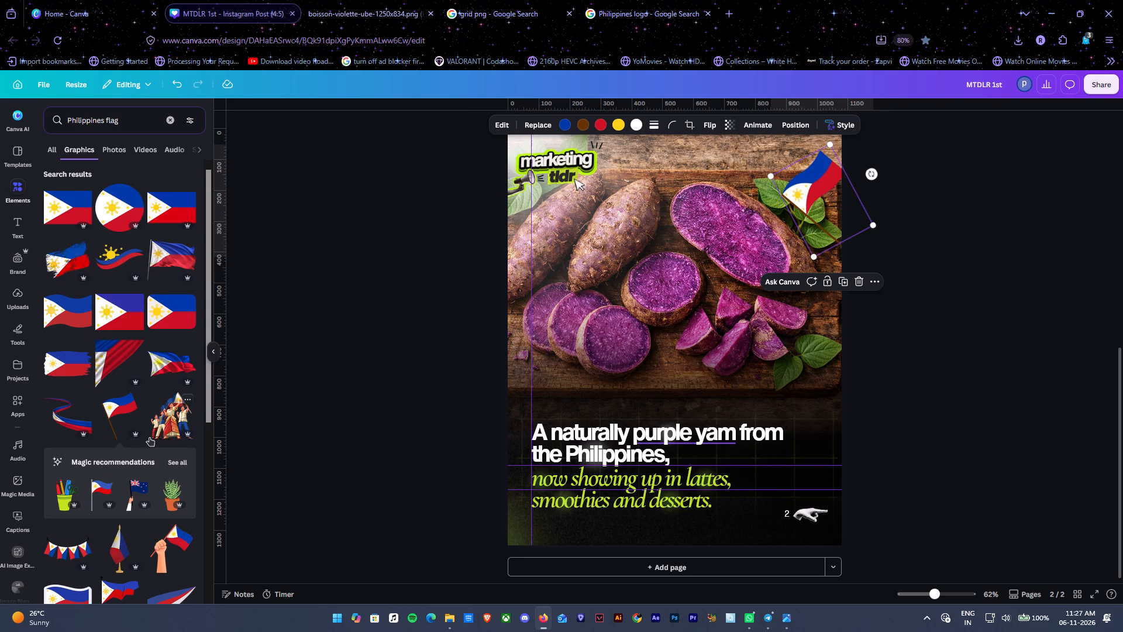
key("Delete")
Add the graphic of a raised hand holding a Philippines flag, shrink it, and place it over the yam pieces just above the headline.
scroll(149, 442, "down", 2)
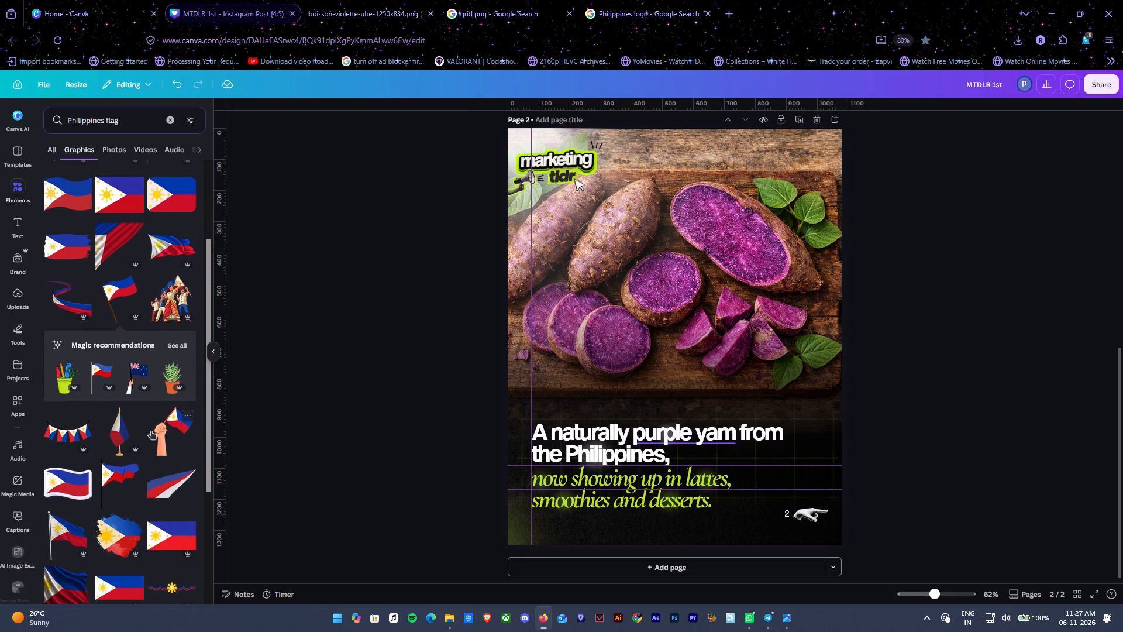
scroll(151, 431, "down", 1)
scroll(151, 431, "up", 1)
scroll(151, 431, "down", 1)
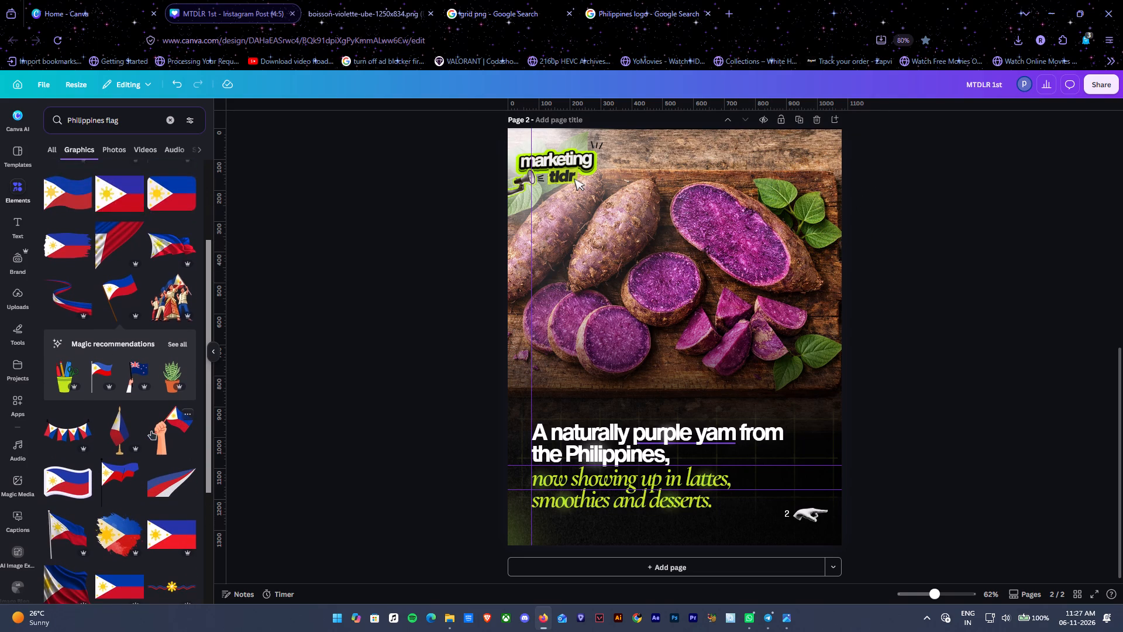
scroll(160, 415, "down", 1)
scroll(160, 415, "up", 2)
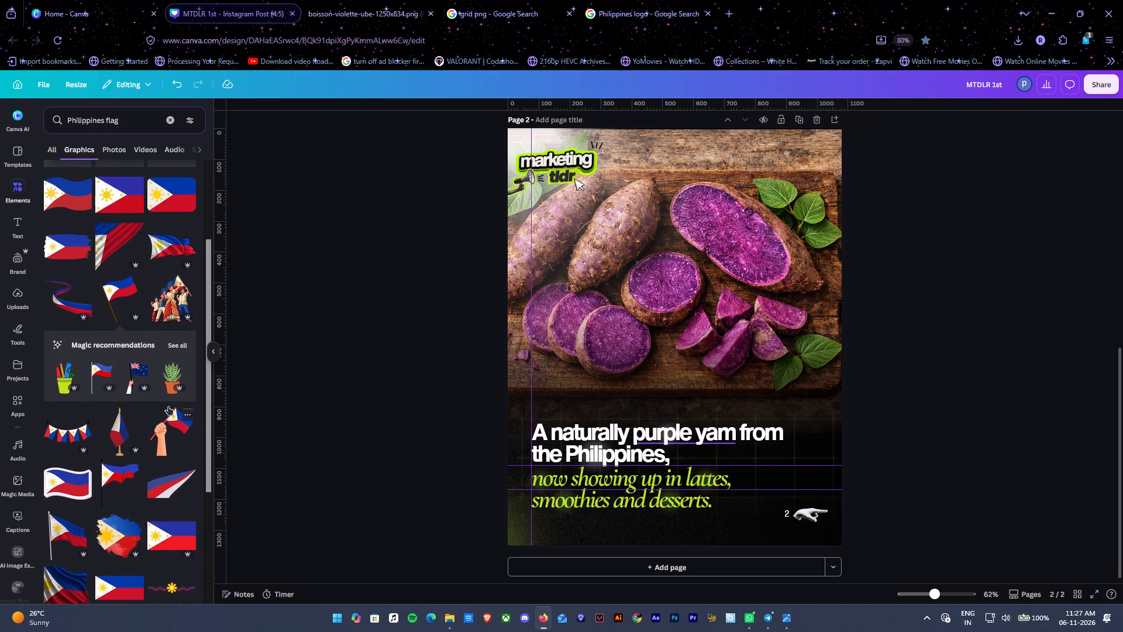
left_click(168, 423)
left_click_drag(674, 365, 828, 376)
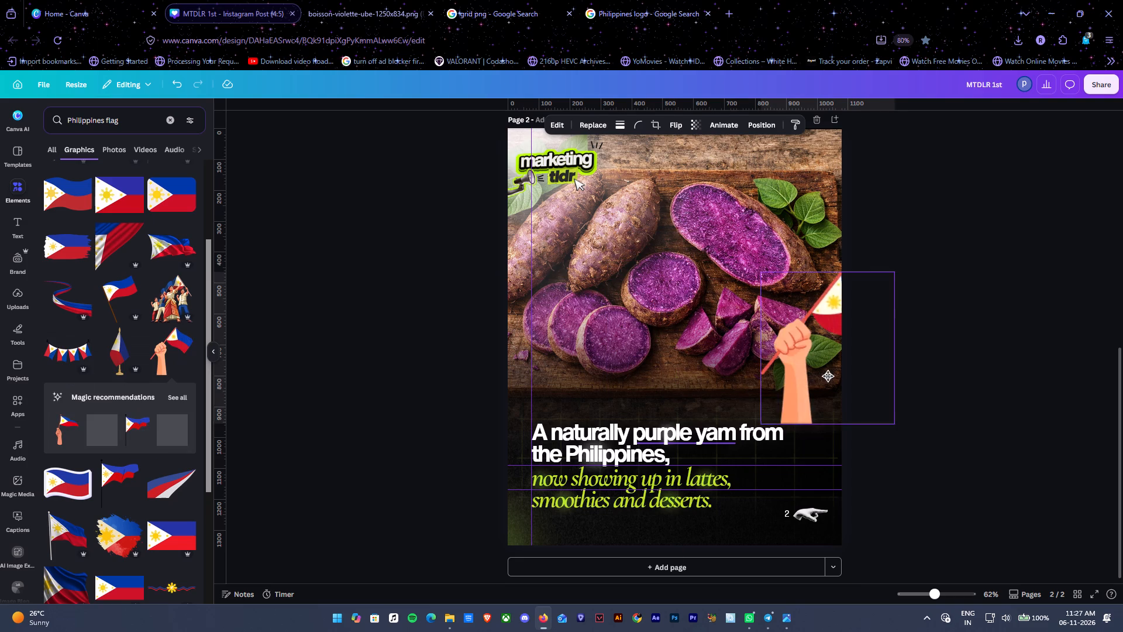
left_click_drag(828, 376, 818, 513)
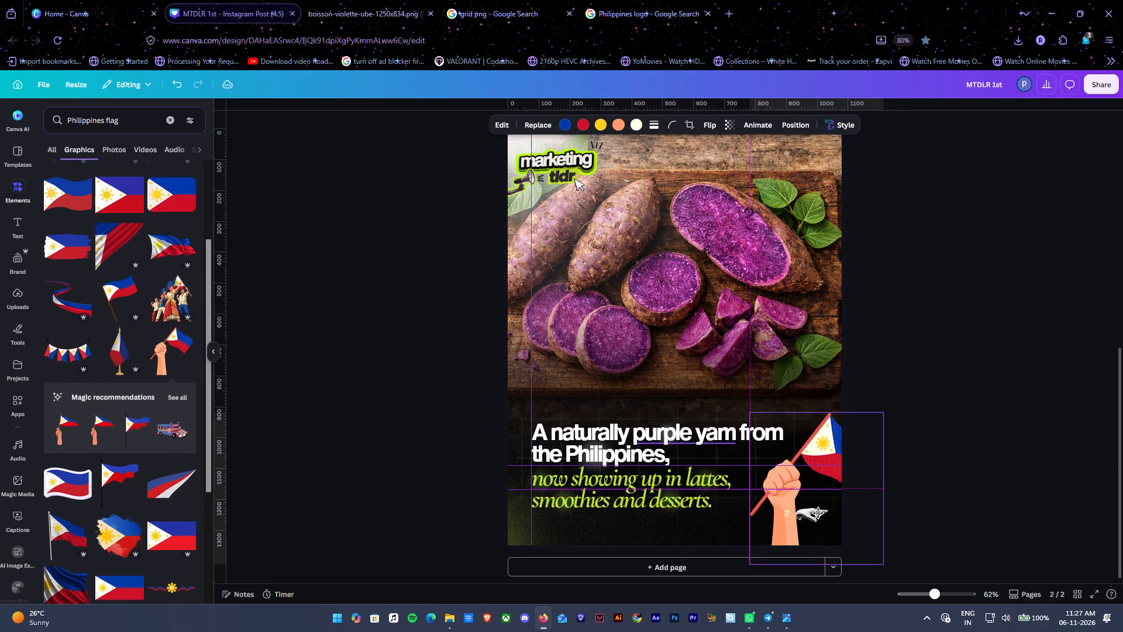
left_click_drag(818, 513, 795, 382)
left_click_drag(860, 277, 828, 312)
Nudge the hand-and-flag graphic slightly toward the page's right edge and send it one layer backward.
left_click(805, 354)
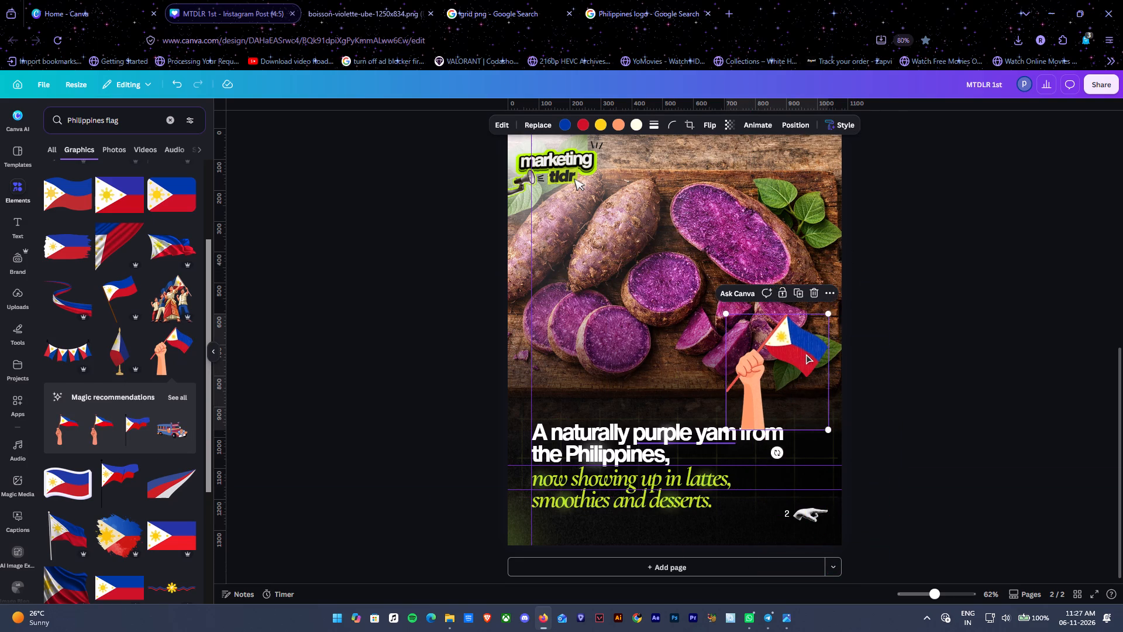
key("ctrl+bracketleft")
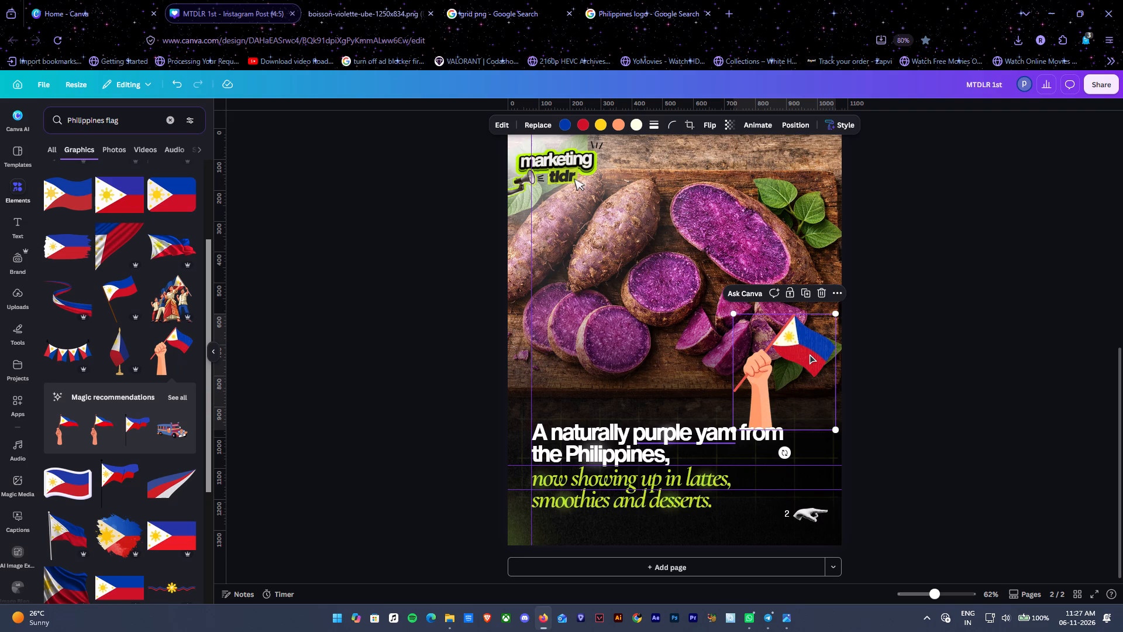
left_click(916, 316)
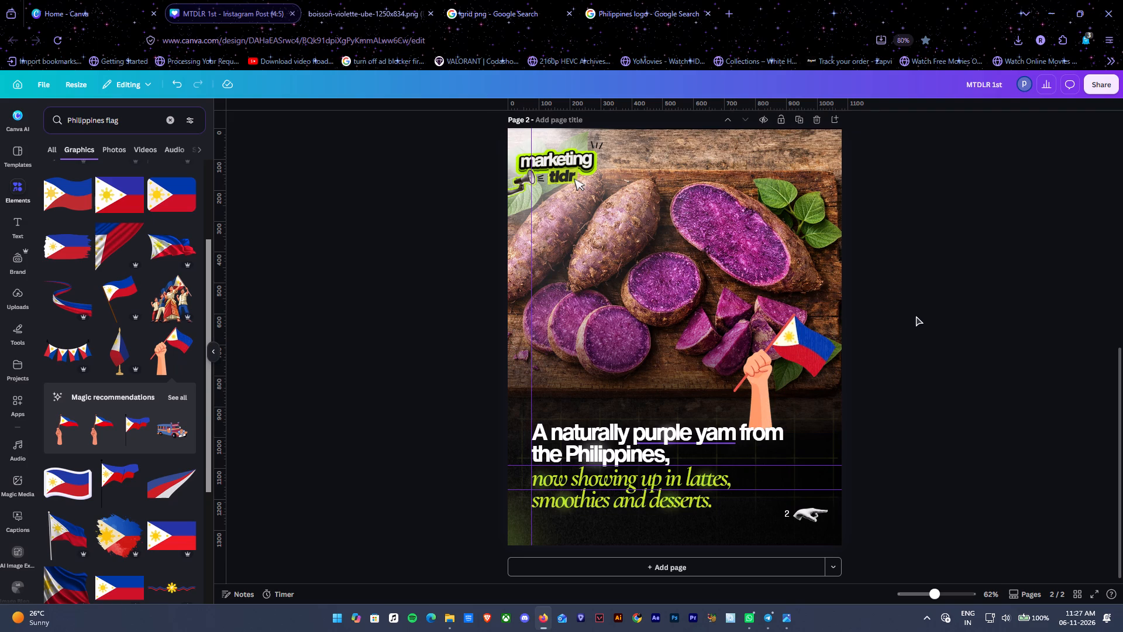
Enlarge the hand-and-flag graphic slightly and adjust its position so the flag reaches close to the page's right edge.
left_click(816, 365)
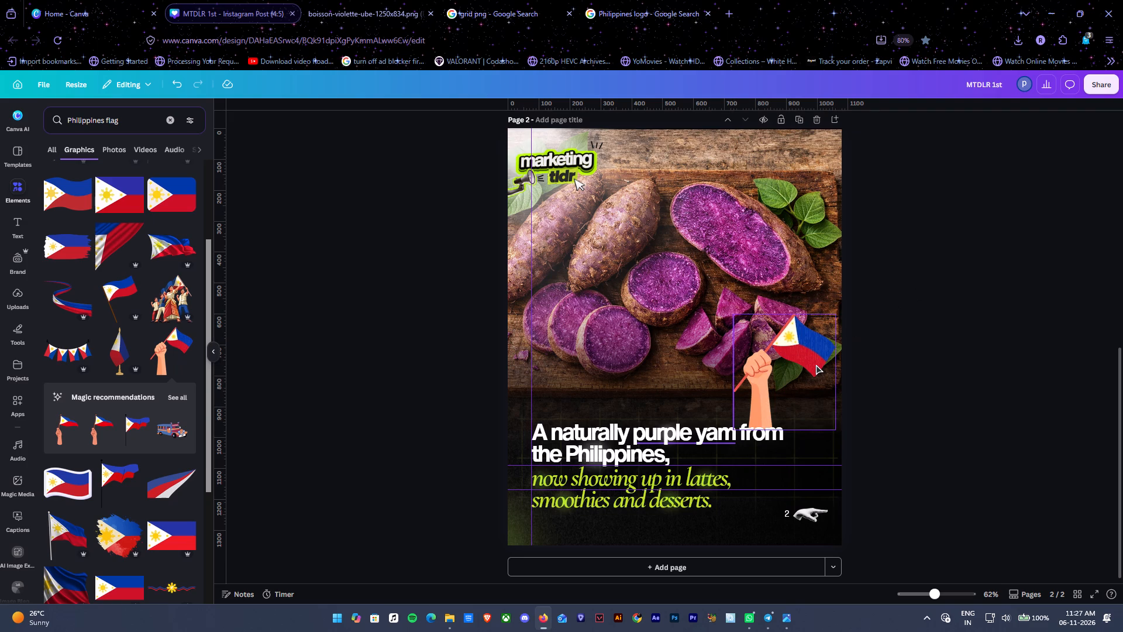
left_click_drag(733, 312, 733, 305)
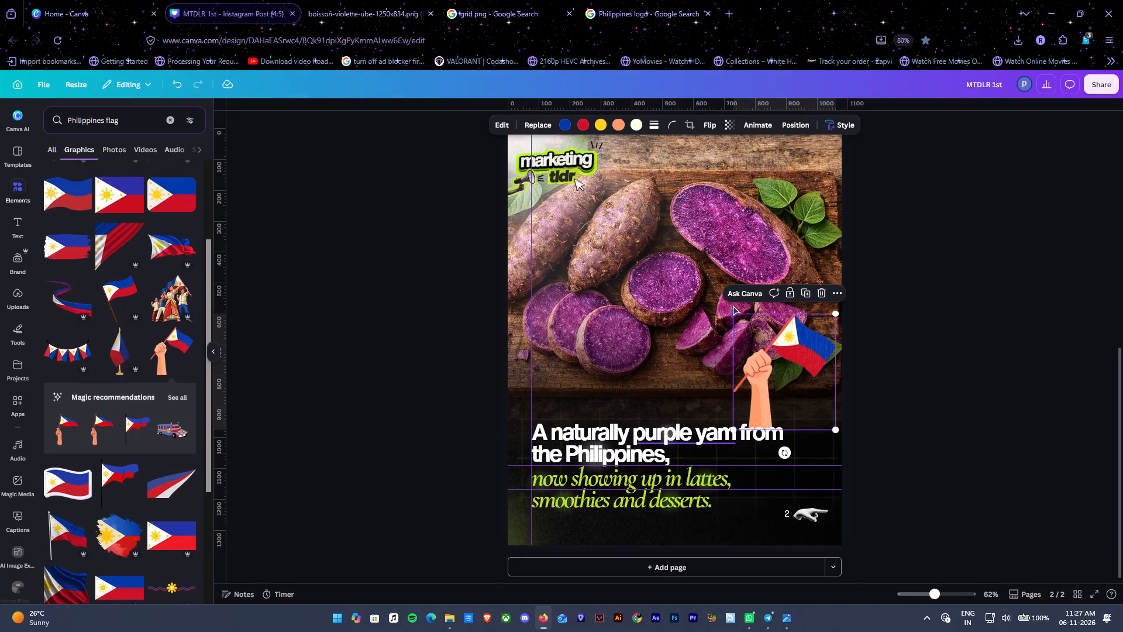
left_click_drag(733, 305, 733, 305)
left_click(801, 356)
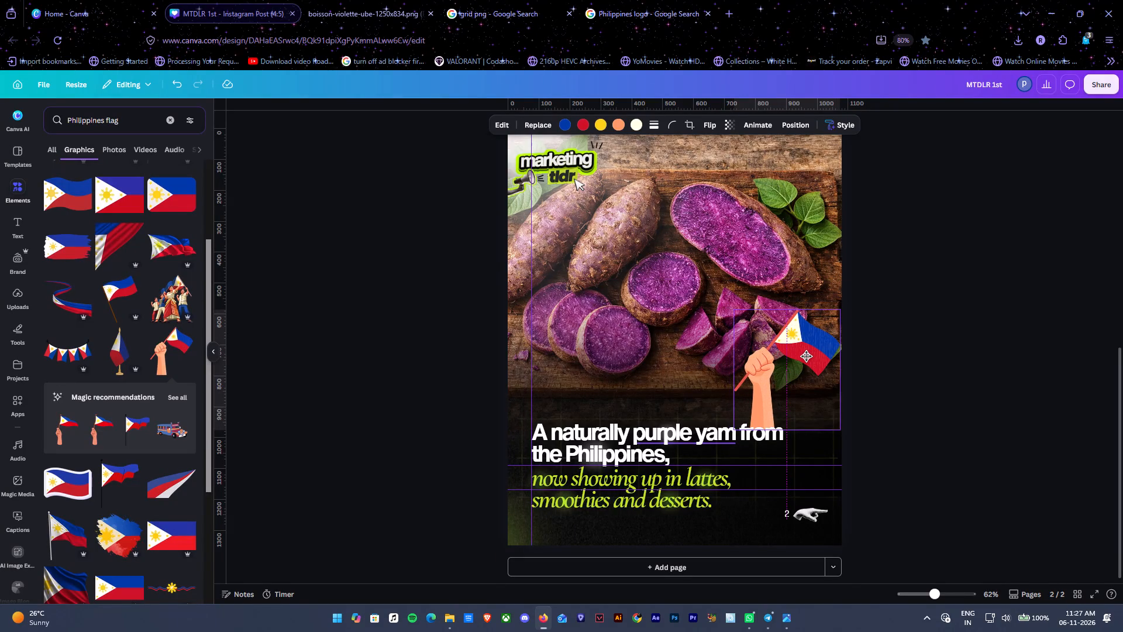
left_click(927, 325)
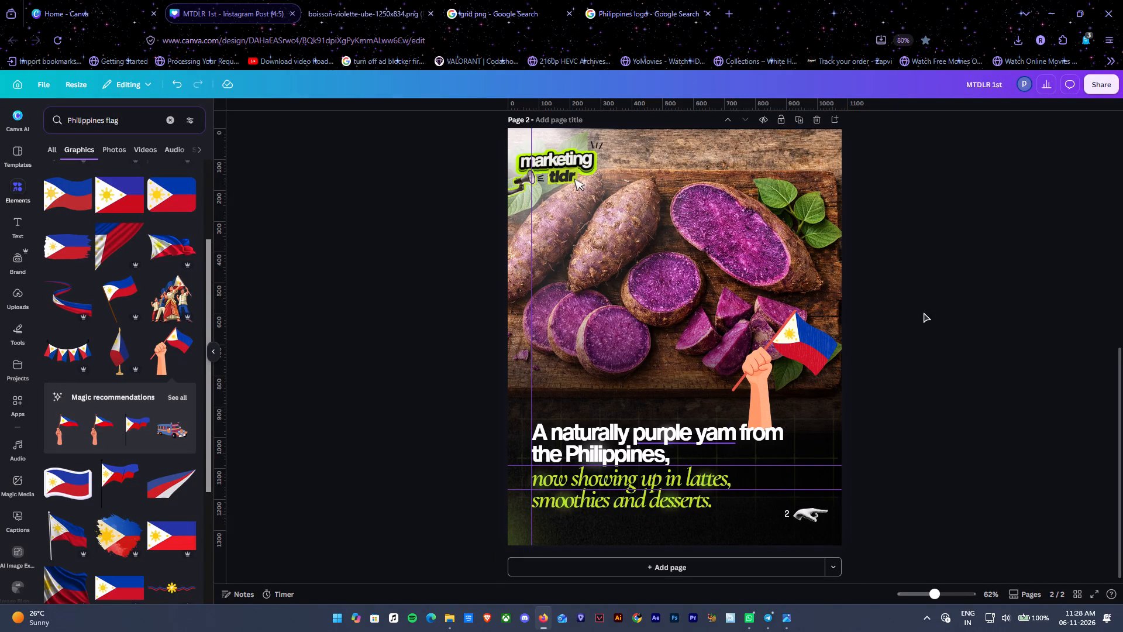
left_click(968, 360)
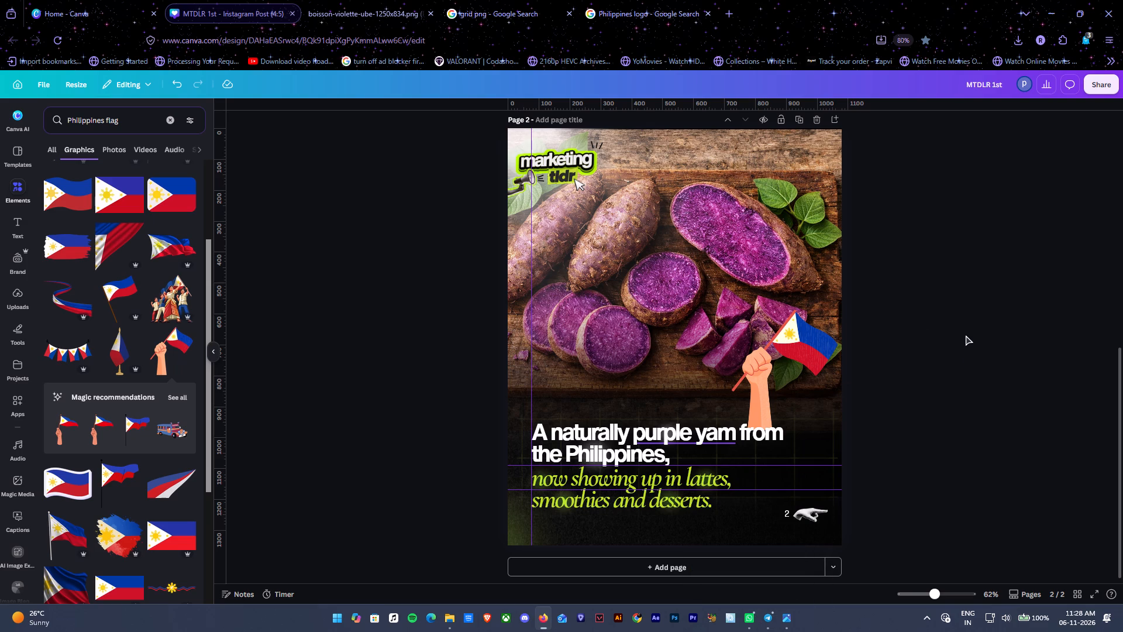
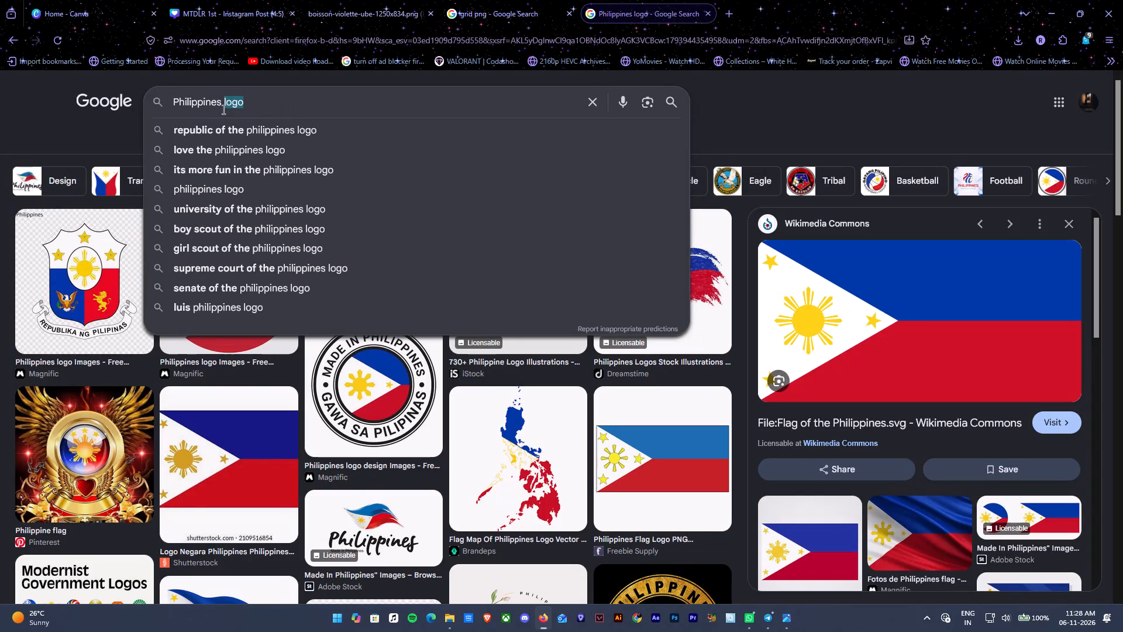
Change the image search to "Philippines map" and preview Wikipedia's flag-coloured map of the Philippines.
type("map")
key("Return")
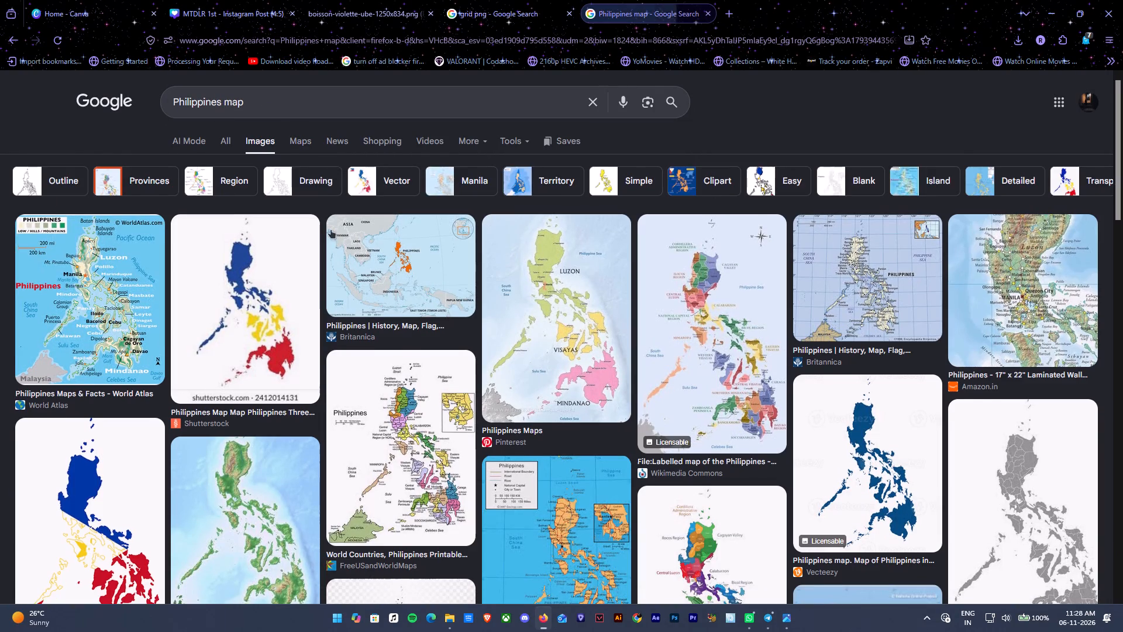
scroll(330, 229, "down", 2)
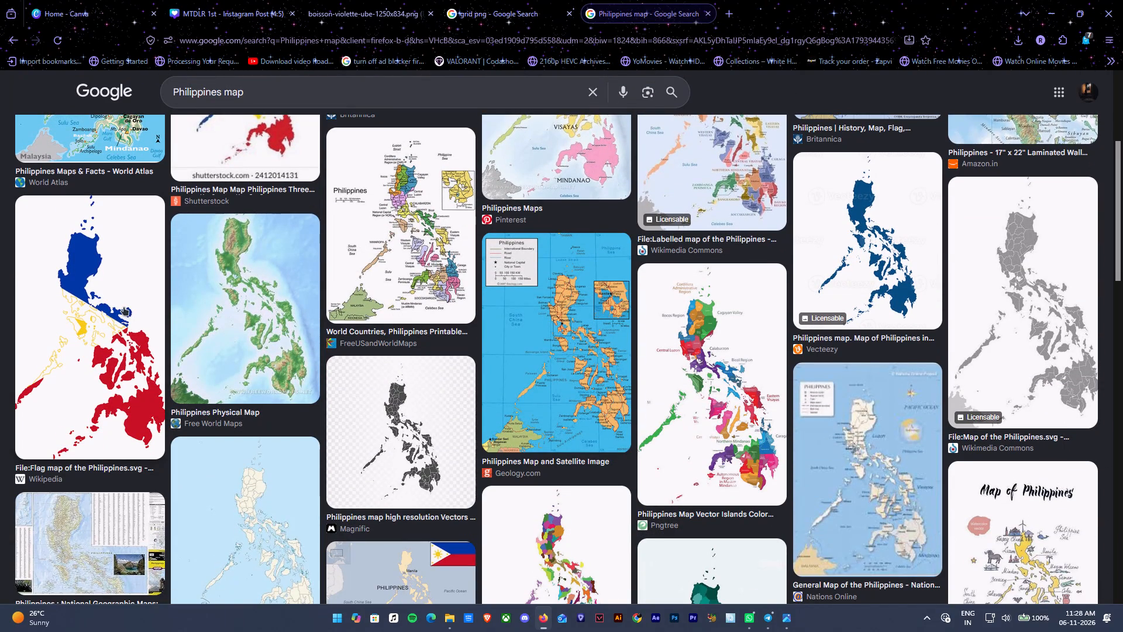
left_click(123, 307)
scroll(106, 360, "up", 4)
scroll(108, 361, "down", 1)
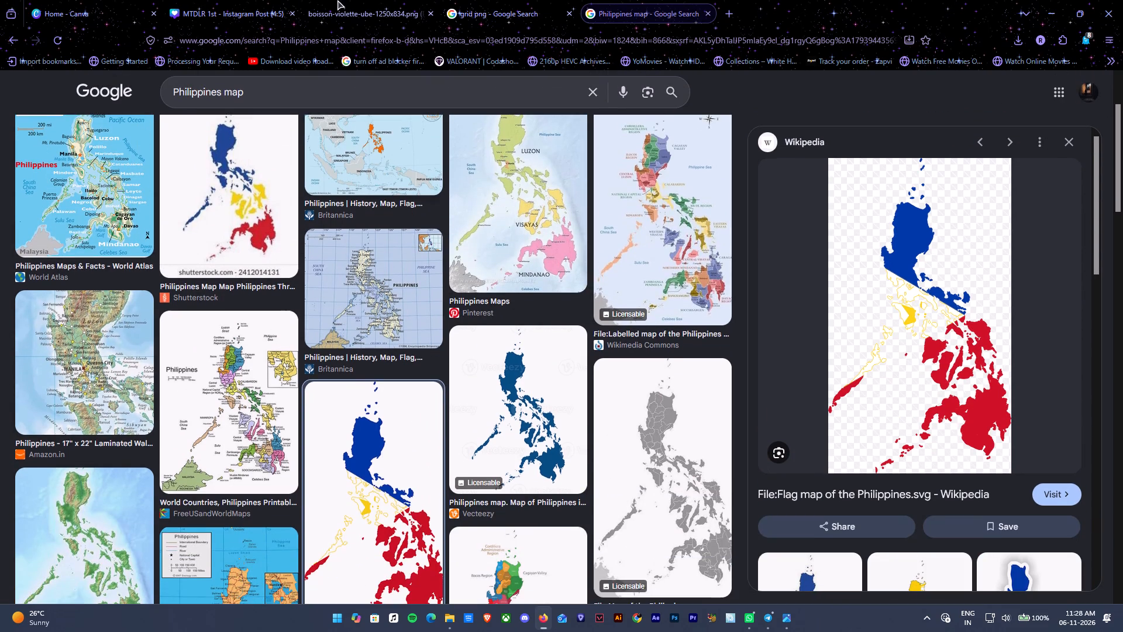
Switch back to the MTDLR 1st design in Canva and review pages 1 and 2, examining page 2's flag graphic and text layout.
left_click(263, 0)
double_click(928, 226)
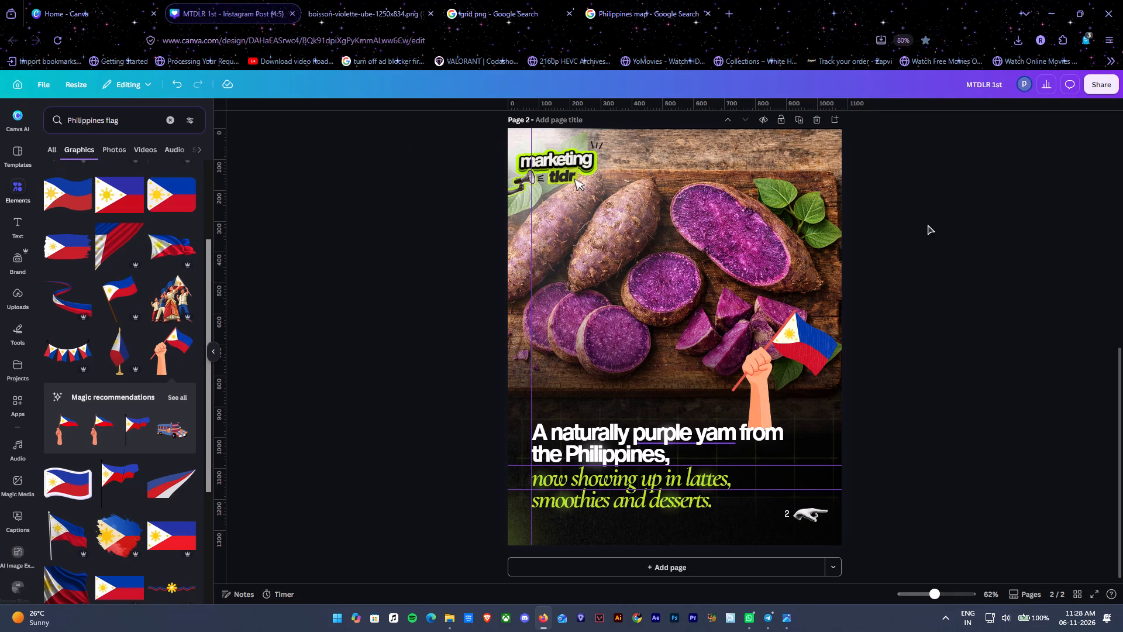
scroll(928, 225, "down", 6, "ctrl+alt")
scroll(871, 307, "up", 3)
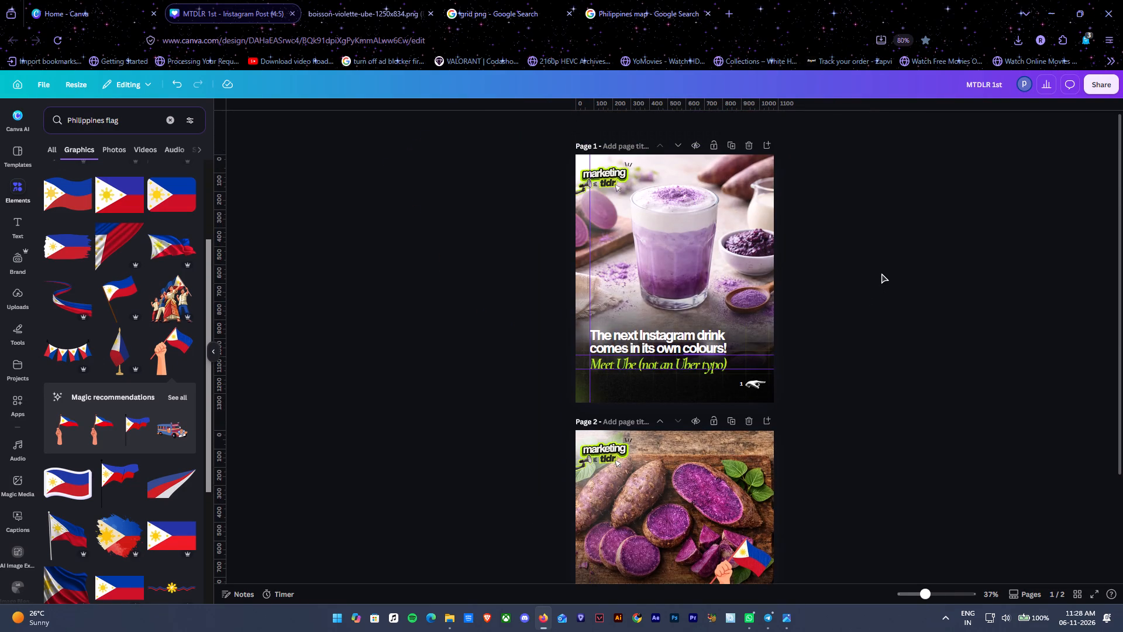
scroll(879, 283, "down", 5)
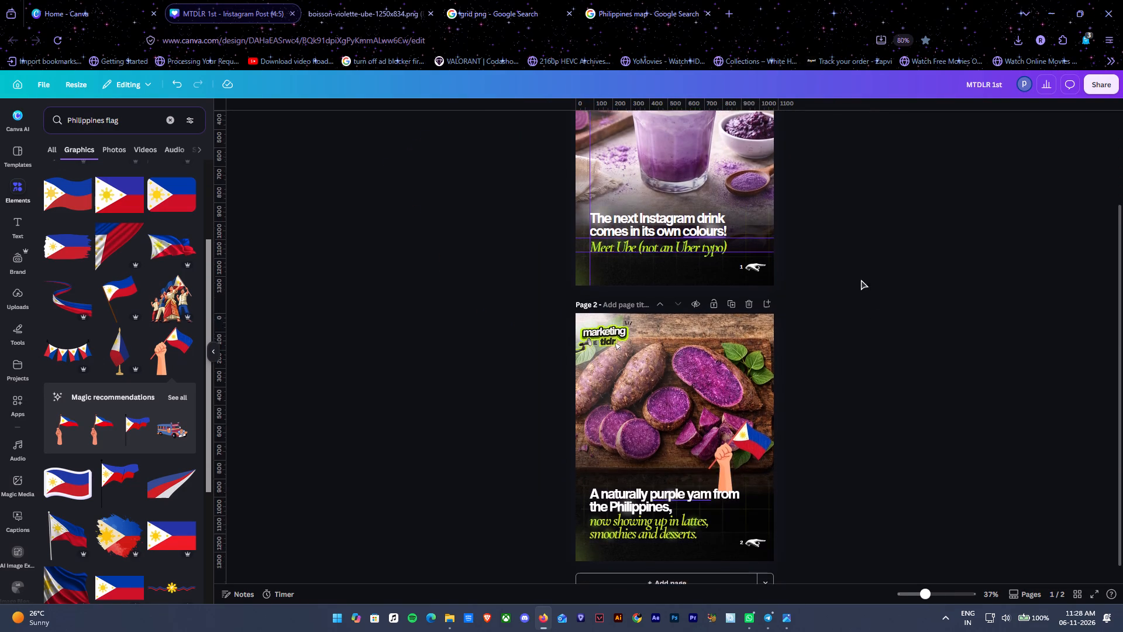
scroll(861, 280, "down", 1)
scroll(855, 350, "up", 3, "ctrl+alt")
scroll(855, 350, "down", 3)
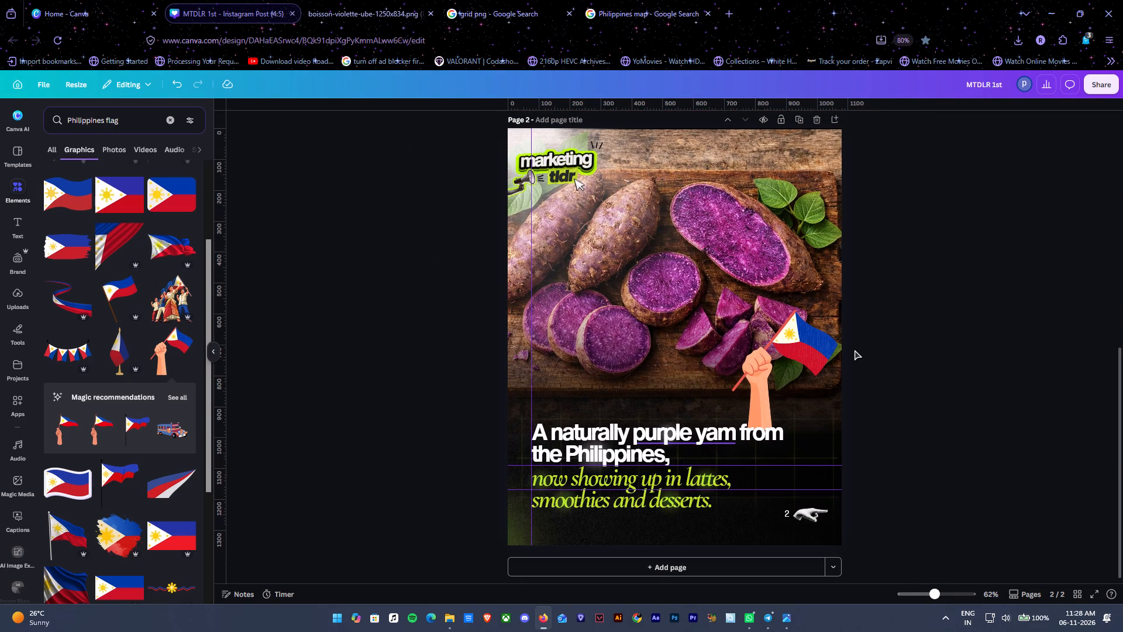
left_click(709, 503)
left_click(978, 350)
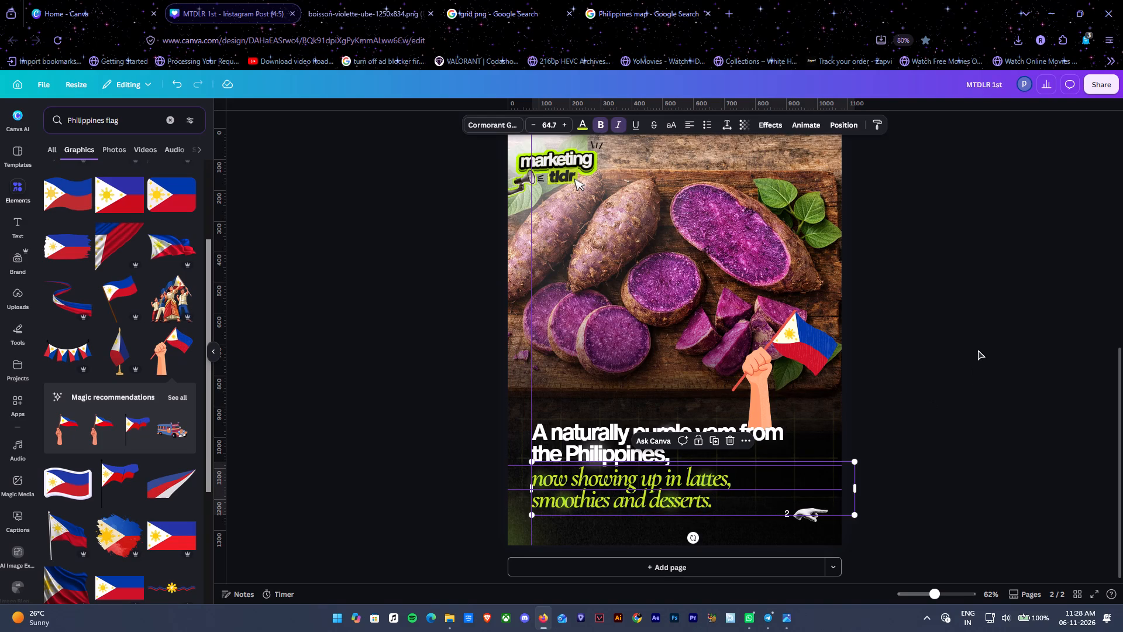
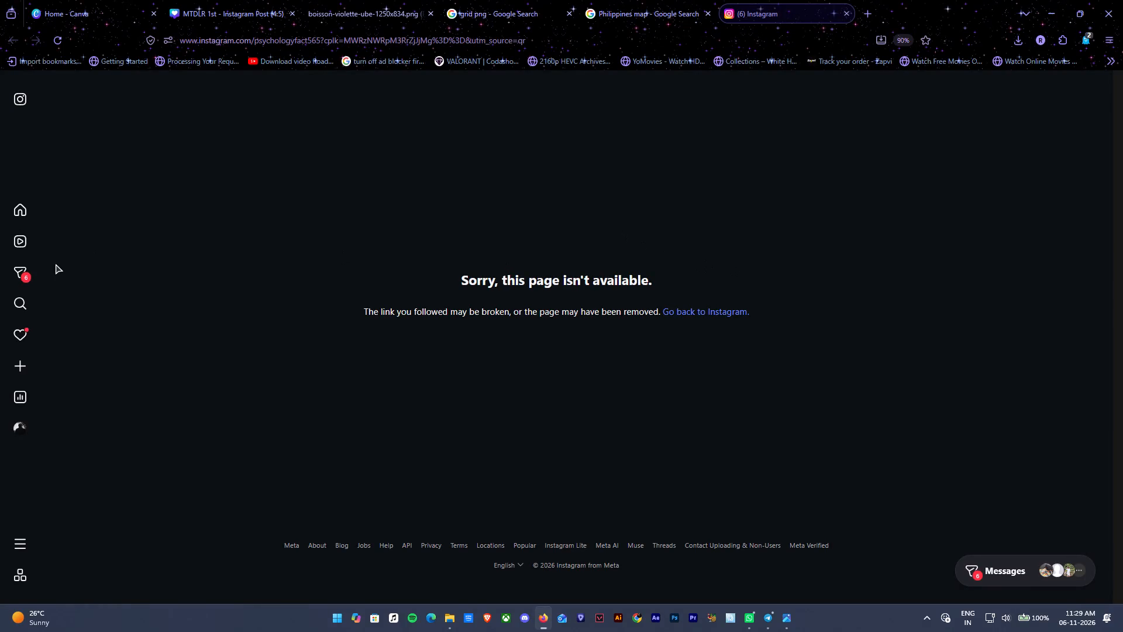
Search Instagram for "marketingtldr" and open the Marketing TLDR profile.
left_click(31, 306)
left_click(377, 90)
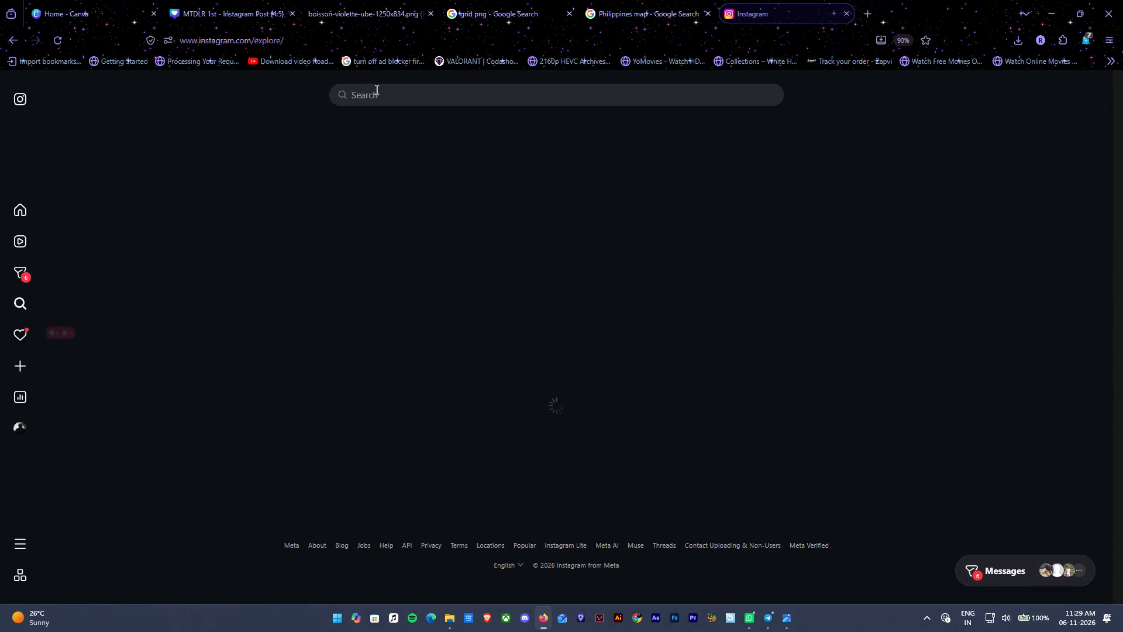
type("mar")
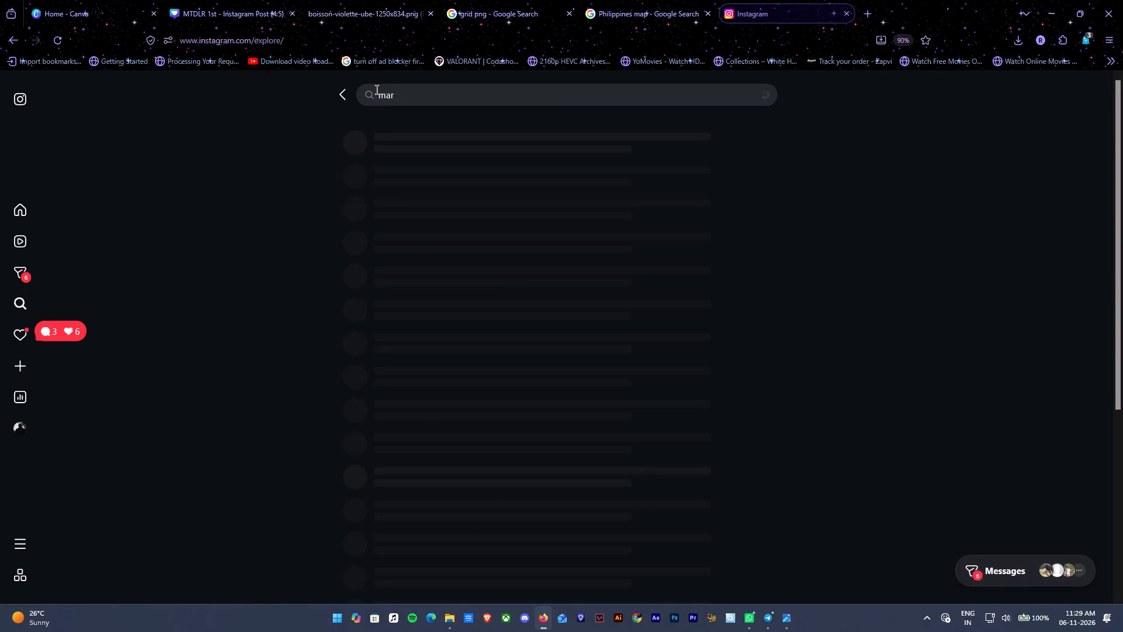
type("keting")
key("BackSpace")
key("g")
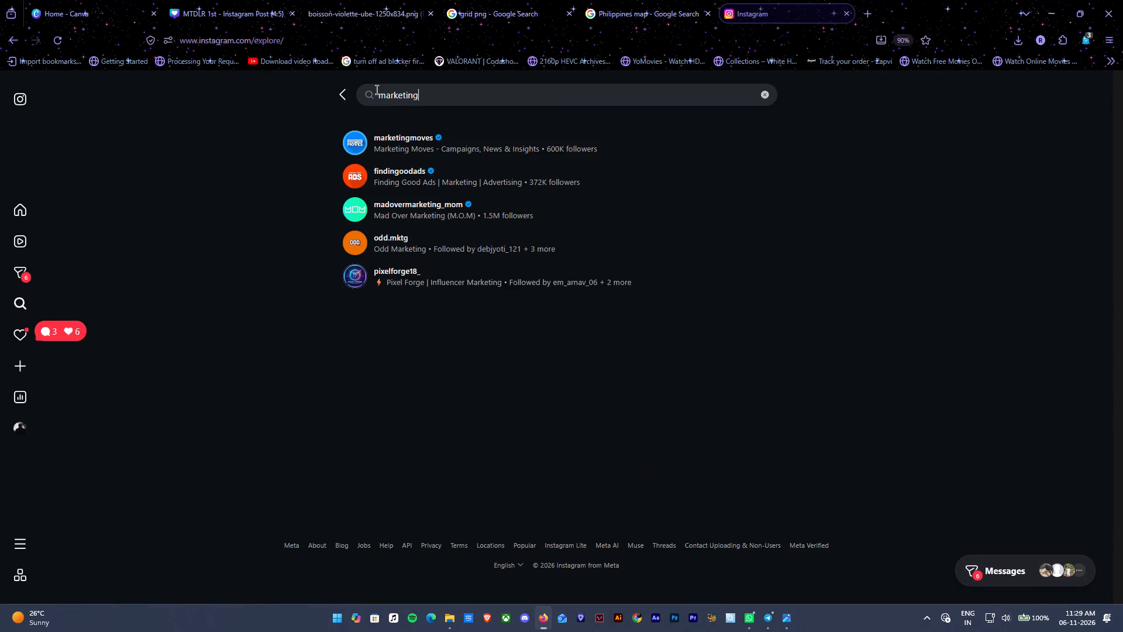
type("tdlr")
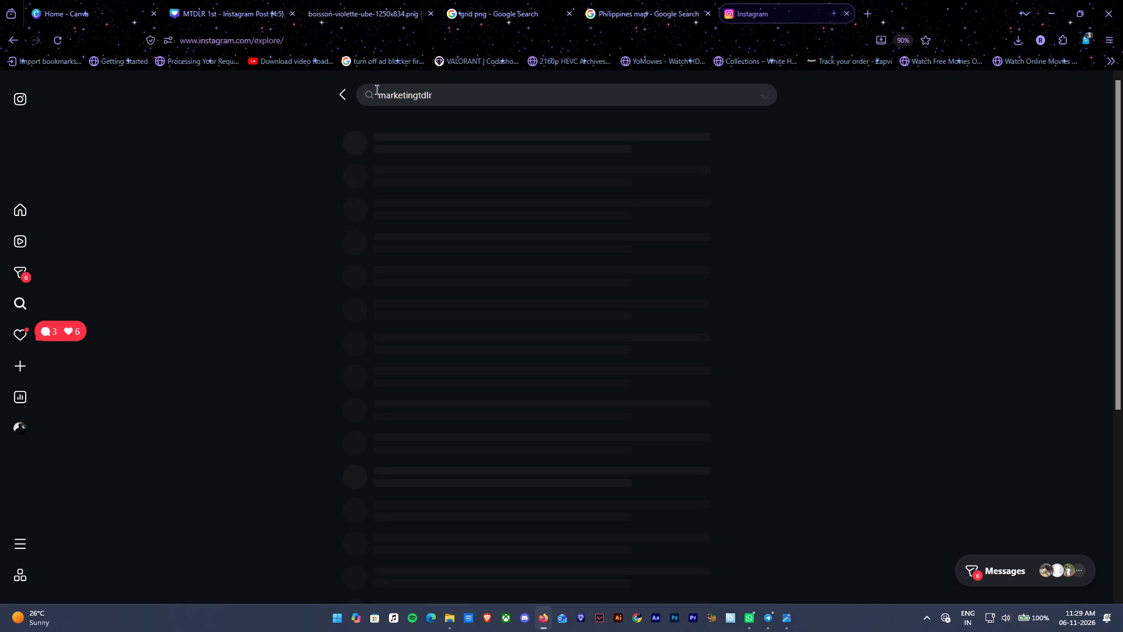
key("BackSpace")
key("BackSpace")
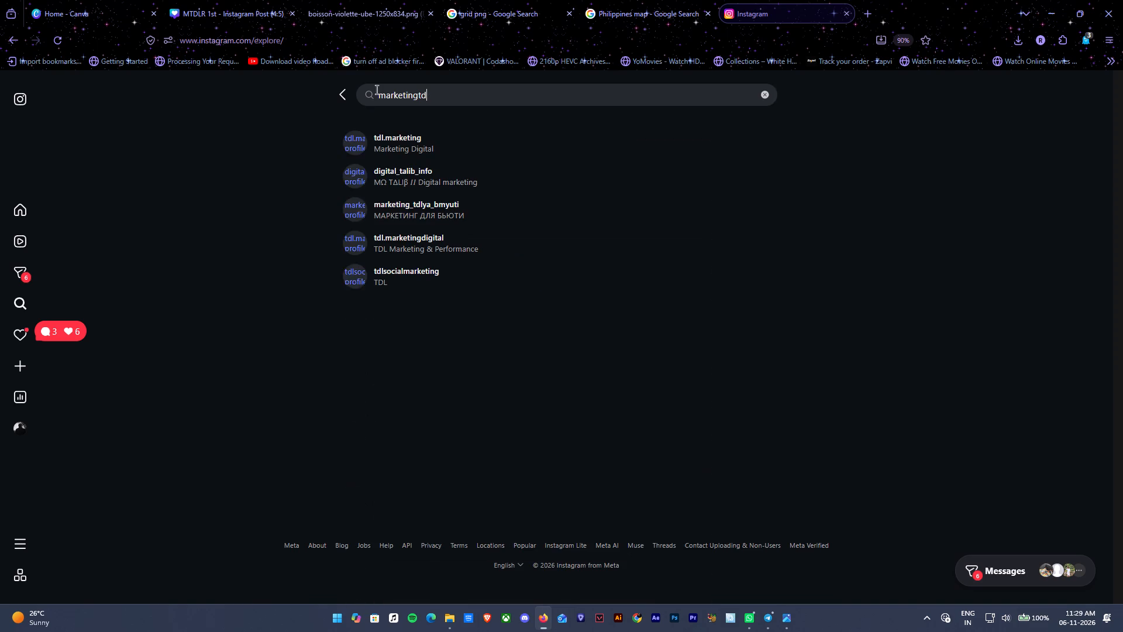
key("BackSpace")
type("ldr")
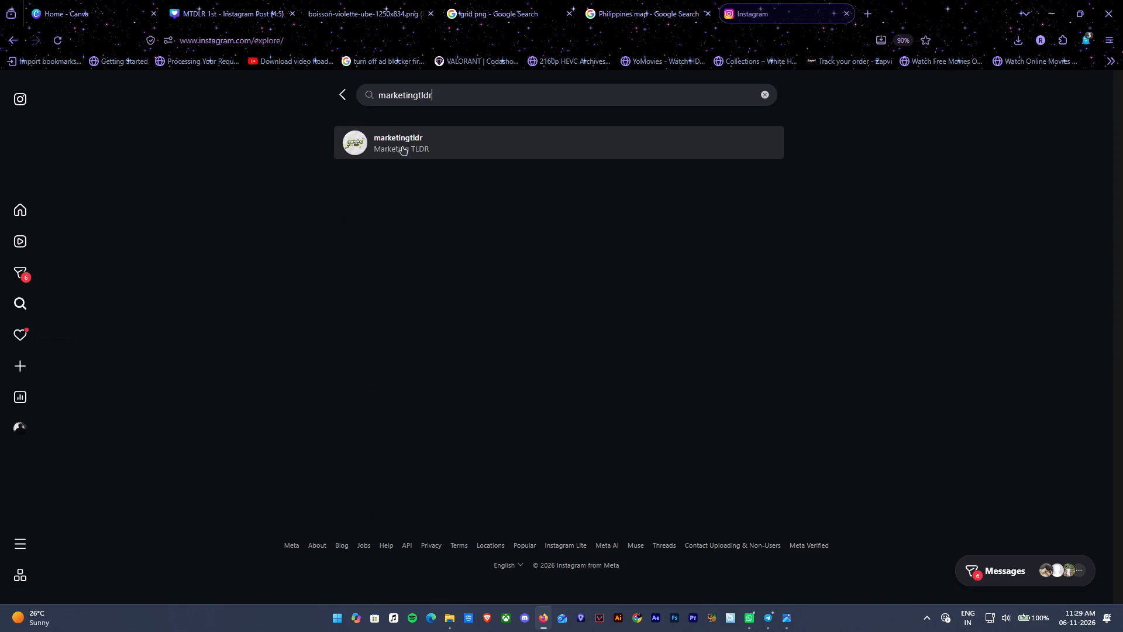
left_click(402, 137)
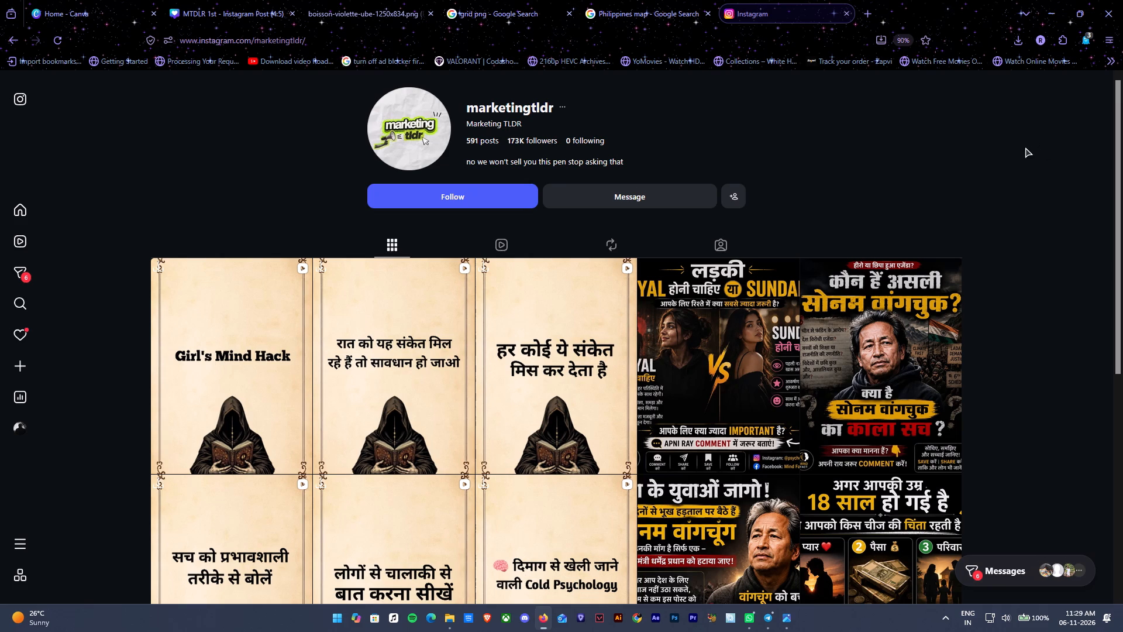
View the marketingtldr profile picture on its own in a new browser tab, and close that tab.
right_click(415, 121)
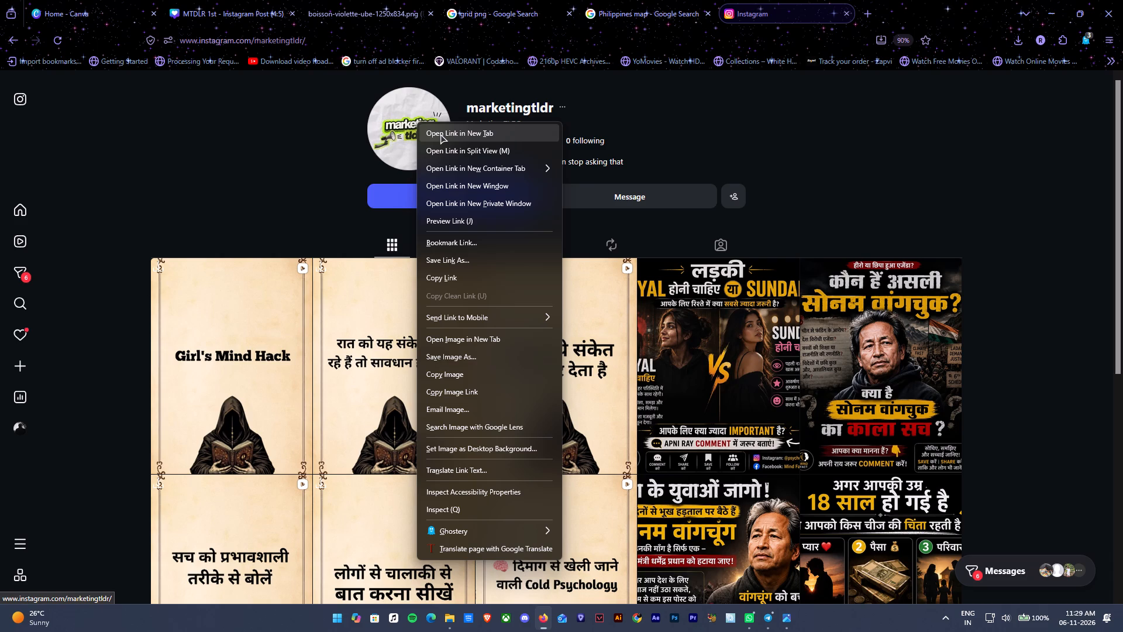
left_click(477, 341)
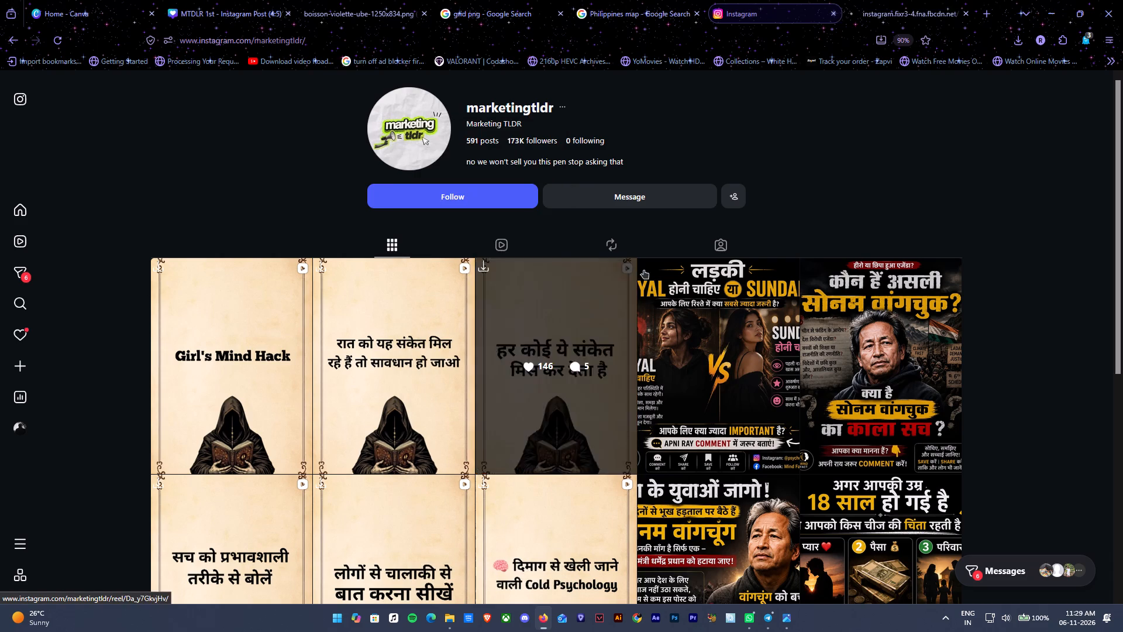
left_click(923, 0)
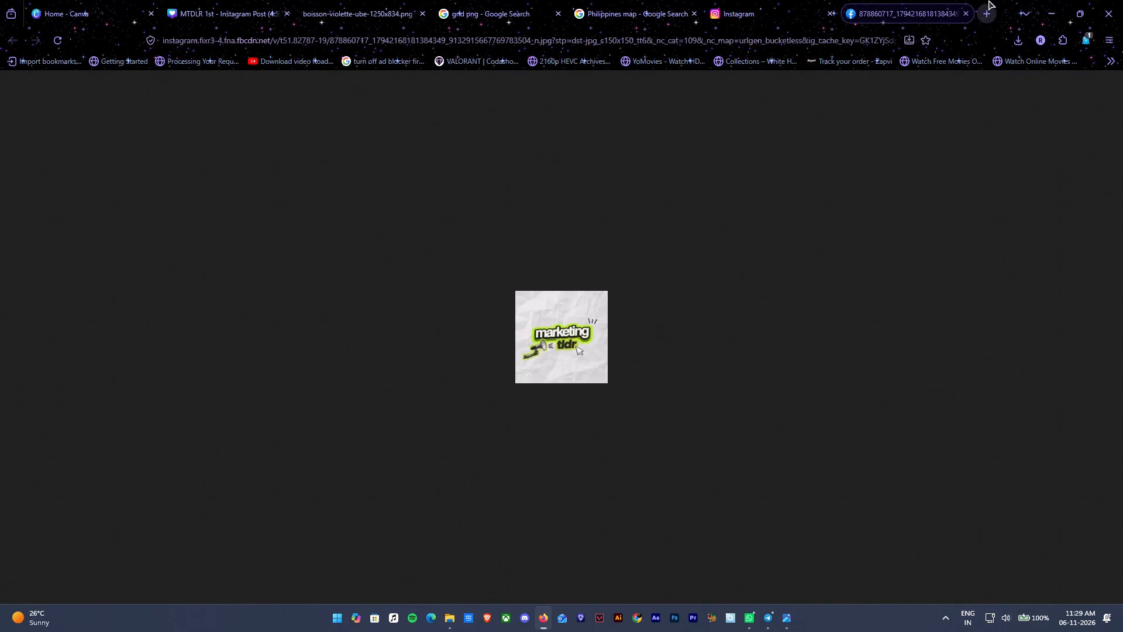
left_click(967, 11)
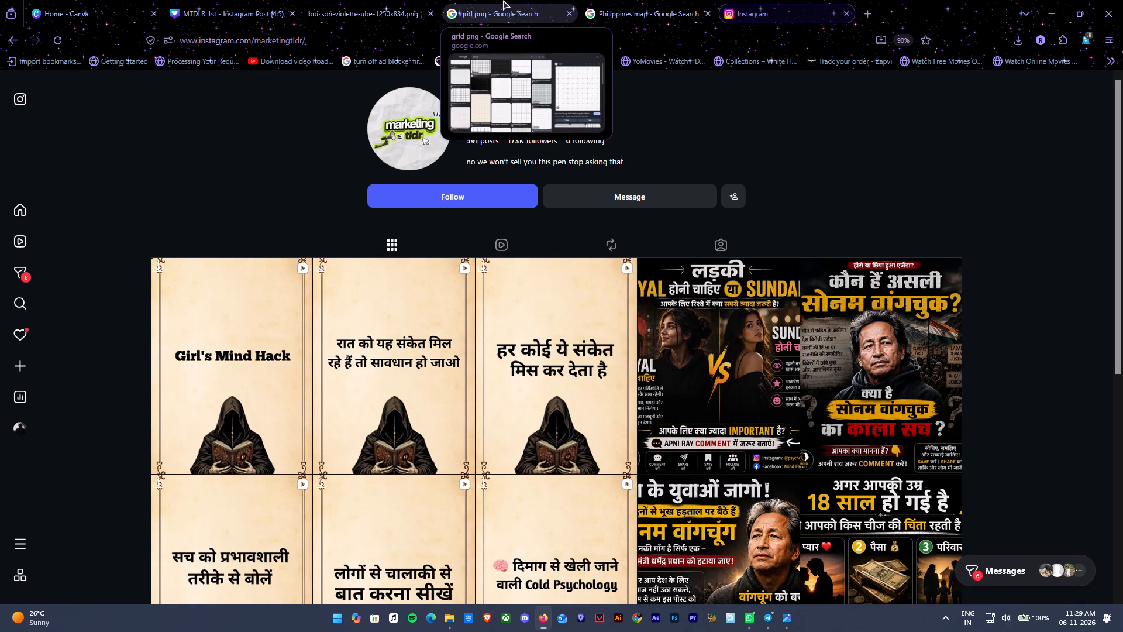
left_click(974, 187)
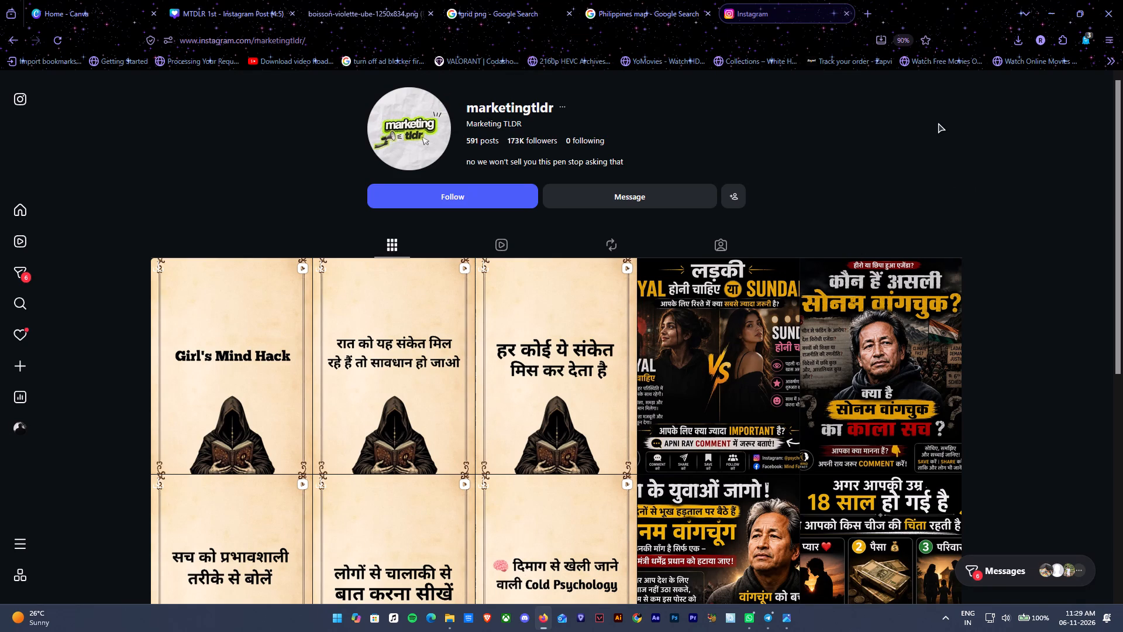
Close Instagram and switch back to the "MTDLR 1st" design in Canva.
left_click(25, 206)
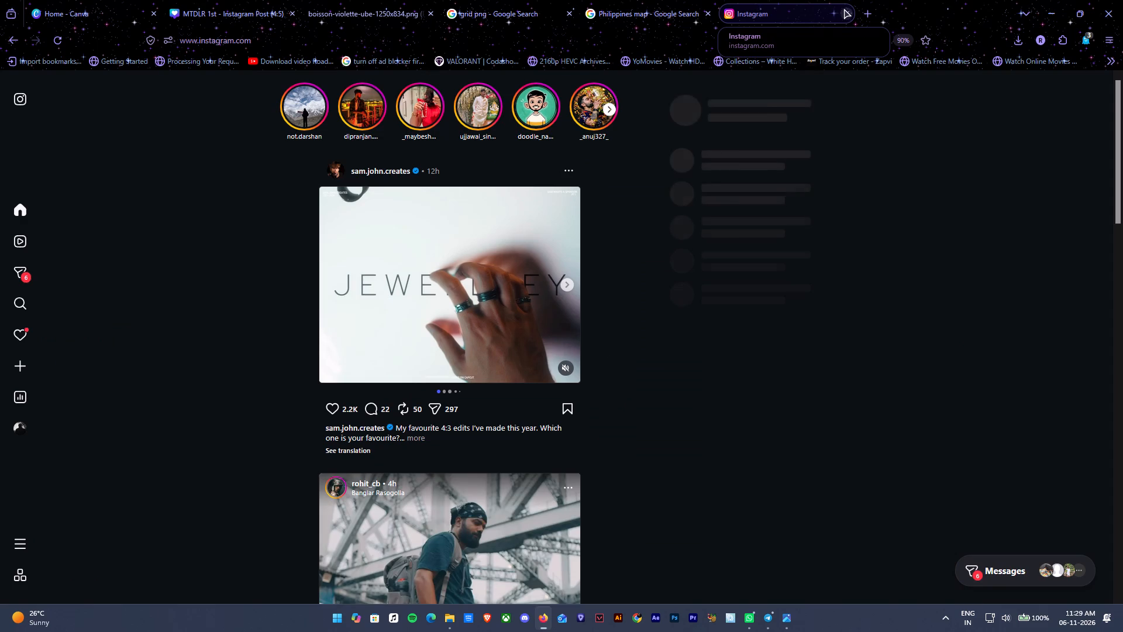
left_click(845, 9)
left_click(202, 0)
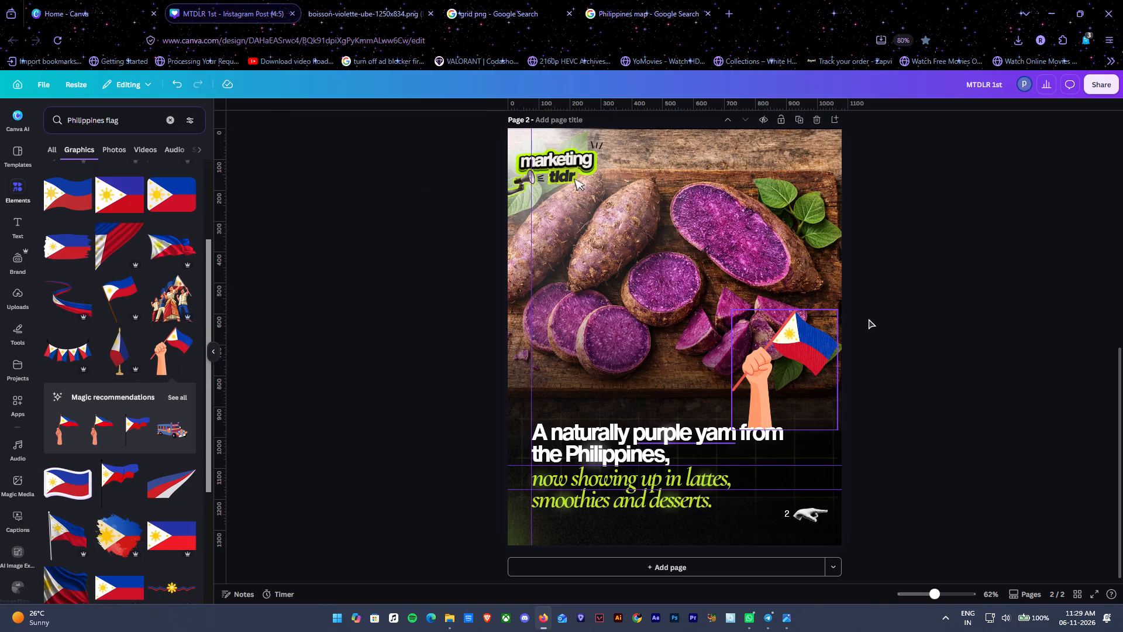
Duplicate page 2 of the post as the basis for page 3.
left_click(948, 320)
scroll(948, 321, "down", 2)
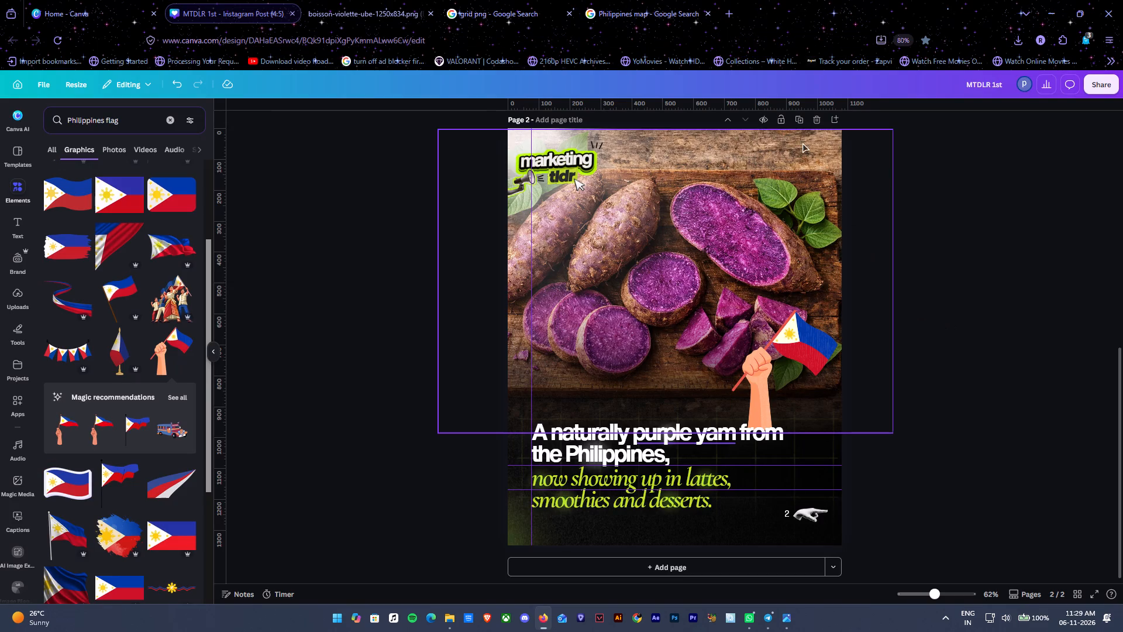
left_click(800, 121)
left_click(967, 340)
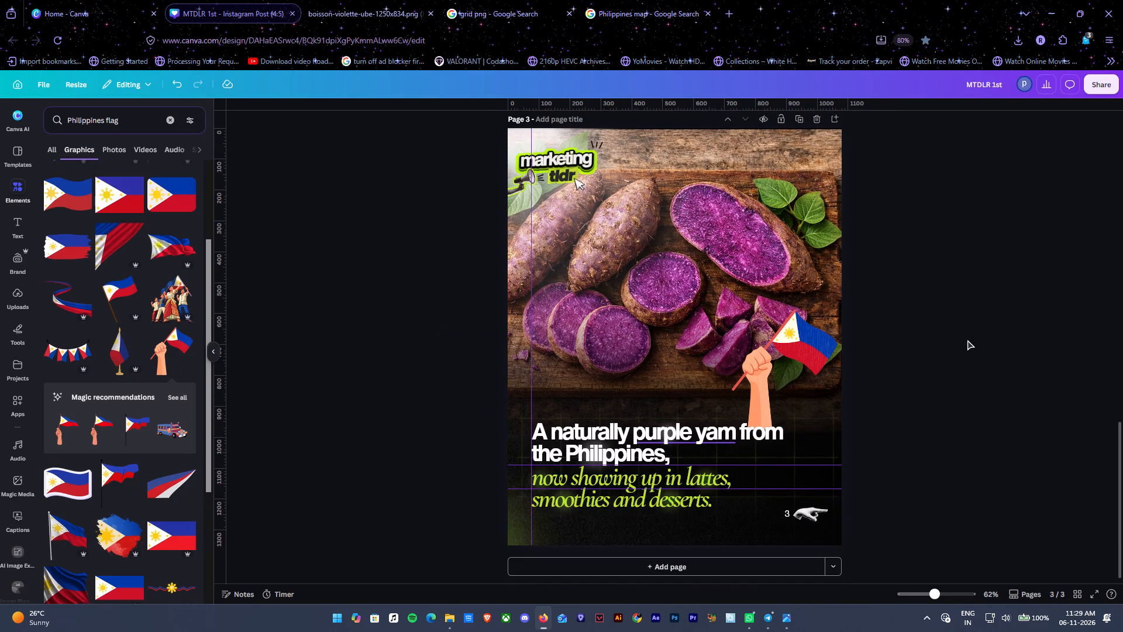
Delete the purple yam photo and the ube latte photo behind it from page 3.
left_click(739, 177)
key("Delete")
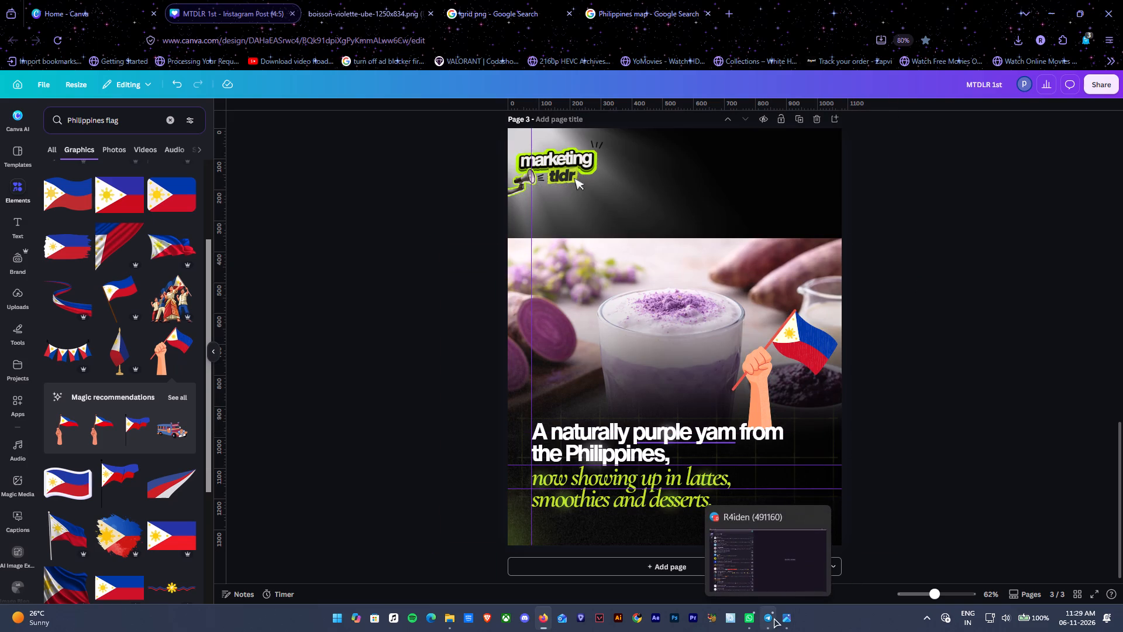
left_click(794, 255)
key("Delete")
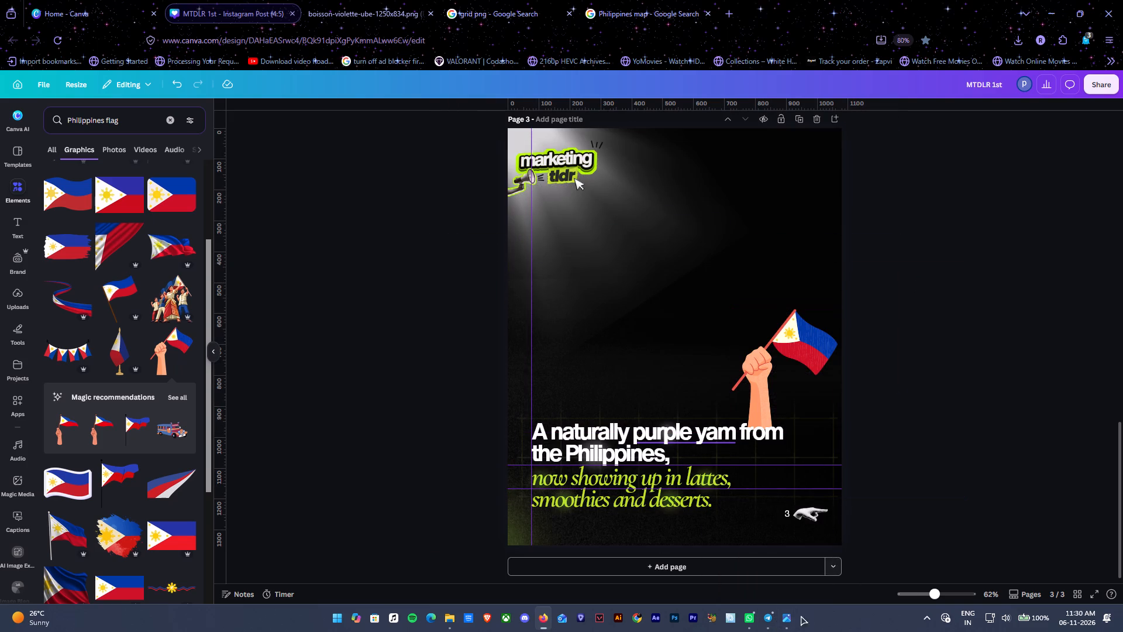
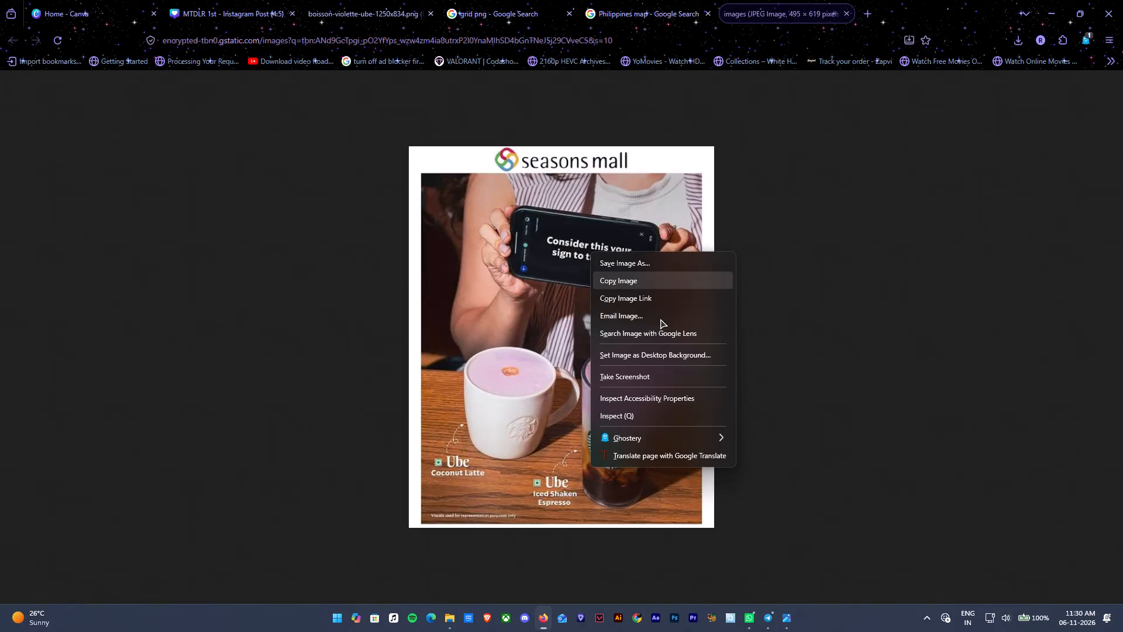
Copy the opened Seasons Mall promotional image showing the Starbucks Ube Coconut Latte and Ube Iced Shaken Espresso.
left_click(669, 286)
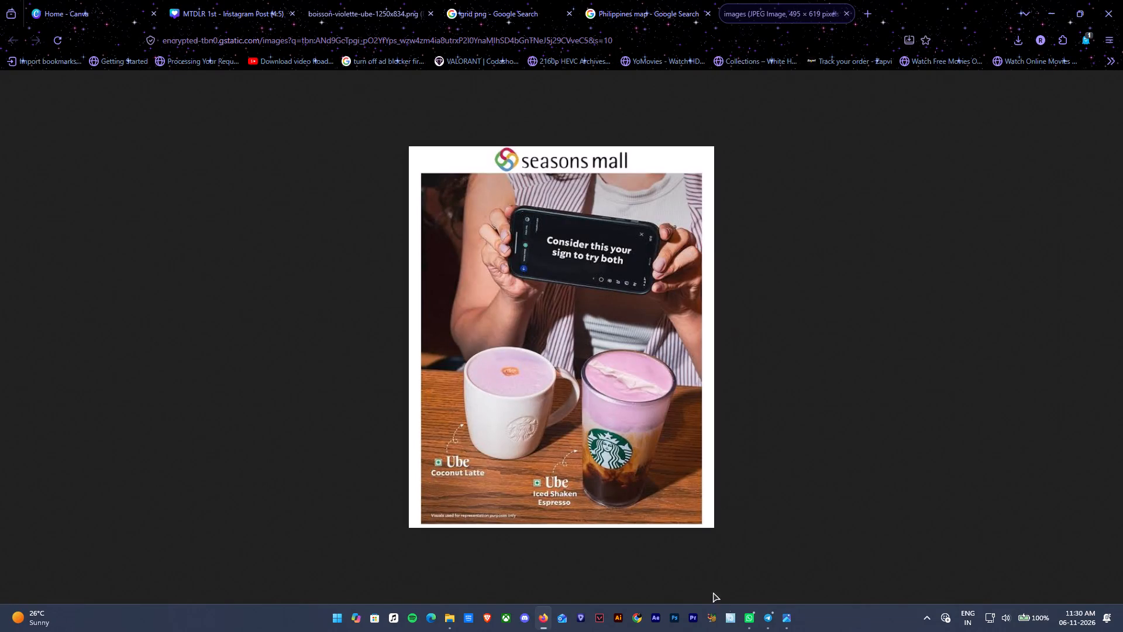
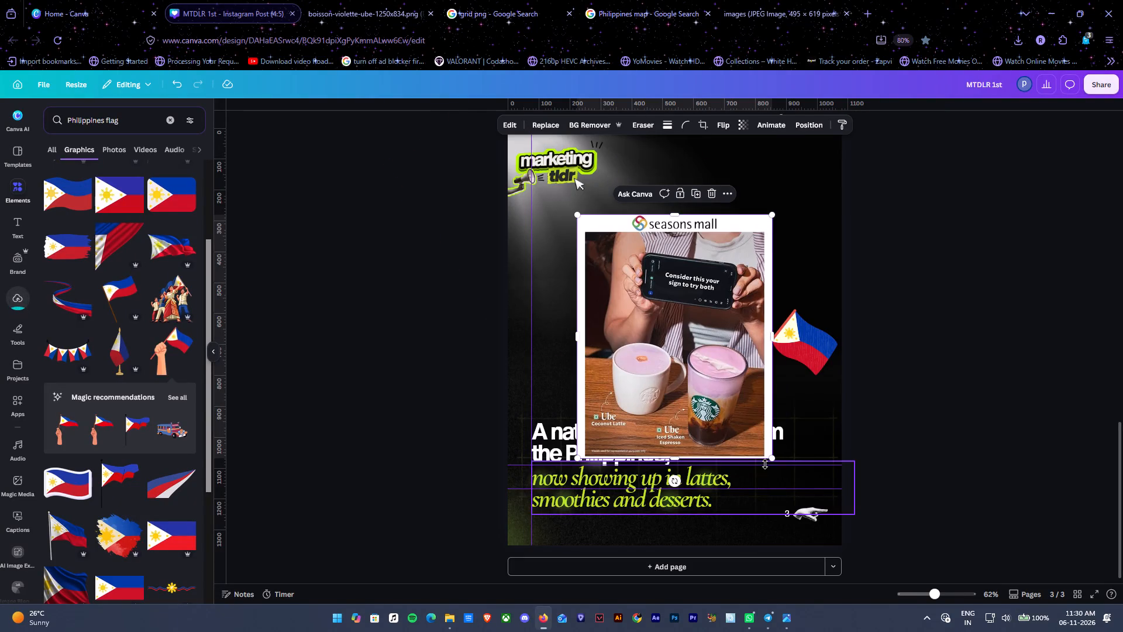
Enlarge the Starbucks ube drinks image to span page 3's full width, with its top logo strip beyond the page's upper edge.
left_click_drag(775, 459, 923, 552)
left_click_drag(777, 310, 748, 236)
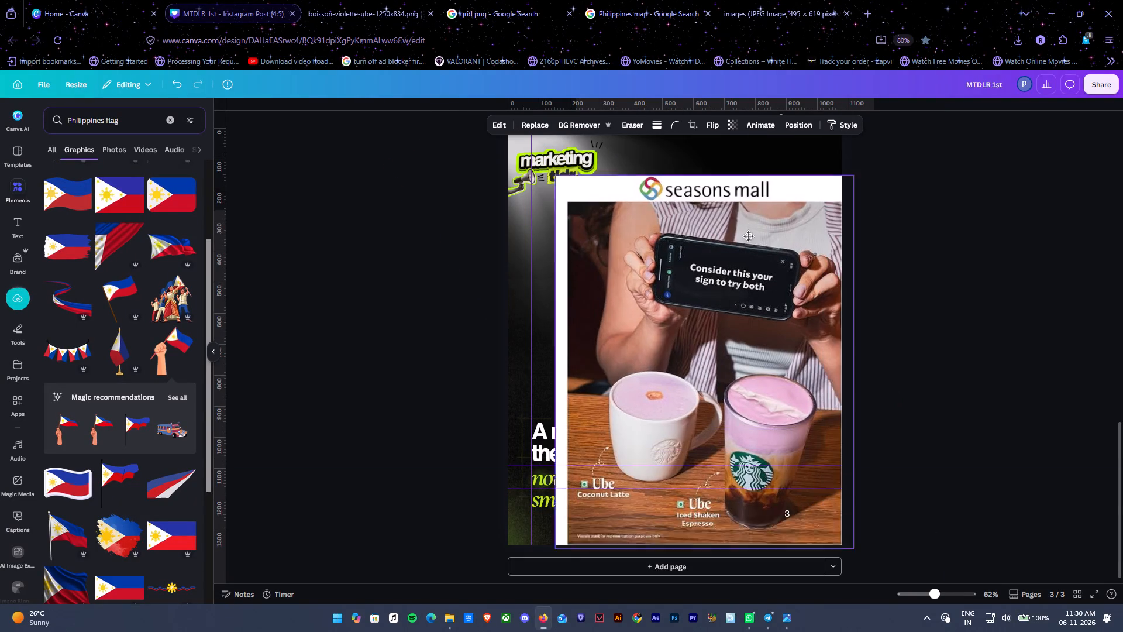
left_click_drag(748, 236, 699, 202)
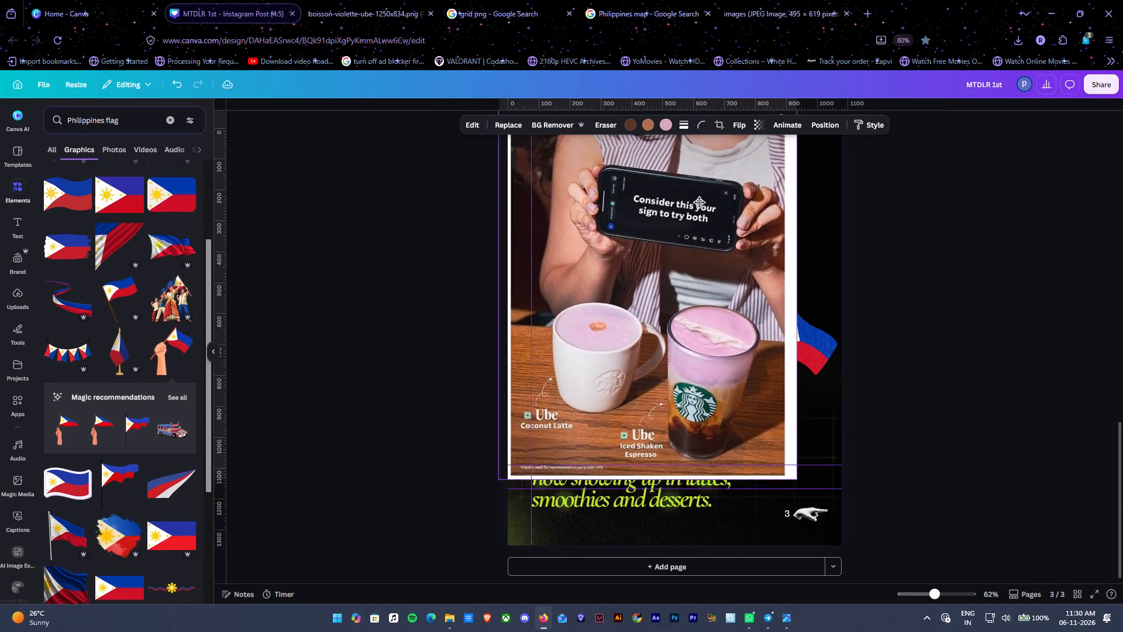
left_click_drag(699, 202, 704, 195)
left_click_drag(801, 473, 864, 511)
Send the enlarged Starbucks drinks image backward in page 3's layer order.
key("ctrl+bracketleft")
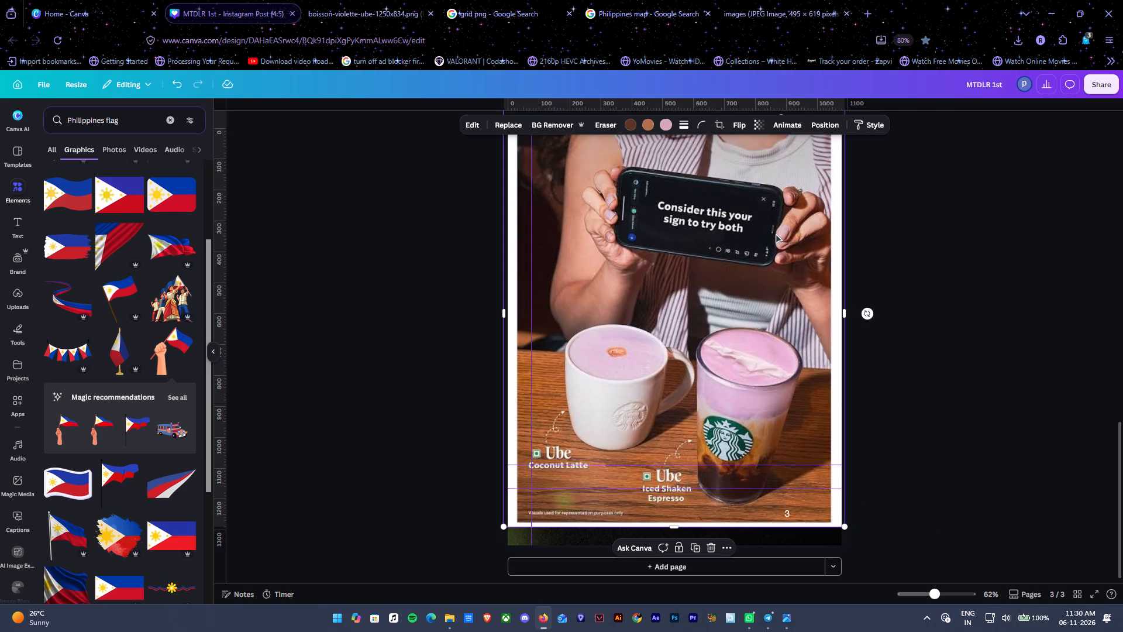
Send the Starbucks ube drinks photo on page 3 backward until it sits behind the headline, logo and dark gradient layers.
key("ctrl+bracketleft")
key("ctrl+bracketleft")
key("ctrl+bracketleft")
key("ctrl+bracketleft")
key("ctrl+bracketleft")
key("ctrl+bracketleft")
key("ctrl+bracketleft")
key("ctrl+bracketleft")
key("ctrl+bracketleft")
key("ctrl+bracketleft")
key("ctrl+bracketleft")
key("ctrl+bracketleft")
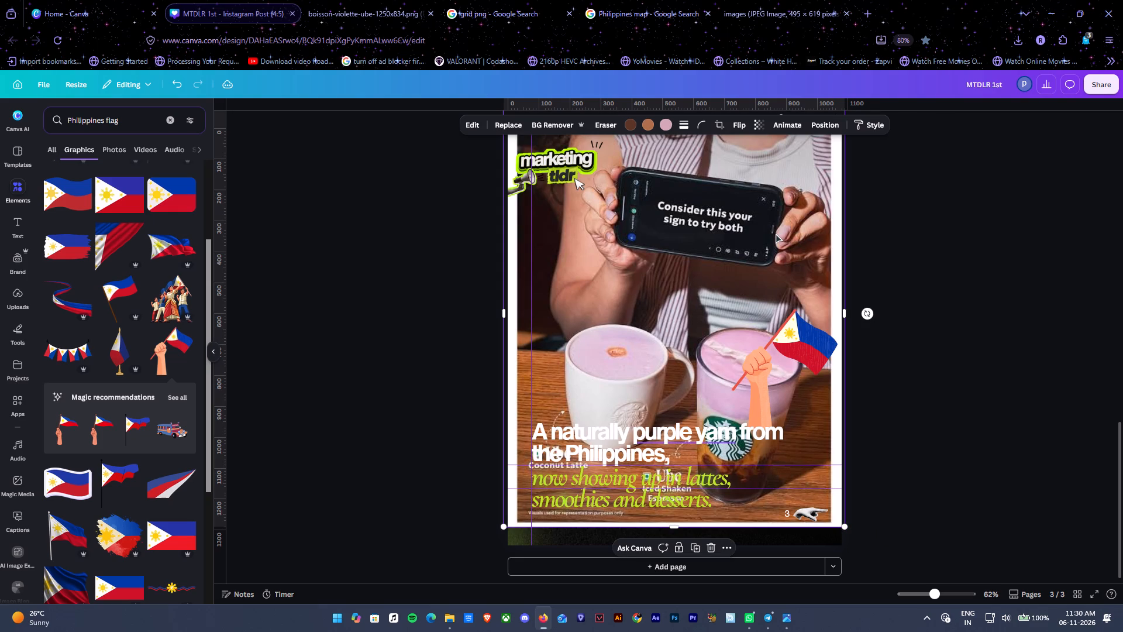
key("ctrl+bracketleft")
key("ctrl+bracketleft")
key("ctrl+bracketleft")
key("ctrl+bracketleft")
key("ctrl+bracketleft")
key("ctrl+bracketleft")
key("ctrl+bracketleft")
key("ctrl+bracketleft")
key("ctrl+bracketleft")
key("ctrl+bracketleft")
key("ctrl+bracketleft")
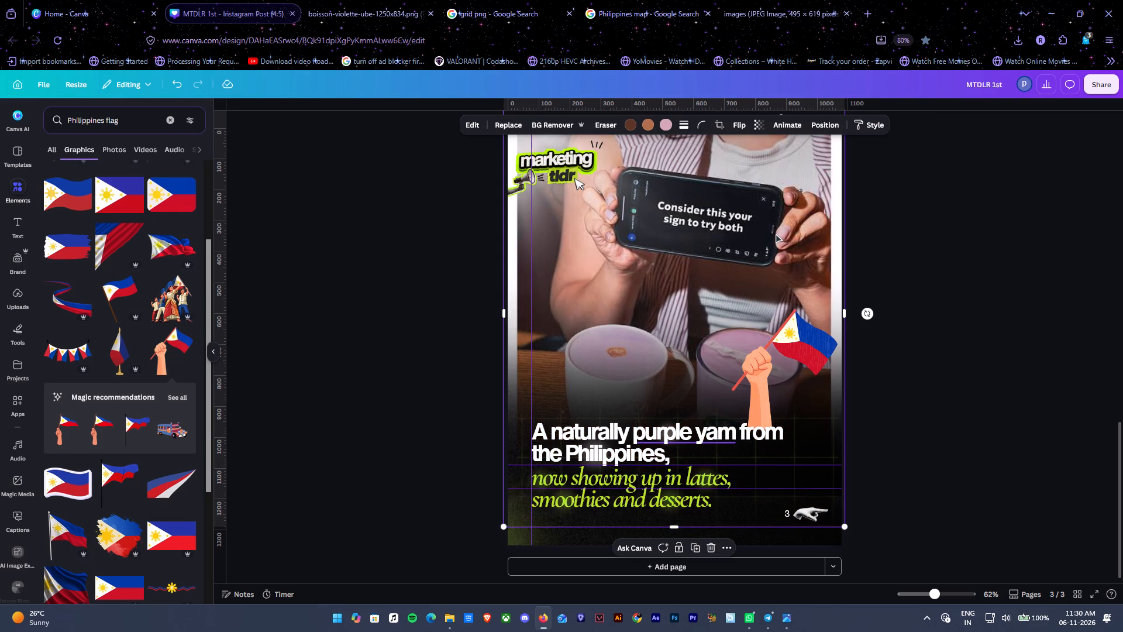
key("ctrl+bracketleft")
Delete the hand-and-flag graphic from page 3.
scroll(953, 286, "up", 1)
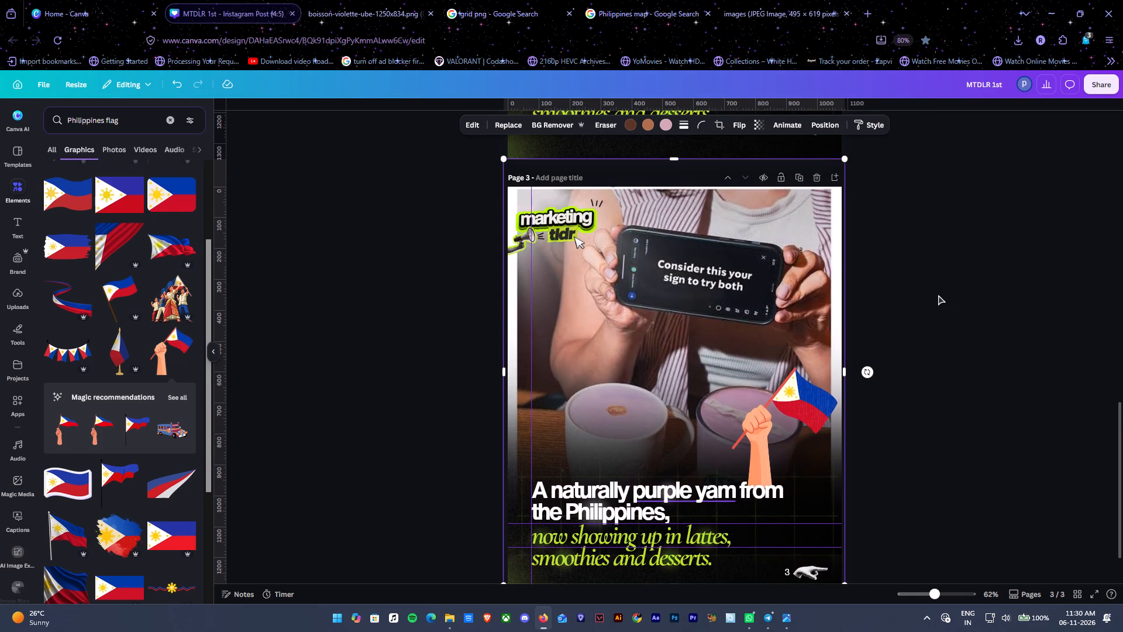
left_click(800, 408)
key("Delete")
Shift the drinks photo on page 3 upward so the two ube drinks sit above the headline.
left_click(817, 248)
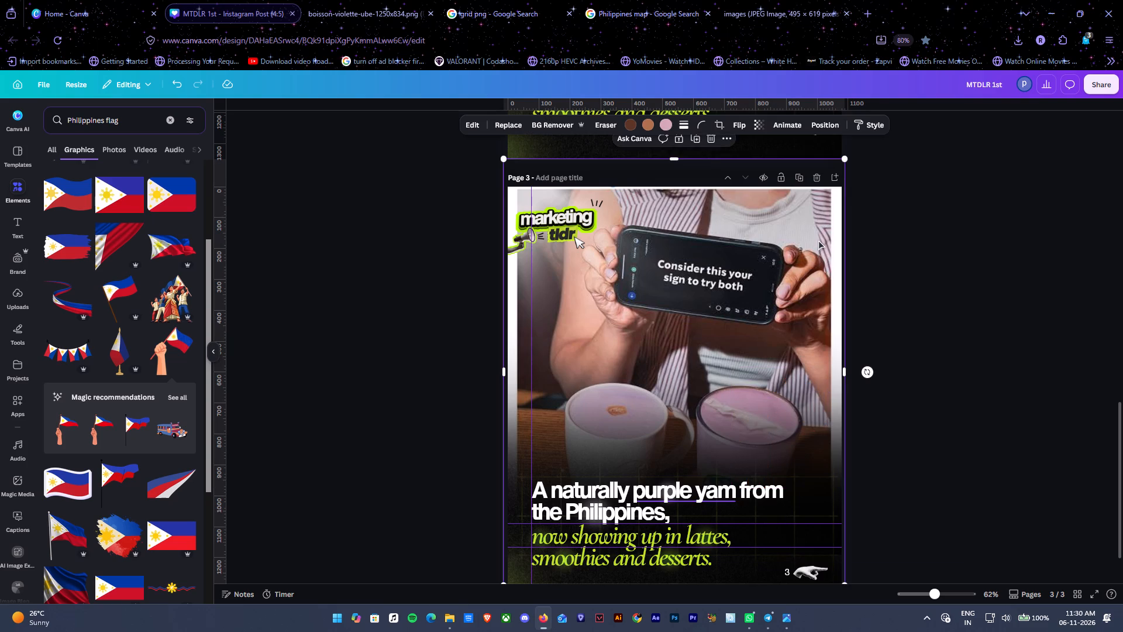
left_click_drag(818, 239, 819, 265)
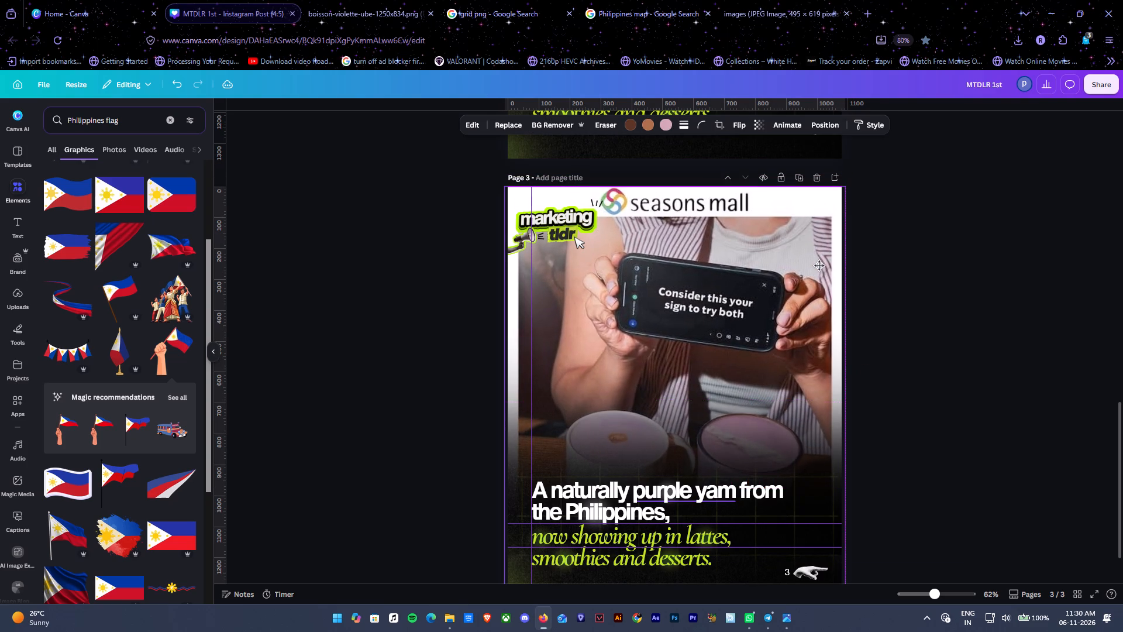
left_click_drag(819, 265, 822, 226)
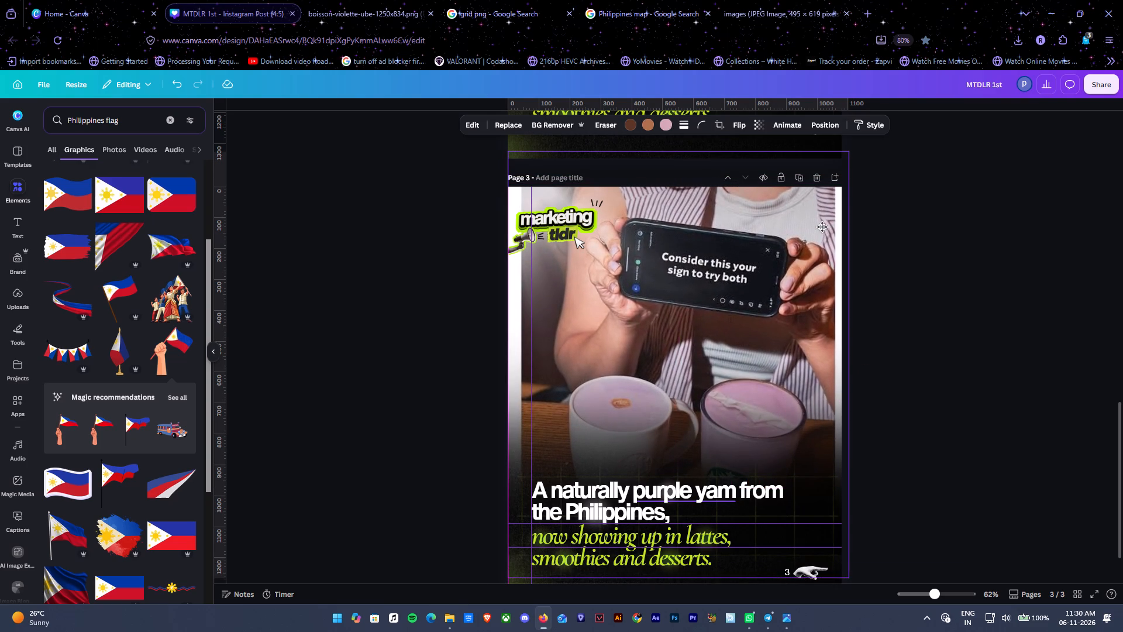
left_click_drag(822, 226, 823, 143)
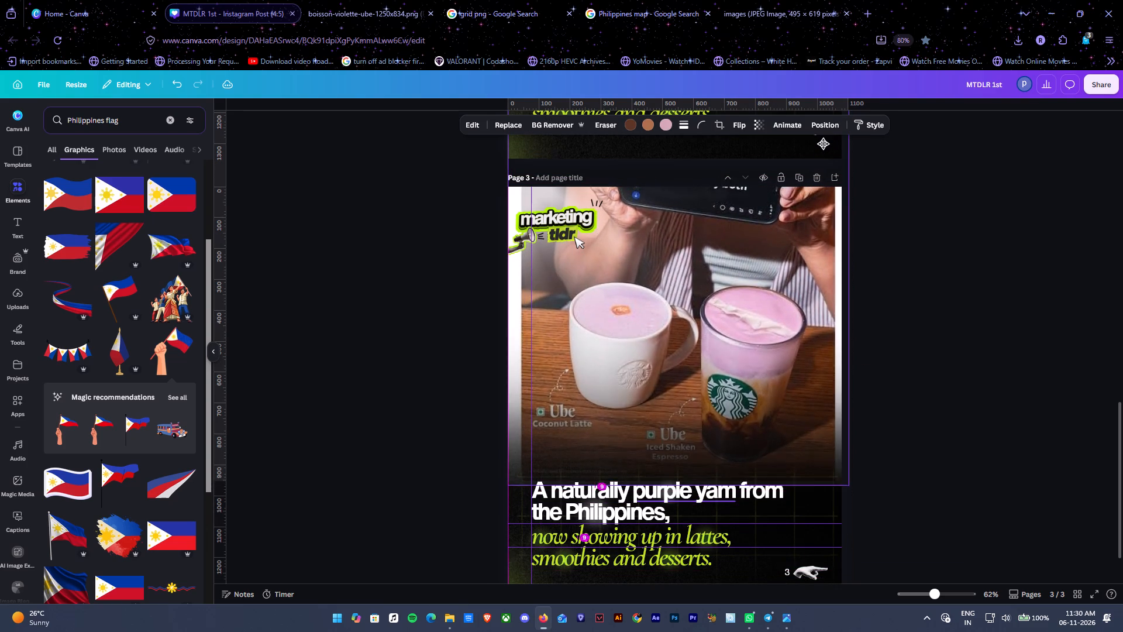
left_click_drag(823, 143, 823, 138)
left_click_drag(823, 138, 820, 131)
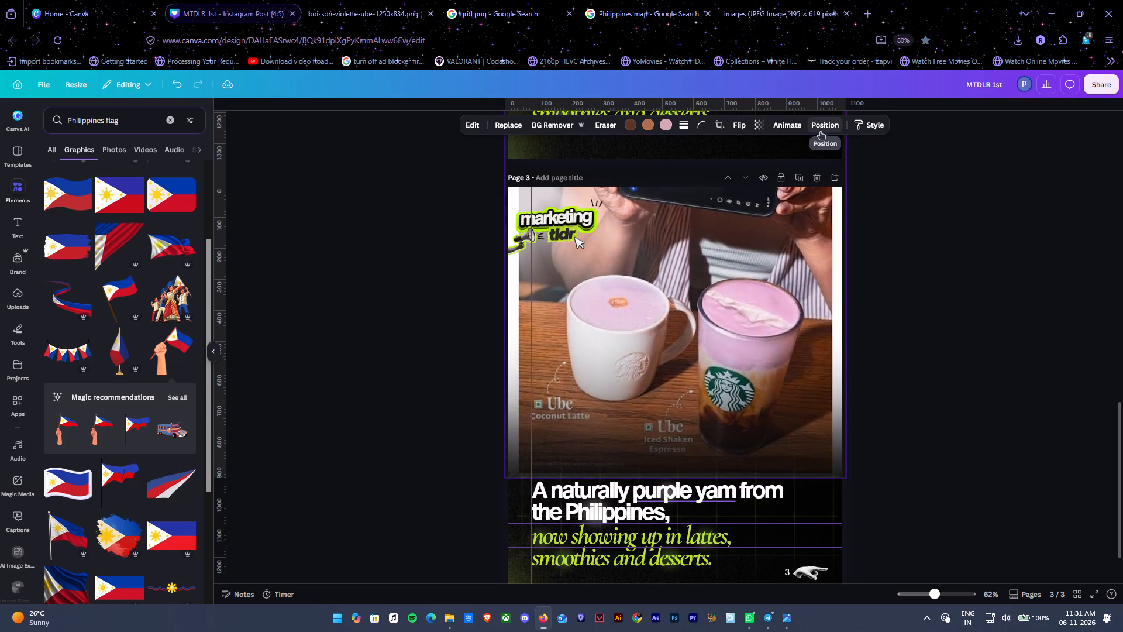
left_click_drag(820, 131, 818, 177)
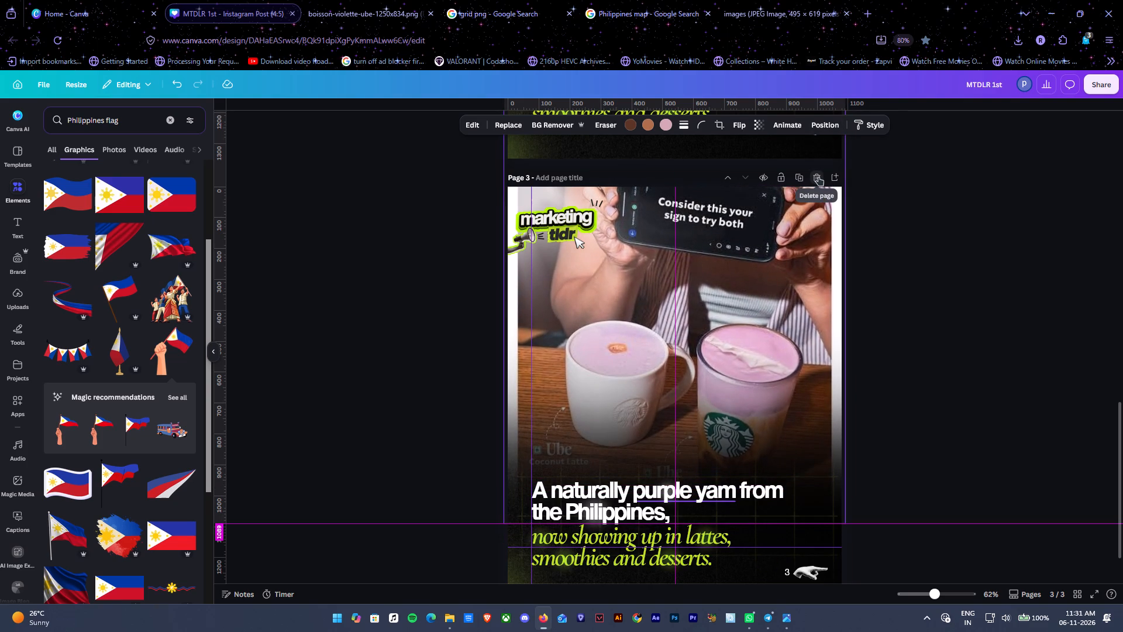
left_click_drag(818, 177, 818, 178)
double_click(941, 250)
scroll(871, 439, "up", 2, "ctrl+alt")
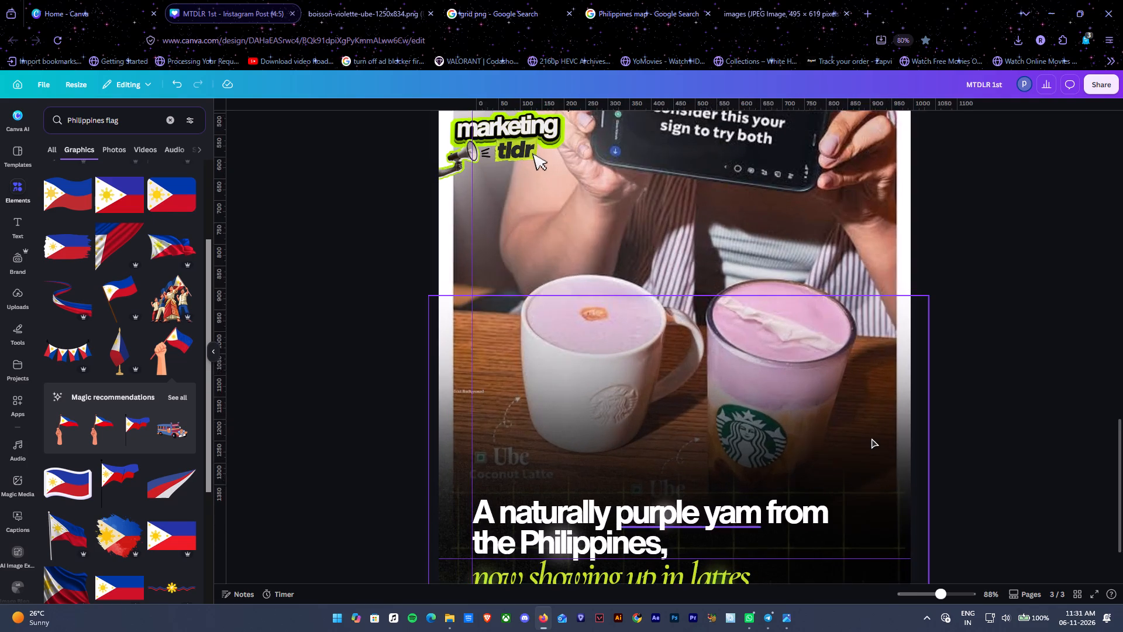
scroll(871, 438, "down", 1, "ctrl+alt")
left_click(965, 342)
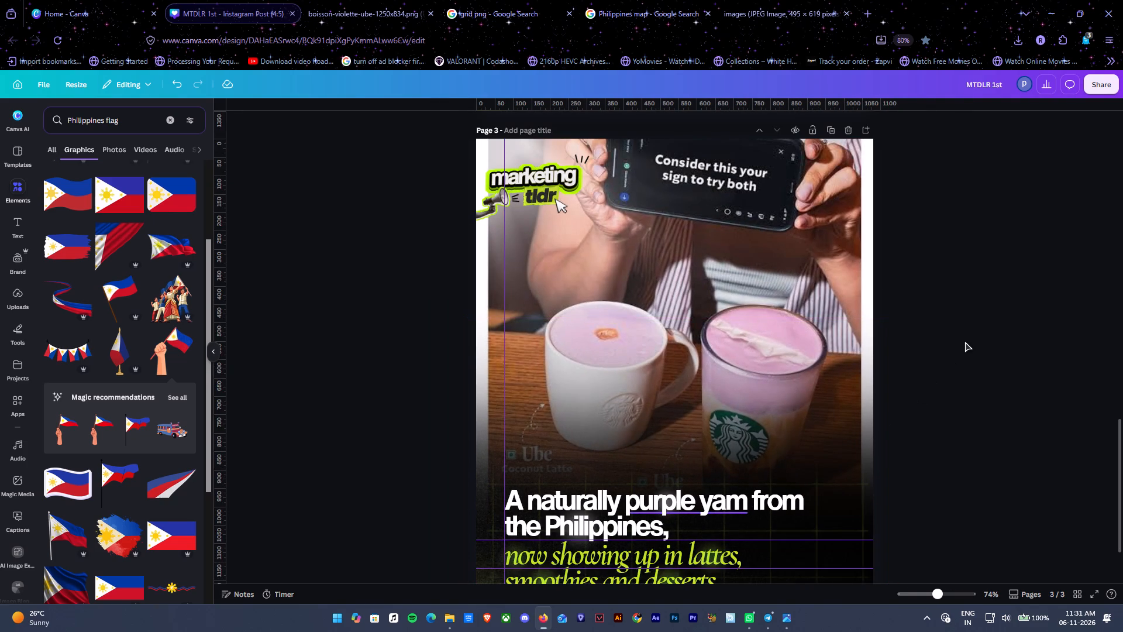
Raise the opacity of the white glow layer behind the marketing tldr logo on page 3.
left_click(533, 147)
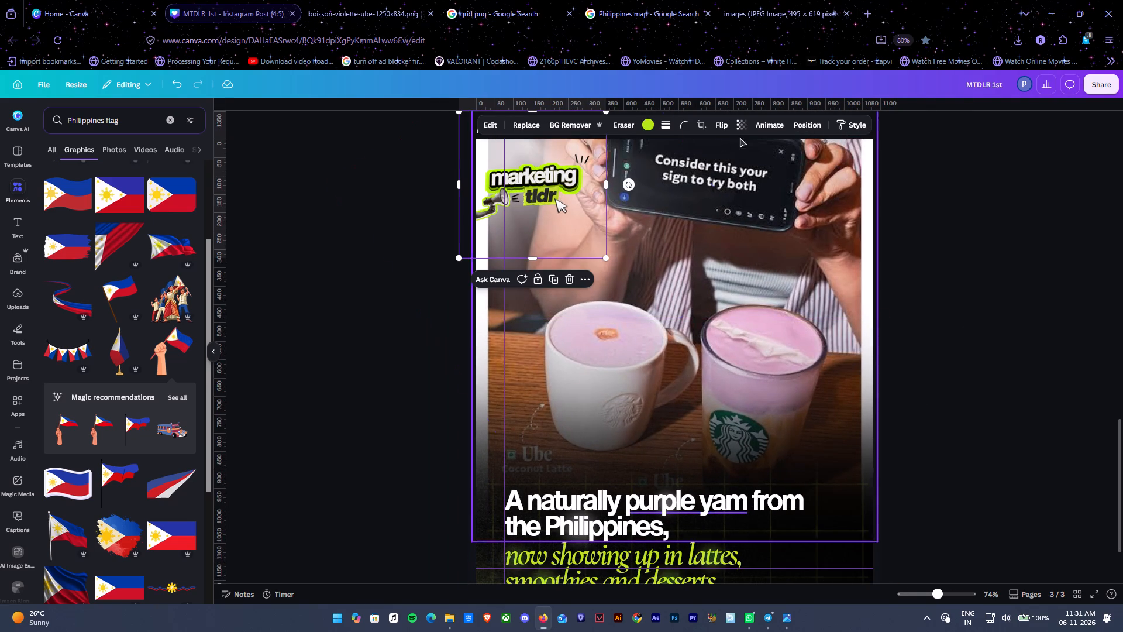
key("alt+1")
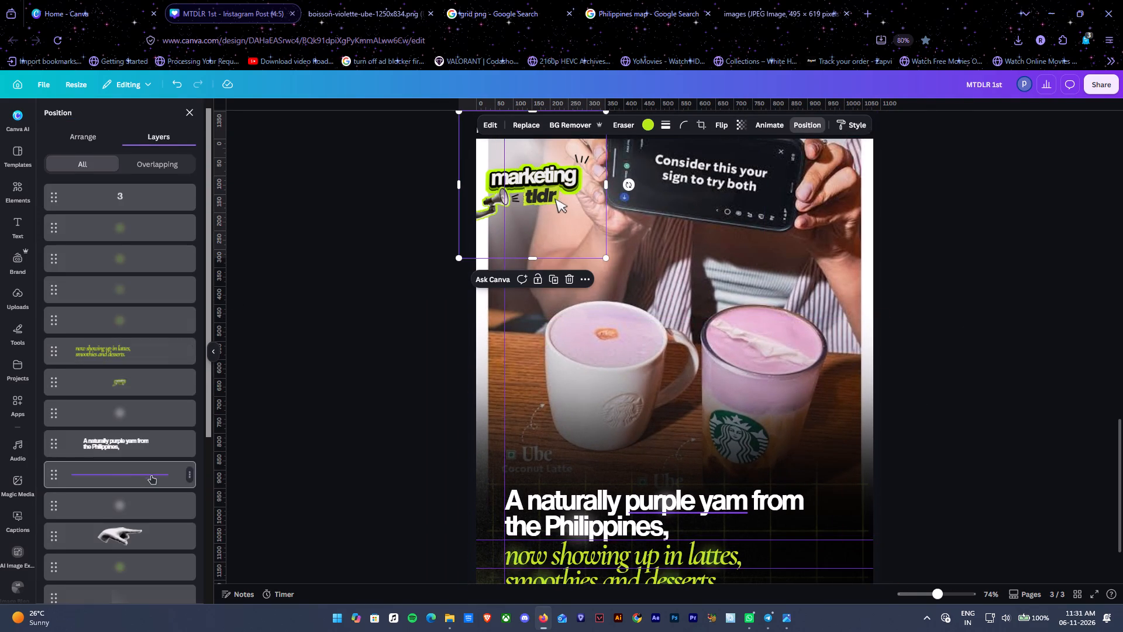
scroll(151, 475, "down", 3)
left_click(150, 454)
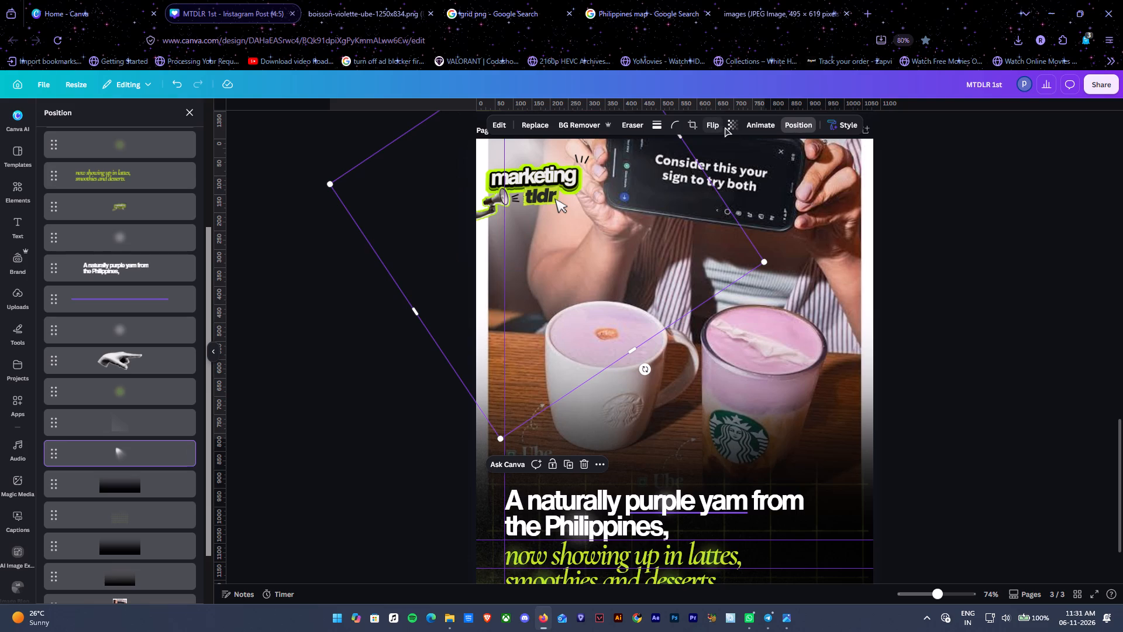
left_click(730, 128)
left_click_drag(739, 163, 802, 160)
double_click(957, 216)
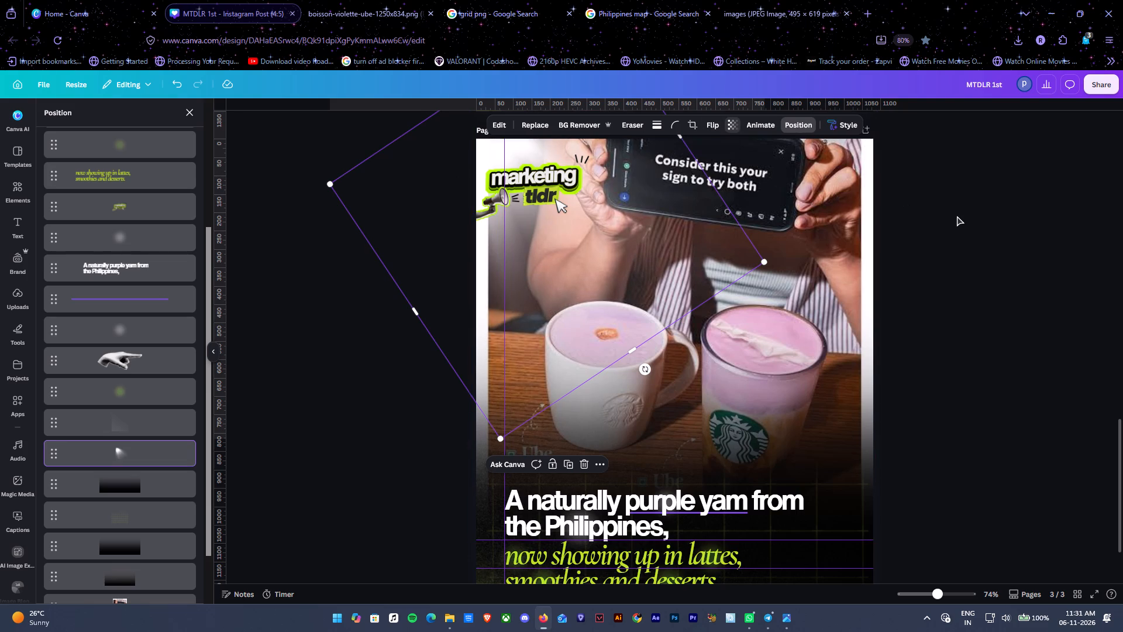
left_click(957, 216)
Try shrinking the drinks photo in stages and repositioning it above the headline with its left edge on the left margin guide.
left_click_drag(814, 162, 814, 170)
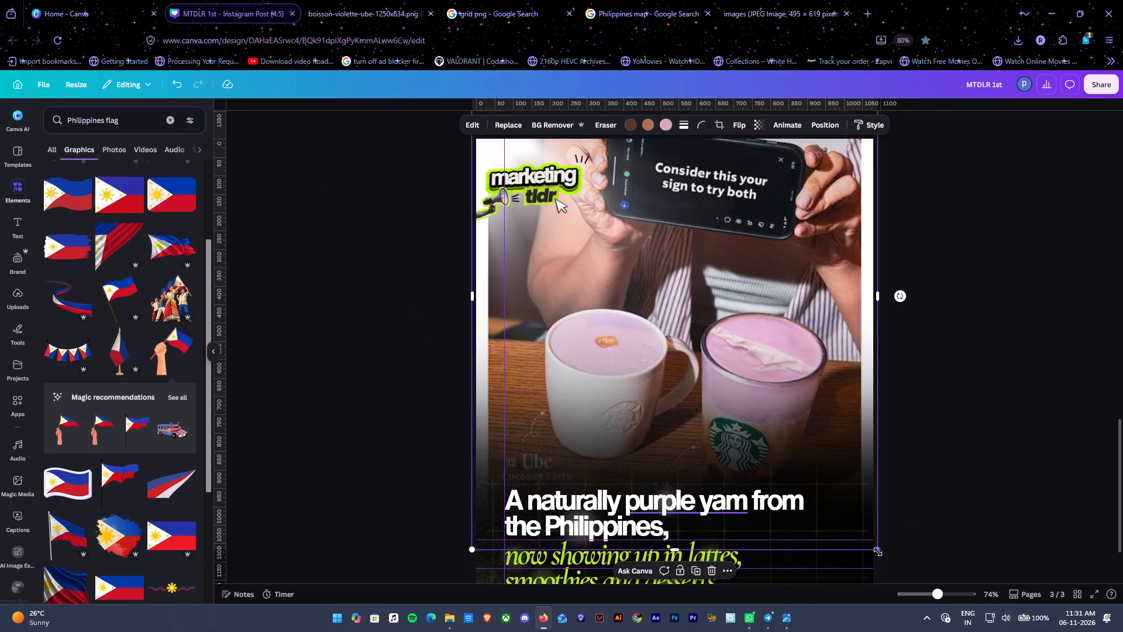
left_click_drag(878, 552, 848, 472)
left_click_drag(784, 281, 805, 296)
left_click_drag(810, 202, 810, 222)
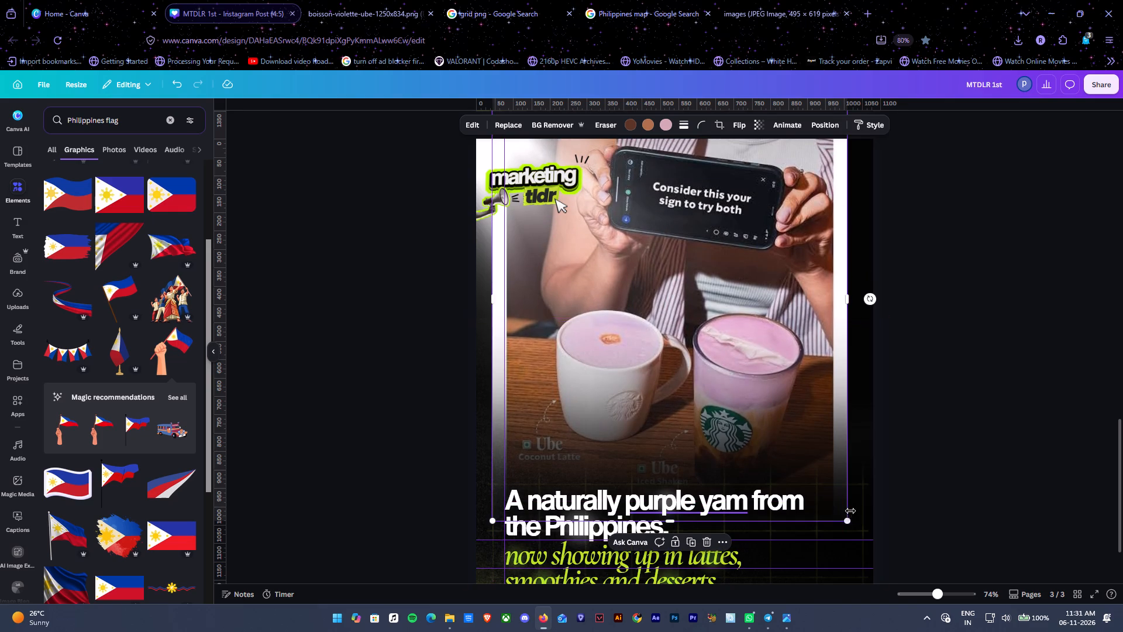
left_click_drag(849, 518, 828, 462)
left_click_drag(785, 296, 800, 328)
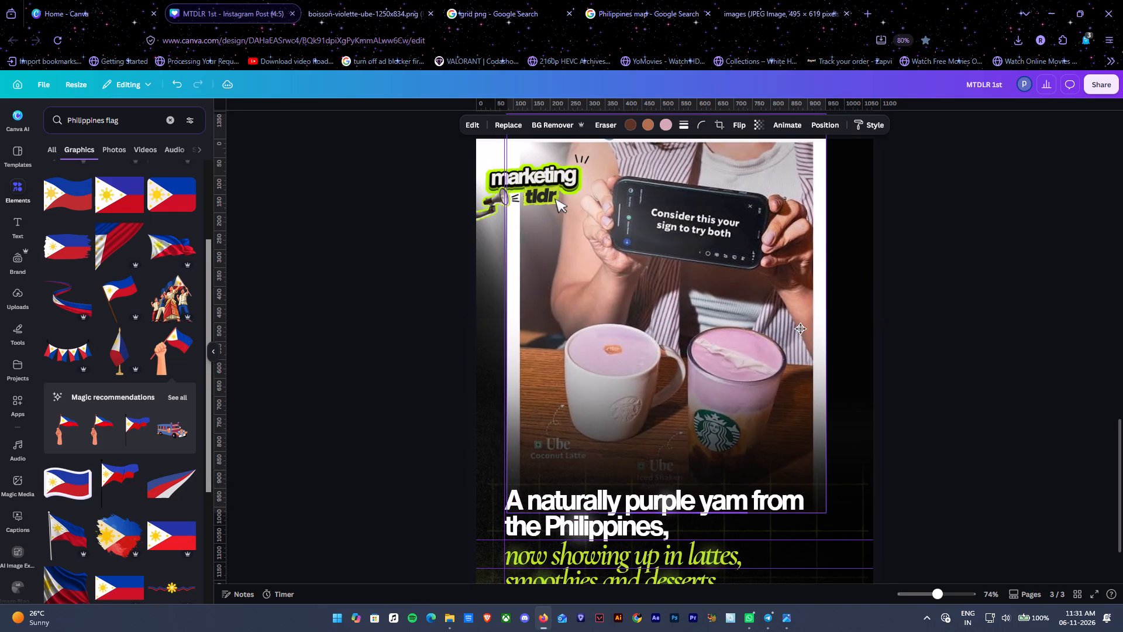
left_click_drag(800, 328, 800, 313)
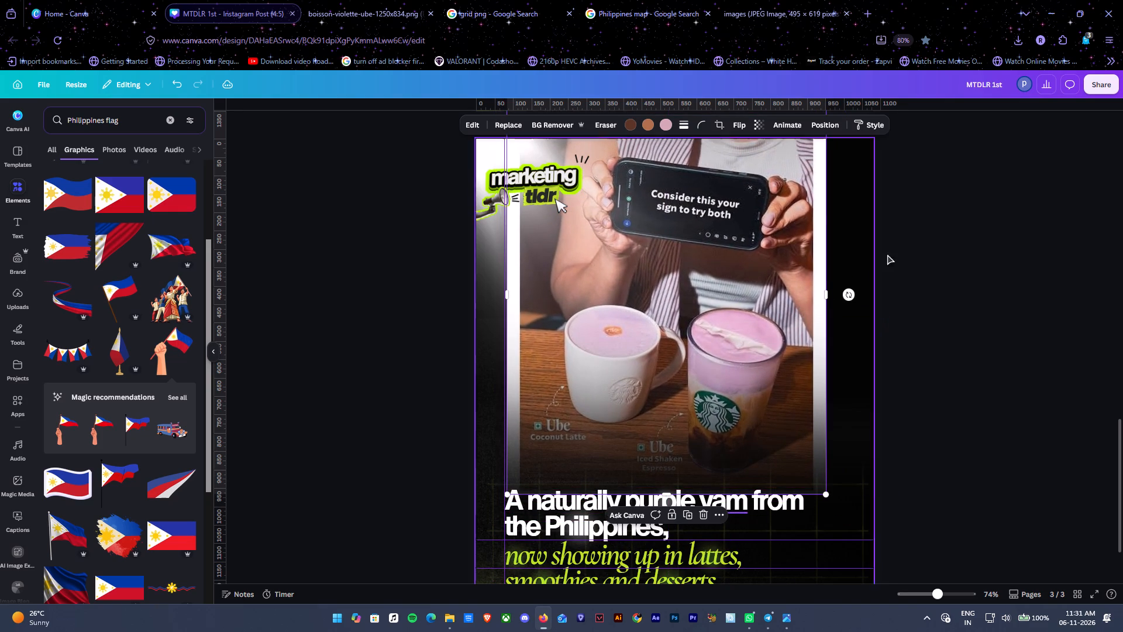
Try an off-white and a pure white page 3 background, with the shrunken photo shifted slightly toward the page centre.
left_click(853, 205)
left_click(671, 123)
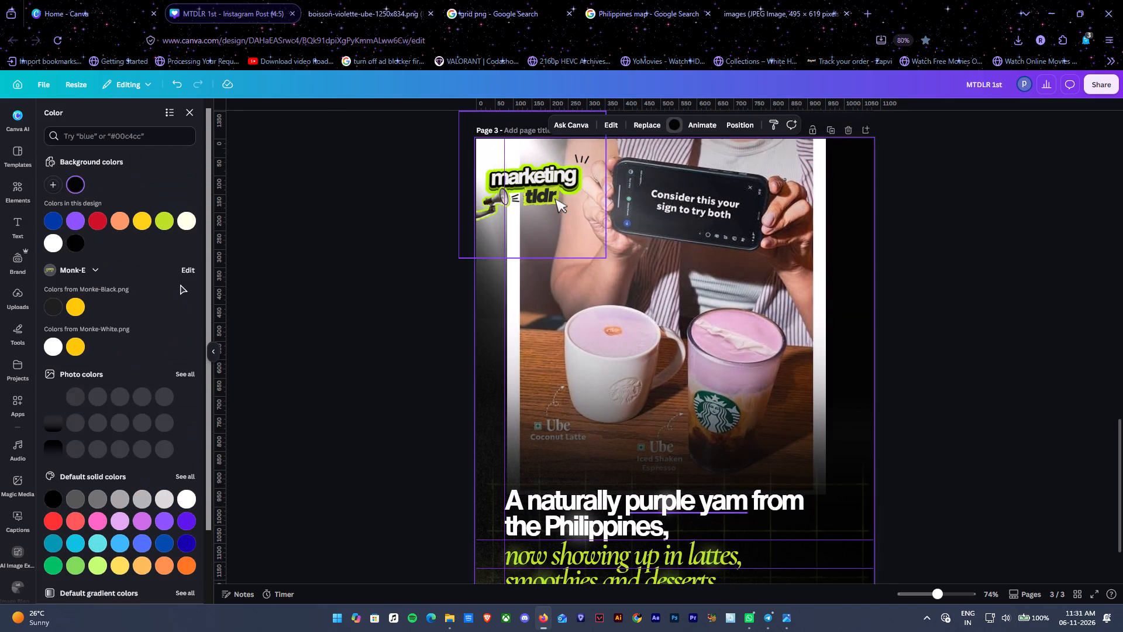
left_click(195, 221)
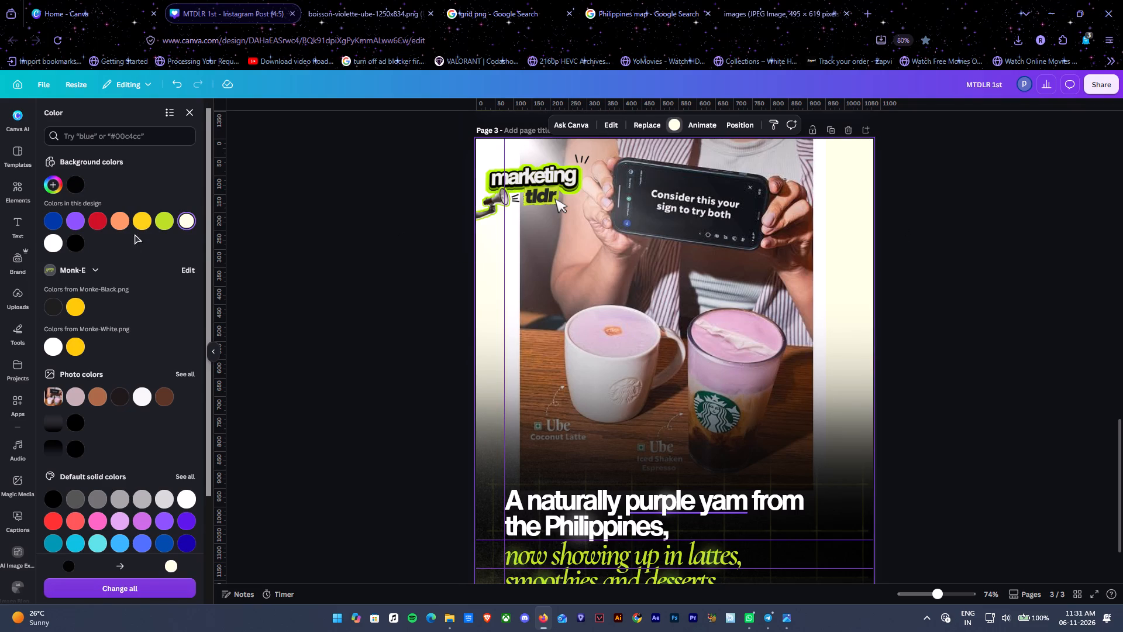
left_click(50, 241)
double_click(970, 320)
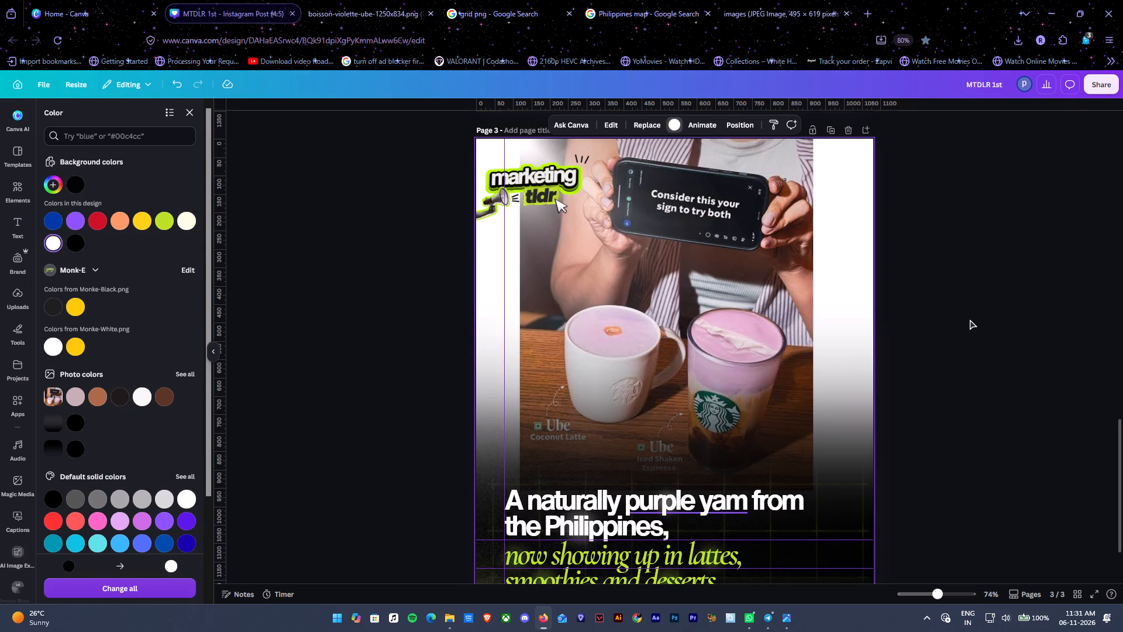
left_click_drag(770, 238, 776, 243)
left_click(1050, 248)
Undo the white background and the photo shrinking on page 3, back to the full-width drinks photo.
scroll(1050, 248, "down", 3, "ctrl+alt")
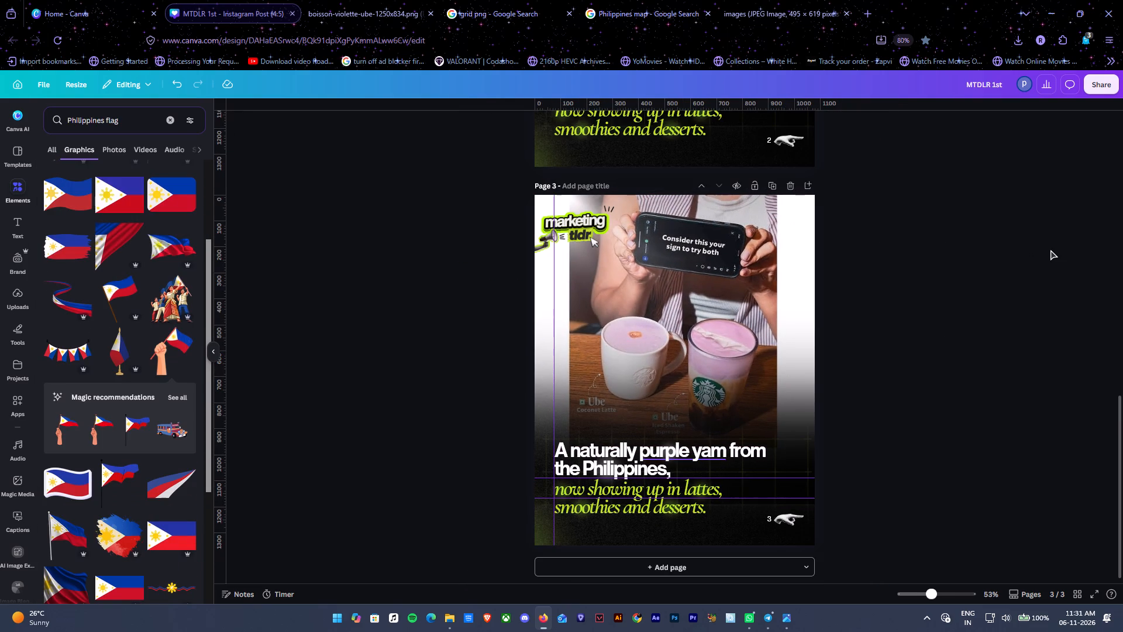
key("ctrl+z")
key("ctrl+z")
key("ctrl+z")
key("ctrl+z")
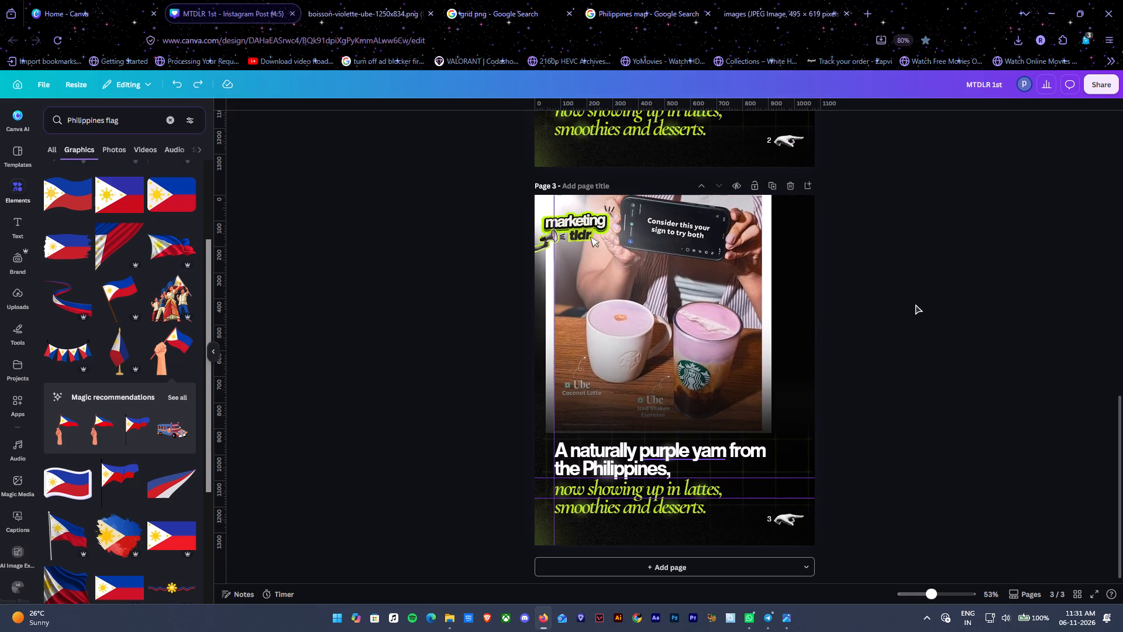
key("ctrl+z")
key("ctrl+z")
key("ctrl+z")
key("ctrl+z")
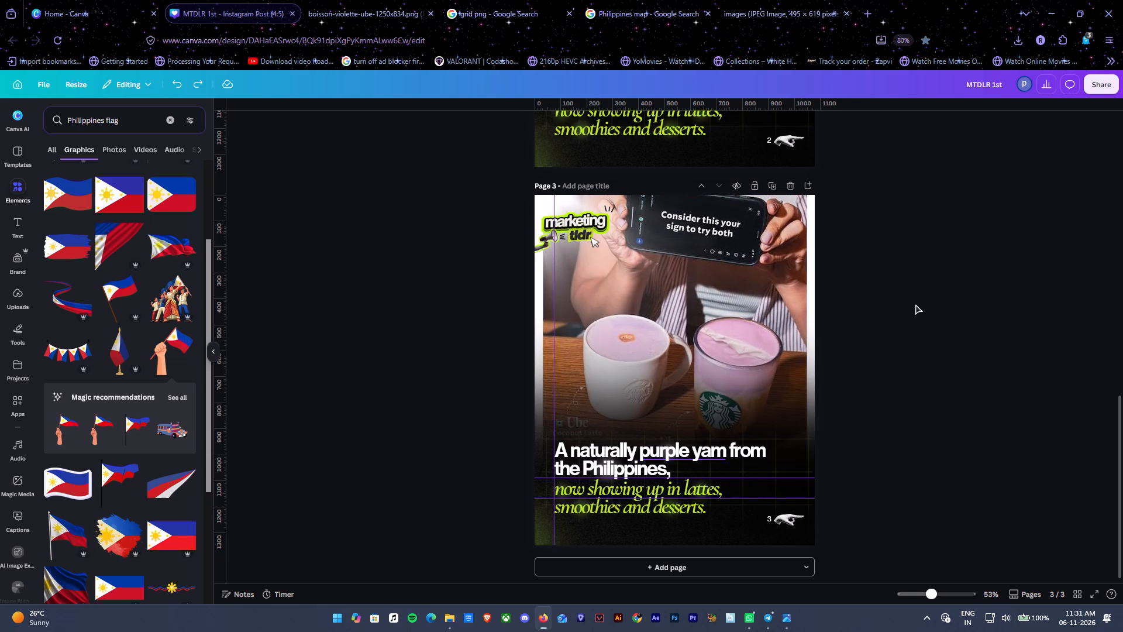
Move the full-width drinks photo slightly up so the mug and the iced cup sit clear of the headline.
left_click_drag(767, 248, 769, 242)
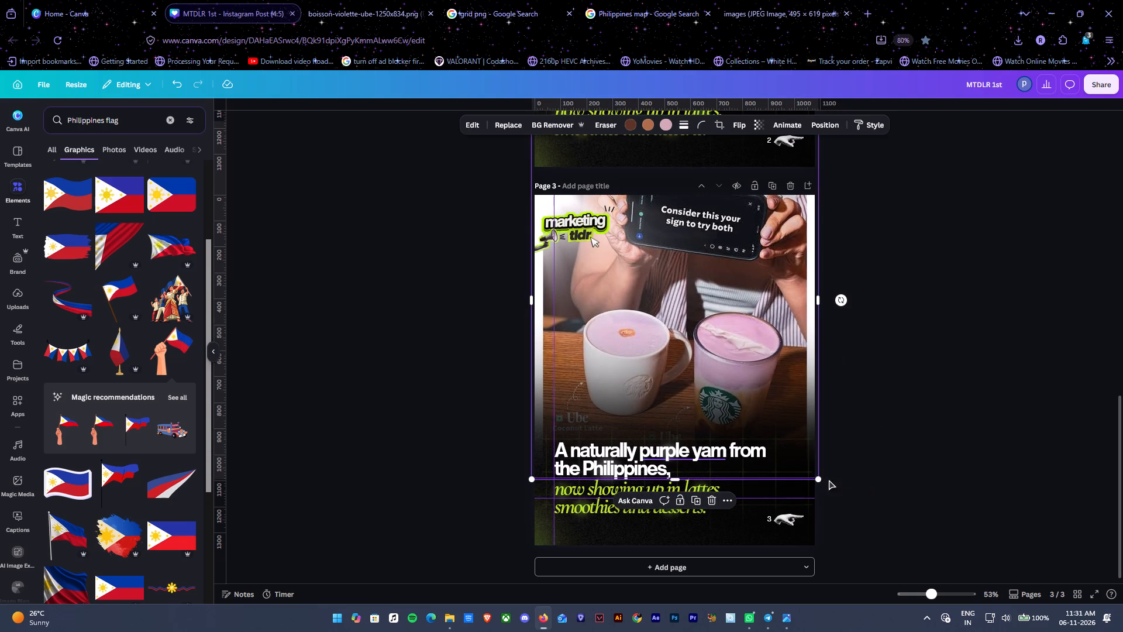
left_click_drag(770, 317, 770, 308)
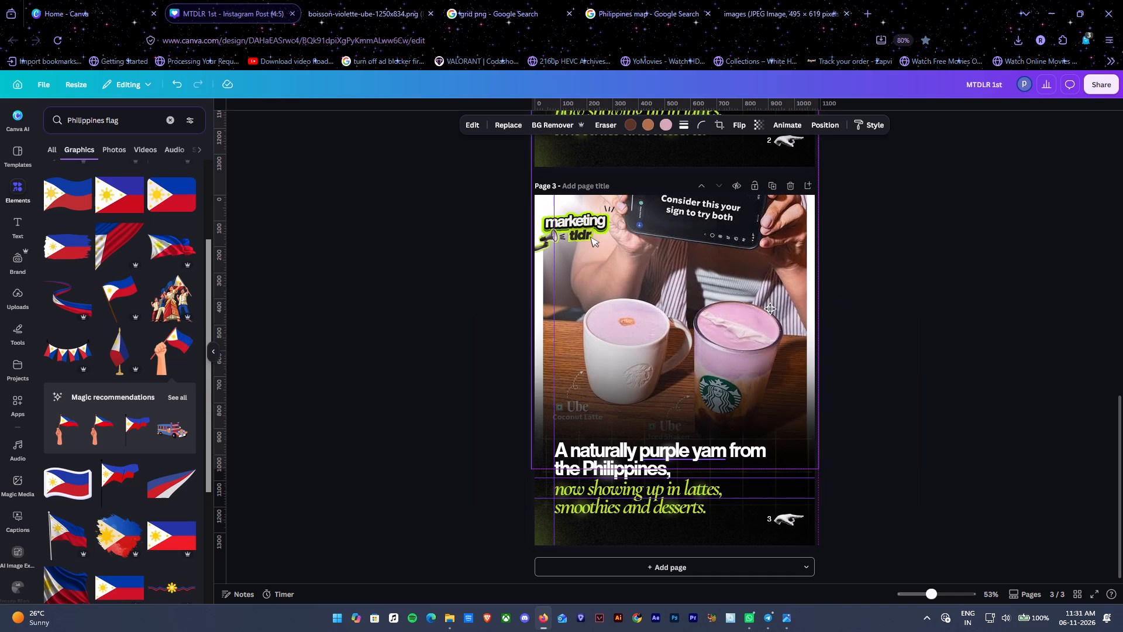
left_click_drag(770, 308, 769, 308)
left_click(908, 307)
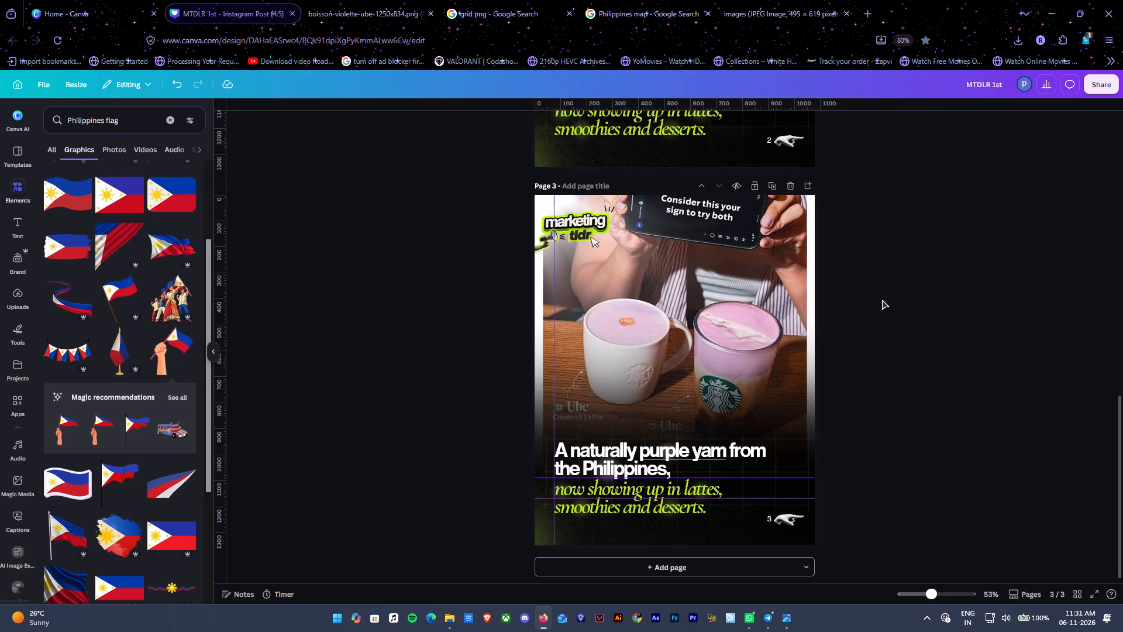
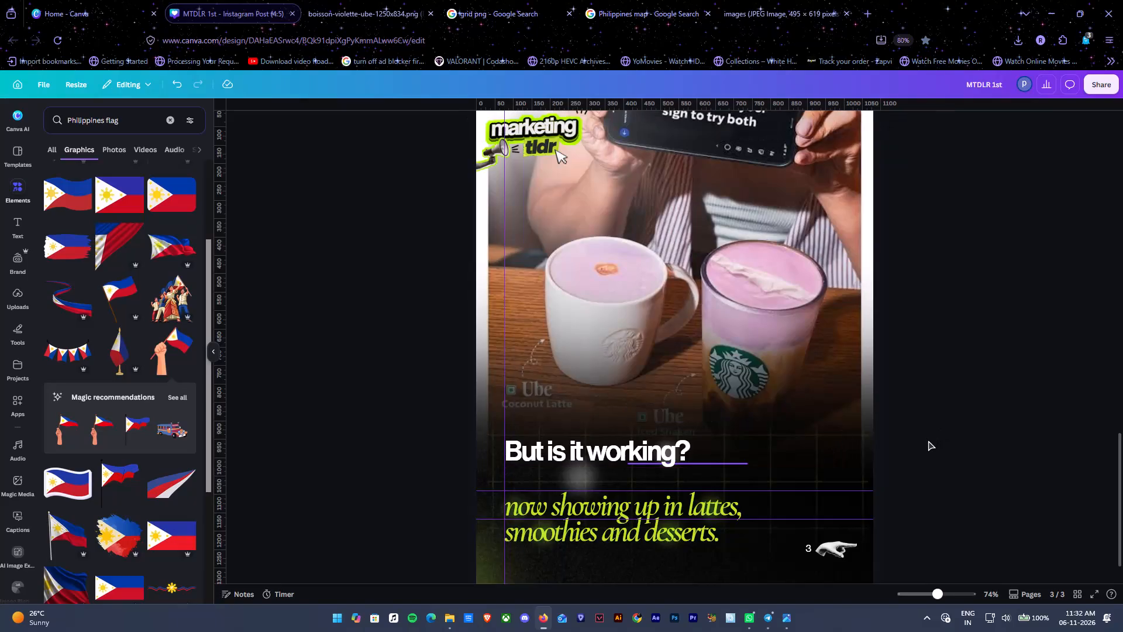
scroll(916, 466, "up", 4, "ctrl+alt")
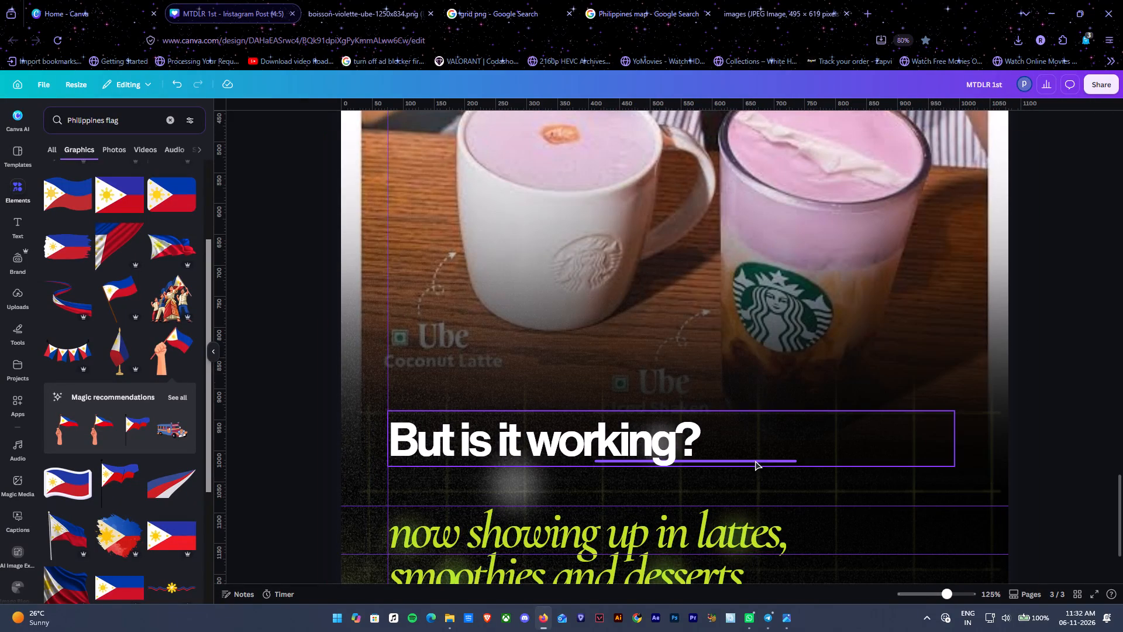
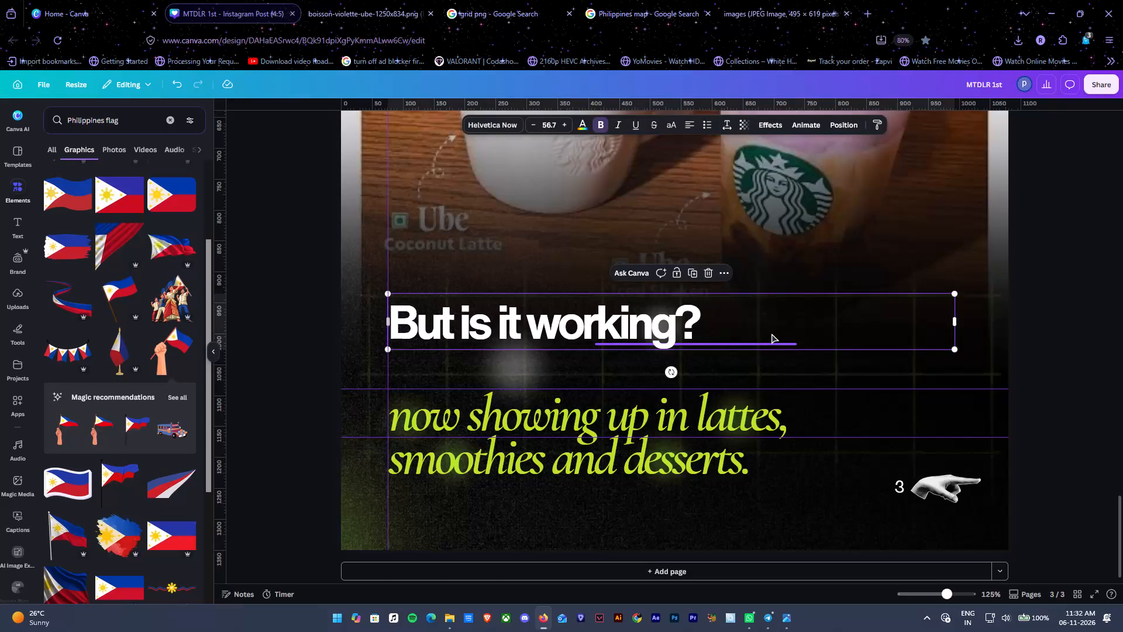
Move the purple underline beneath the start of the "But is it working?" headline, aligned with its left edge.
key("alt+1")
left_click(133, 466)
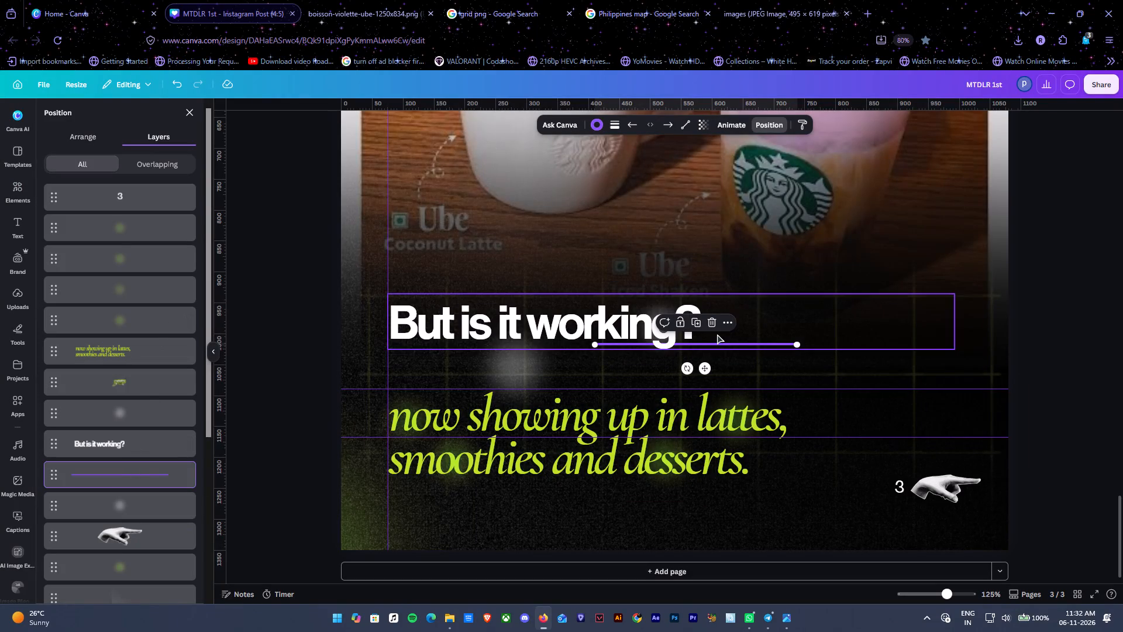
left_click_drag(704, 371, 484, 377)
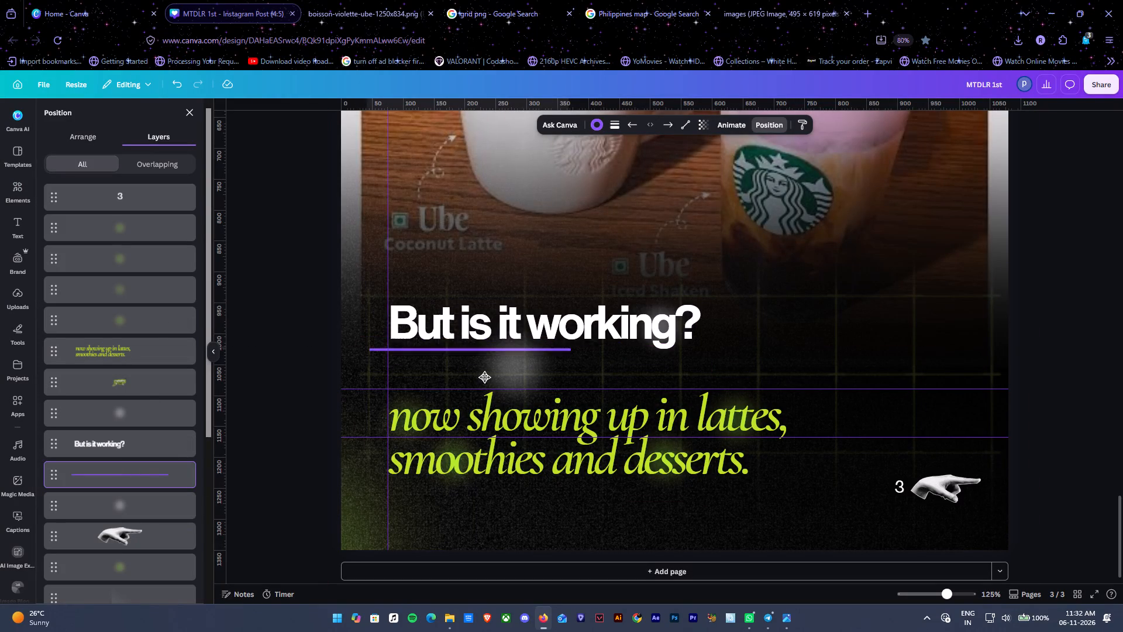
left_click_drag(484, 377, 497, 371)
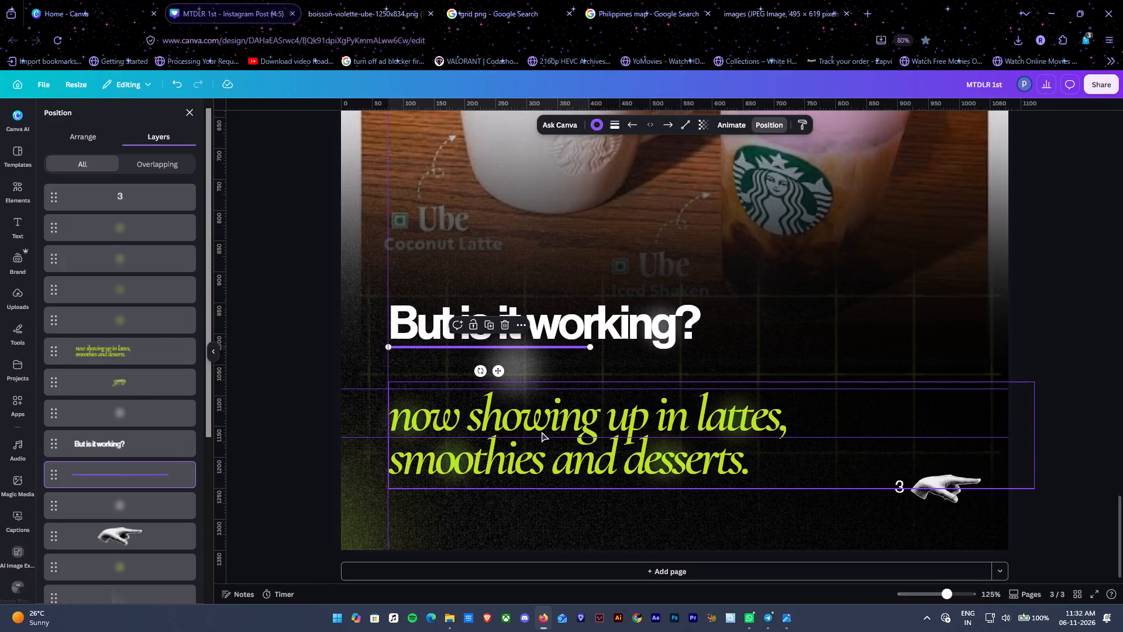
Replace the green subtitle with the copied paragraph starting "August 2026: Starbucks has added ube to its menu".
double_click(542, 432)
key("ctrl+a")
key("ctrl+v")
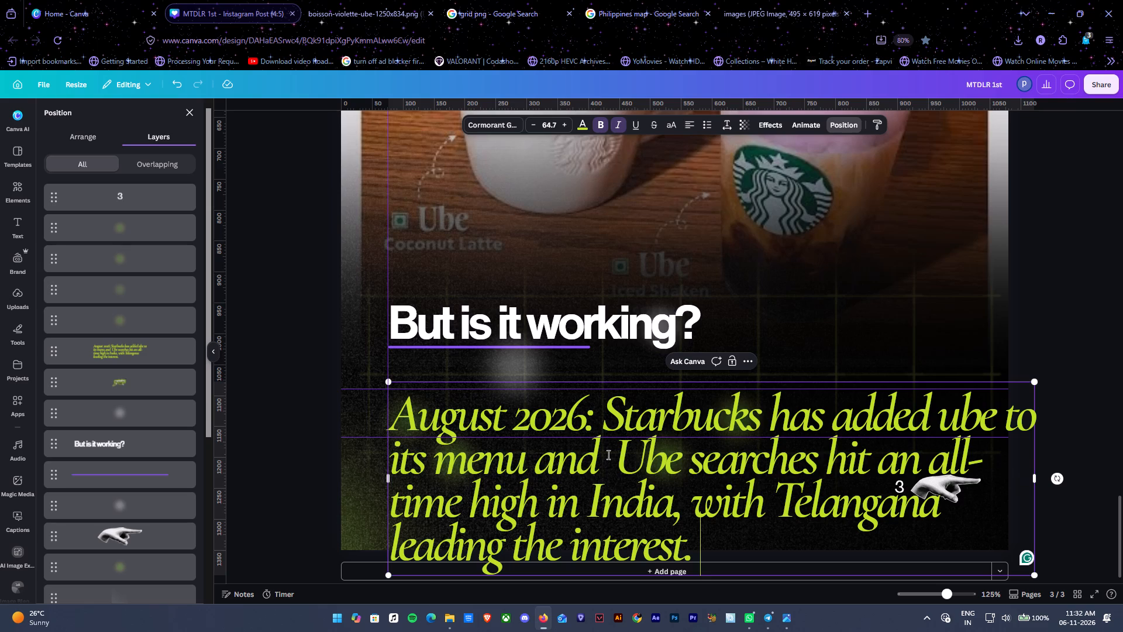
left_click(655, 453)
left_click(1093, 325)
Scale the green paragraph to font size 46.1, place it under the headline and widen its box to three lines.
left_click(901, 409)
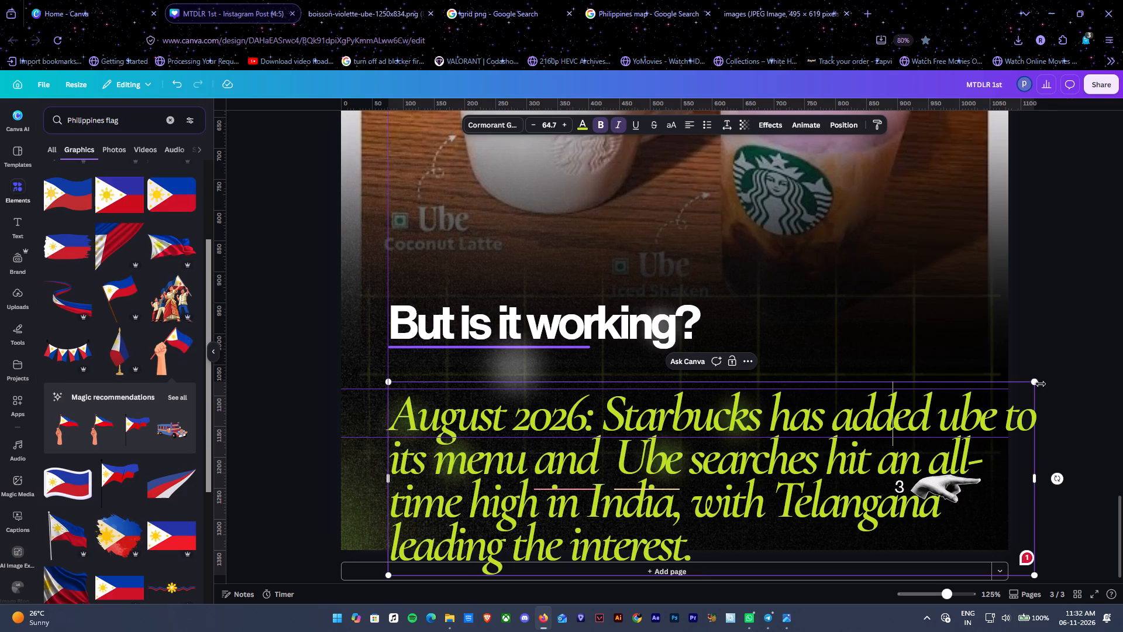
left_click_drag(1036, 381, 860, 469)
left_click_drag(707, 514, 709, 437)
left_click(1049, 383)
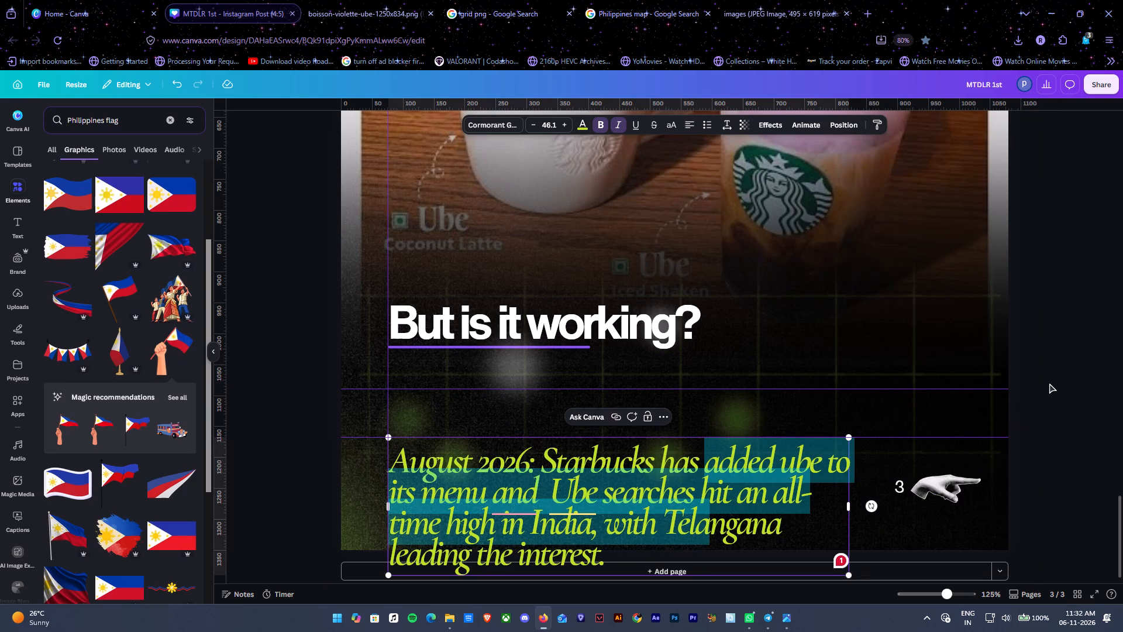
left_click_drag(705, 482, 706, 397)
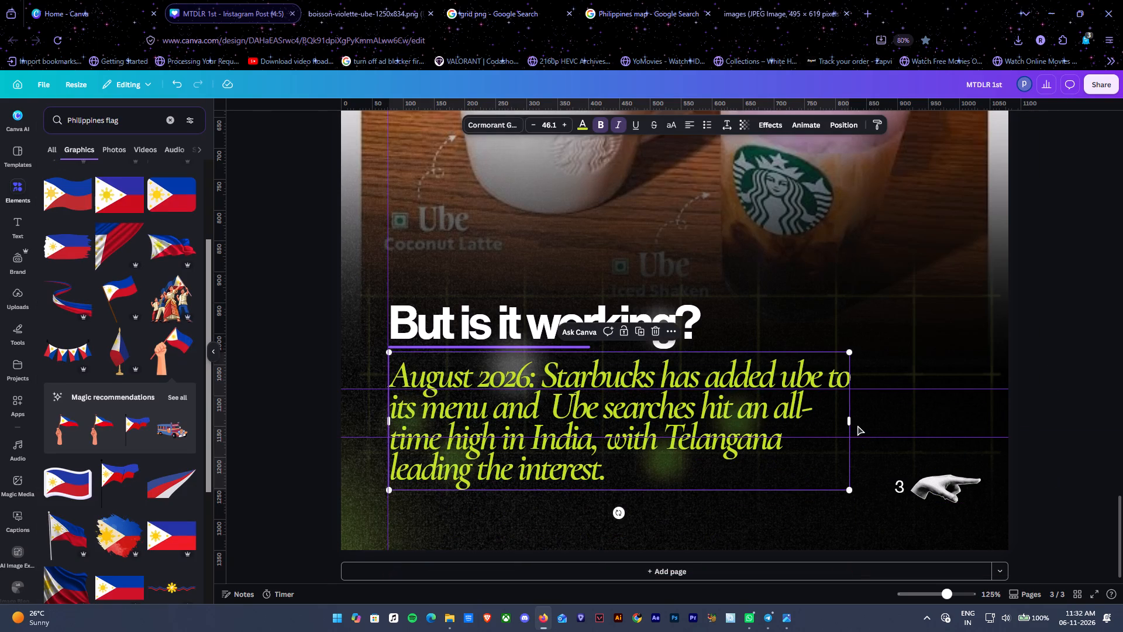
left_click_drag(853, 423, 956, 421)
left_click(818, 410)
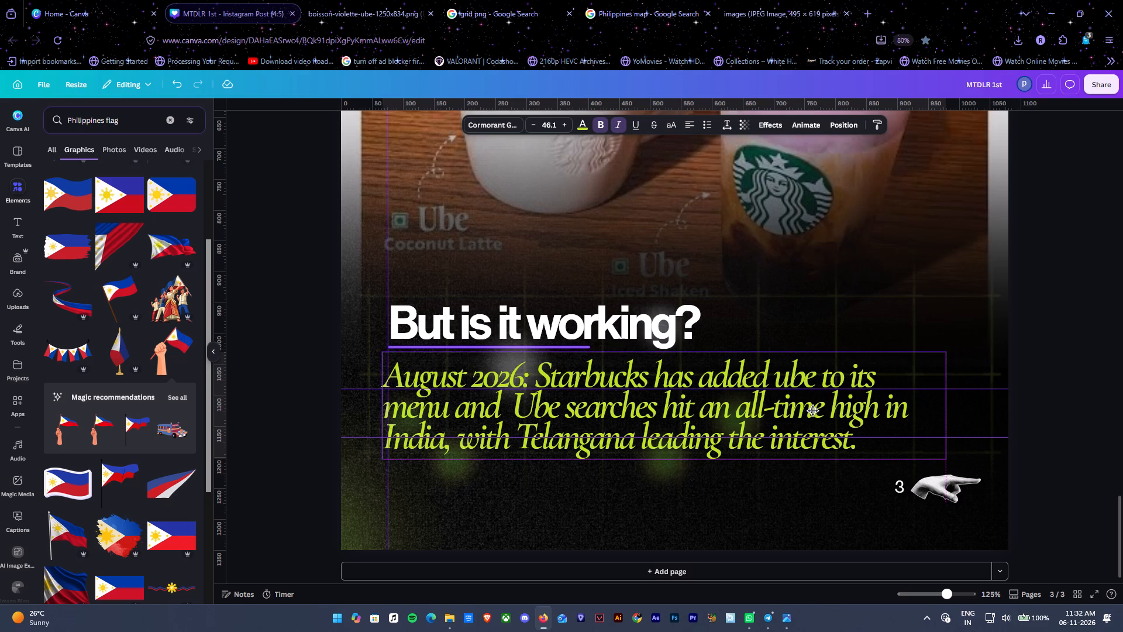
left_click(1087, 377)
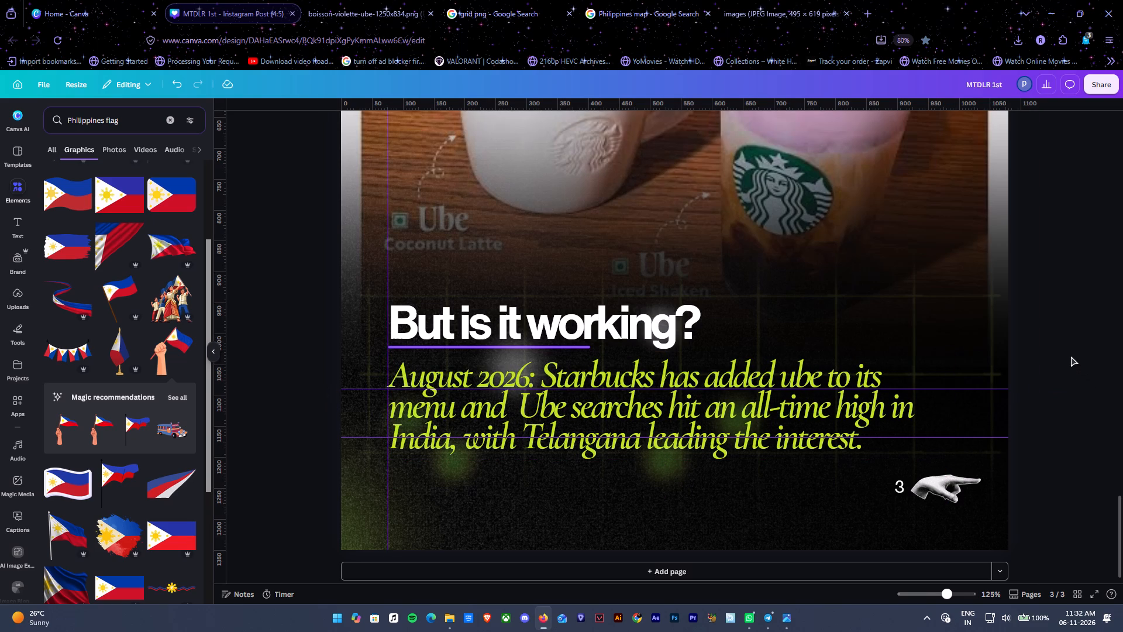
Shift the "But is it working?" headline and its purple underline slightly upward, away from the green paragraph.
scroll(1071, 356, "down", 3, "ctrl+alt")
scroll(973, 411, "up", 1, "ctrl+alt")
left_click(543, 374)
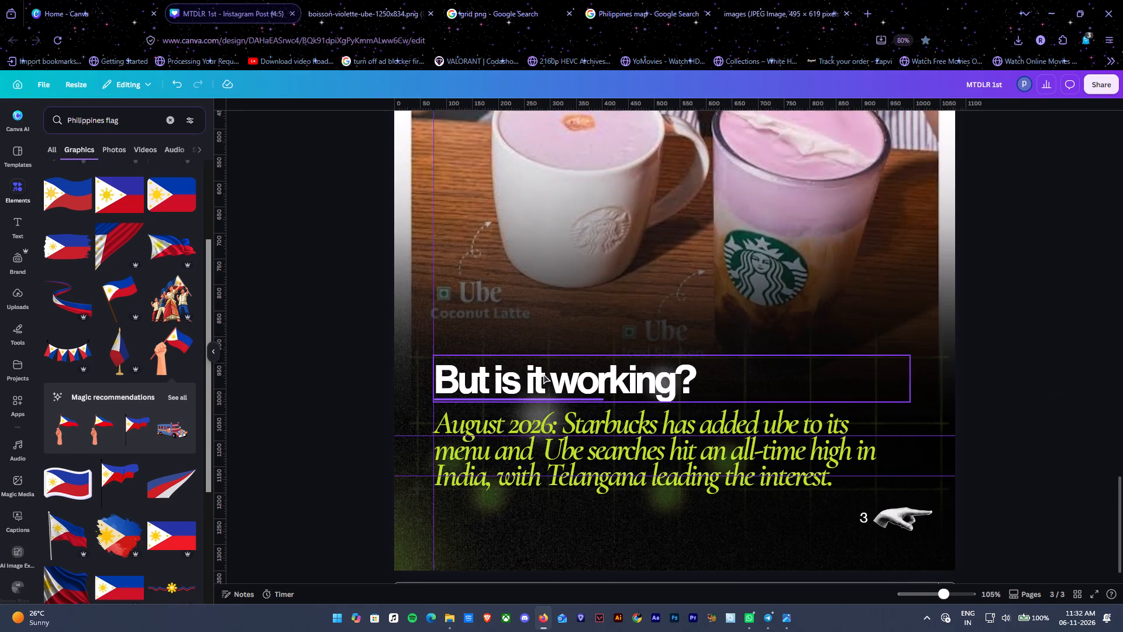
left_click(341, 371)
left_click_drag(345, 363, 527, 394)
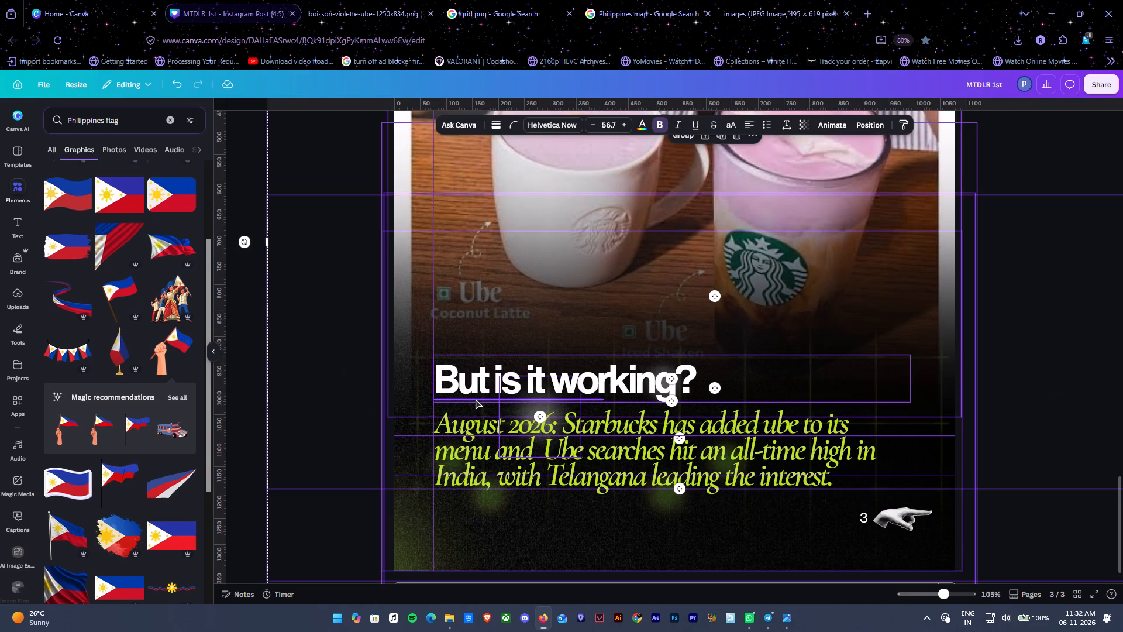
left_click(476, 400)
left_click(274, 381)
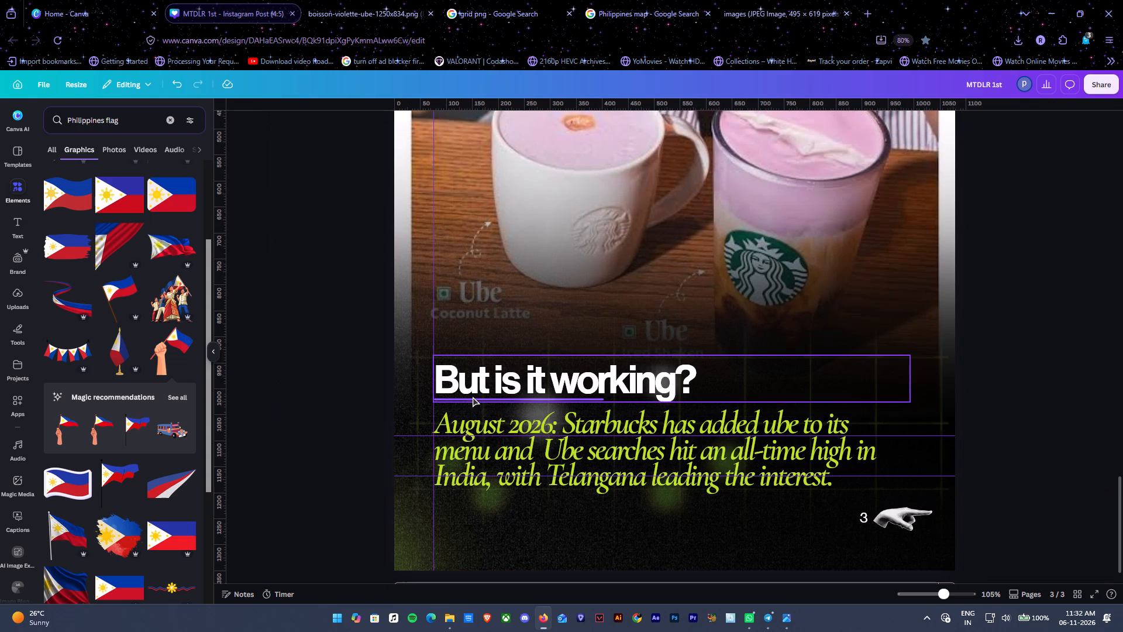
left_click(473, 400)
left_click_drag(525, 384, 527, 372)
left_click(525, 371)
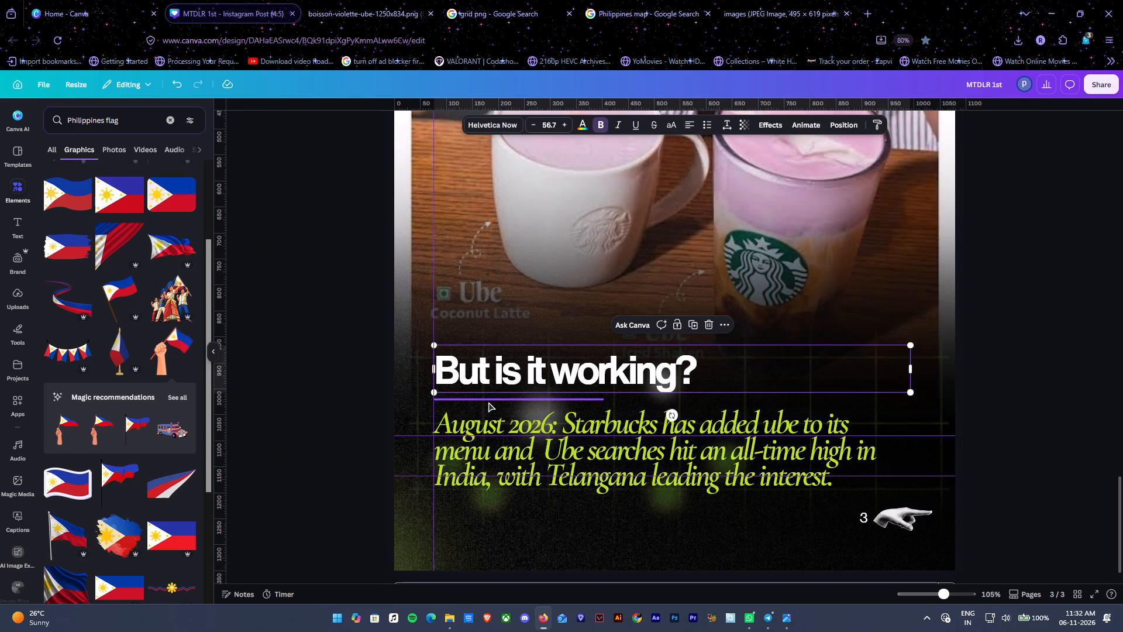
left_click(488, 402)
left_click_drag(478, 401, 478, 394)
Slightly increase the line spacing of the green paragraph under the headline.
left_click(715, 454)
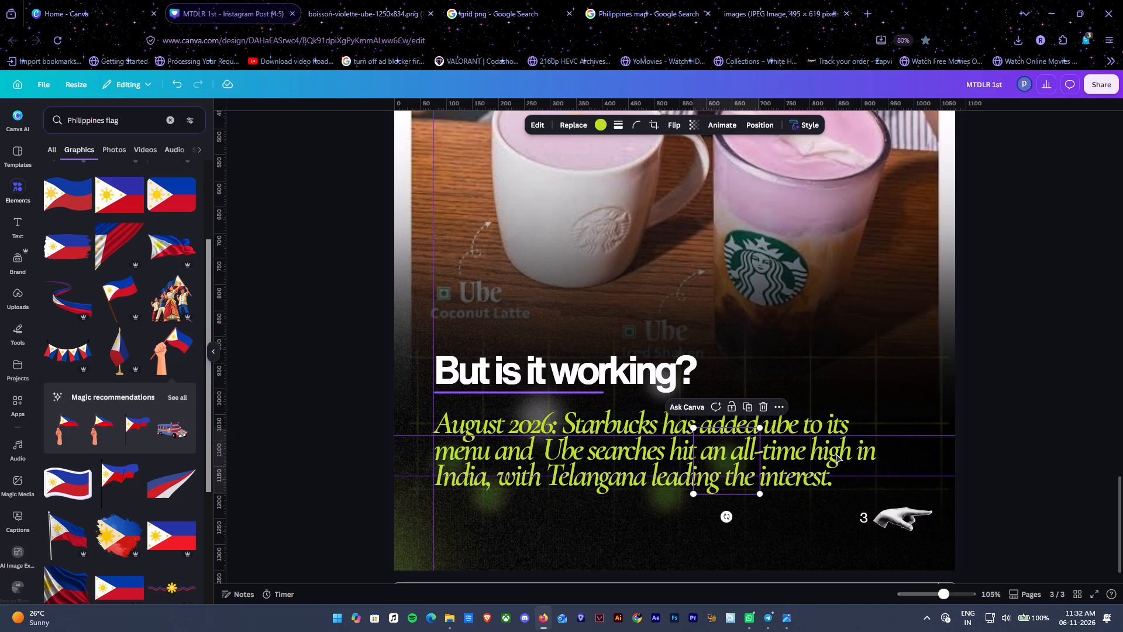
left_click(836, 454)
left_click(841, 455)
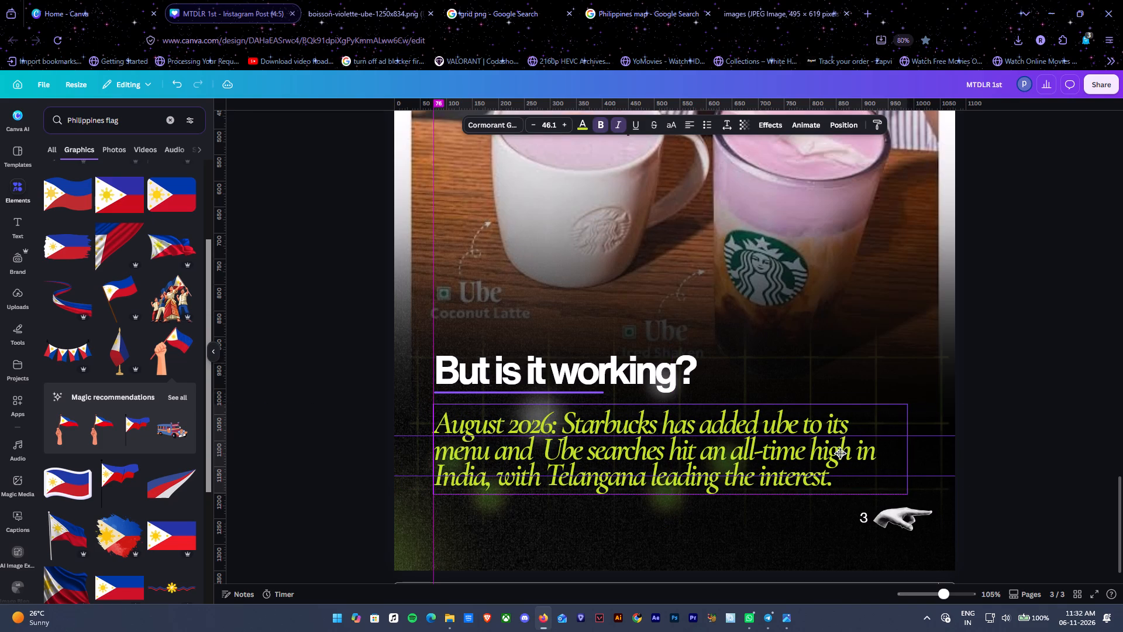
left_click(725, 128)
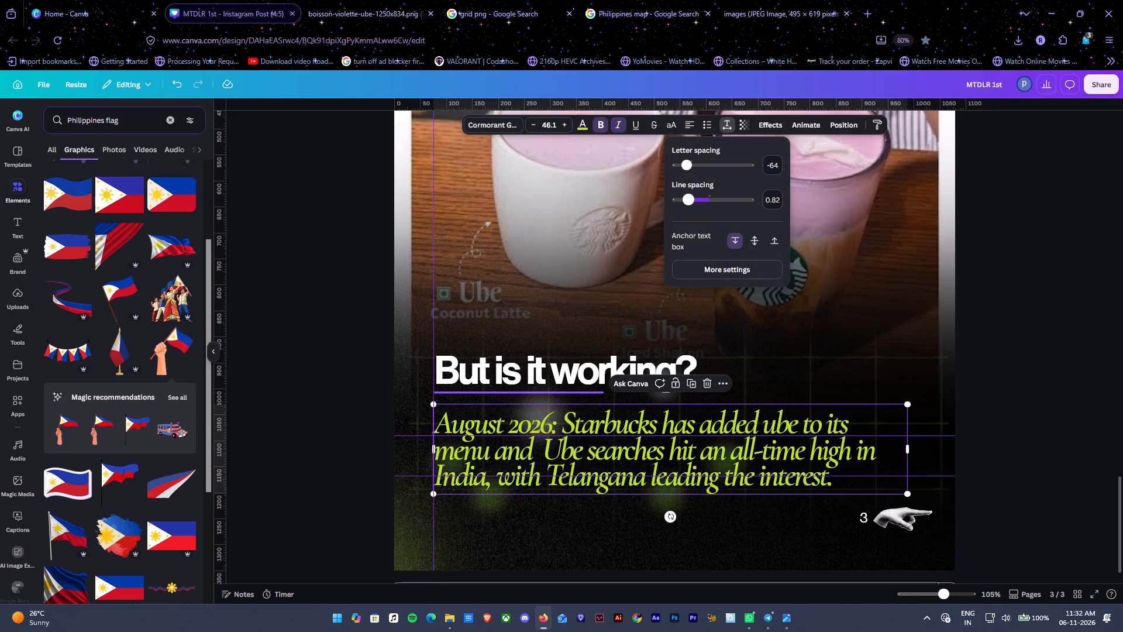
left_click(688, 198)
left_click(1081, 364)
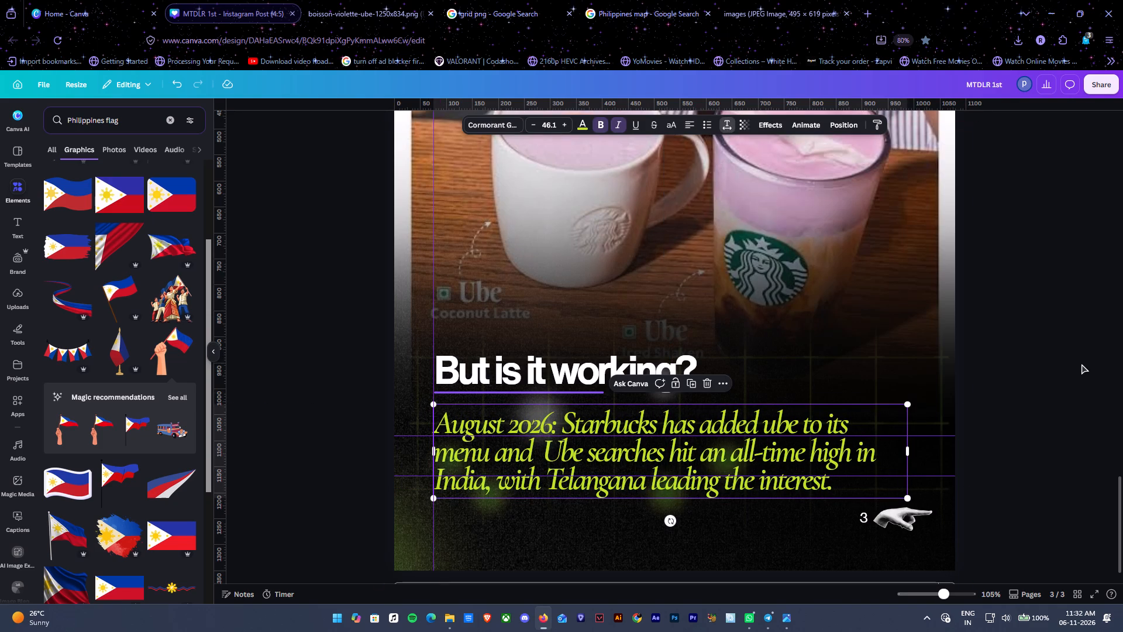
Move the white glow behind the word "But" in the headline and shrink it slightly.
left_click(1069, 360)
scroll(490, 443, "up", 4, "ctrl+alt")
left_click_drag(485, 382, 468, 348)
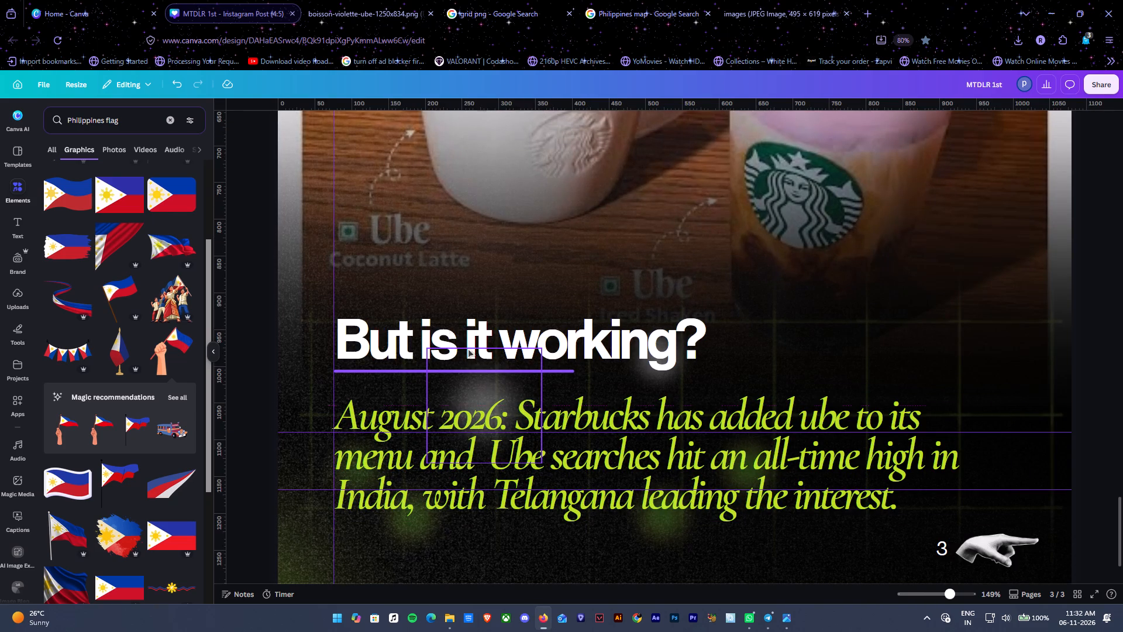
left_click_drag(468, 348, 371, 317)
left_click_drag(423, 399, 418, 379)
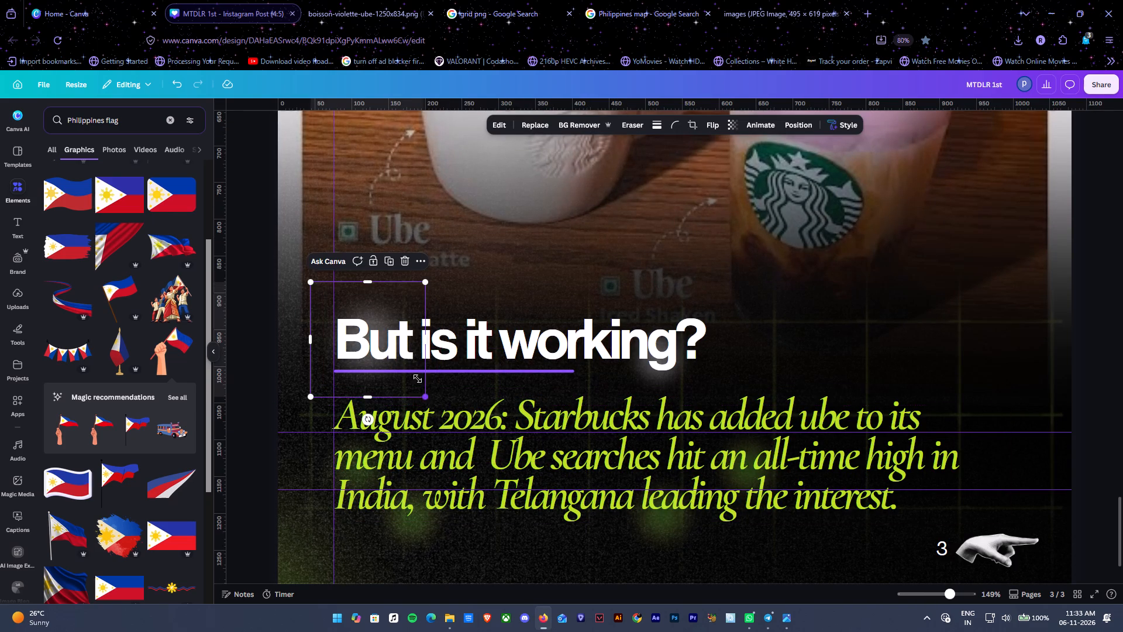
left_click_drag(418, 379, 416, 370)
left_click_drag(357, 338, 353, 345)
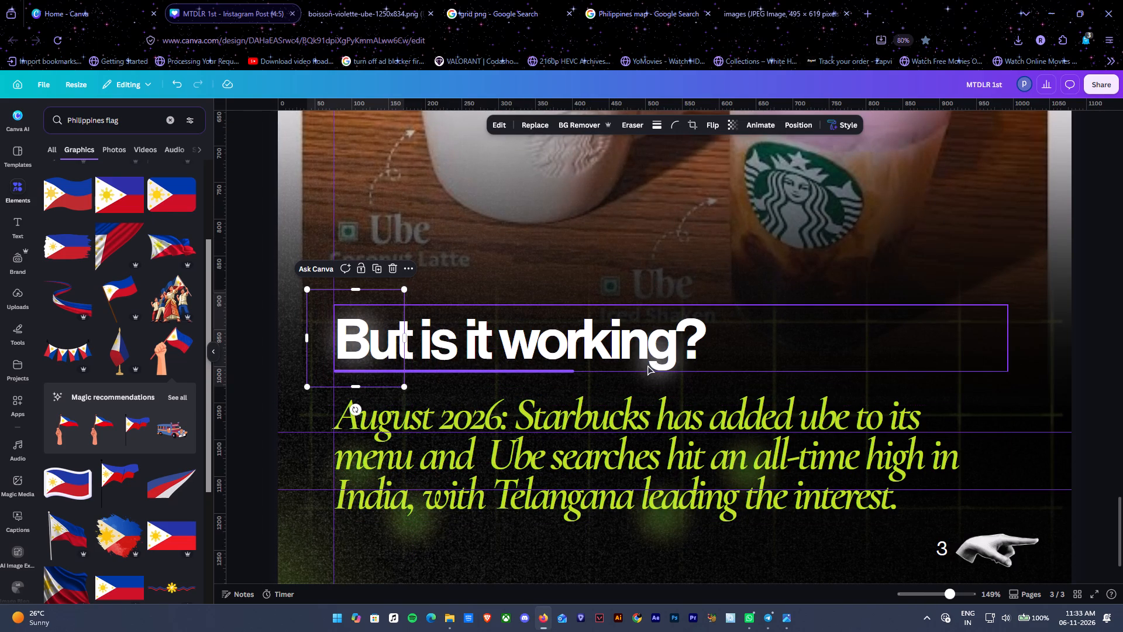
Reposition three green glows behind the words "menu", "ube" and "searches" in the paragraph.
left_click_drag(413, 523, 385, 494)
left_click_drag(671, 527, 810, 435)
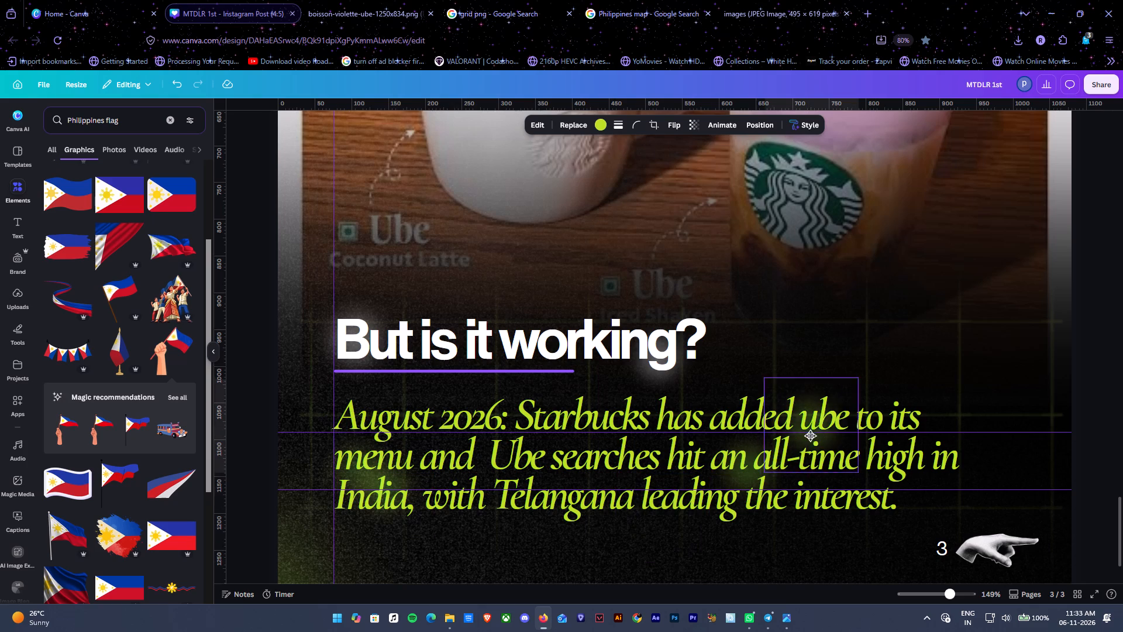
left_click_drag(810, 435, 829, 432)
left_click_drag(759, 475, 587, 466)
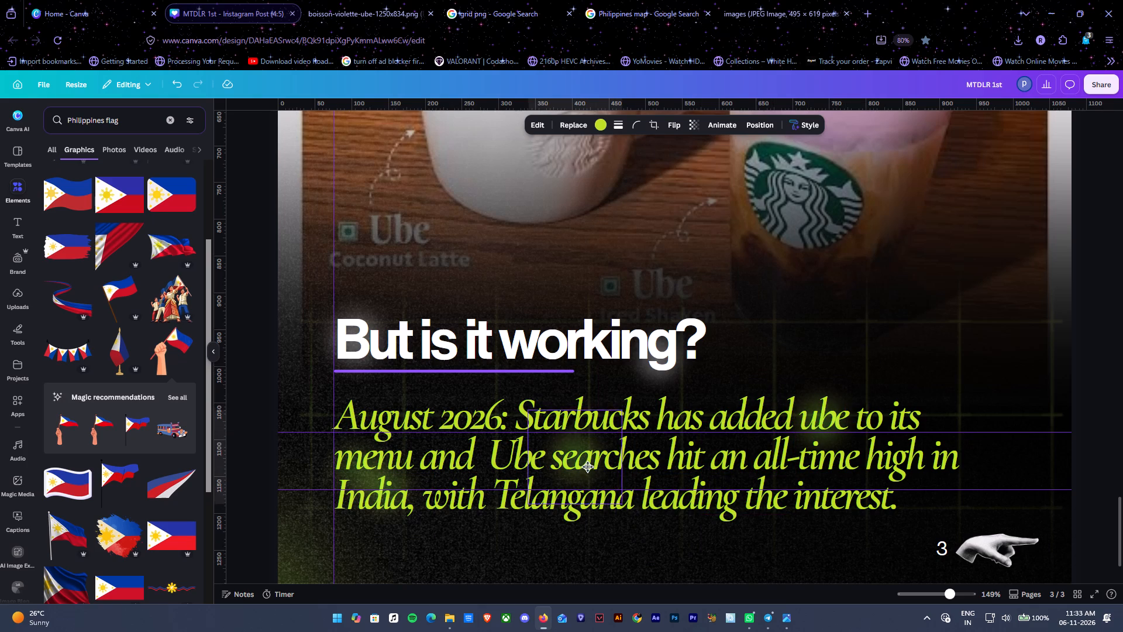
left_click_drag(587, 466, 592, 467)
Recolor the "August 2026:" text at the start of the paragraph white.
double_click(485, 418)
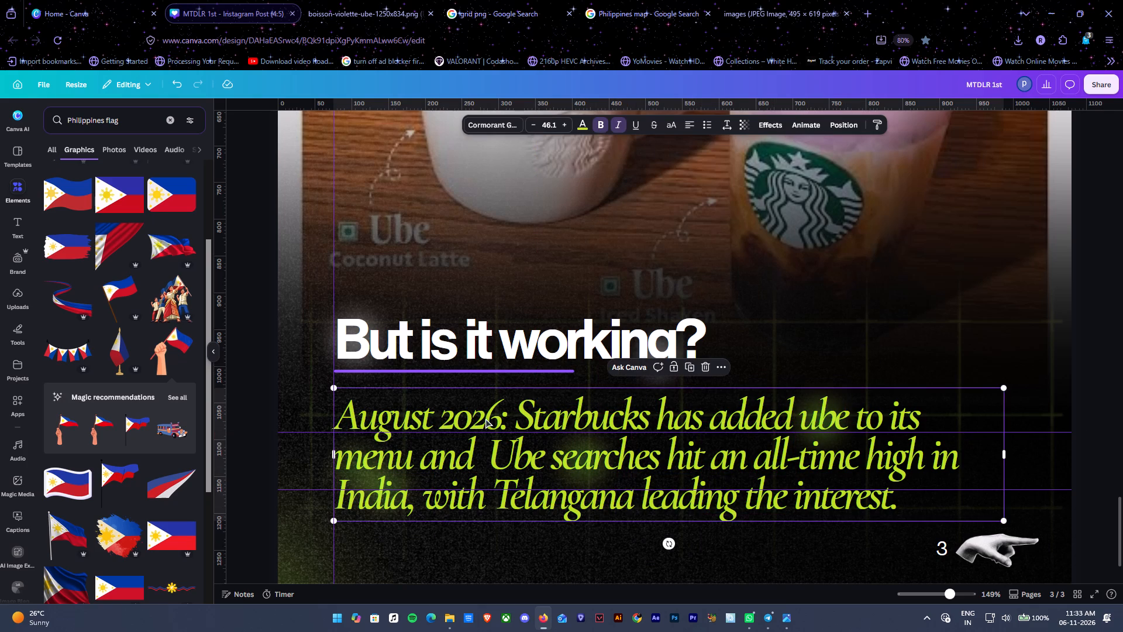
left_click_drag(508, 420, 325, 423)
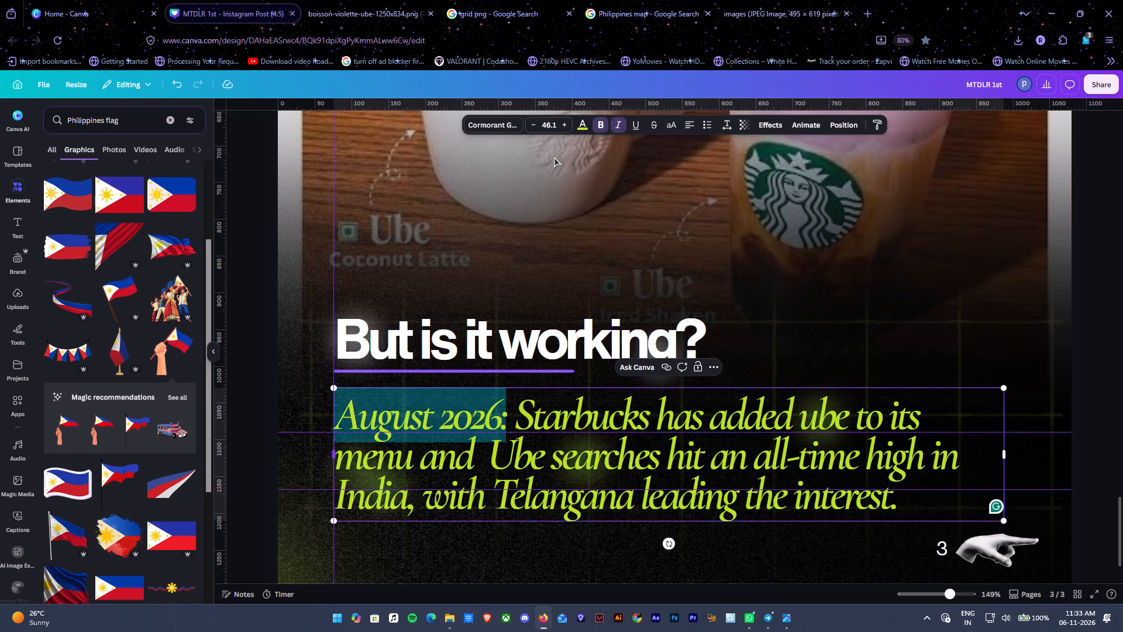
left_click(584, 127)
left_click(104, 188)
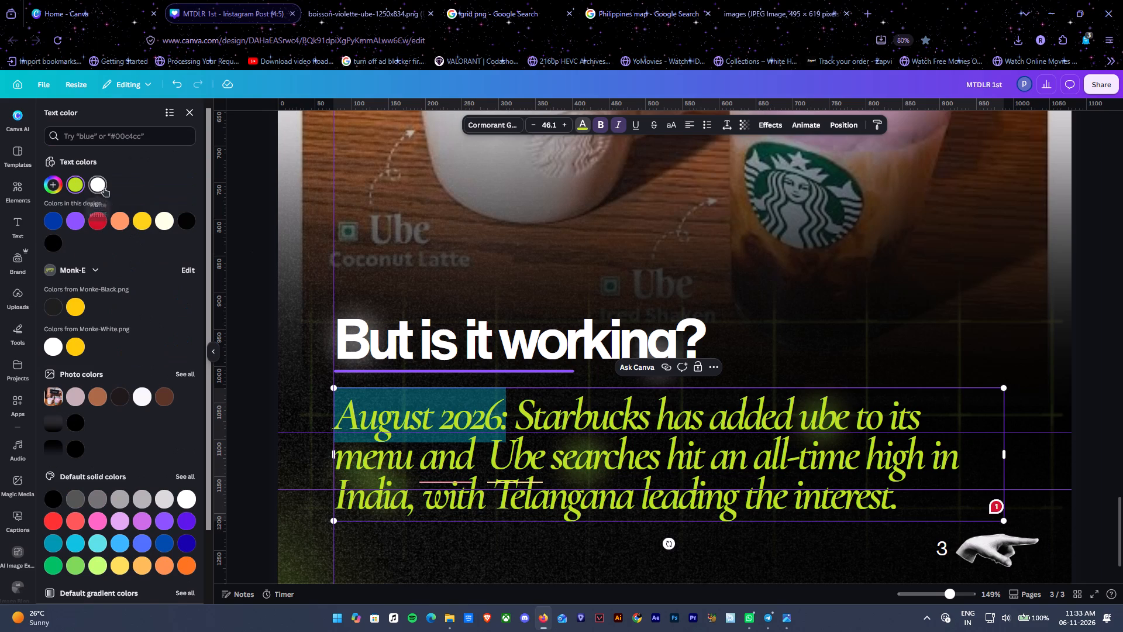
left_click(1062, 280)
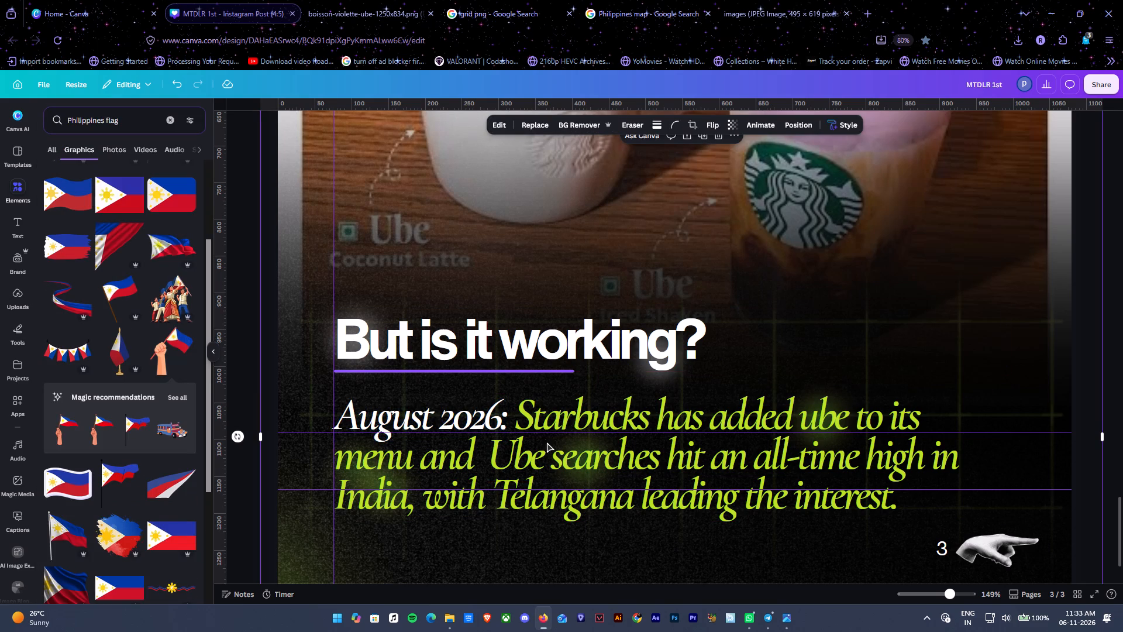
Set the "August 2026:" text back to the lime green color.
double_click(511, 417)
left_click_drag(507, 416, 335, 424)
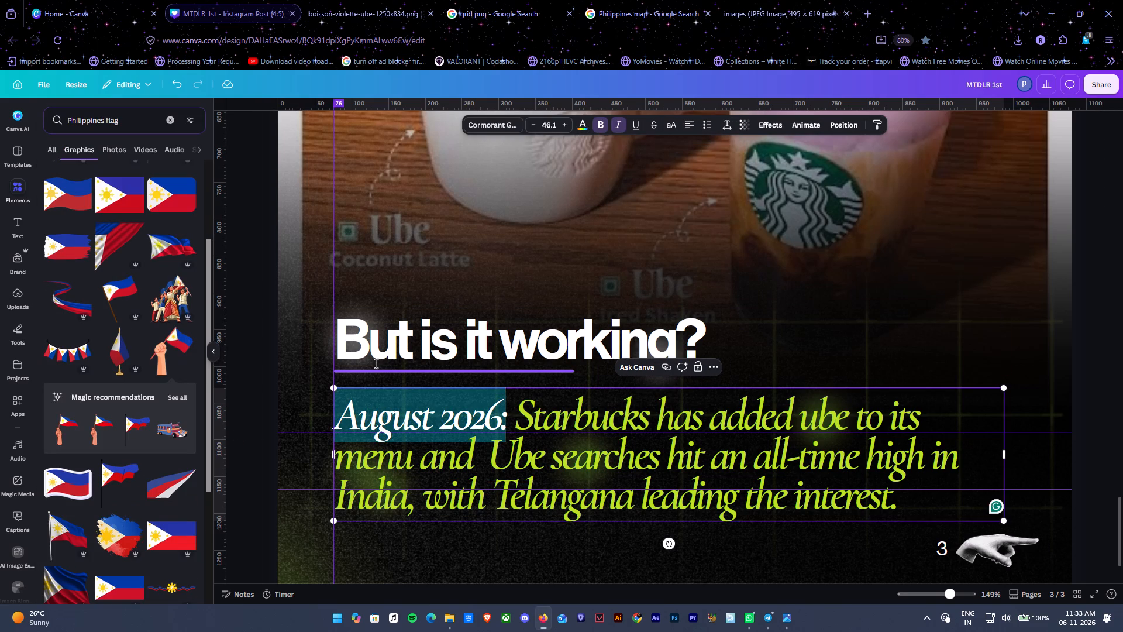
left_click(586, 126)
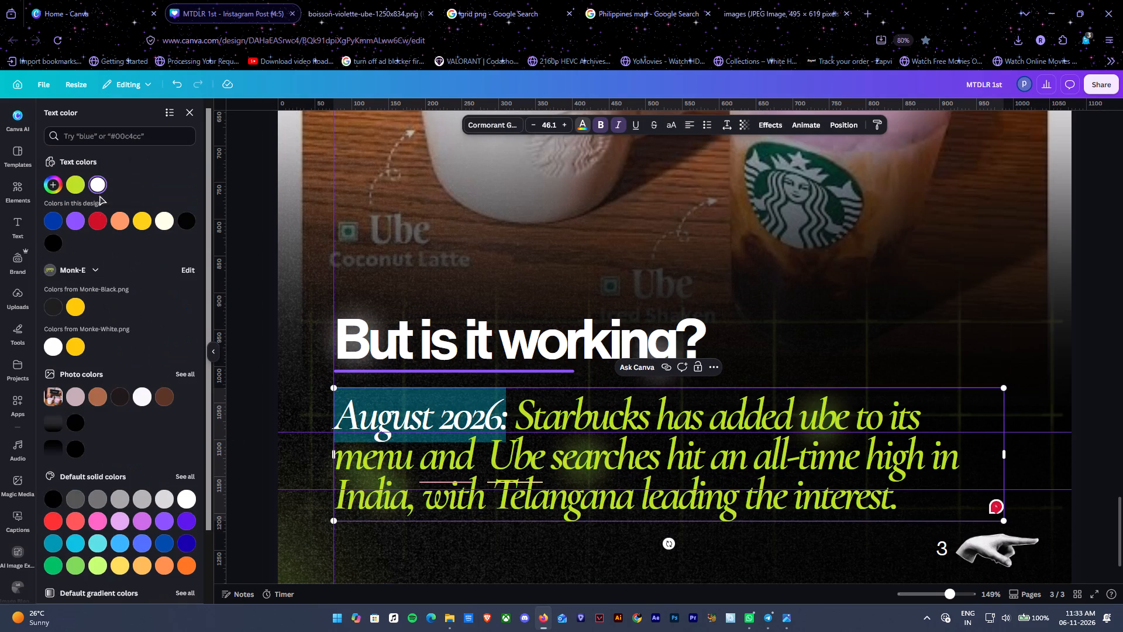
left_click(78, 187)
Recolor the paragraph text white from "Starbucks" through "interest.", leaving the date out of the selection.
left_click(896, 509)
left_click_drag(901, 506, 540, 432)
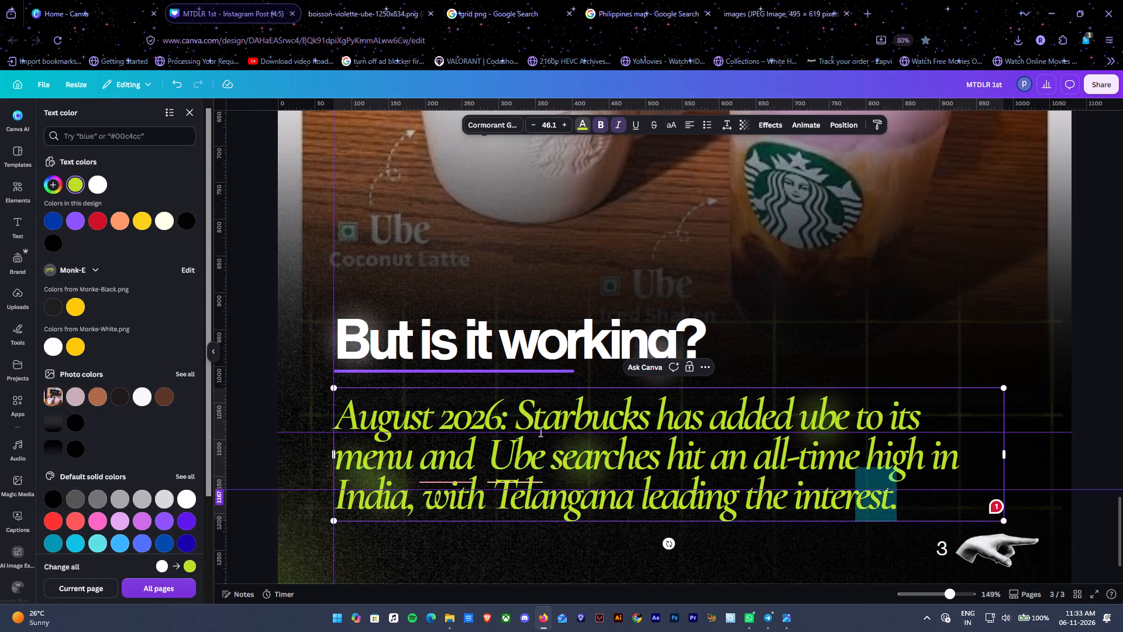
left_click_drag(540, 432, 522, 414)
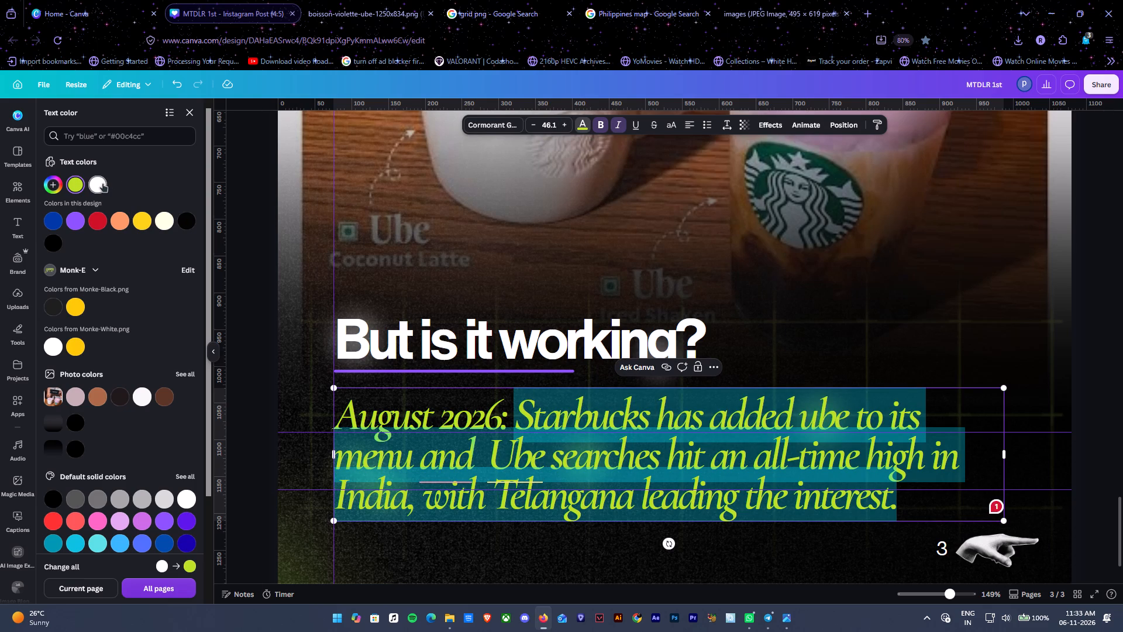
left_click(102, 183)
left_click(943, 288)
Move two green glows behind the green "August 2026:" text, one near each end of it.
scroll(933, 287, "up", 1, "ctrl+alt")
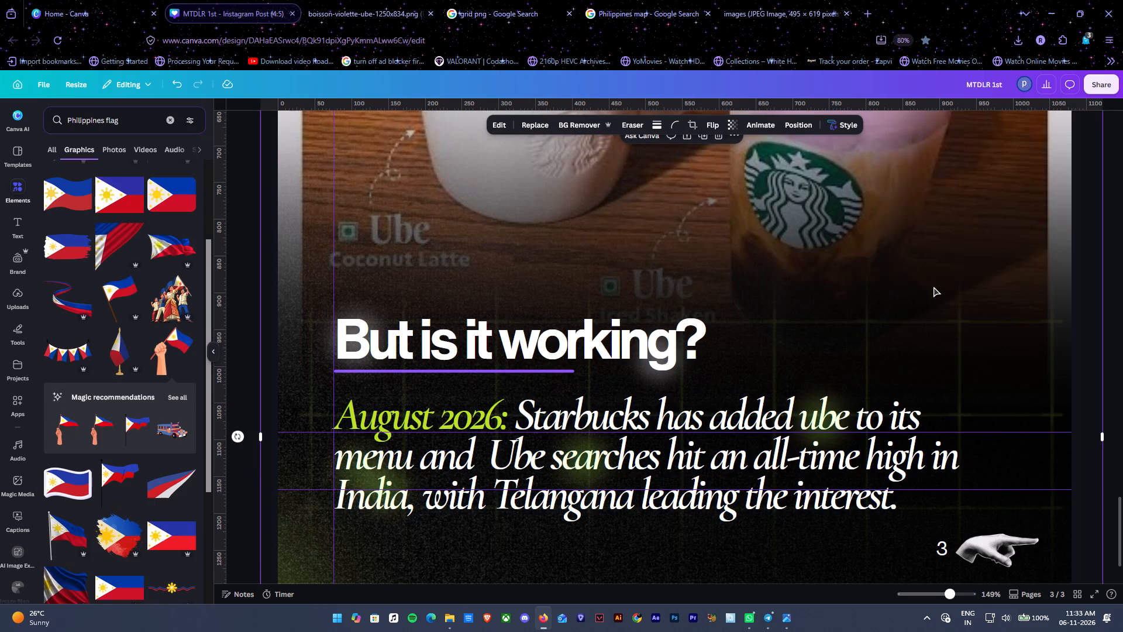
scroll(933, 287, "down", 1, "ctrl+alt")
left_click(825, 414)
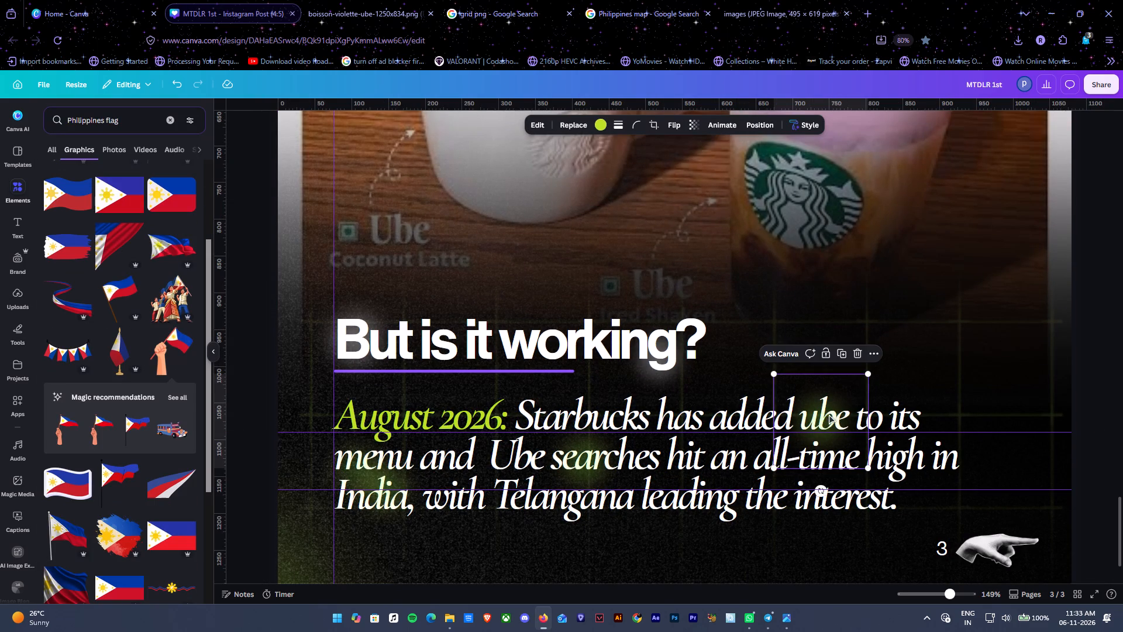
left_click_drag(829, 414, 492, 418)
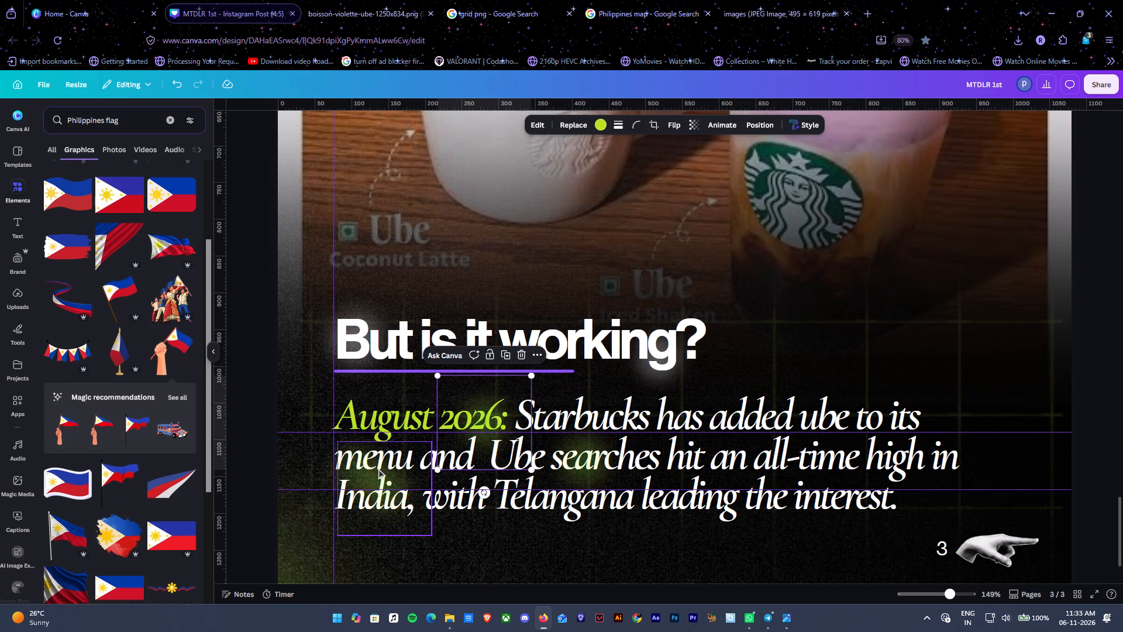
left_click_drag(378, 470, 374, 406)
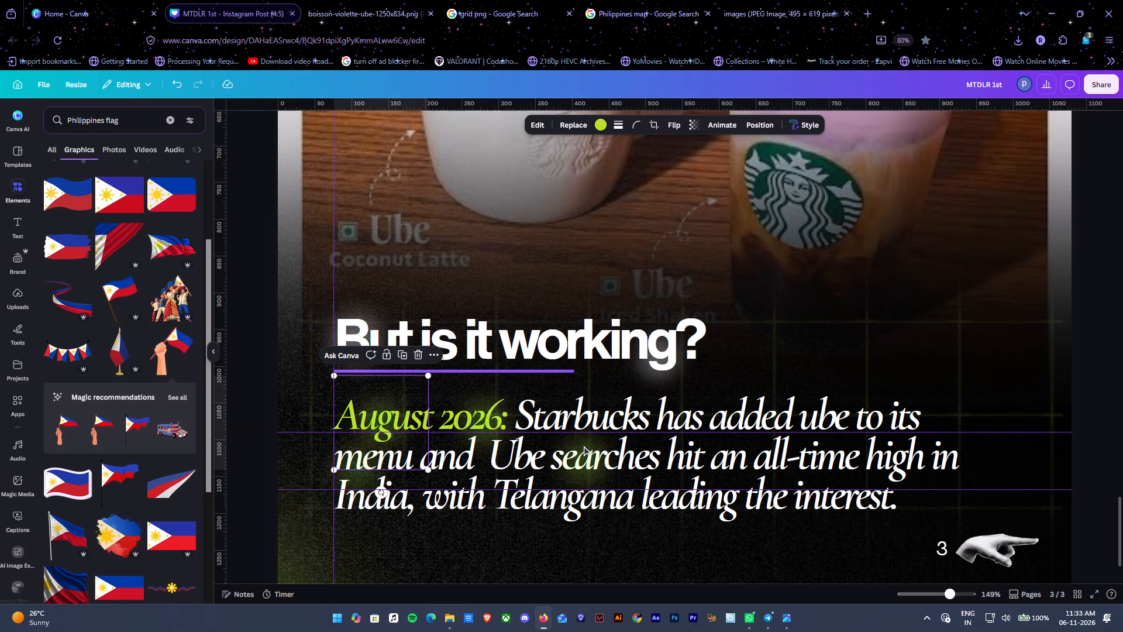
Delete the green glow behind the word "searches" in the paragraph.
left_click(584, 446)
key("Delete")
Delete the green glow sitting over "menu" and "India" at the start of the paragraph's lower lines.
left_click(361, 483)
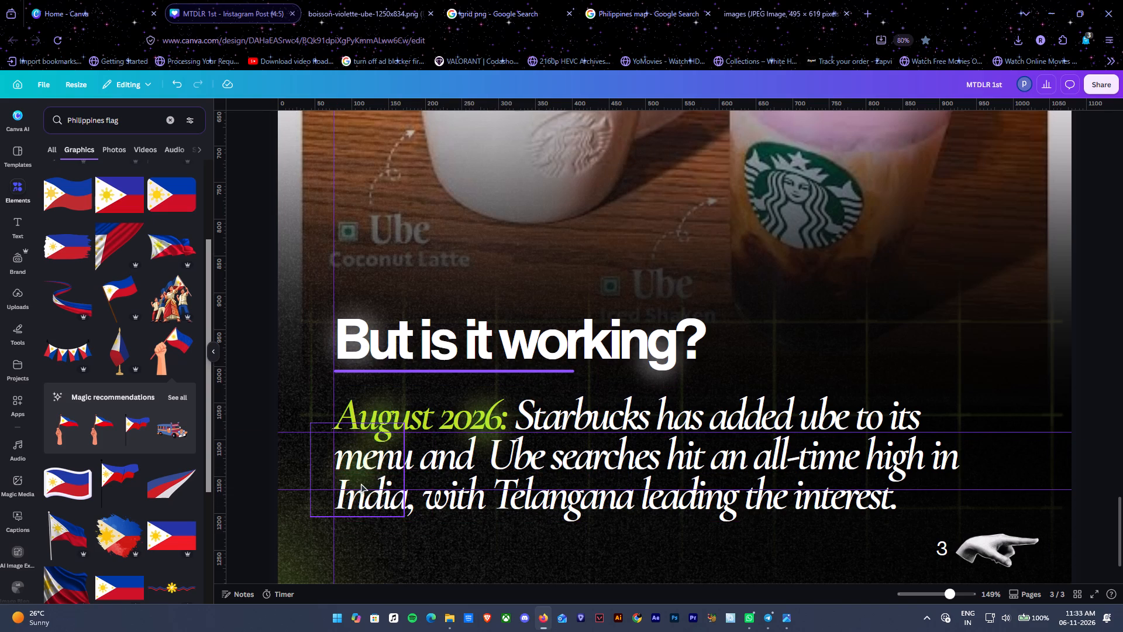
key("Delete")
Search the graphics library for "india".
double_click(369, 503)
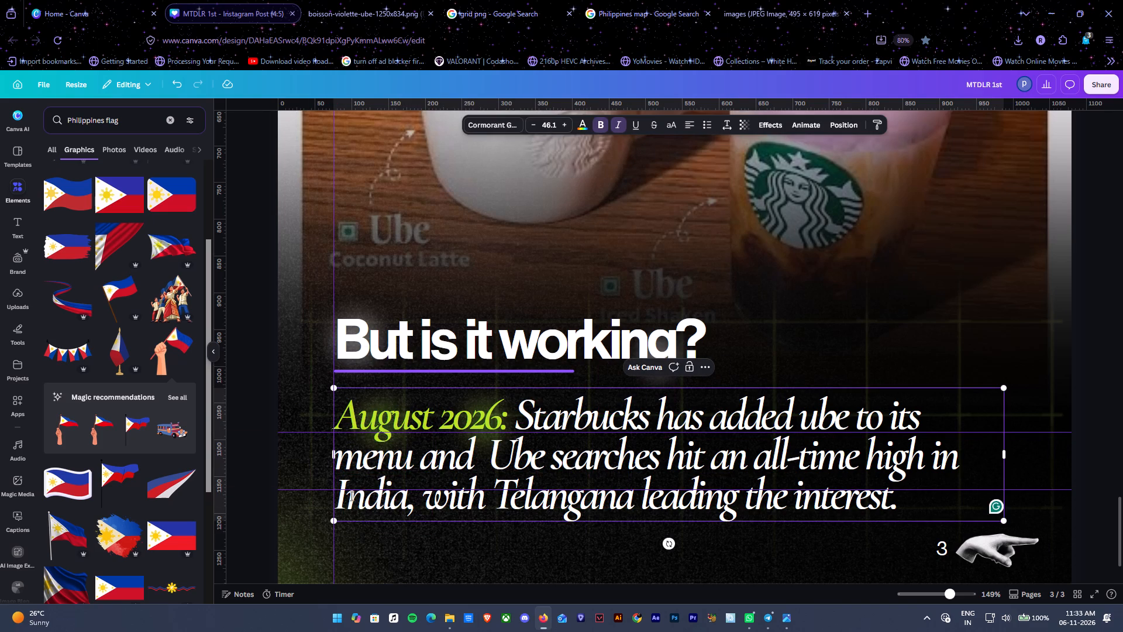
left_click_drag(366, 500, 341, 496)
left_click_drag(132, 117, 4, 111)
type("india")
key("Return")
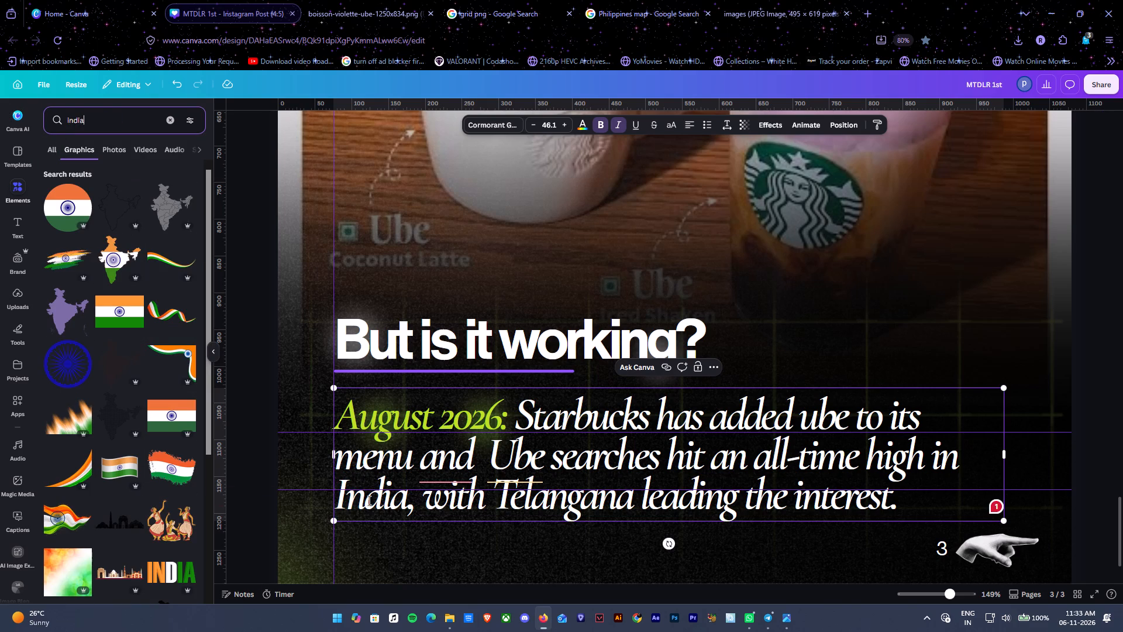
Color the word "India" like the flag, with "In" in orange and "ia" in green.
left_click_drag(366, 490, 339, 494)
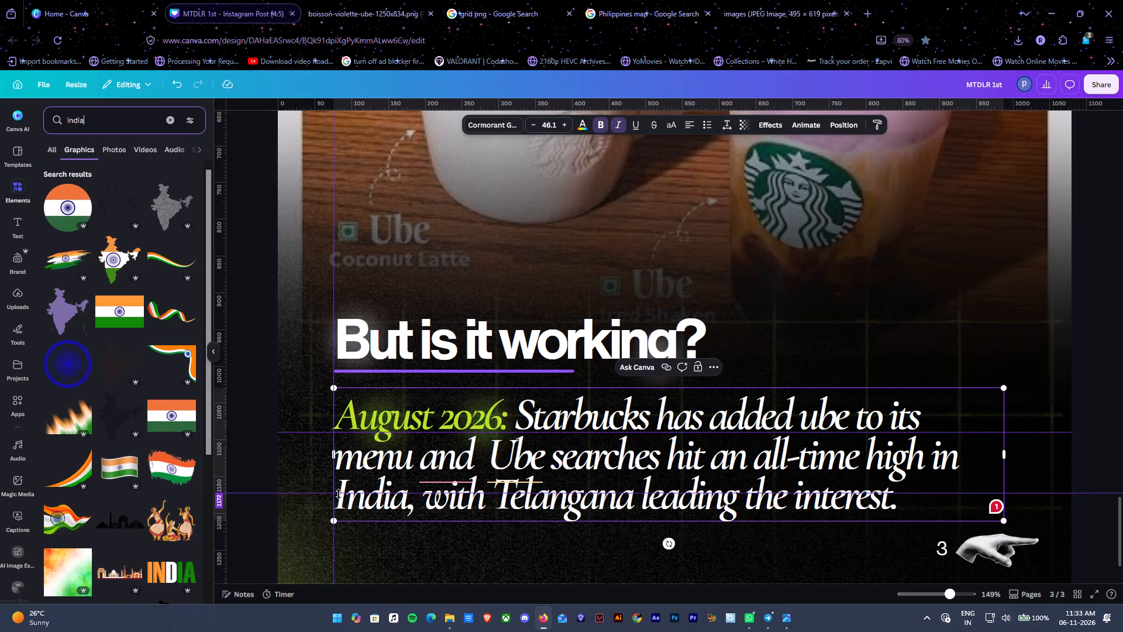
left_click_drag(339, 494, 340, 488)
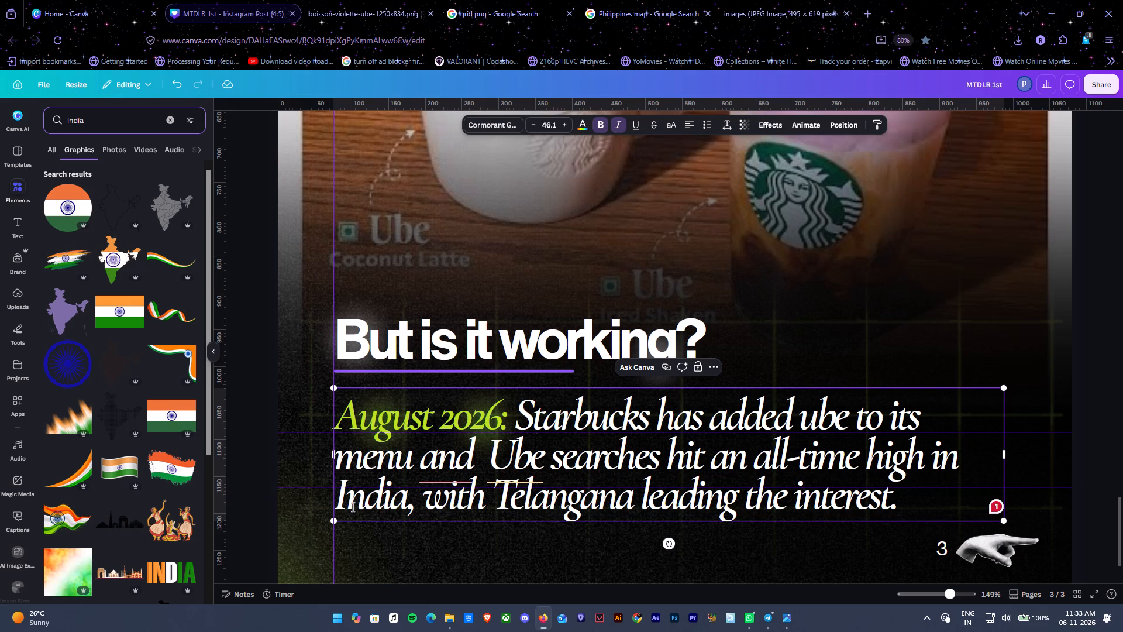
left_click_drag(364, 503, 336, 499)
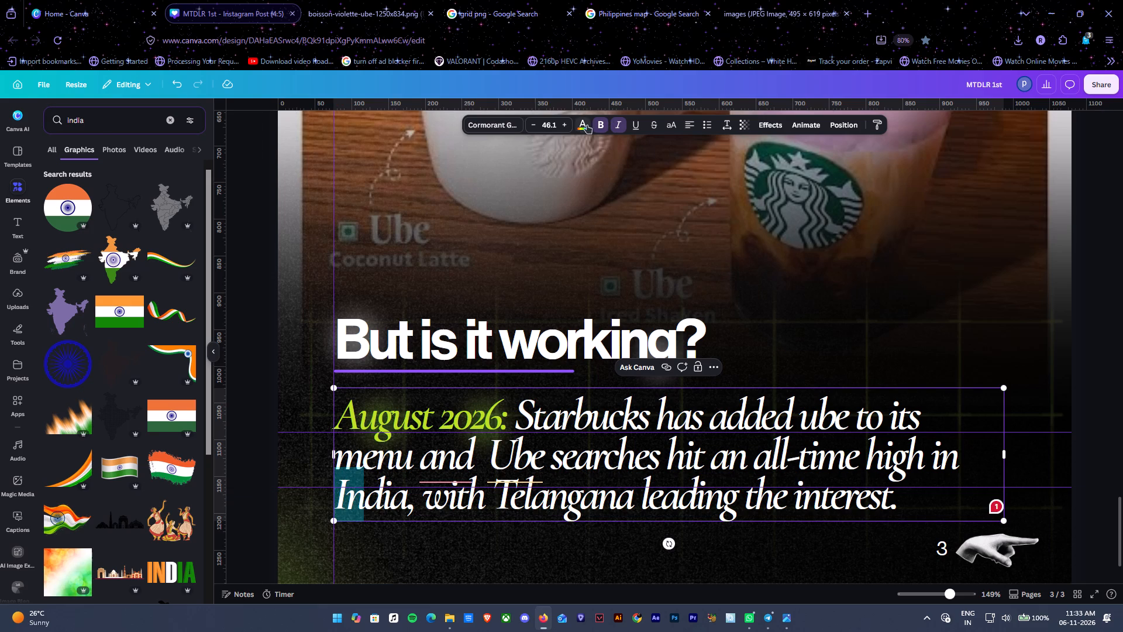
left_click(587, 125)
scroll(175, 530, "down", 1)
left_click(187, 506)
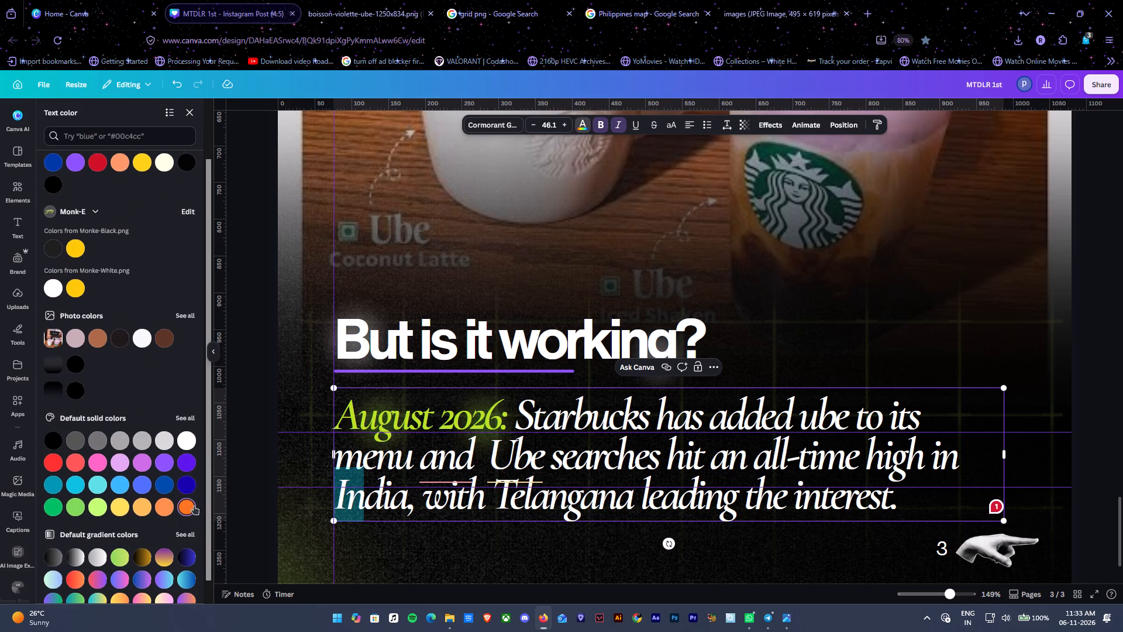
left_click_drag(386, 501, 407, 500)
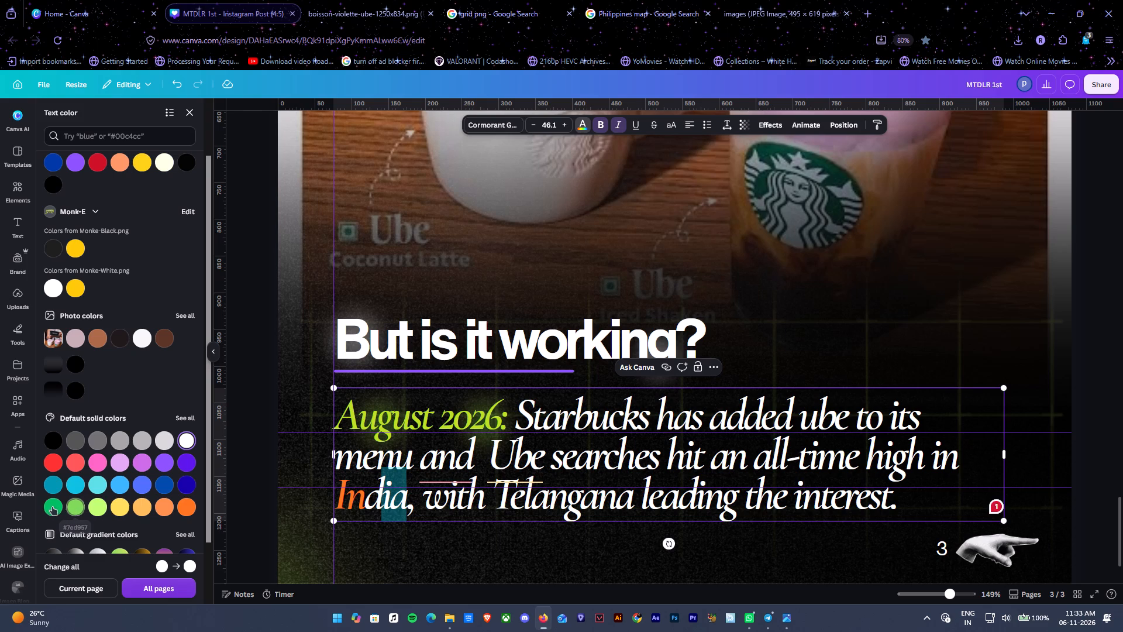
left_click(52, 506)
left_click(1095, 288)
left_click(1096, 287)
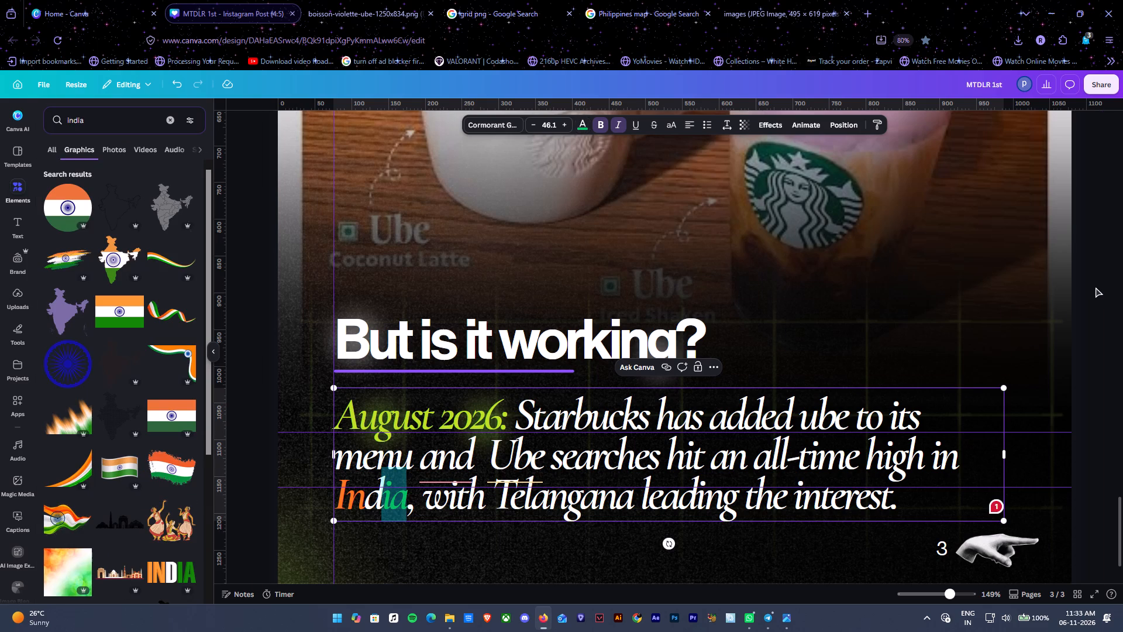
Compare page 3's text styling with page 2's headline and Philippine flag graphic.
scroll(1092, 291, "down", 4, "ctrl+alt")
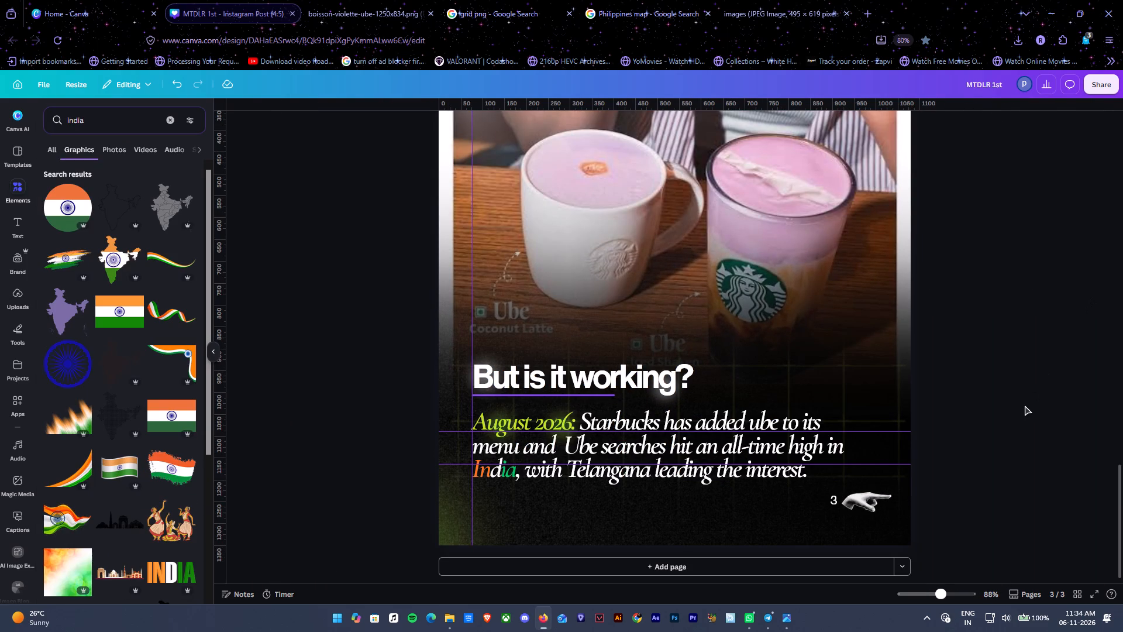
scroll(1025, 406, "up", 1, "ctrl+alt")
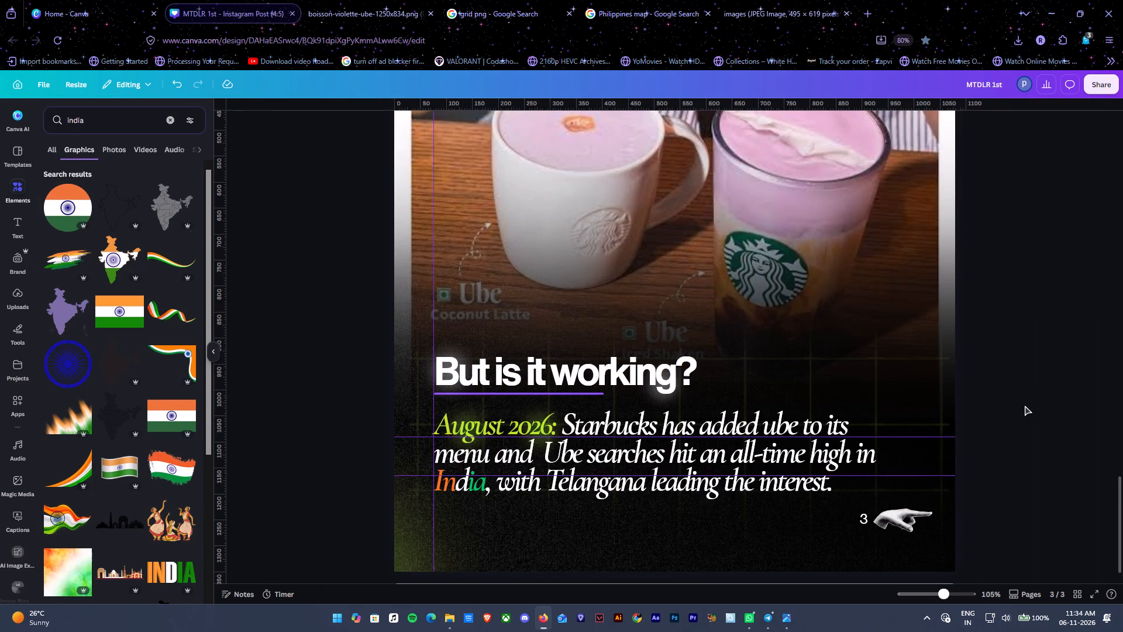
scroll(766, 352, "up", 3)
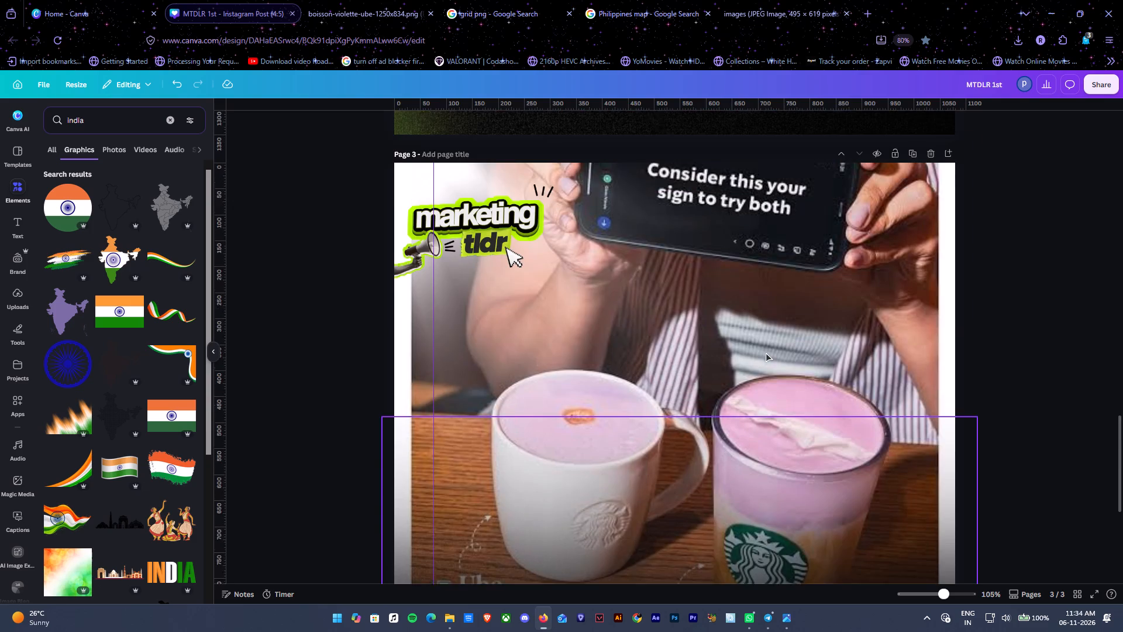
scroll(766, 352, "up", 10)
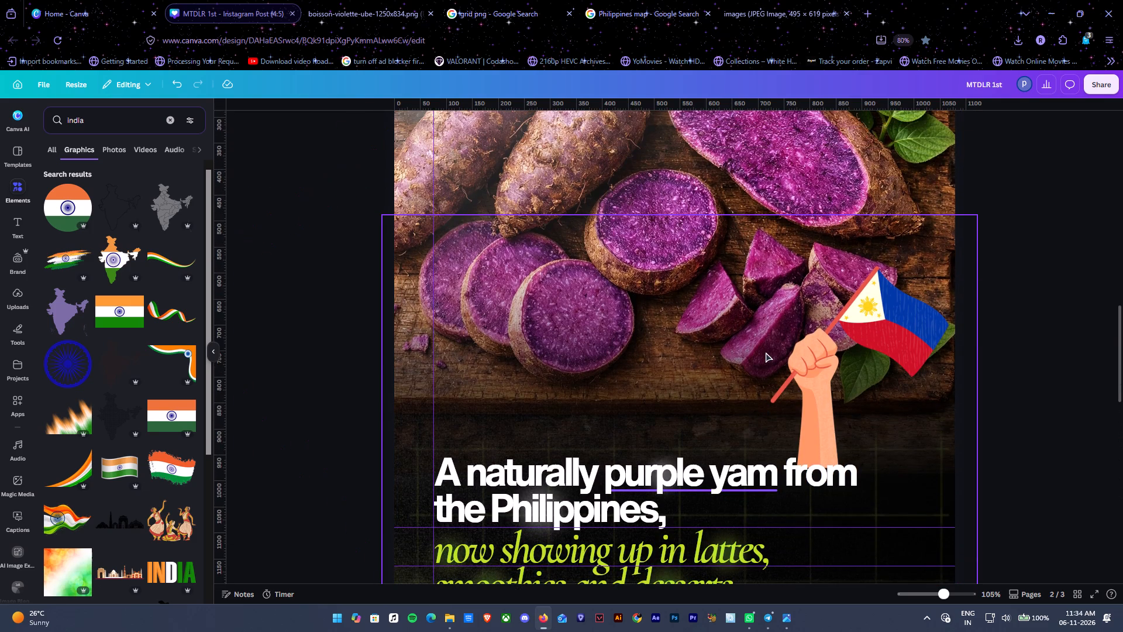
scroll(564, 507, "up", 5, "ctrl+alt")
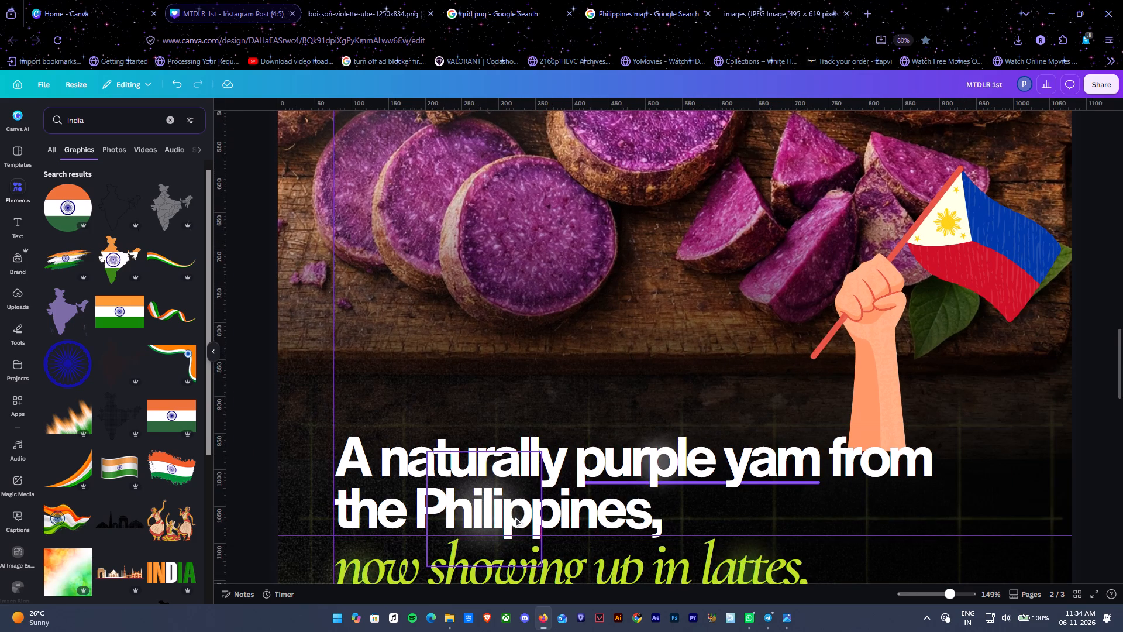
left_click(493, 509)
left_click(602, 513)
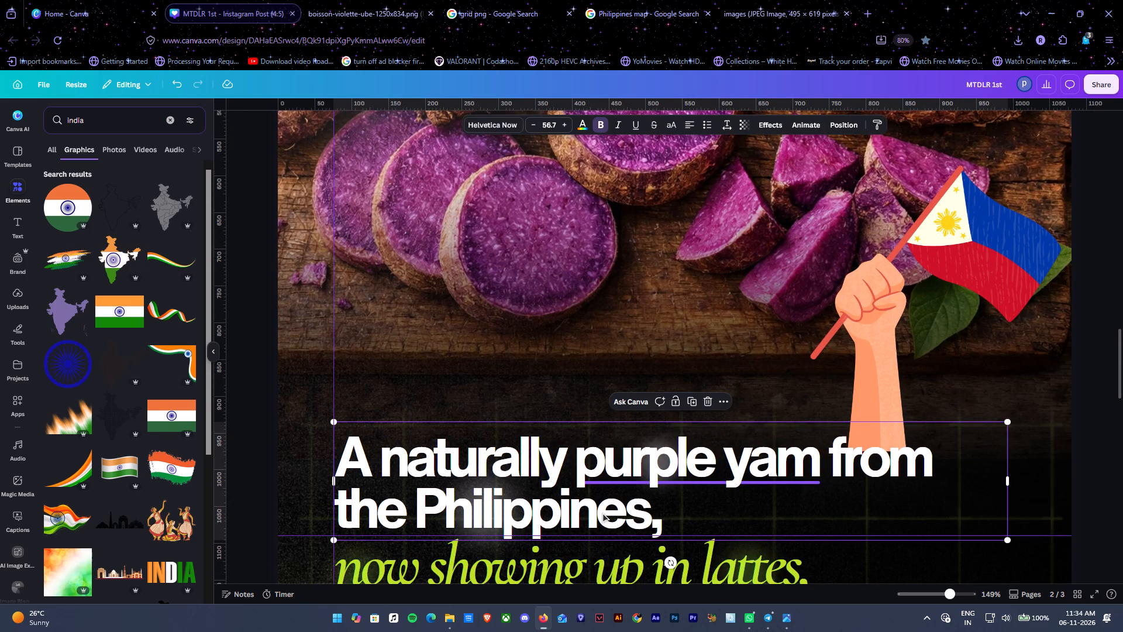
scroll(604, 504, "down", 5, "ctrl+alt")
scroll(606, 497, "down", 6)
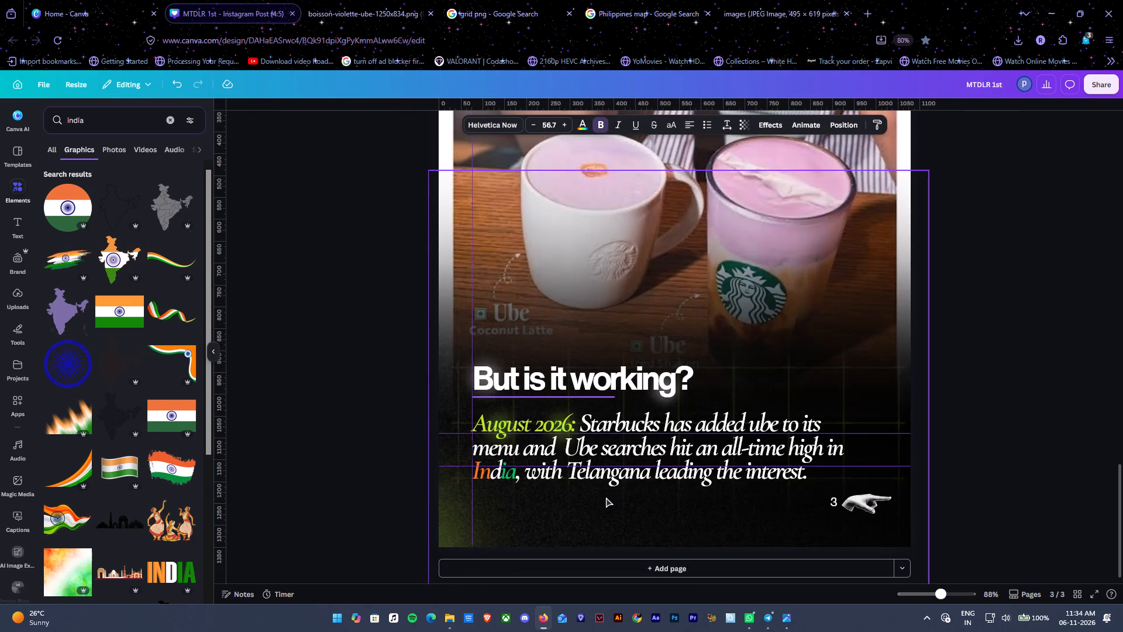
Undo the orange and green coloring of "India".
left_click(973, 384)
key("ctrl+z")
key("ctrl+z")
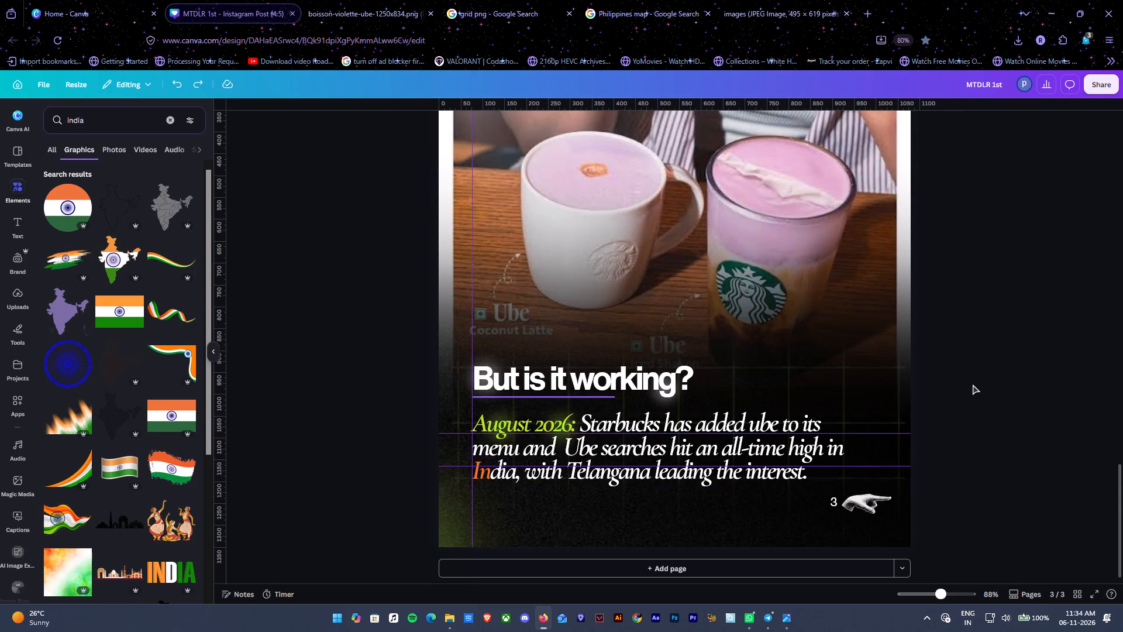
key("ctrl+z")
Add the wavy Indian tricolor ribbon graphic, shrink it and place it at page 3's left edge below "India".
left_click(164, 257)
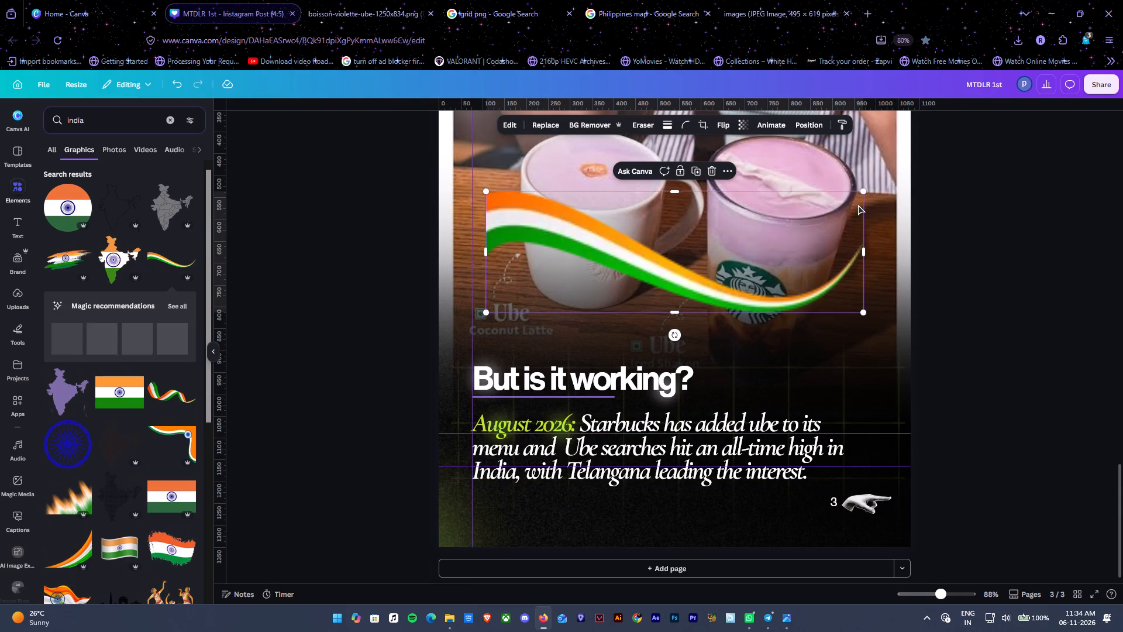
left_click_drag(865, 190, 674, 354)
left_click_drag(576, 297, 488, 495)
Shrink the tricolor ribbon further and shift it so its tip ends just under the comma after "India".
scroll(488, 495, "up", 11, "ctrl+alt")
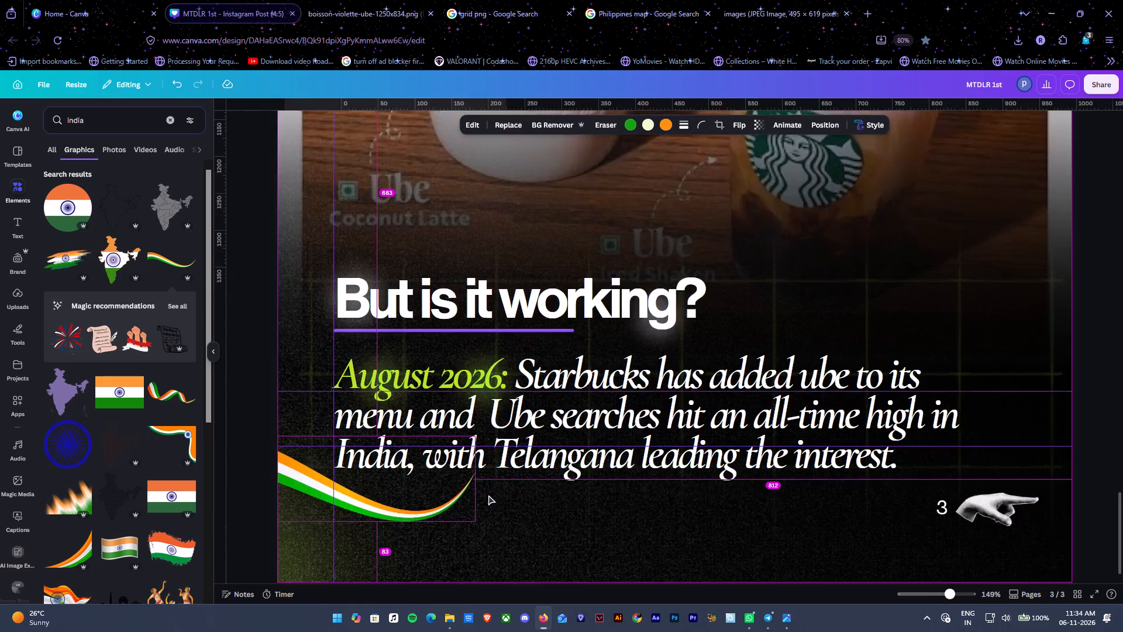
left_click_drag(467, 544, 399, 507)
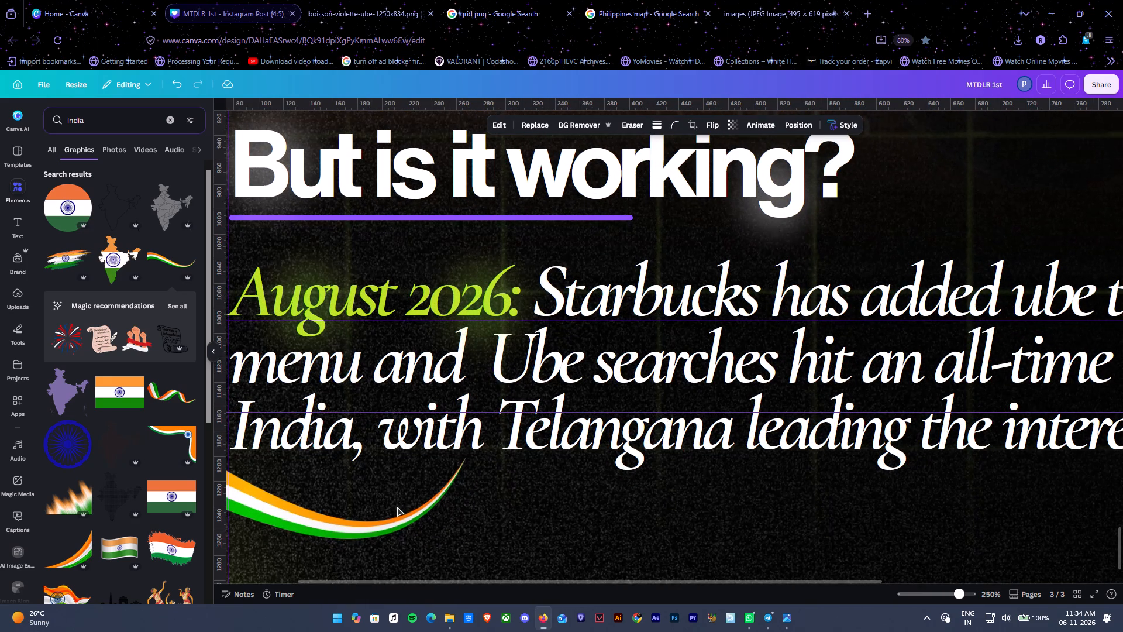
key("ctrl+z")
left_click(423, 499)
left_click_drag(466, 538, 385, 468)
scroll(407, 459, "down", 8, "ctrl+alt")
scroll(325, 488, "up", 5, "ctrl+alt")
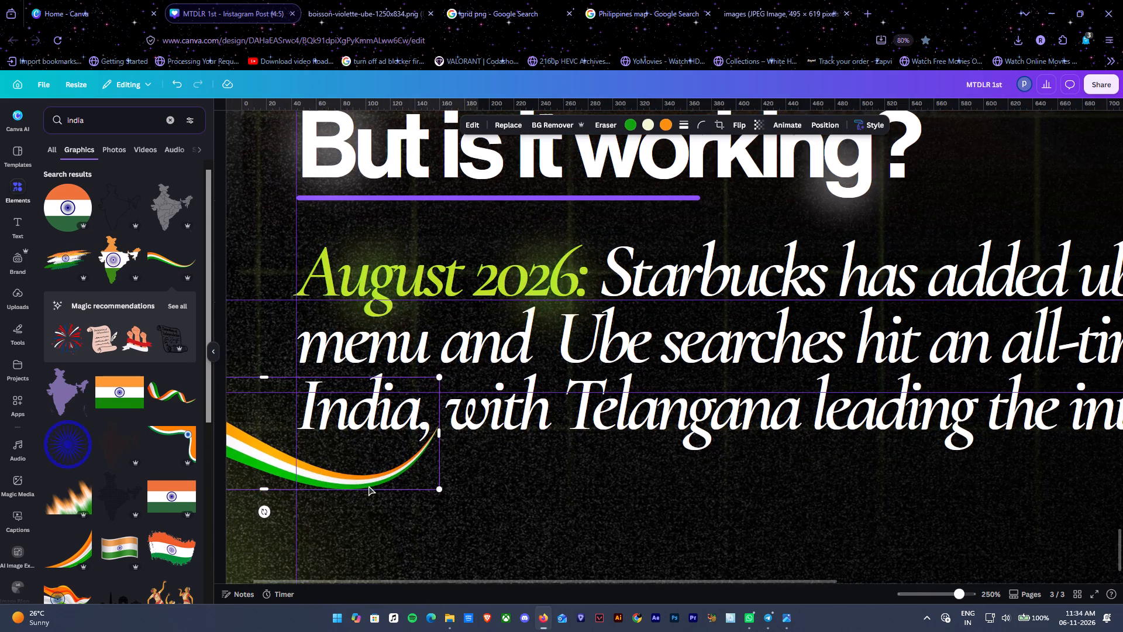
left_click_drag(368, 490, 376, 472)
key("ctrl+z")
left_click(257, 457)
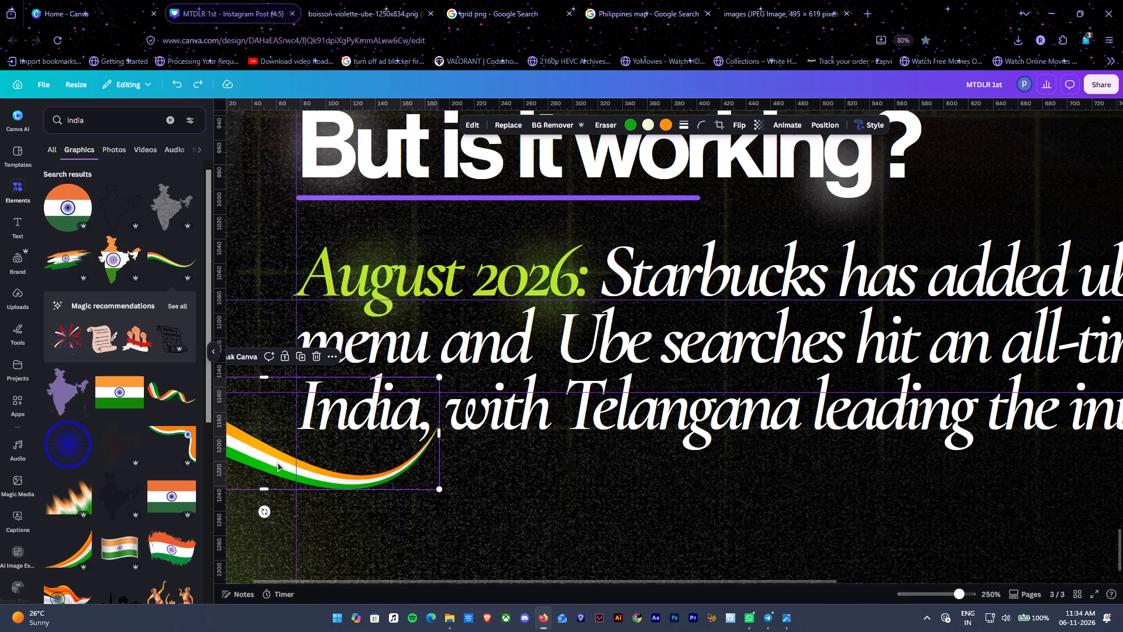
left_click_drag(266, 463, 266, 458)
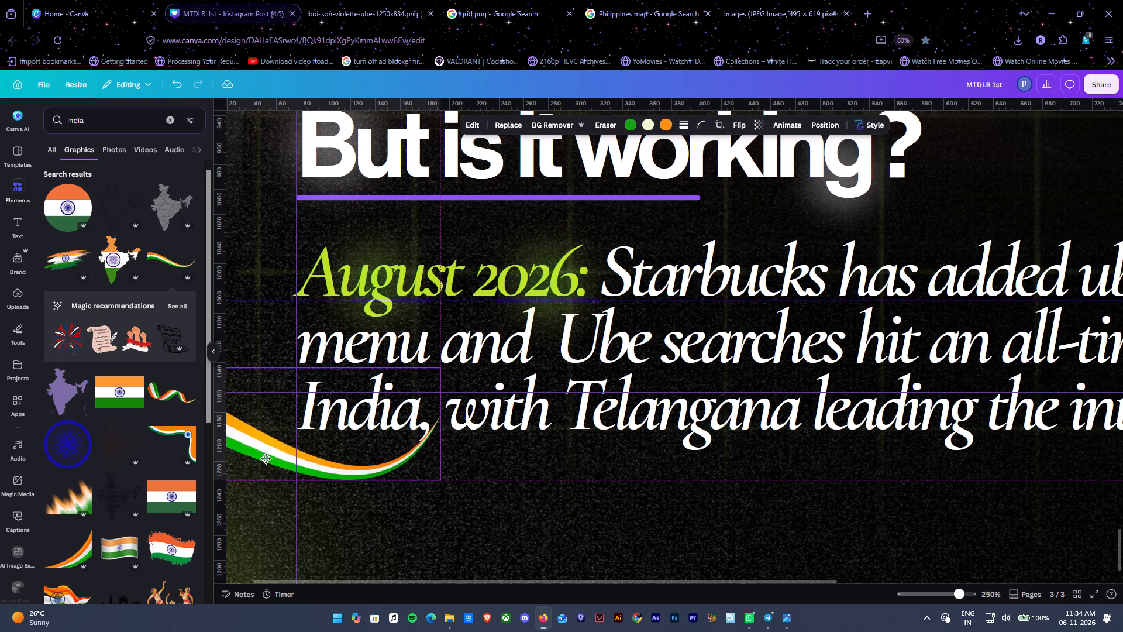
left_click_drag(266, 458, 256, 466)
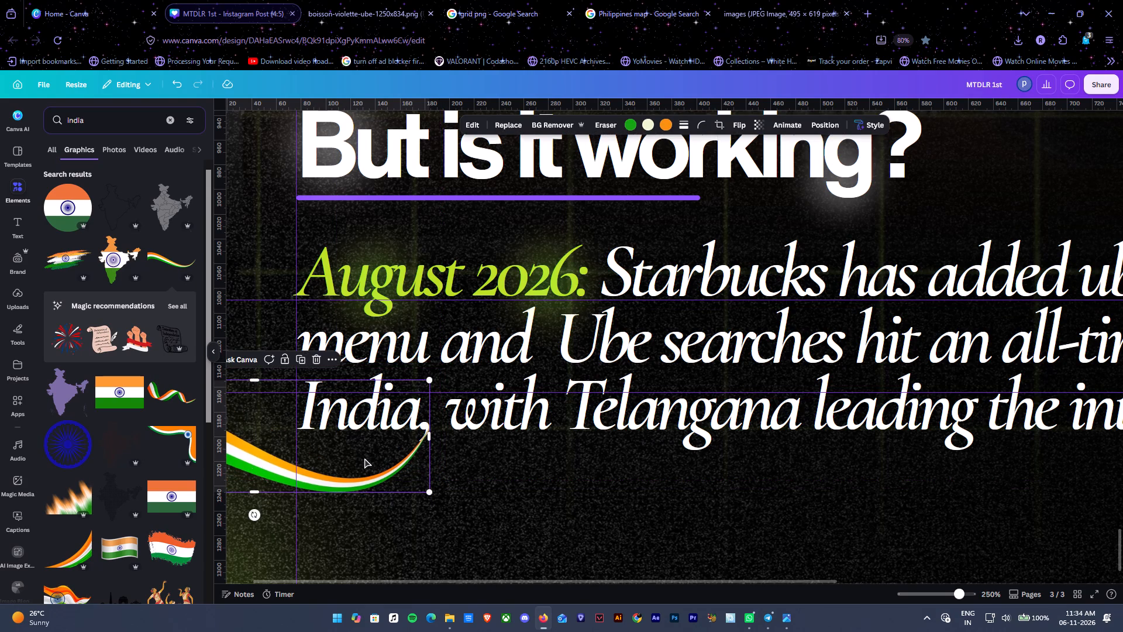
scroll(368, 459, "up", 9, "ctrl+alt")
scroll(409, 455, "down", 6, "ctrl+alt")
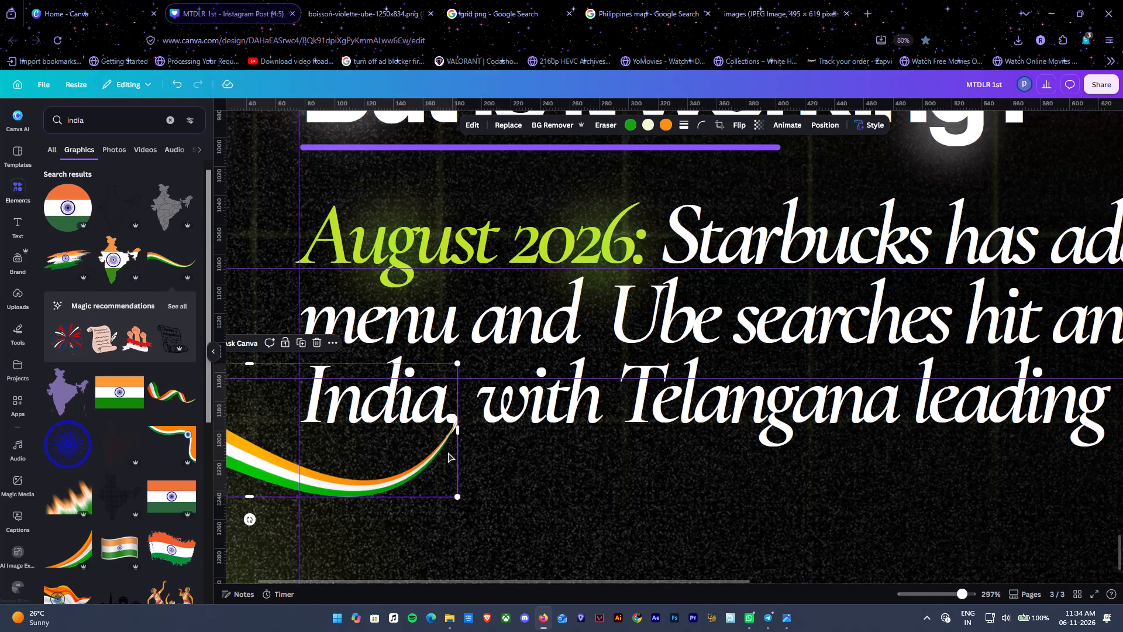
Rotate the tricolor ribbon slightly clockwise and nudge it so its tip meets the tail of the comma after "India".
scroll(450, 437, "up", 10, "ctrl+alt")
left_click_drag(483, 424, 482, 433)
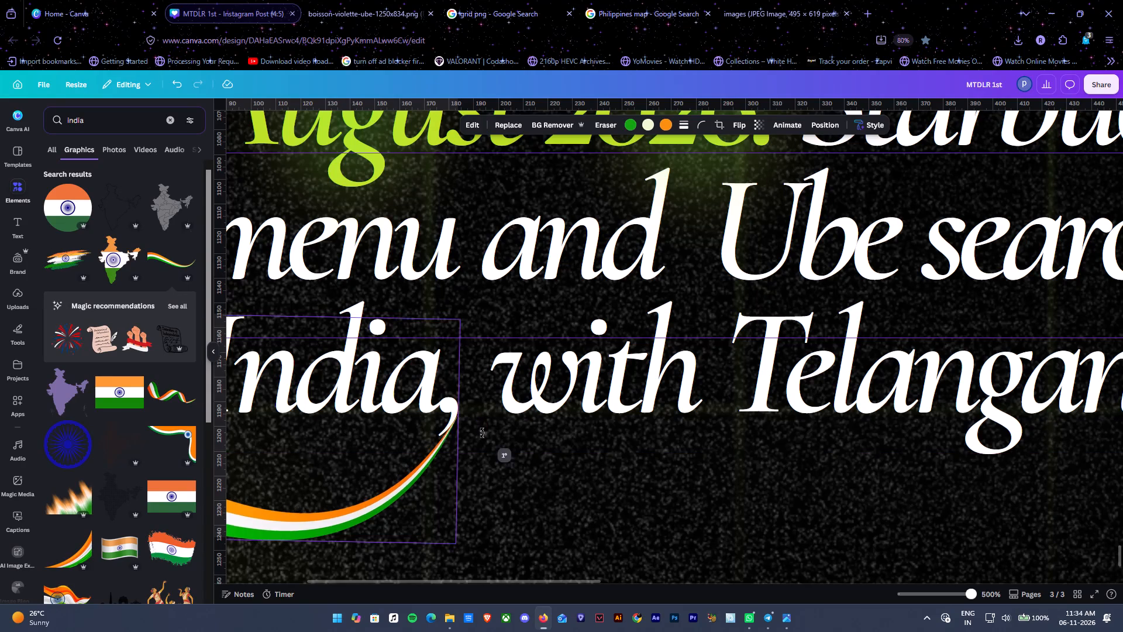
left_click_drag(482, 433, 481, 435)
left_click_drag(422, 449, 415, 447)
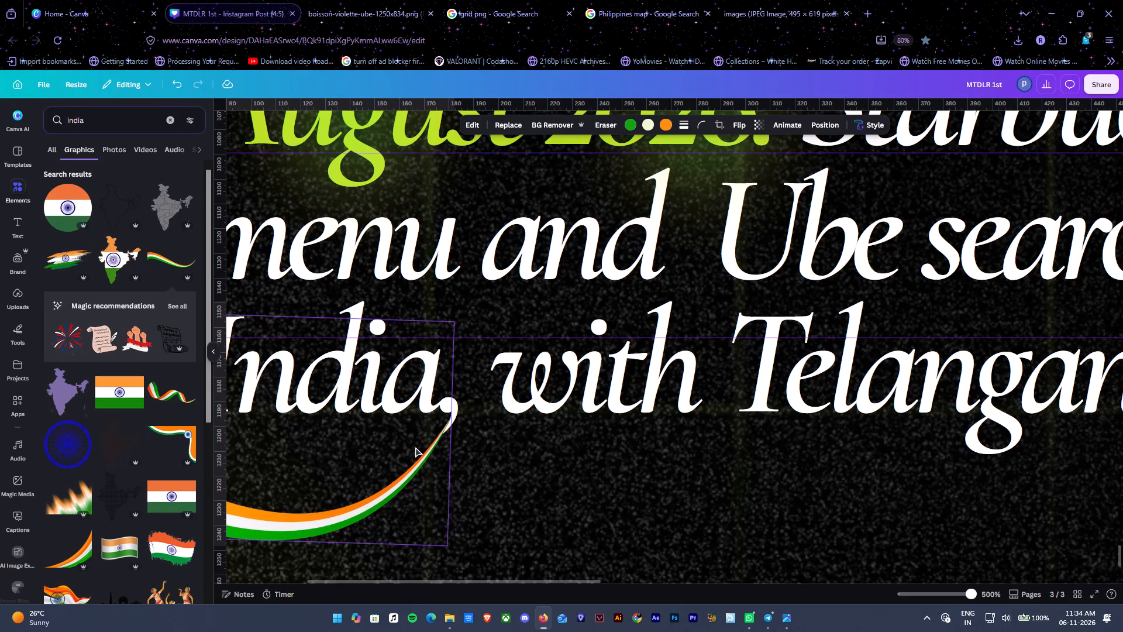
scroll(556, 451, "down", 9, "ctrl+alt")
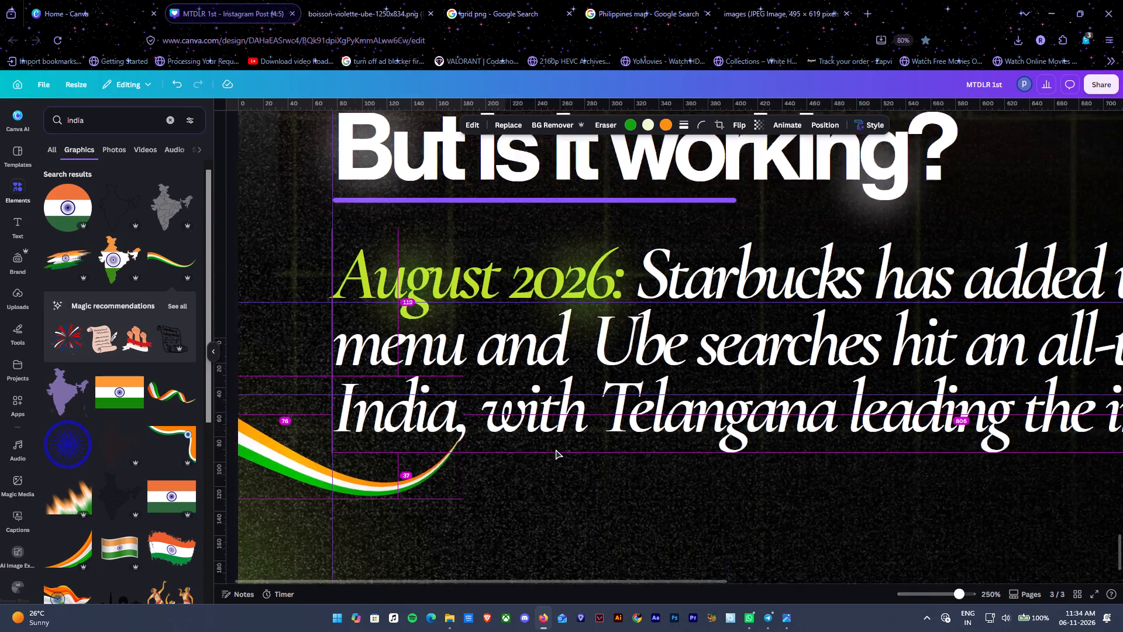
scroll(556, 449, "down", 8, "ctrl+alt")
double_click(1086, 290)
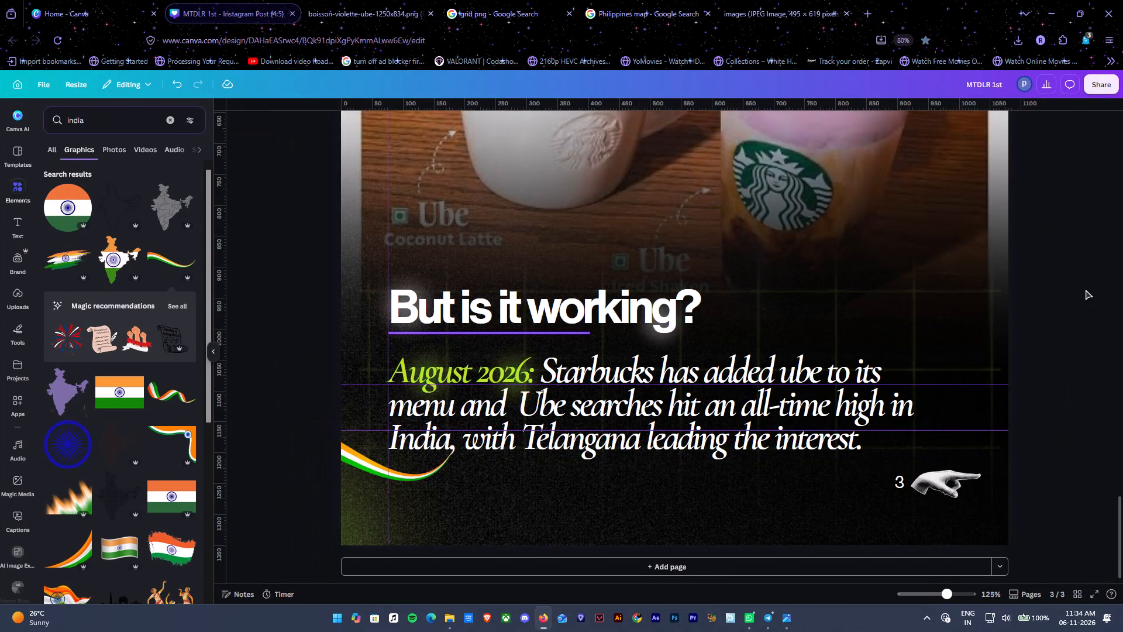
scroll(1086, 290, "down", 2, "ctrl+alt")
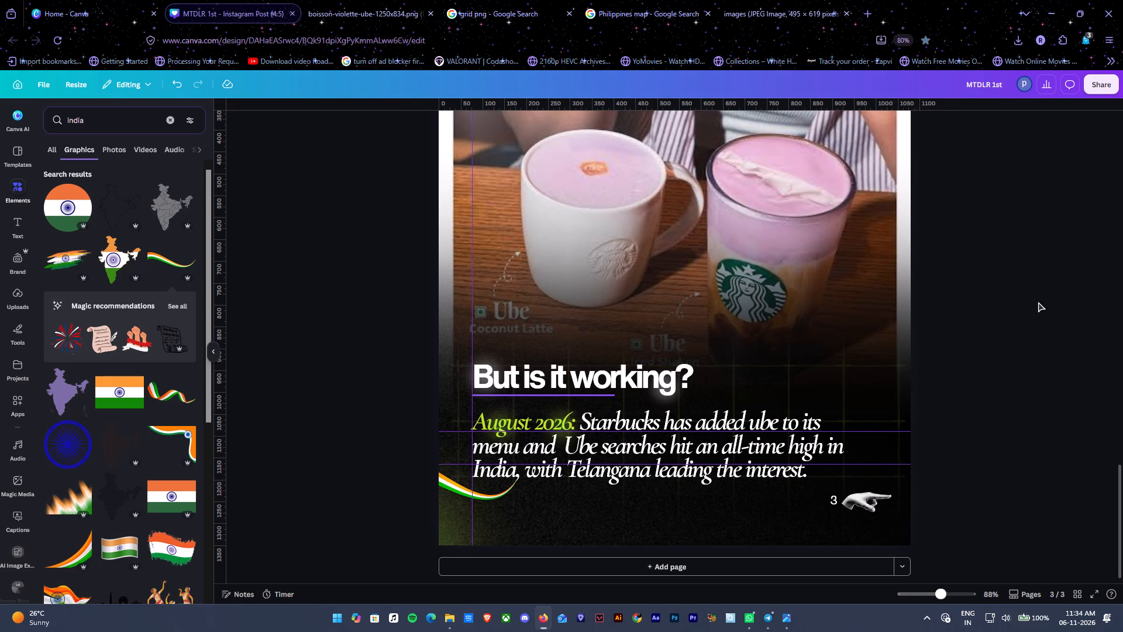
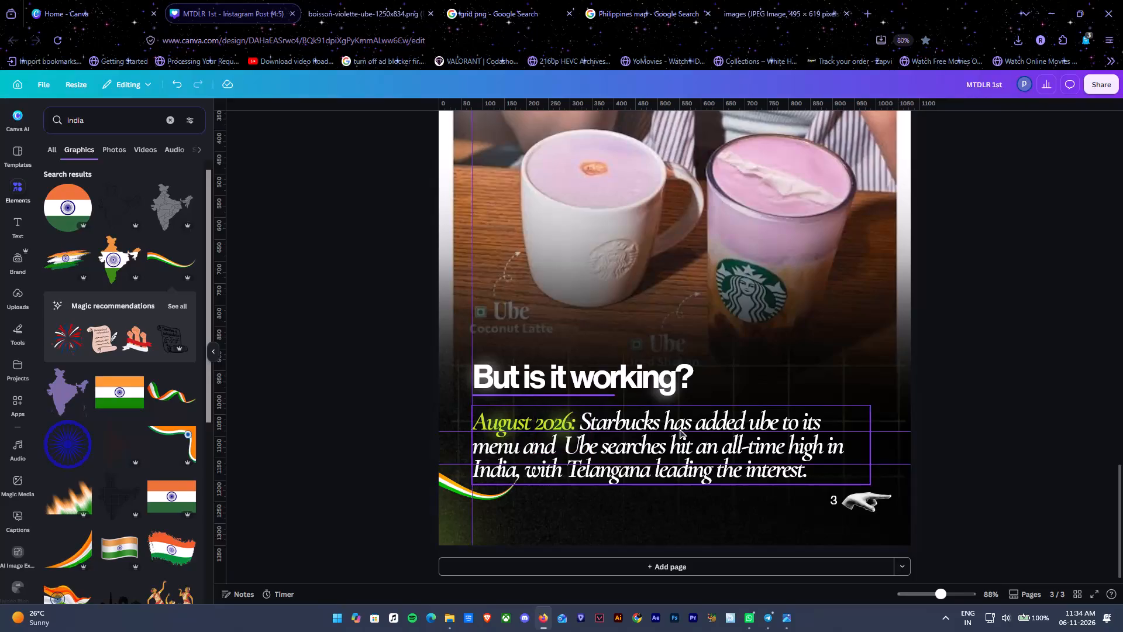
Duplicate the "But is it working?" heading and replace the copy's text with "Doesn't sound too bad".
left_click(680, 429)
left_click(561, 362)
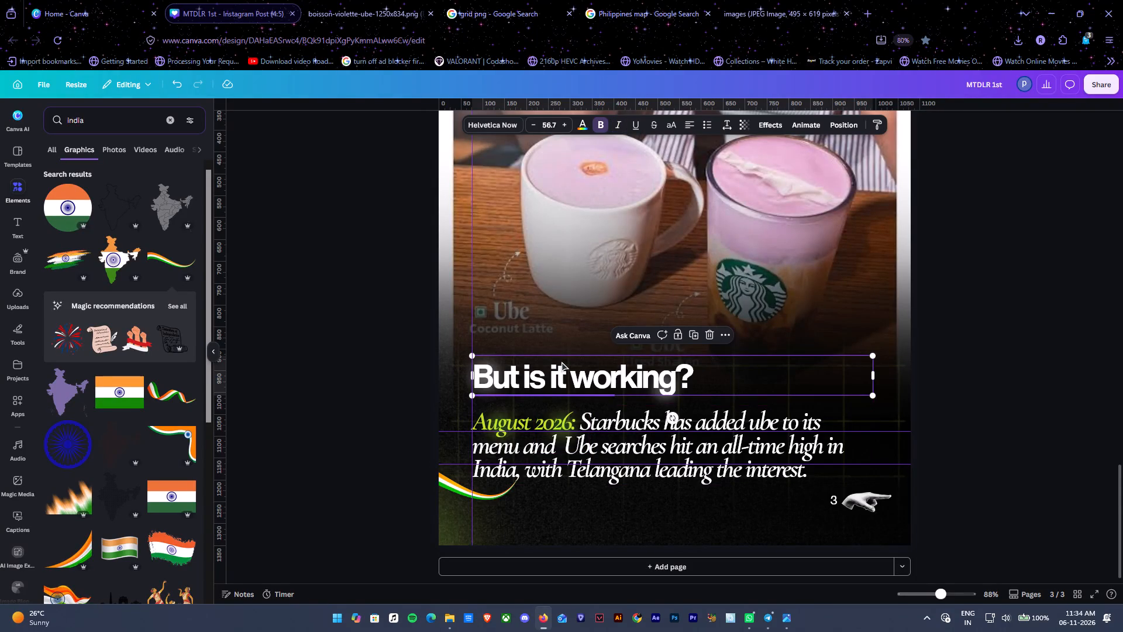
key("ctrl+d")
double_click(620, 387)
key("ctrl+a")
key("ctrl+v")
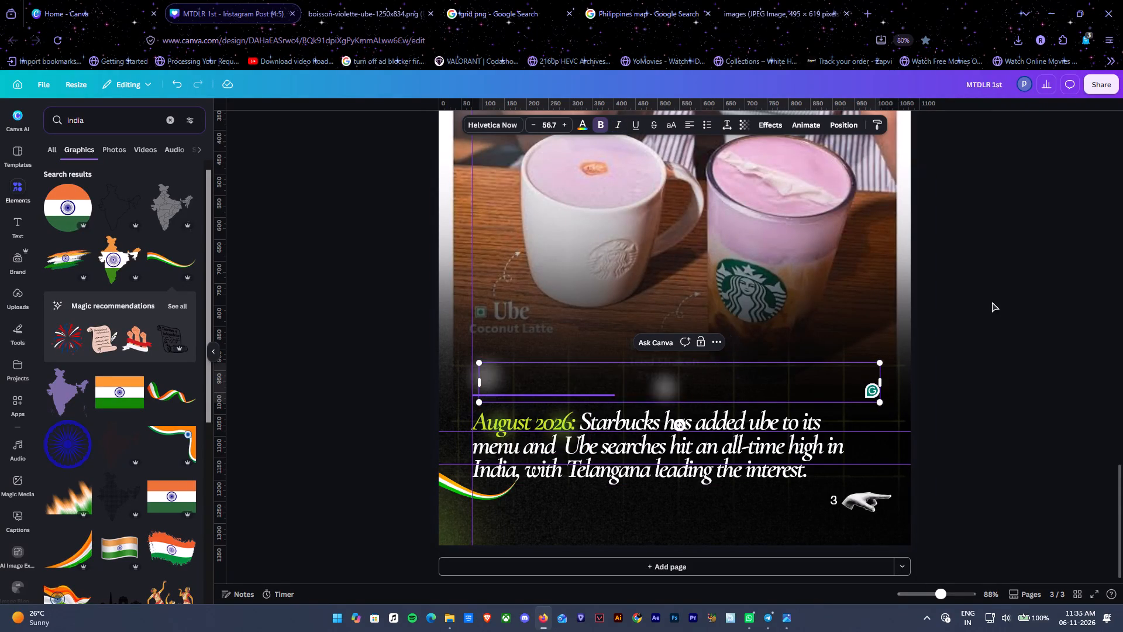
left_click(992, 302)
Shrink the "Doesn't sound too bad" text to size 30.4 and park it over the cups photo above the heading.
left_click_drag(698, 385, 695, 516)
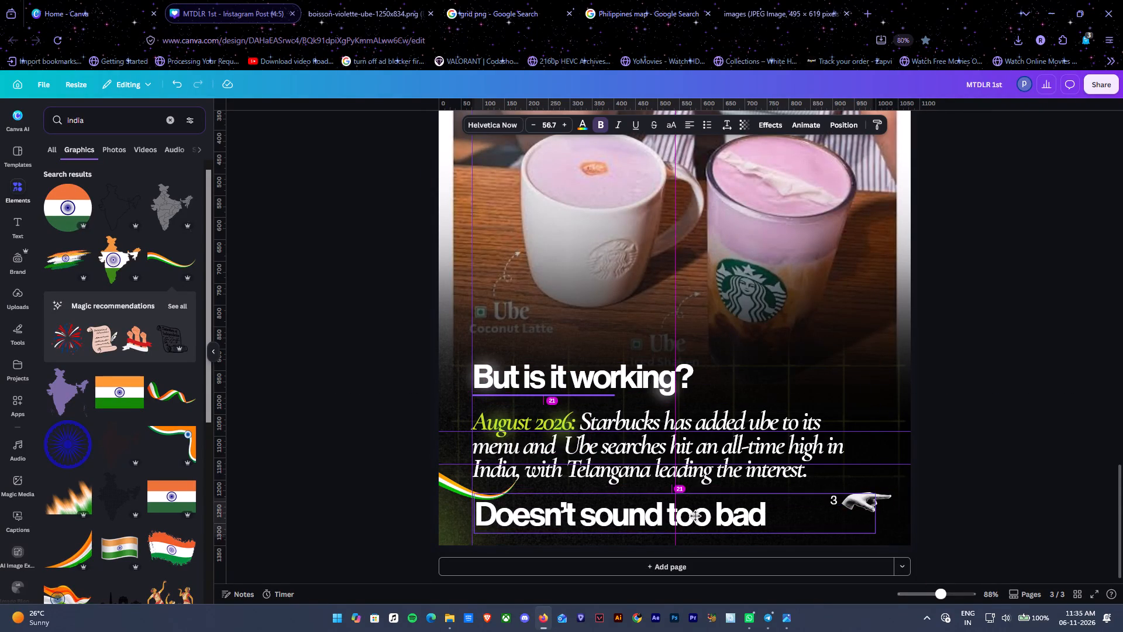
left_click_drag(695, 516, 811, 503)
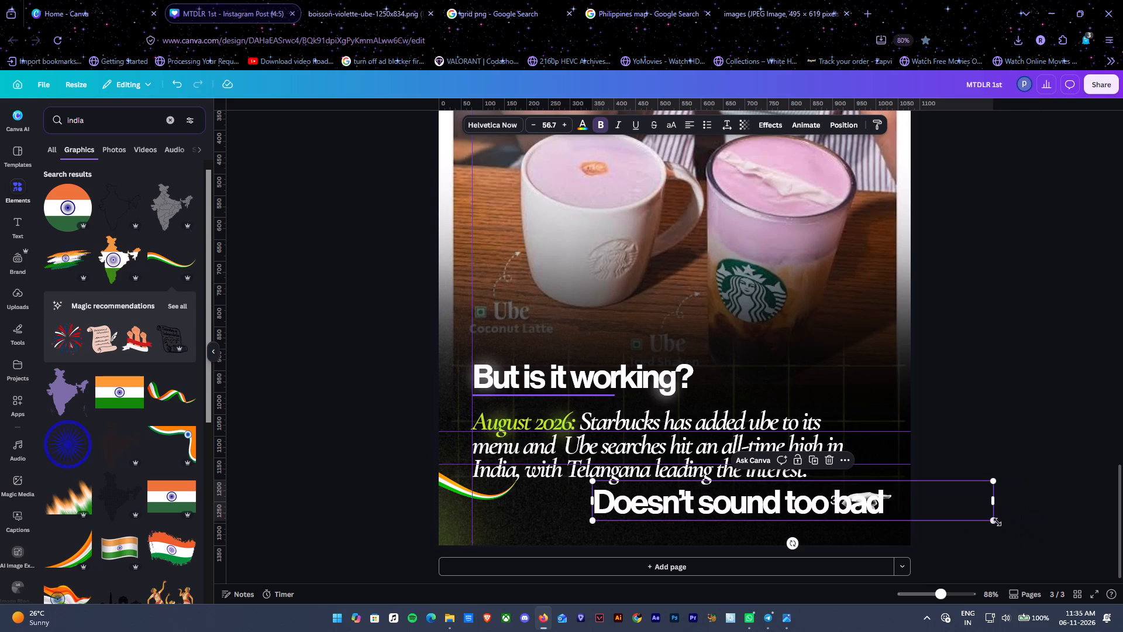
left_click_drag(997, 522, 811, 514)
left_click_drag(756, 495, 680, 517)
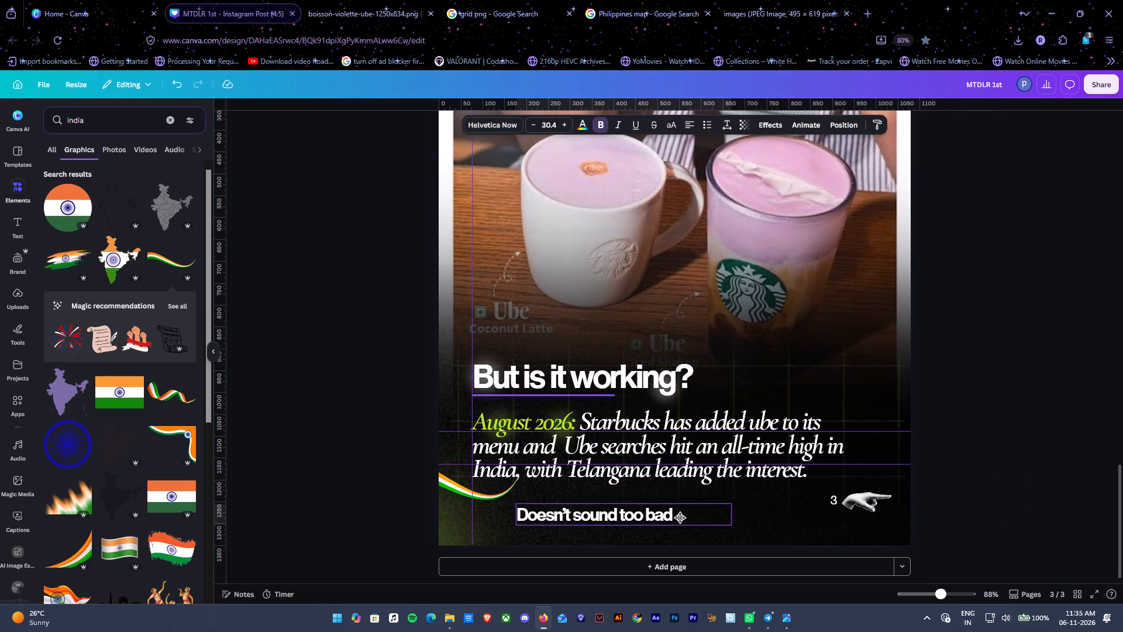
left_click_drag(680, 517, 824, 505)
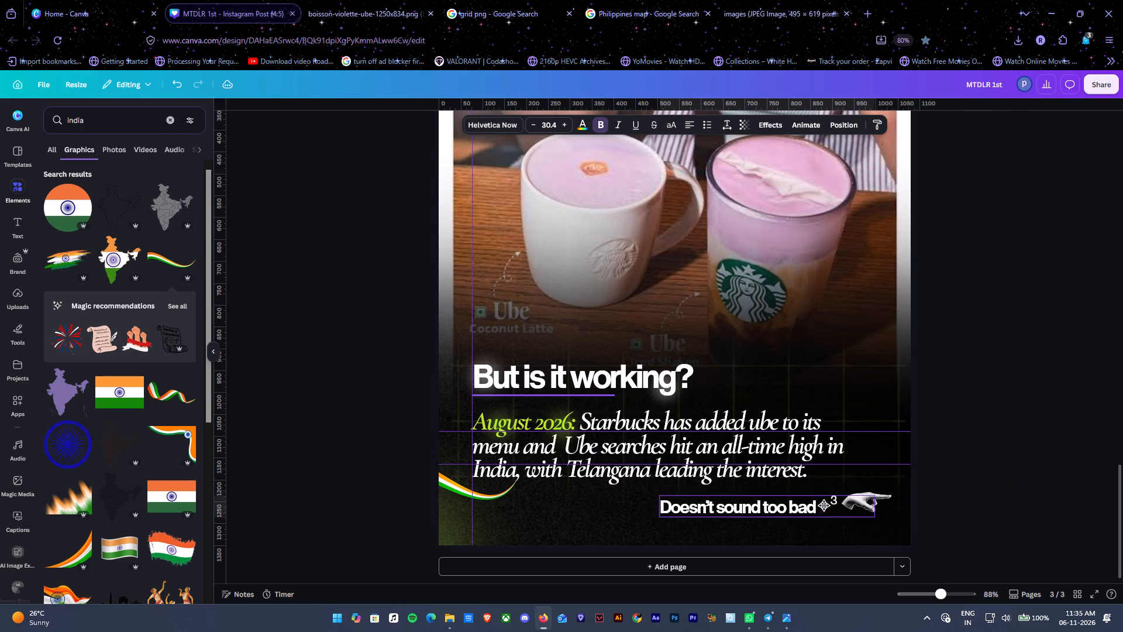
left_click_drag(824, 505, 777, 501)
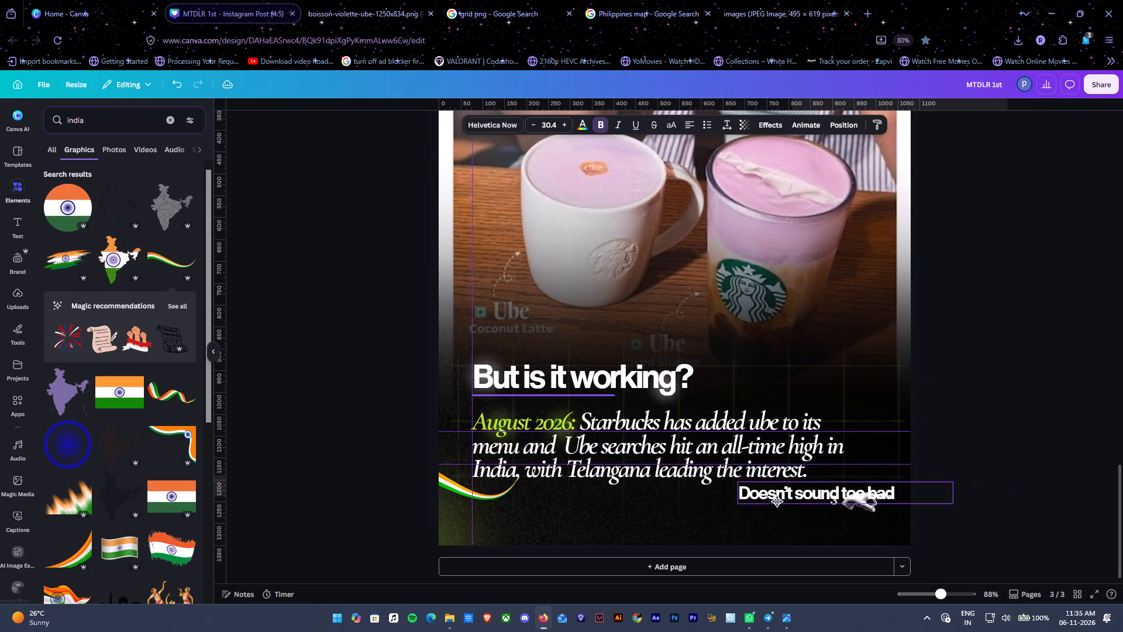
left_click_drag(777, 501, 793, 304)
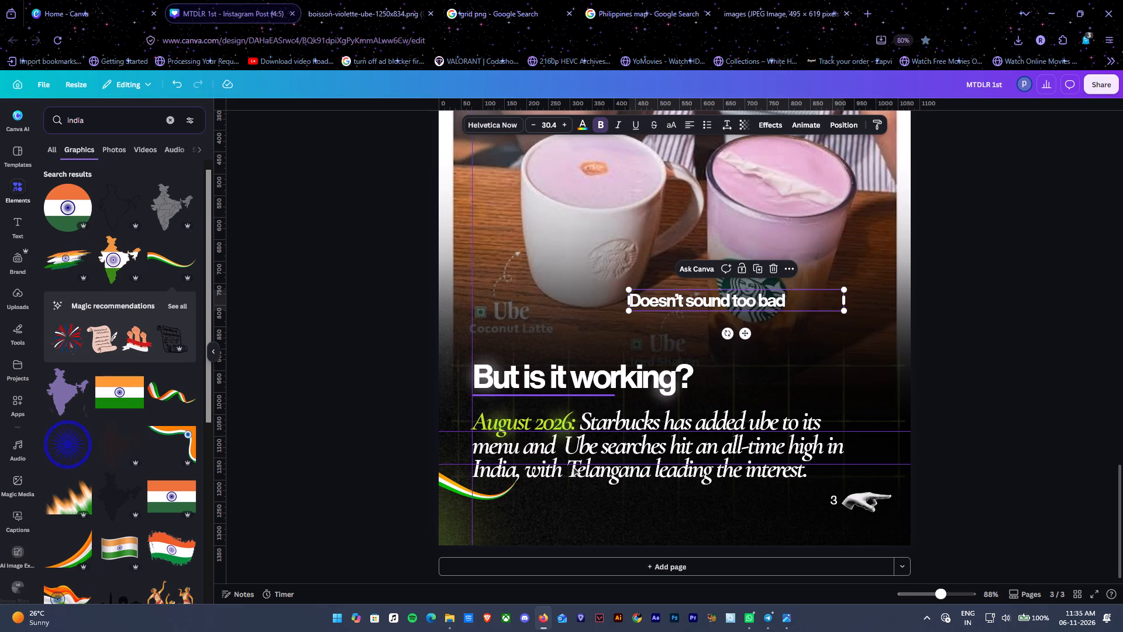
Nudge the August 2026 paragraph slightly upward to make room beneath it.
left_click(606, 453)
left_click(628, 452)
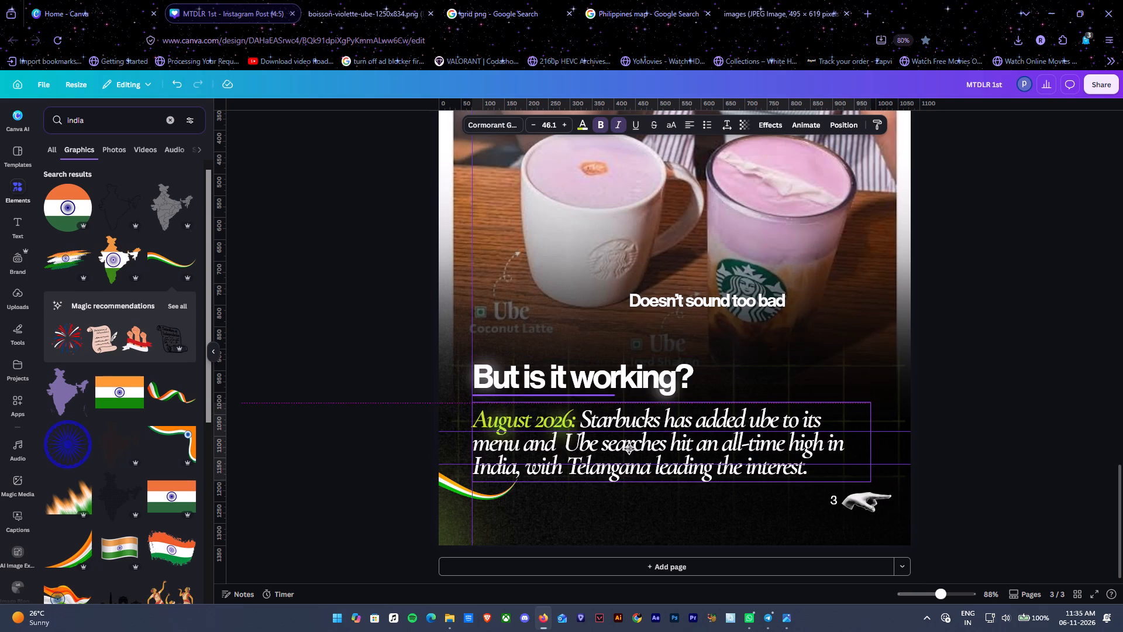
Move "Doesn't sound too bad" below the August 2026 paragraph and color it the design's lime green.
left_click(731, 300)
left_click_drag(730, 300, 578, 505)
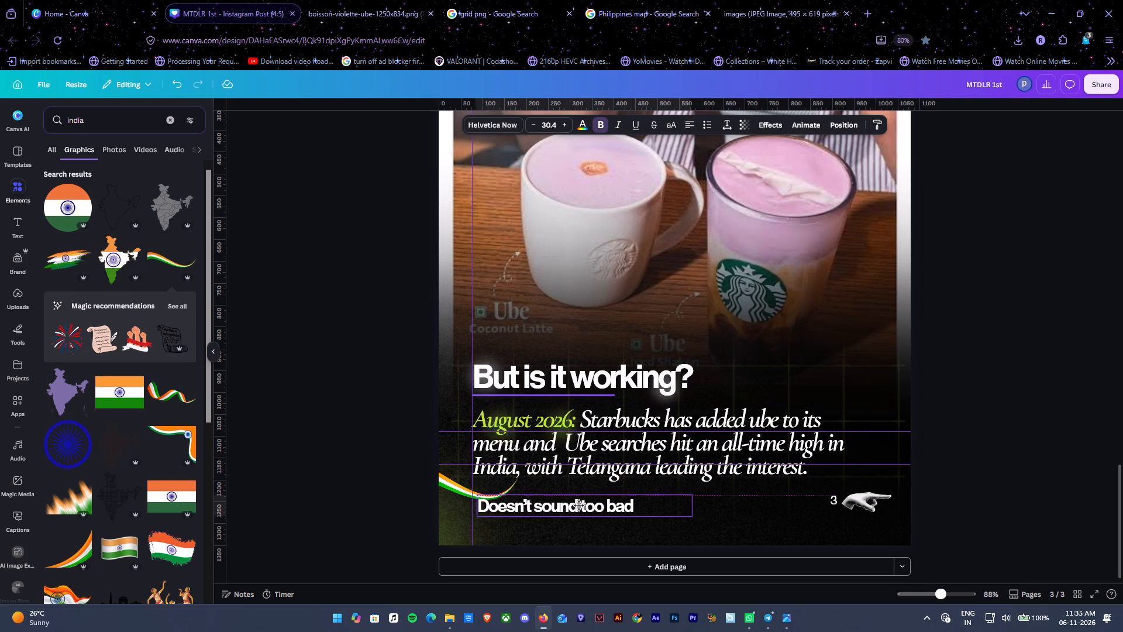
left_click_drag(578, 505, 625, 496)
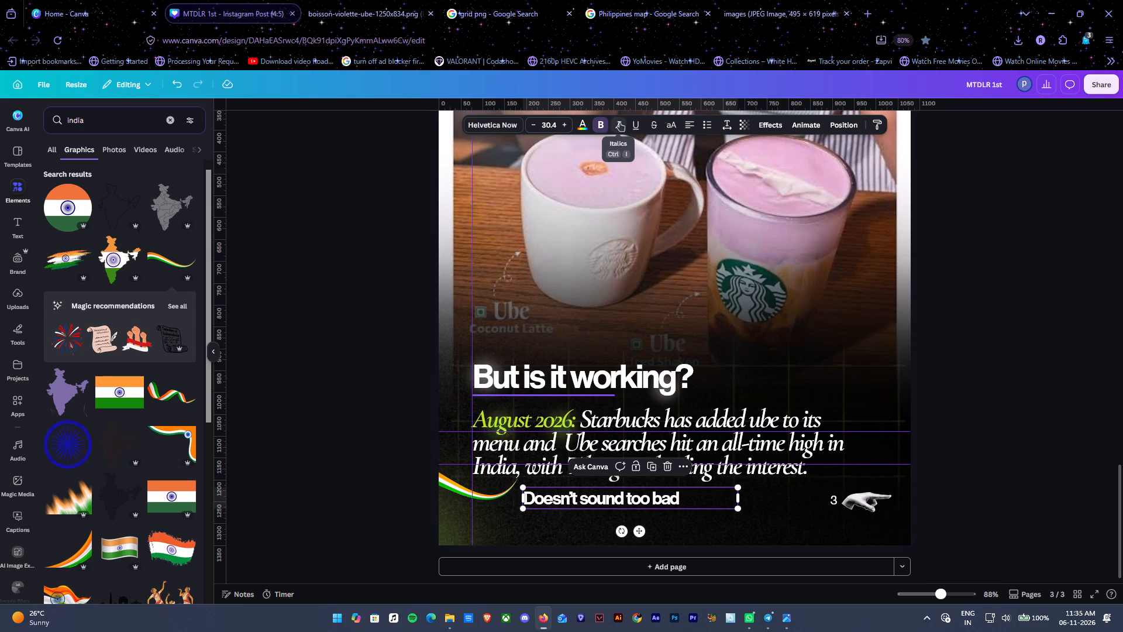
left_click(585, 124)
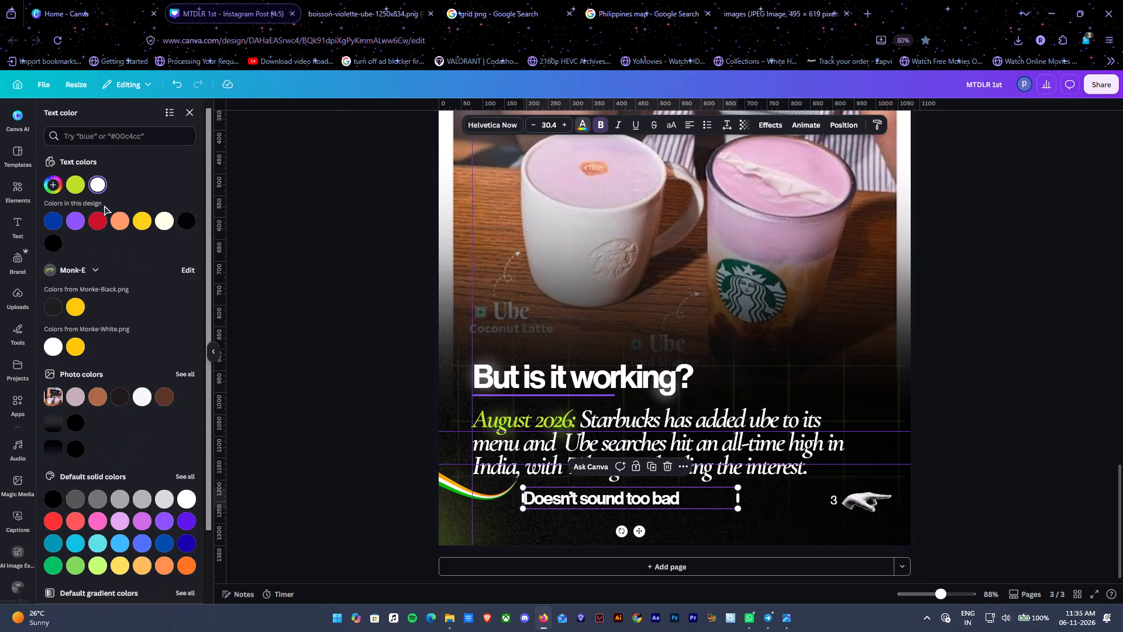
left_click(75, 184)
double_click(1038, 327)
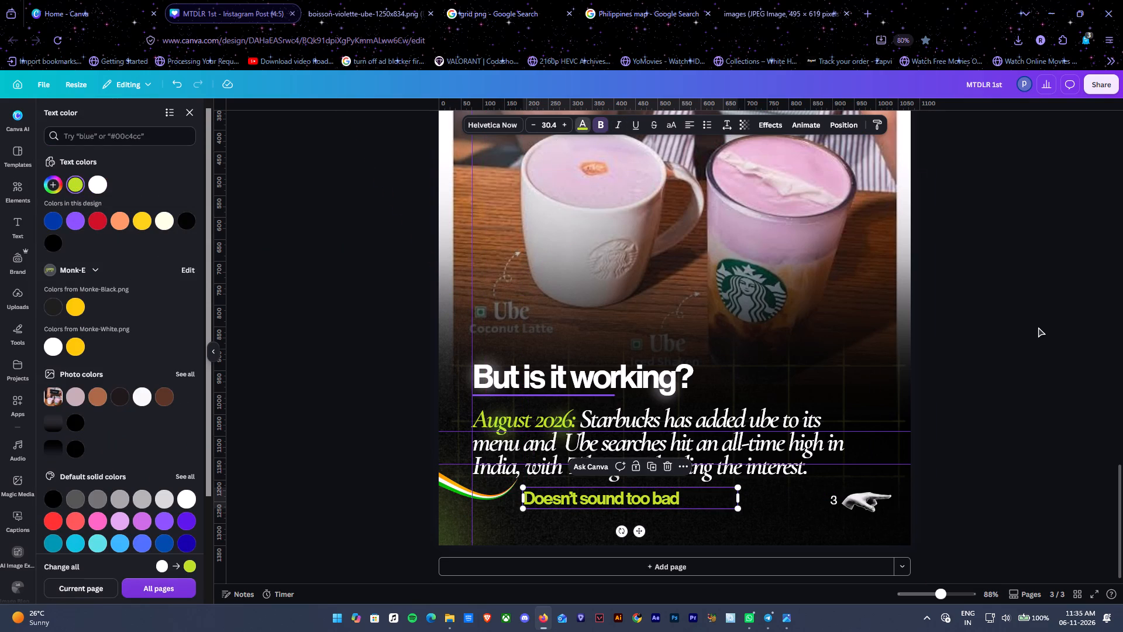
Place "Doesn't sound too bad" just beneath the end of the paragraph's last line, so it ends short of the page number 3.
left_click_drag(605, 504, 559, 492)
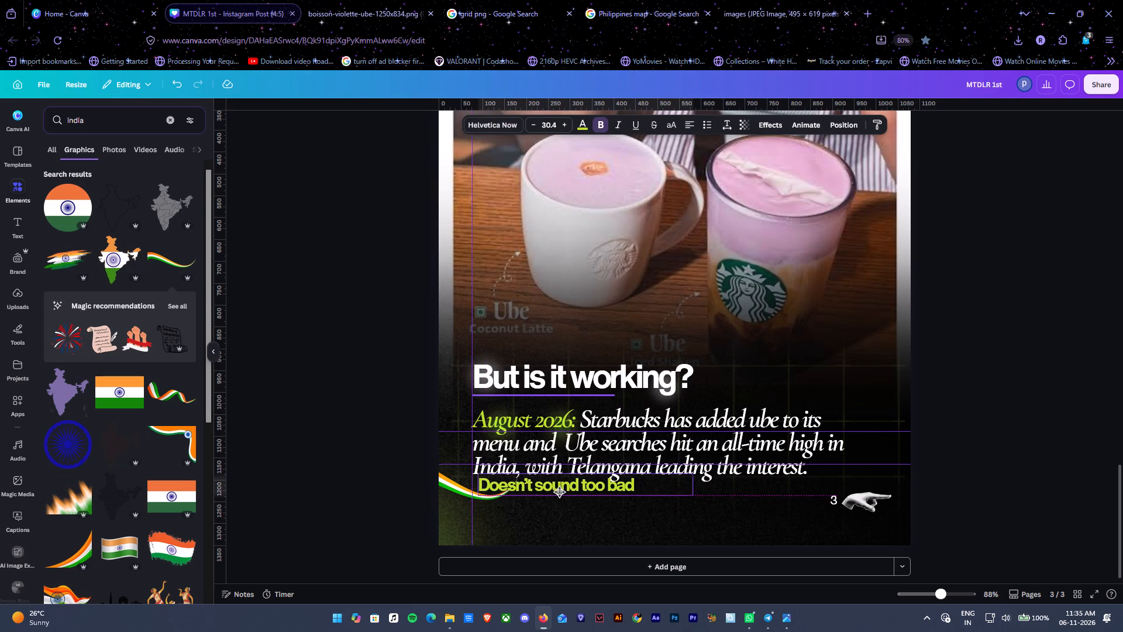
left_click_drag(559, 492, 615, 494)
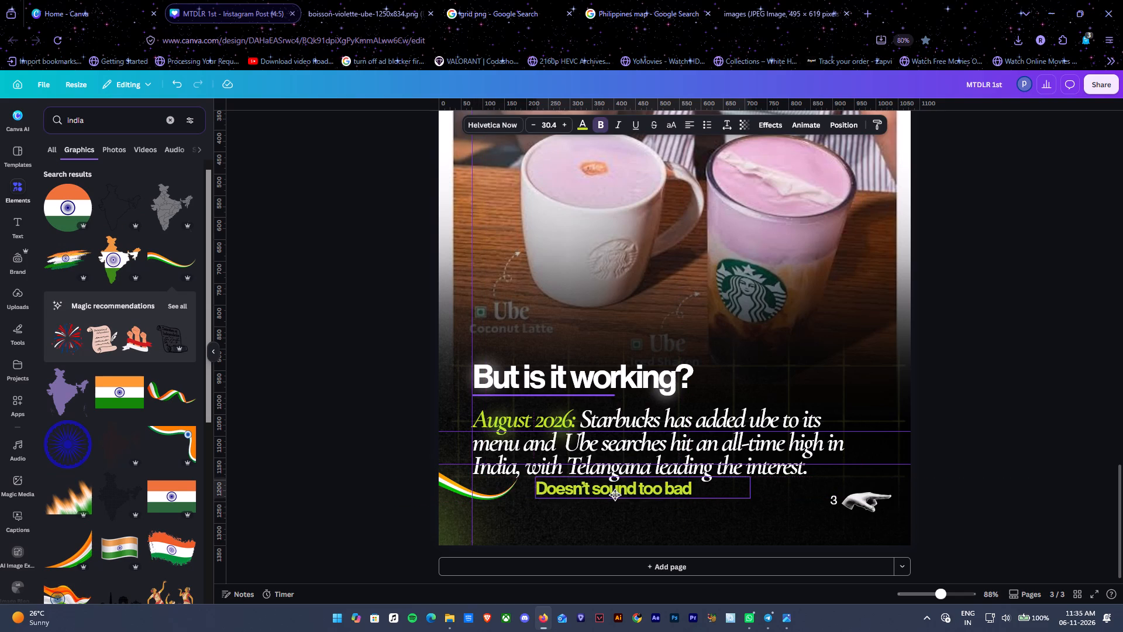
left_click_drag(615, 494, 731, 497)
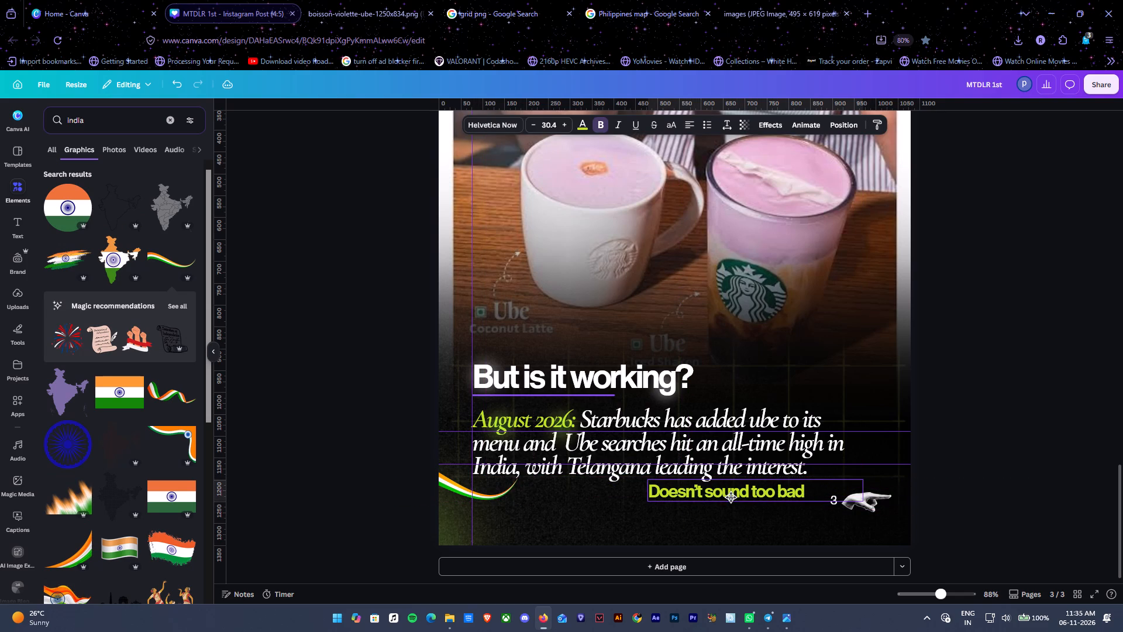
left_click_drag(731, 497, 731, 497)
double_click(1036, 365)
Duplicate the purple underline of the heading and place the copy directly before "Doesn't sound too bad", level with the text.
scroll(1022, 408, "down", 3, "ctrl+alt")
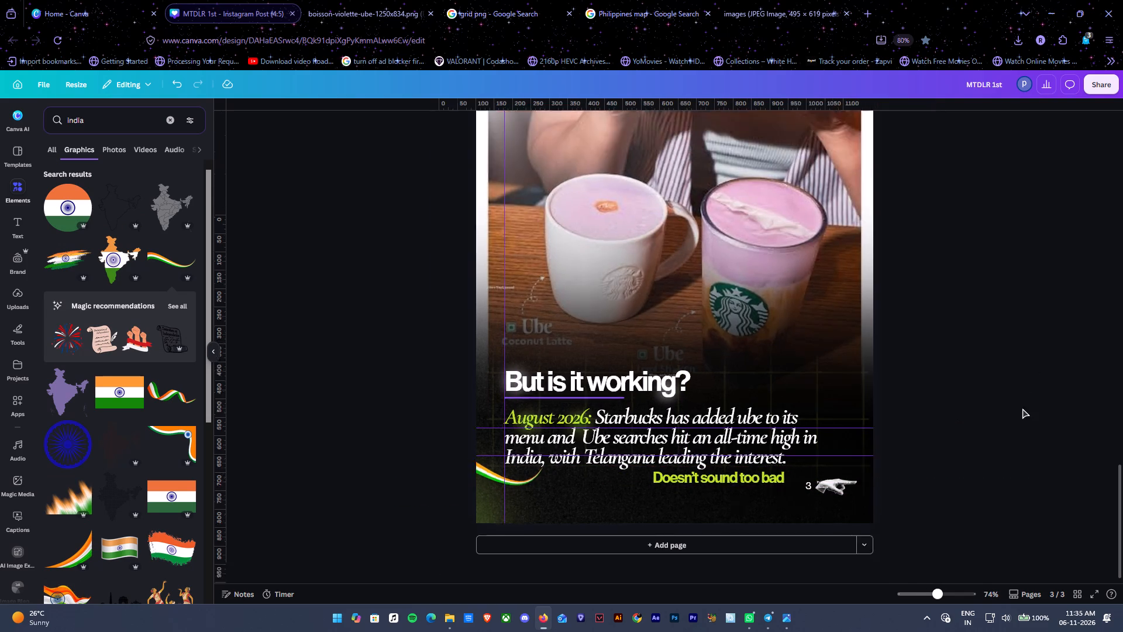
scroll(914, 510, "up", 10, "ctrl+alt")
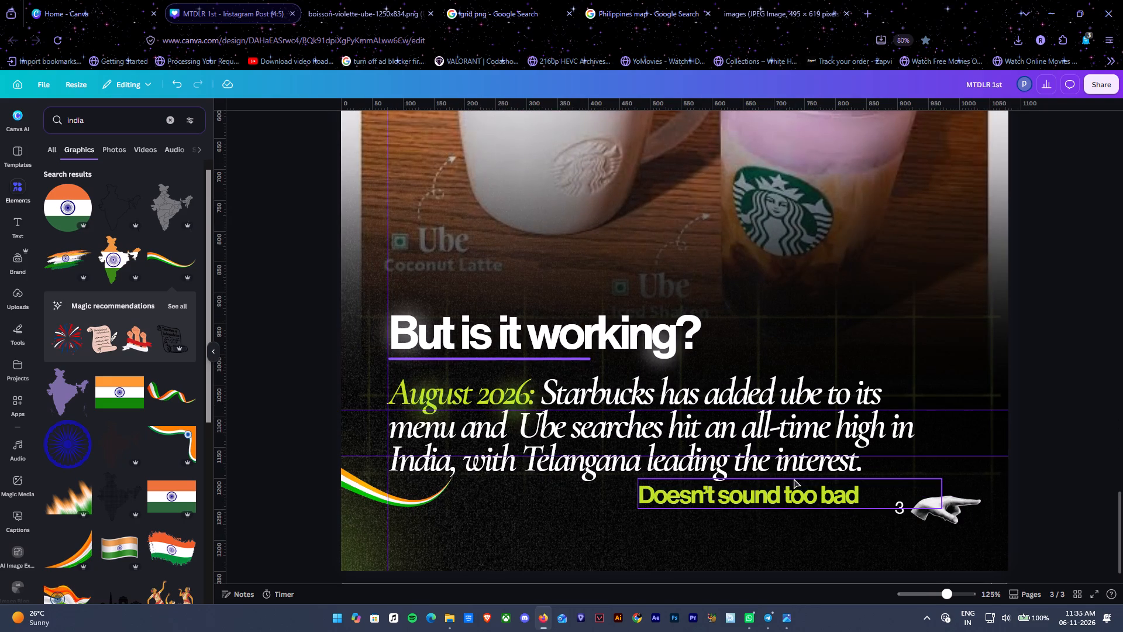
left_click(564, 341)
key("alt+1")
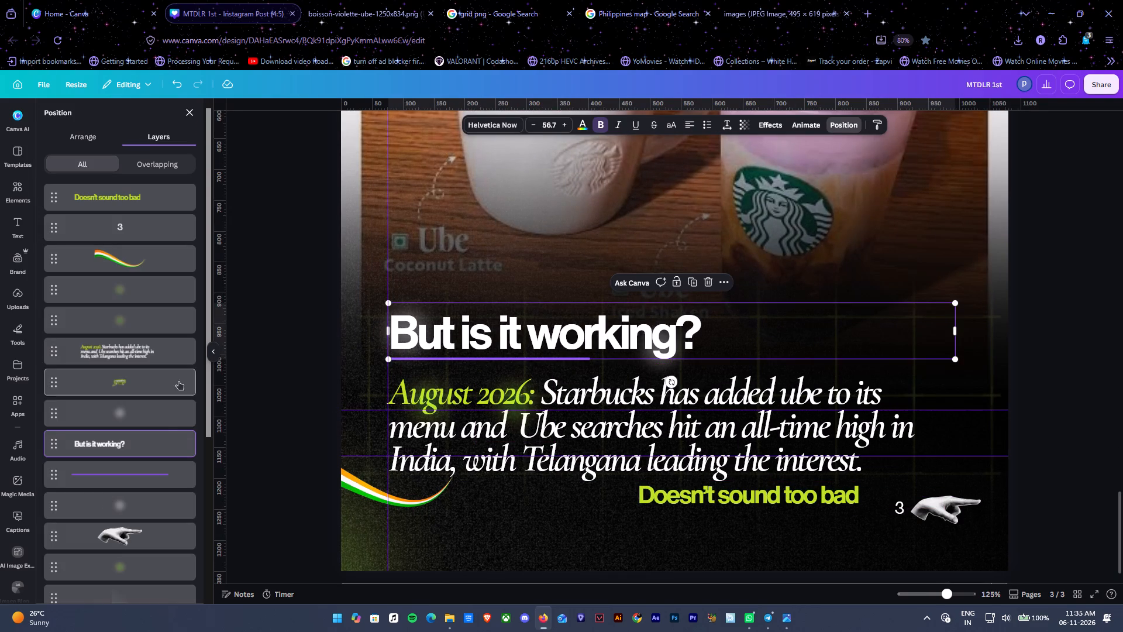
left_click(137, 476)
key("ctrl+d")
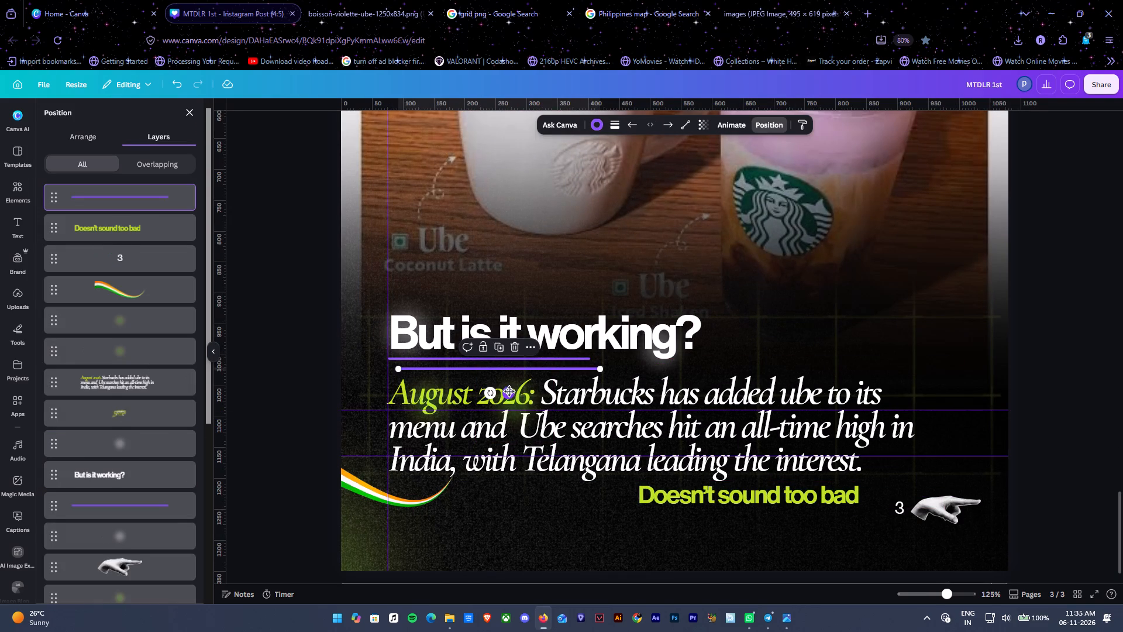
left_click_drag(508, 396, 540, 525)
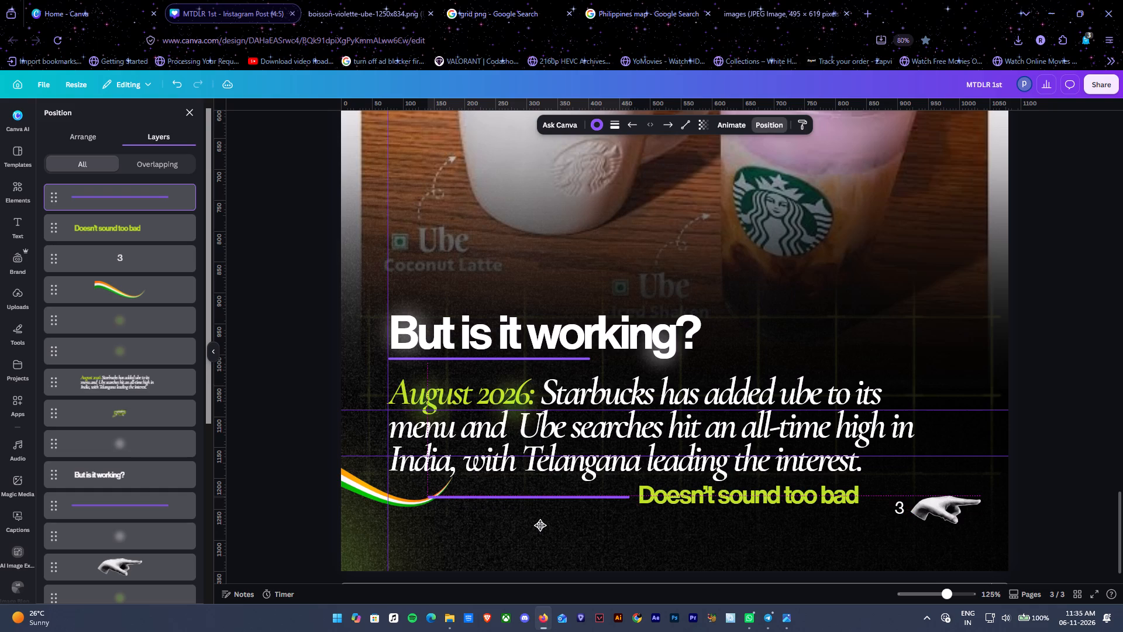
left_click_drag(540, 525, 540, 525)
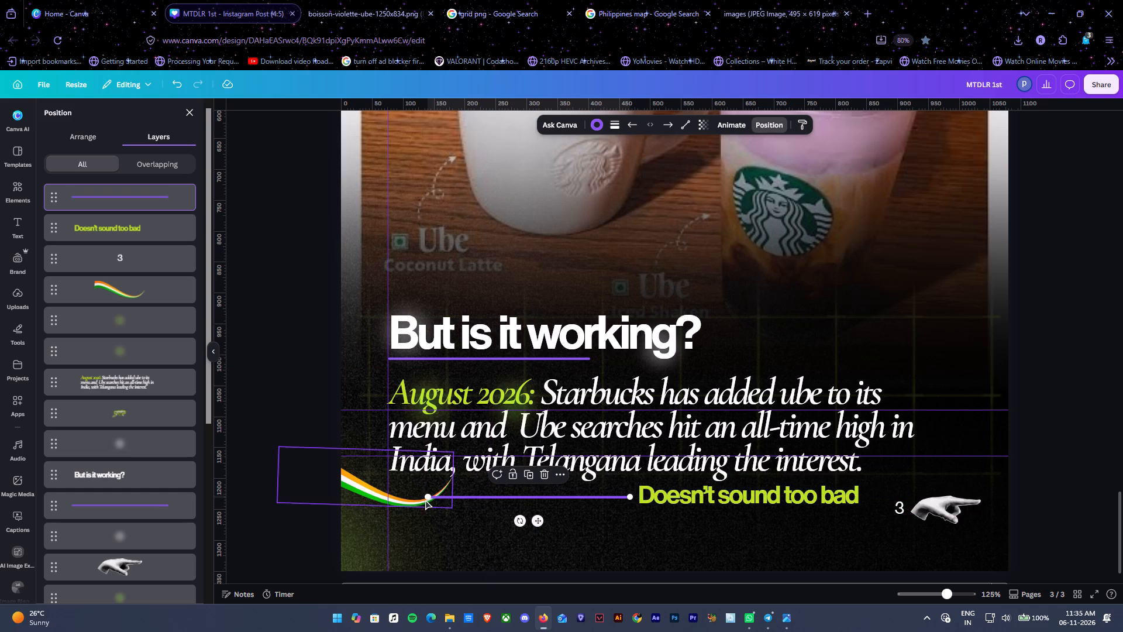
Extend the copied purple line past the page's left edge to about 531 long and level it at 0°.
left_click_drag(425, 496, 301, 497)
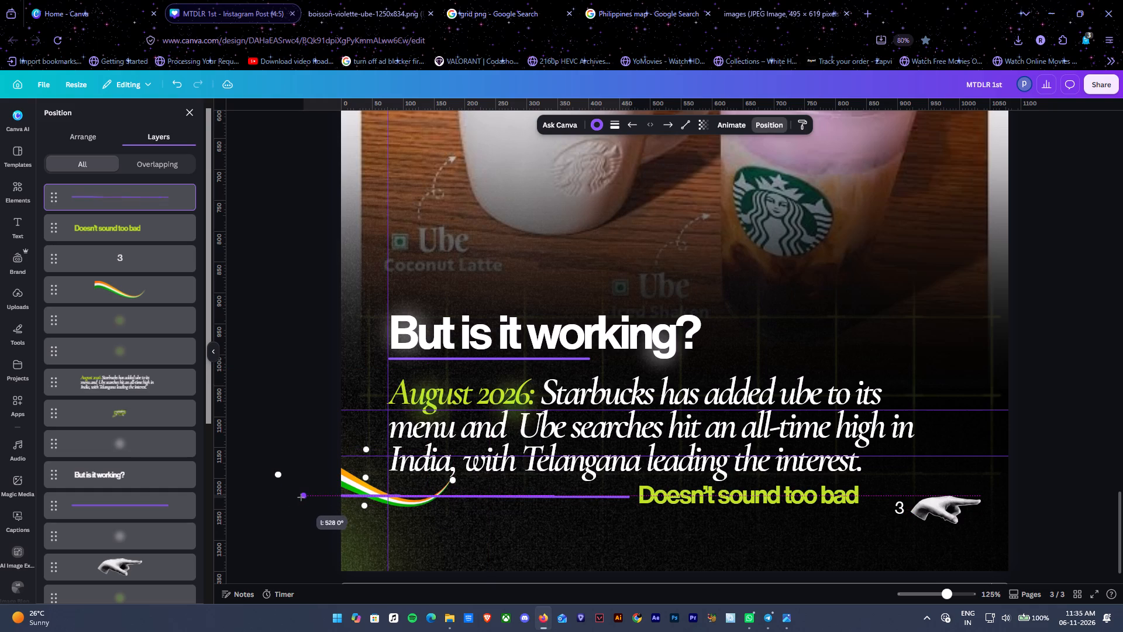
left_click_drag(301, 497, 298, 500)
scroll(383, 525, "up", 3, "ctrl+alt")
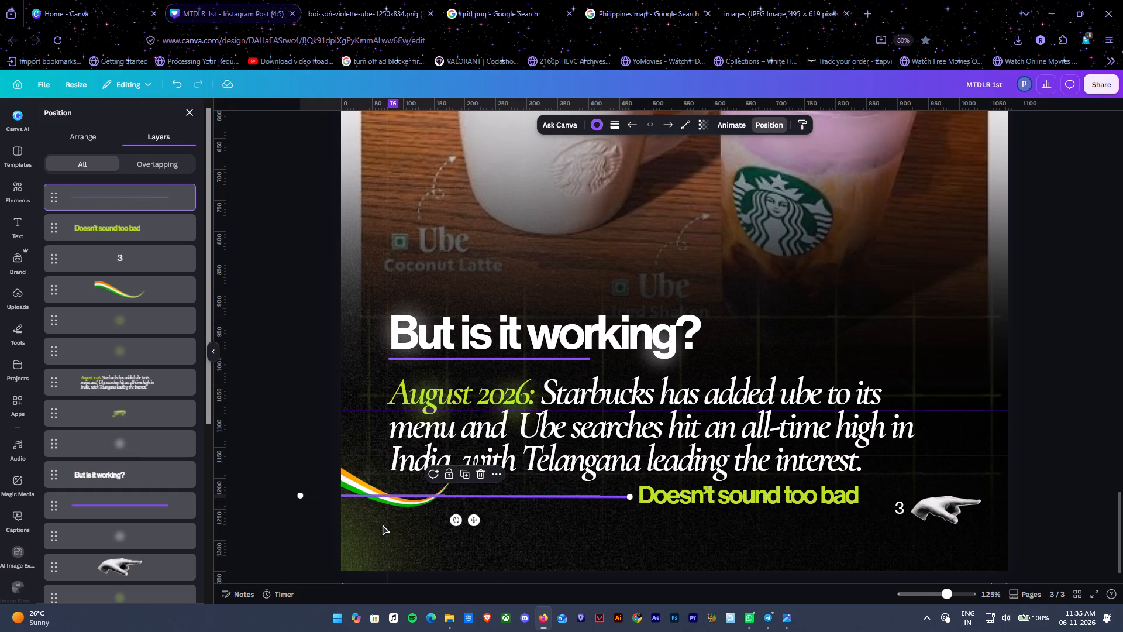
scroll(383, 525, "up", 7, "ctrl+alt")
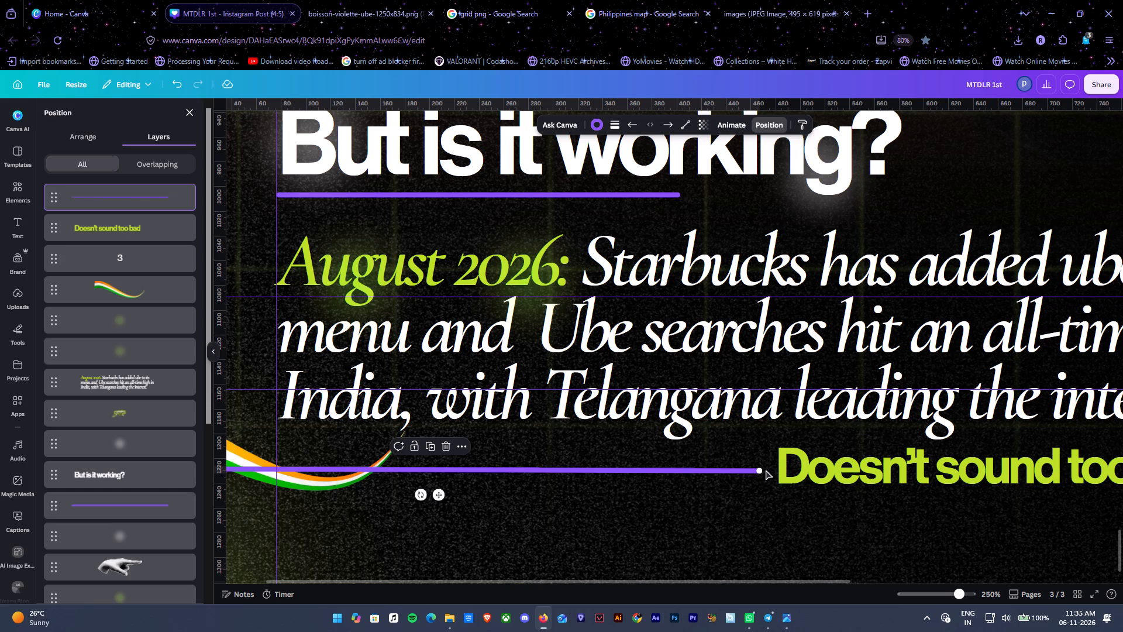
left_click(759, 470)
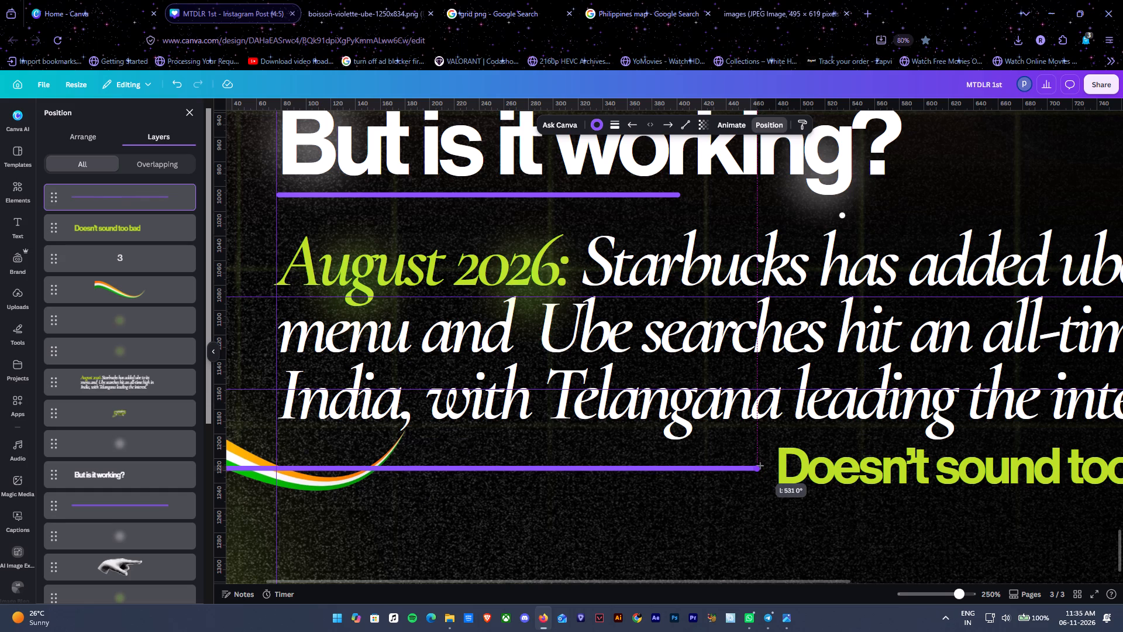
Send the long purple line behind the tricolor ribbon in the layer order.
scroll(763, 469, "down", 5, "ctrl+alt")
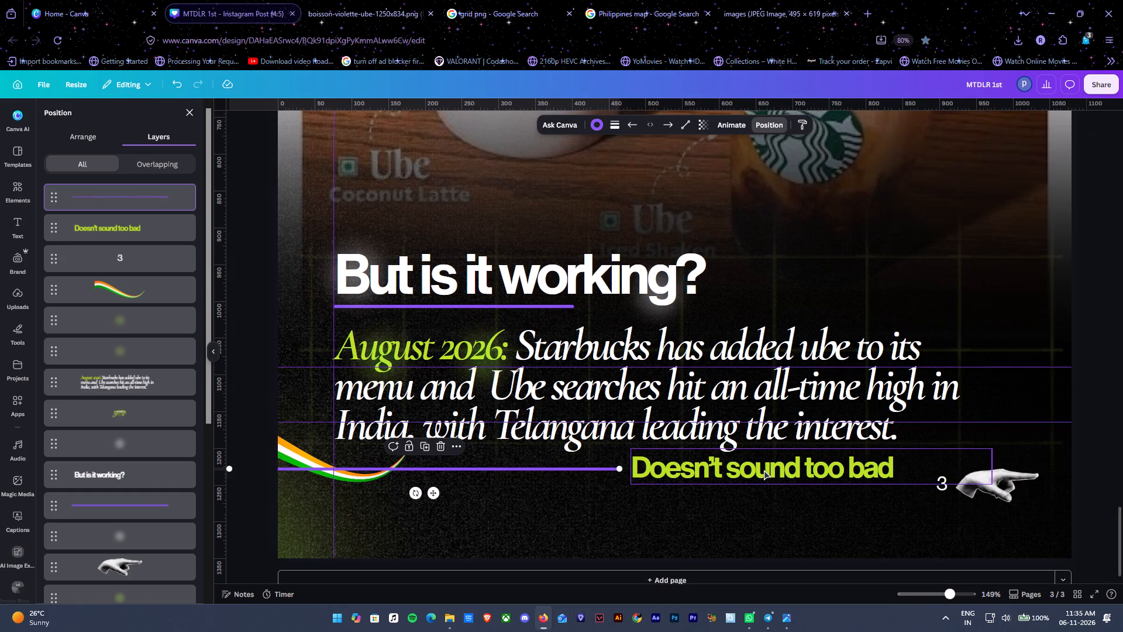
key("ctrl+bracketleft")
key("ctrl+bracketleft")
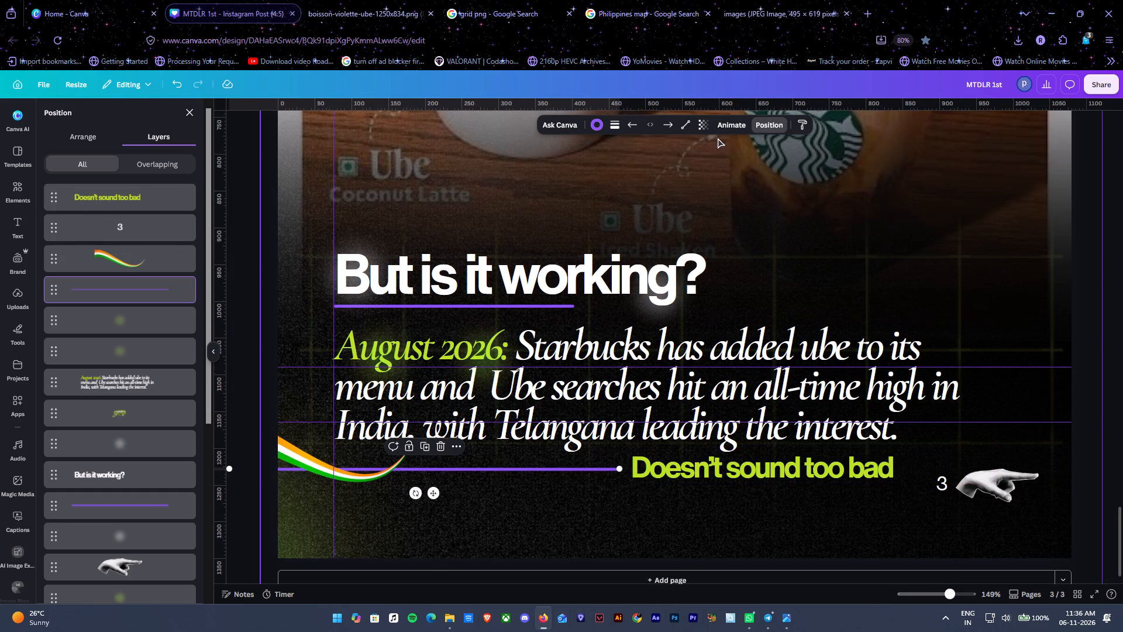
Set the long purple line's stroke weight to 1.
left_click(619, 126)
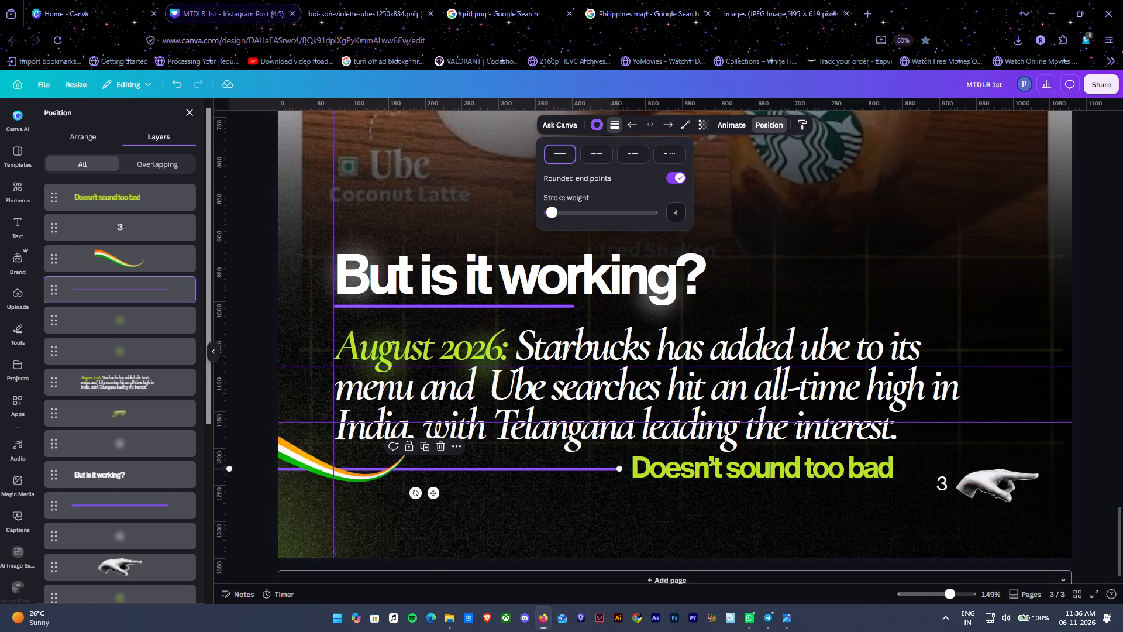
left_click(549, 216)
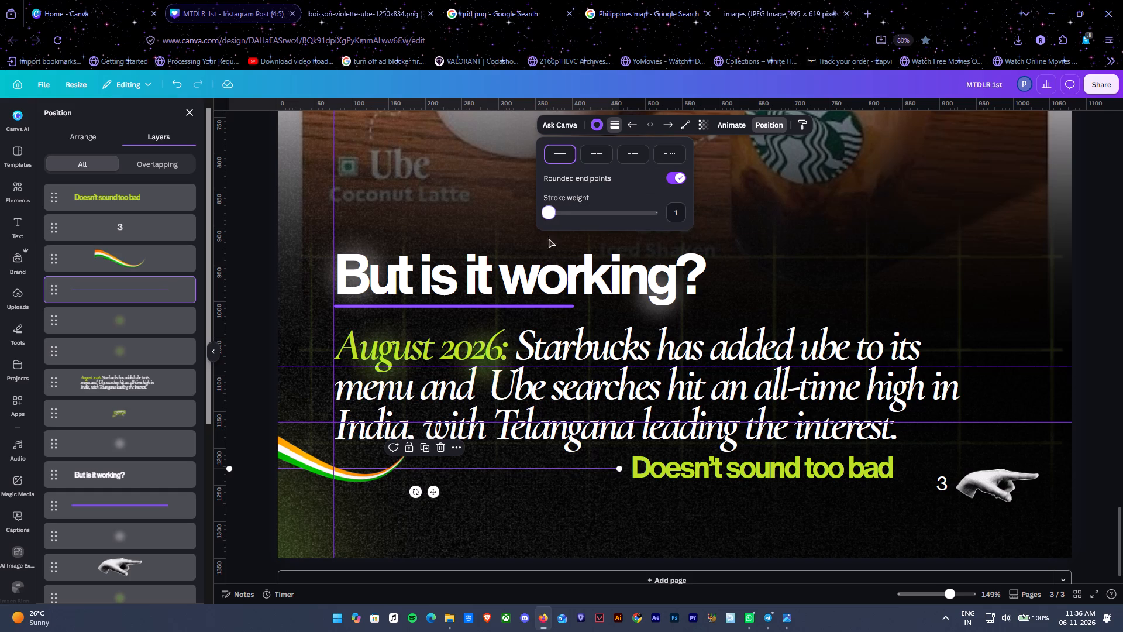
Reposition the thin purple line level with "Doesn't sound too bad", ending just before its first letter.
left_click_drag(435, 492, 473, 508)
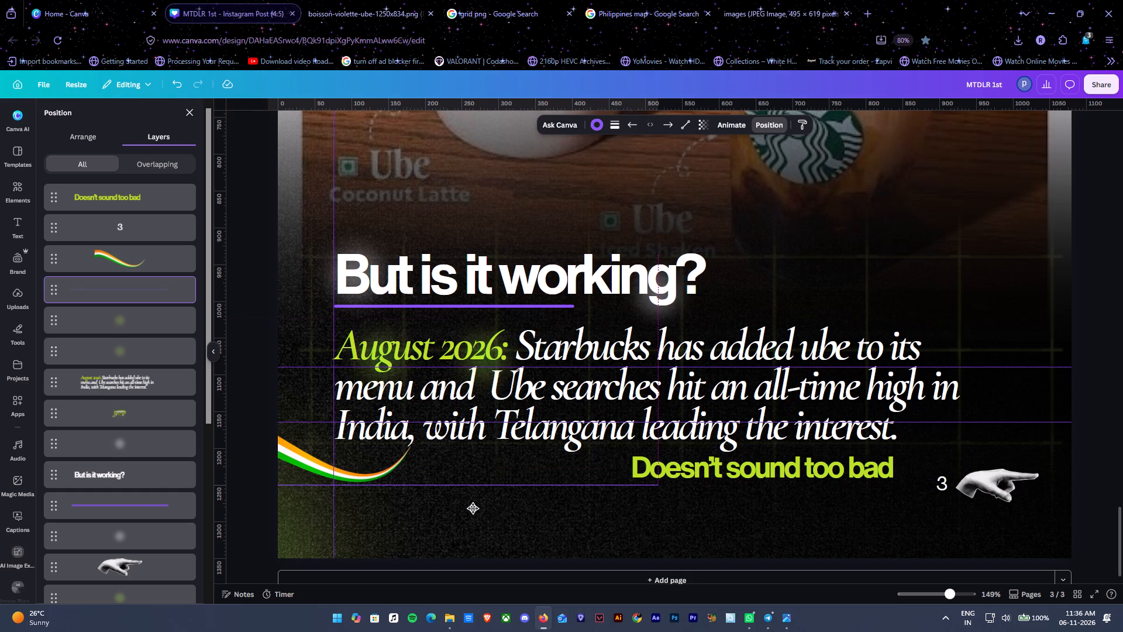
left_click_drag(473, 508, 473, 505)
scroll(478, 499, "down", 5, "ctrl+alt")
double_click(974, 399)
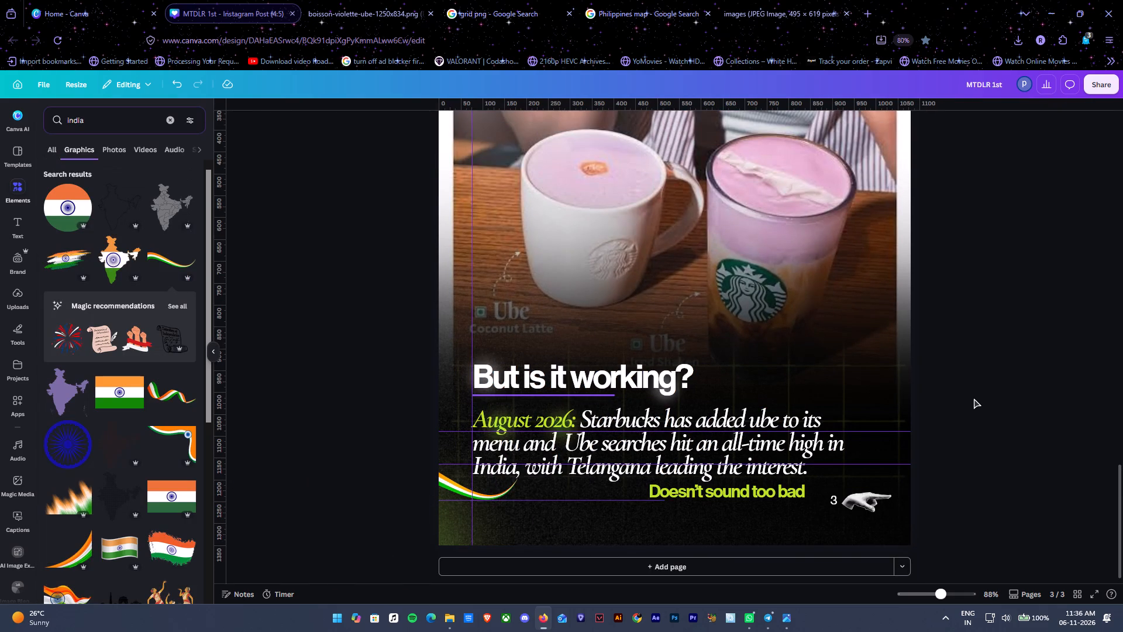
left_click_drag(592, 503, 571, 493)
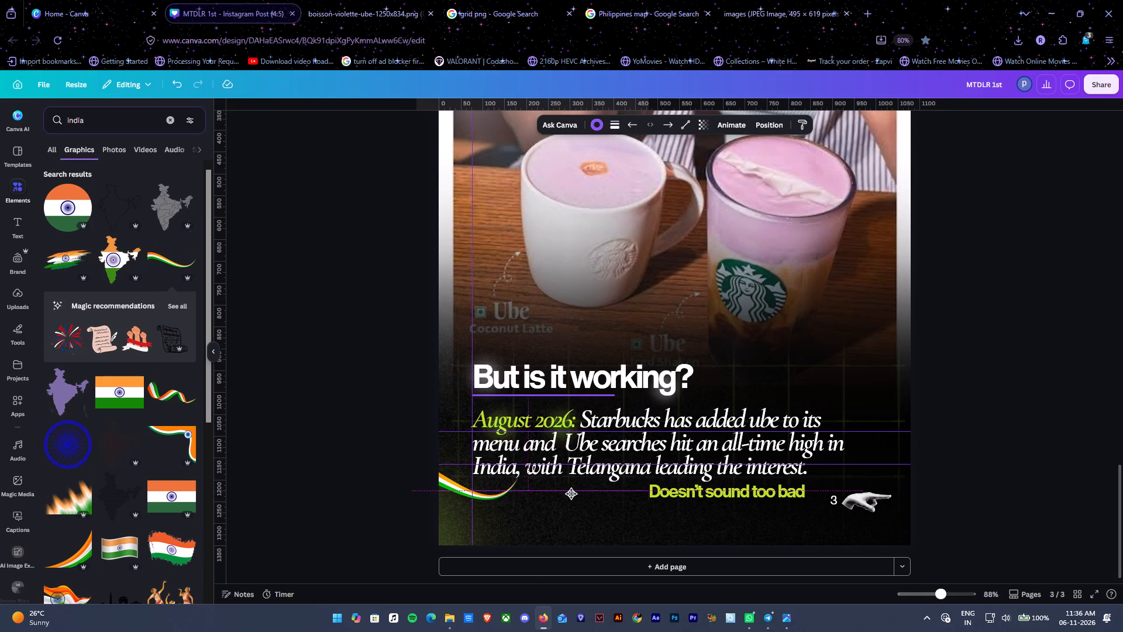
left_click_drag(571, 493, 569, 493)
left_click(1076, 387)
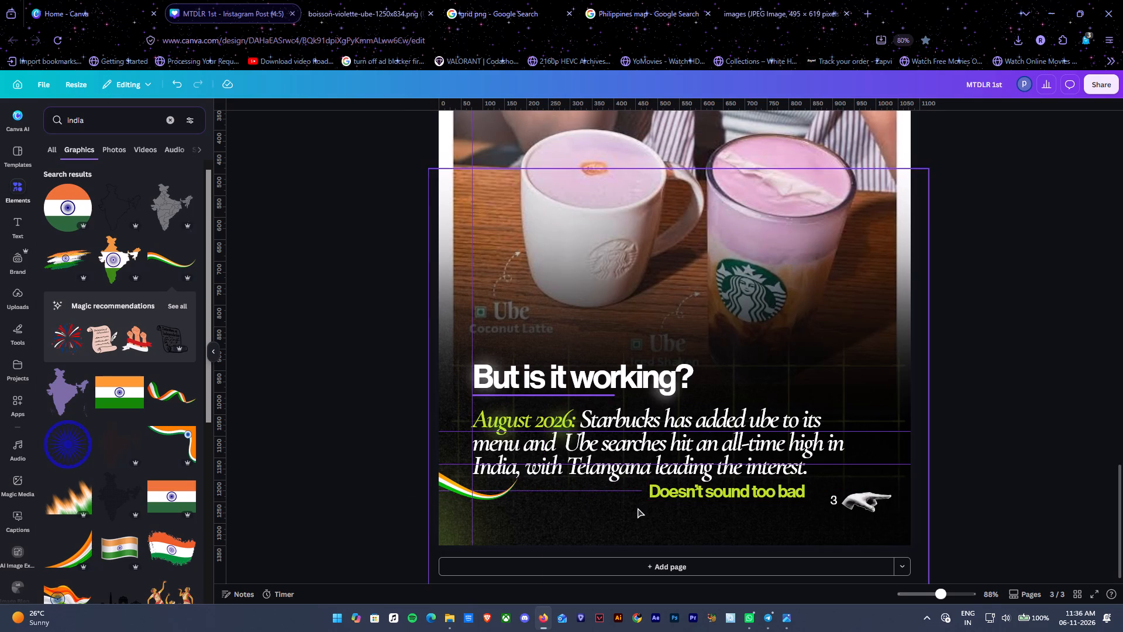
Move the thin purple line just beneath "Doesn't sound too bad", running to the pointing hand, and send it one layer backward.
left_click_drag(593, 493, 944, 509)
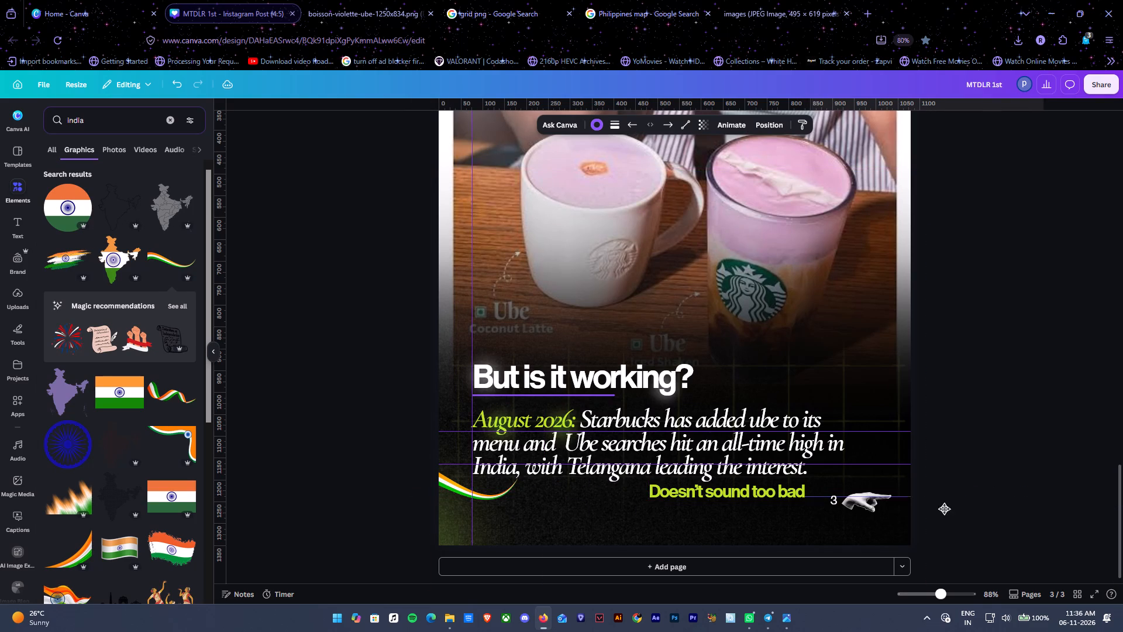
left_click_drag(944, 509, 836, 504)
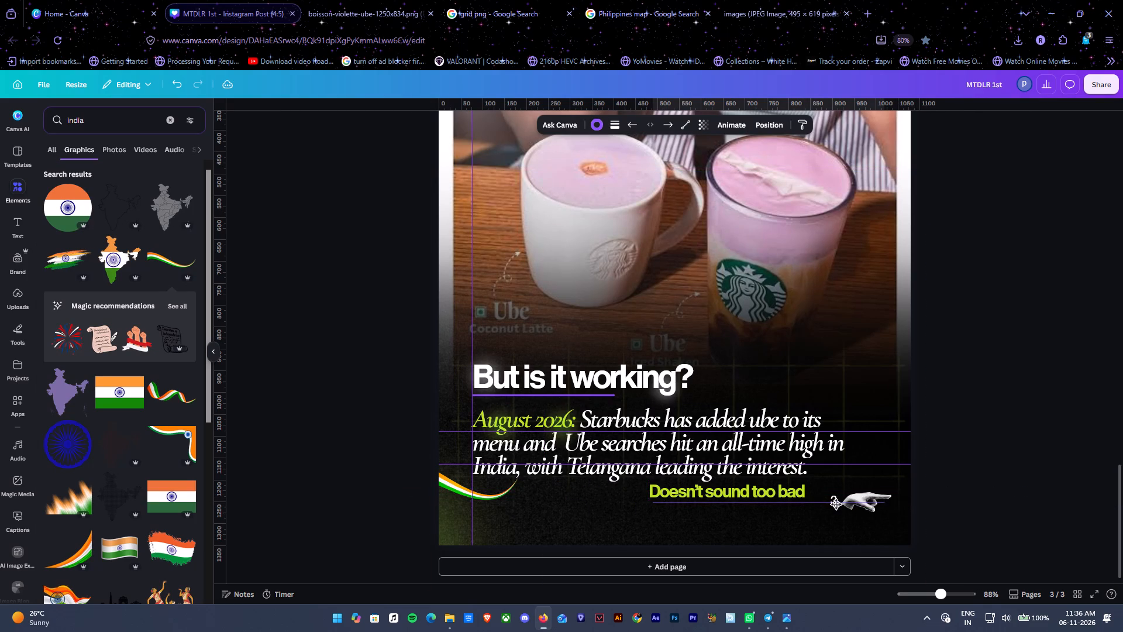
left_click_drag(836, 504, 835, 504)
scroll(938, 532, "up", 10, "ctrl+alt")
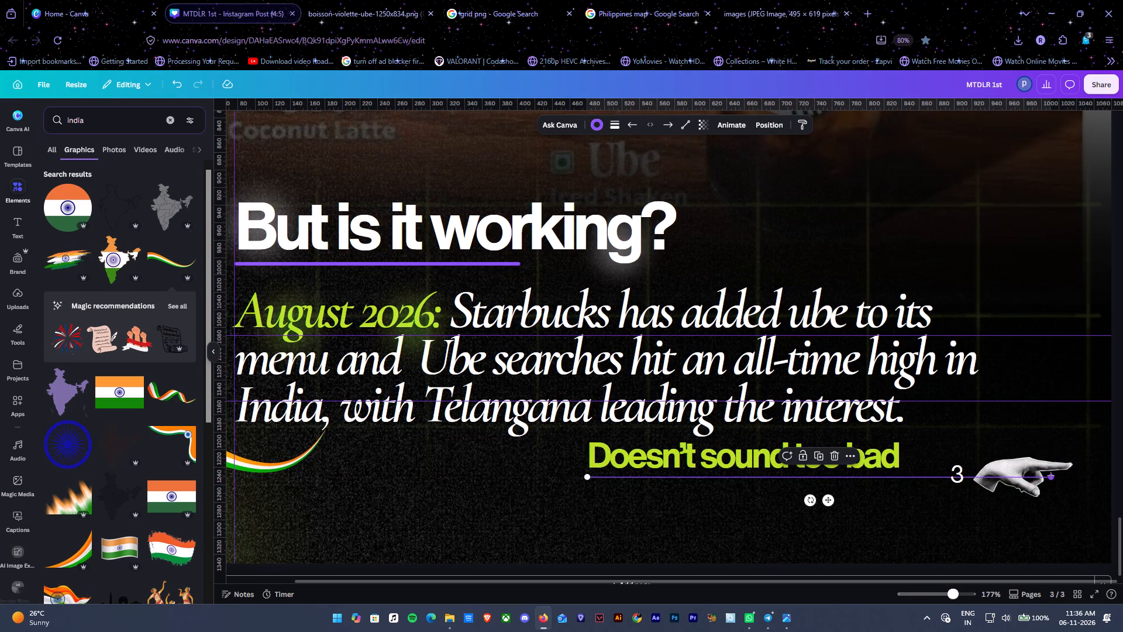
key("ctrl+bracketleft")
scroll(1038, 479, "down", 5, "ctrl+alt")
left_click(1071, 404)
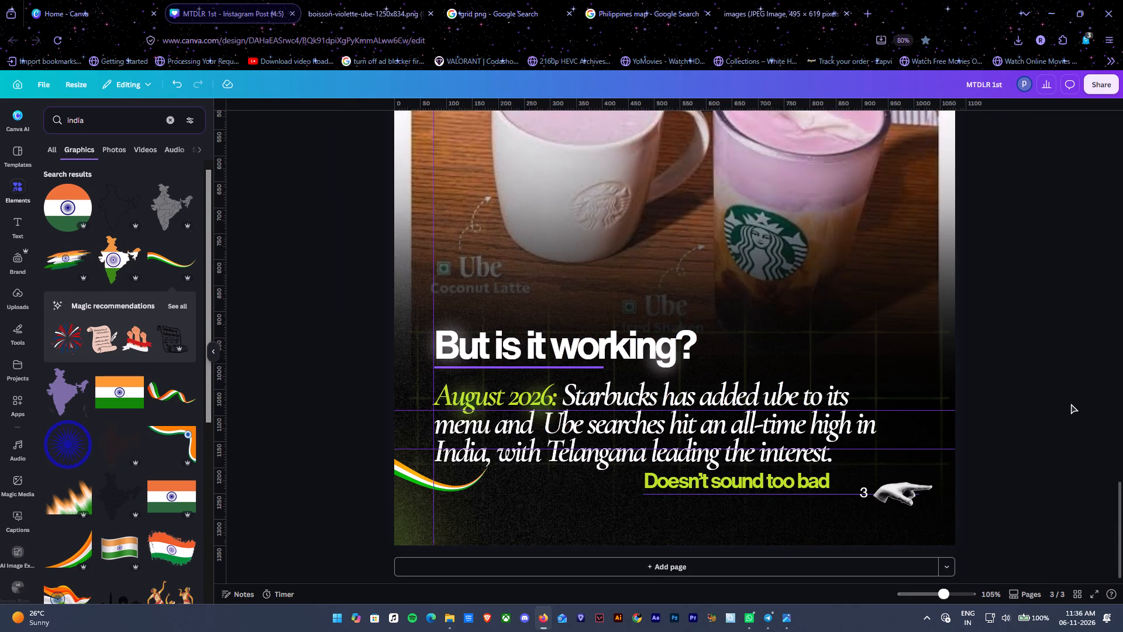
left_click(1071, 404)
scroll(1071, 404, "down", 2, "ctrl+alt")
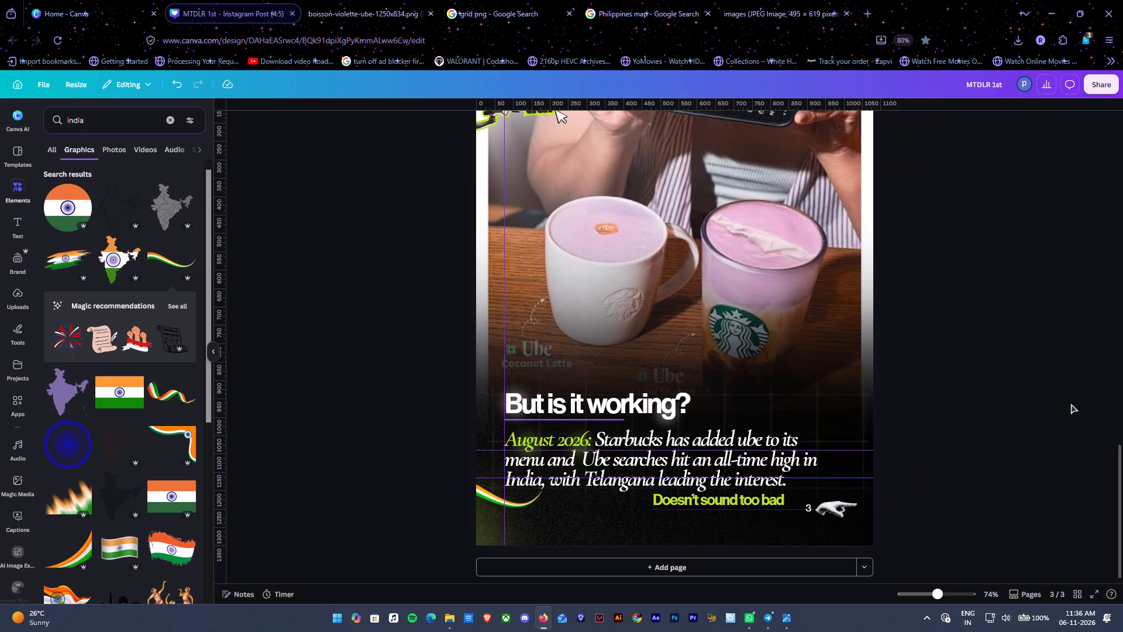
Narrow the "August 2026" paragraph's text box so that "in" wraps onto the third line before "India".
scroll(1071, 404, "up", 1)
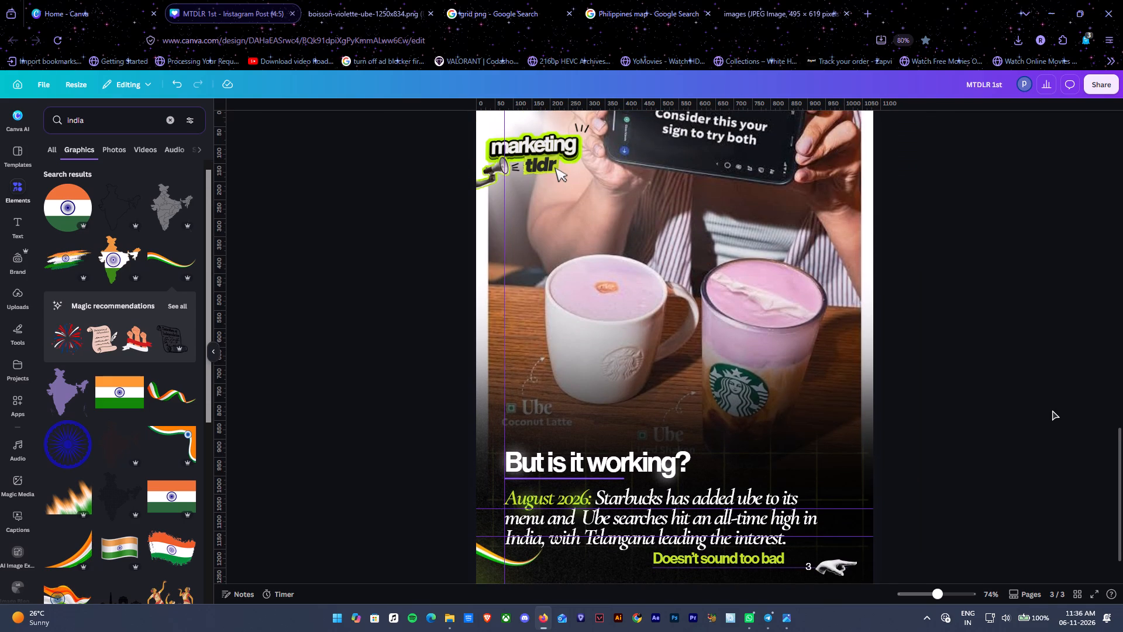
left_click(782, 519)
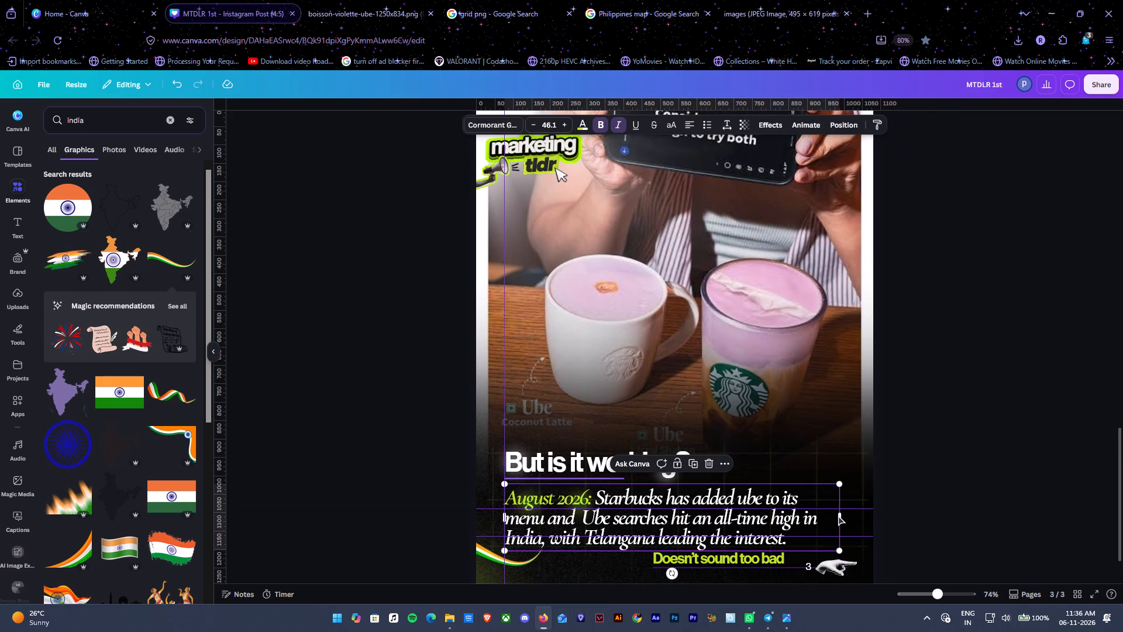
left_click_drag(844, 519, 822, 516)
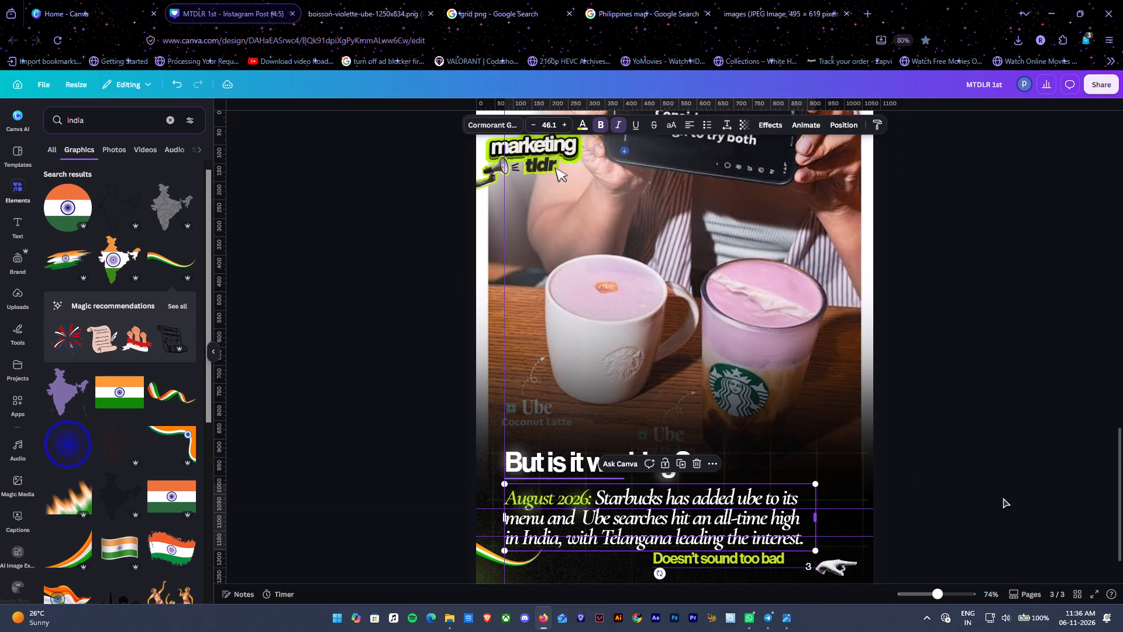
left_click(1003, 497)
Shift the tricolor ribbon slightly further into the page from the left edge, below the paragraph.
scroll(530, 556, "up", 4, "ctrl+alt")
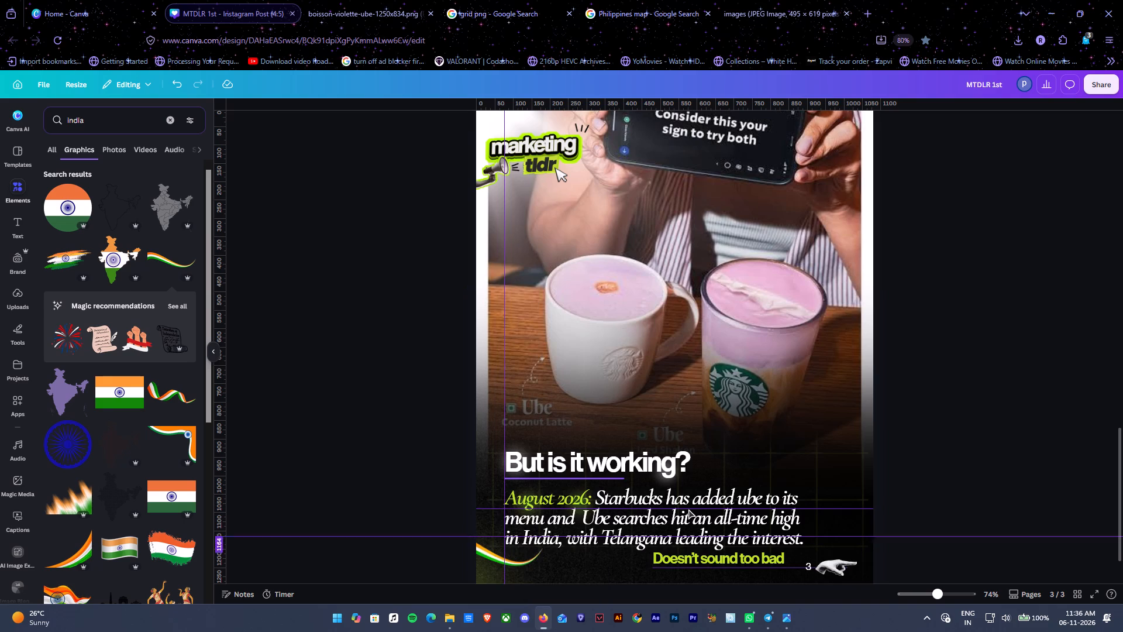
scroll(691, 506, "down", 3)
scroll(509, 510, "up", 6, "ctrl+alt")
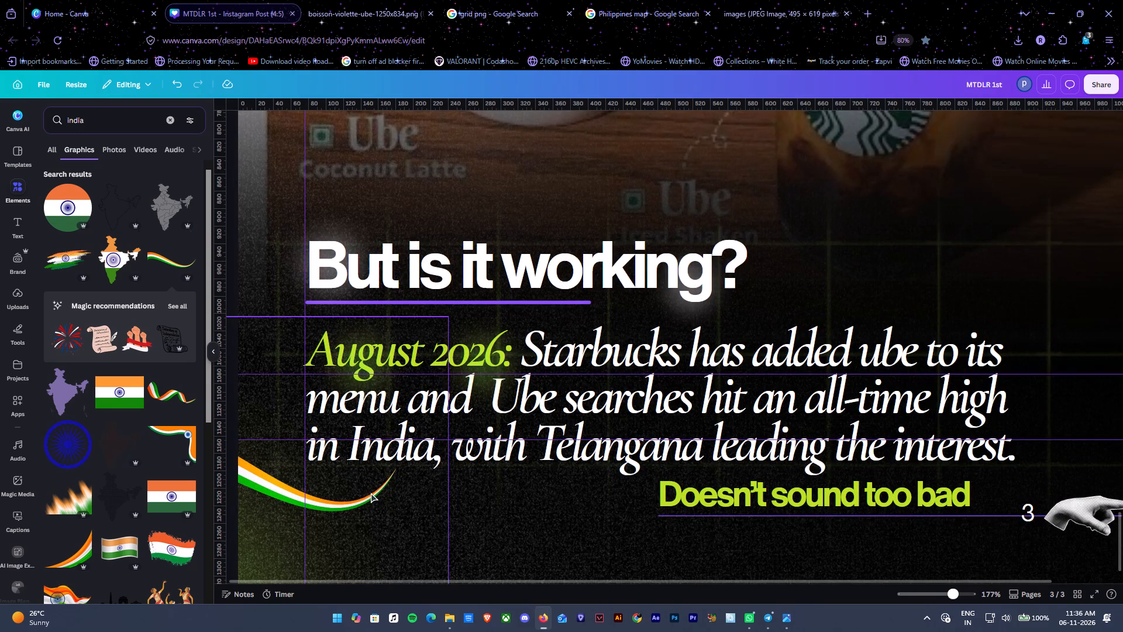
left_click(370, 490)
left_click_drag(371, 489, 410, 487)
scroll(490, 482, "down", 6, "ctrl+alt")
left_click(1119, 286)
left_click(1119, 285)
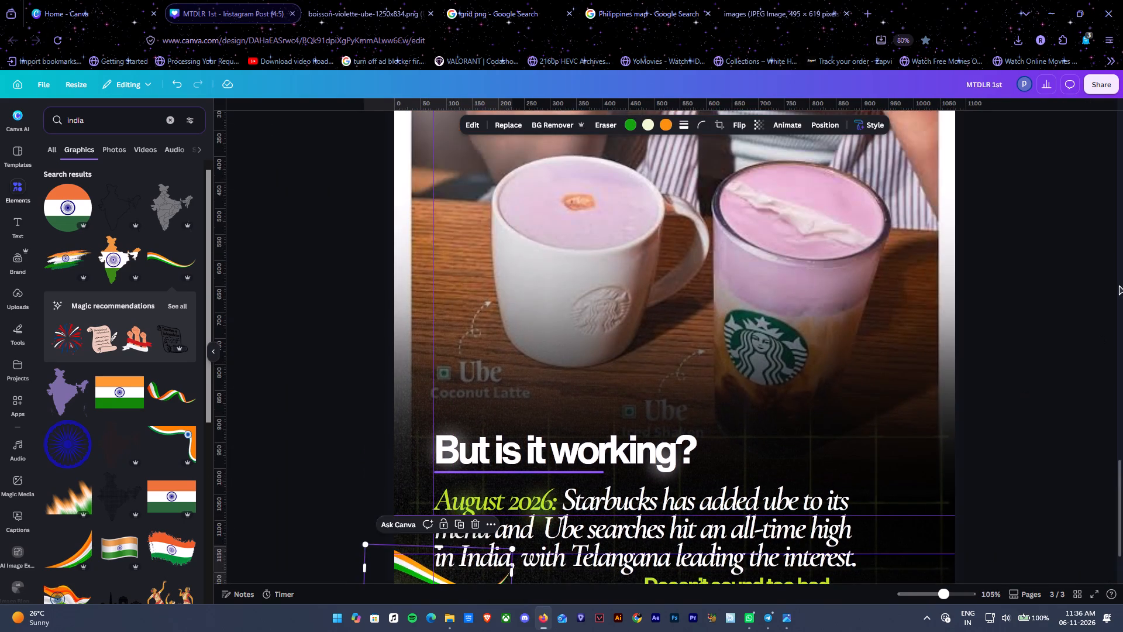
scroll(1116, 300, "down", 4)
left_click(1101, 321)
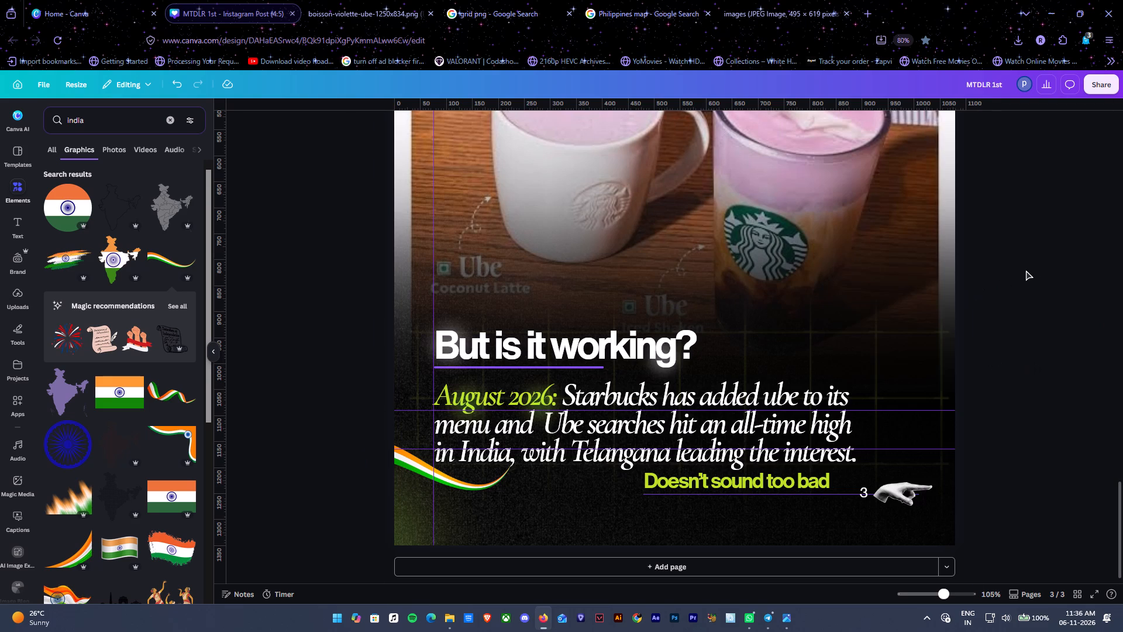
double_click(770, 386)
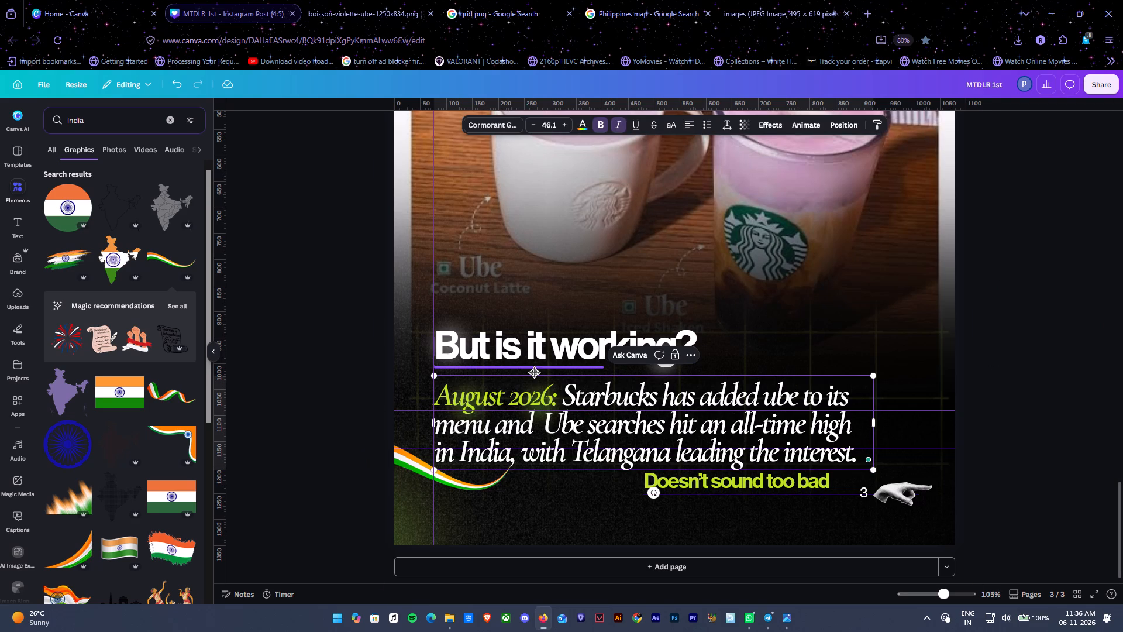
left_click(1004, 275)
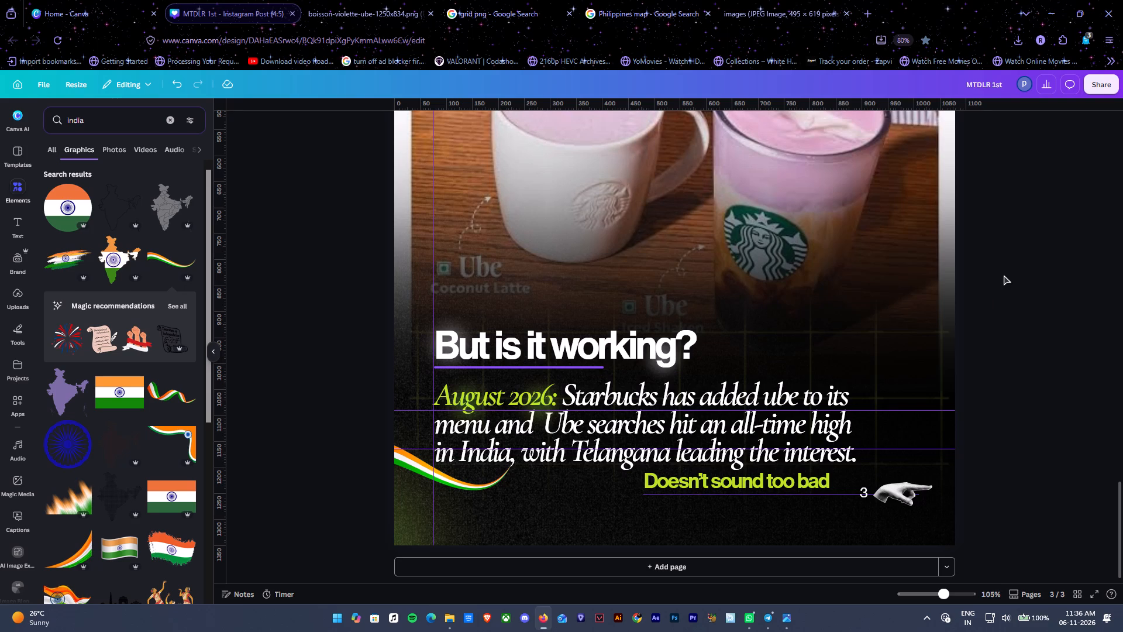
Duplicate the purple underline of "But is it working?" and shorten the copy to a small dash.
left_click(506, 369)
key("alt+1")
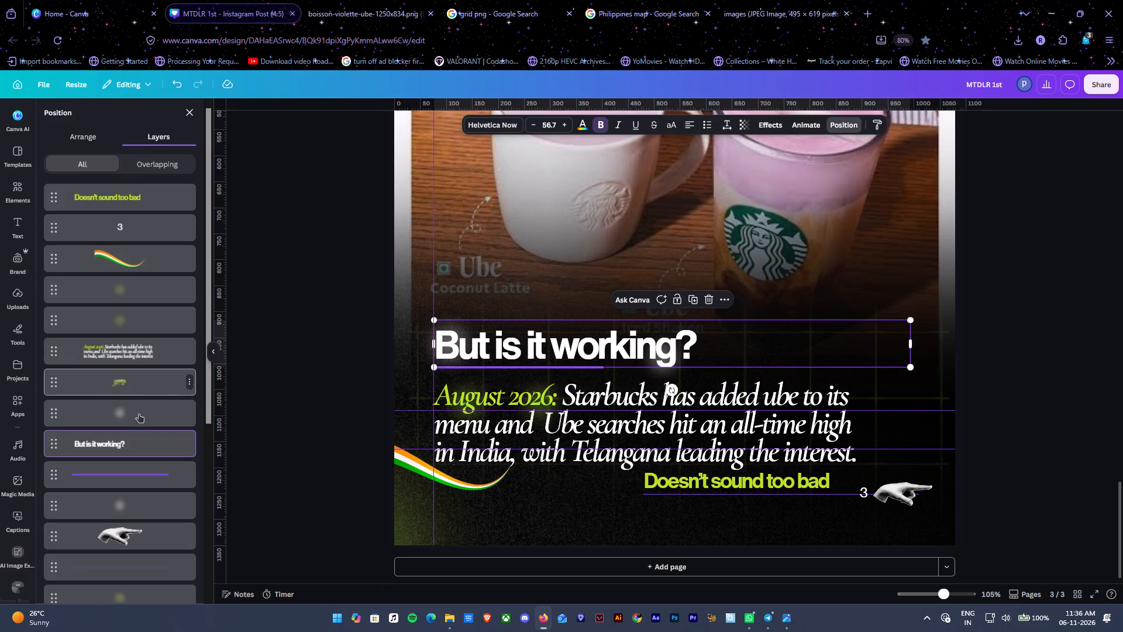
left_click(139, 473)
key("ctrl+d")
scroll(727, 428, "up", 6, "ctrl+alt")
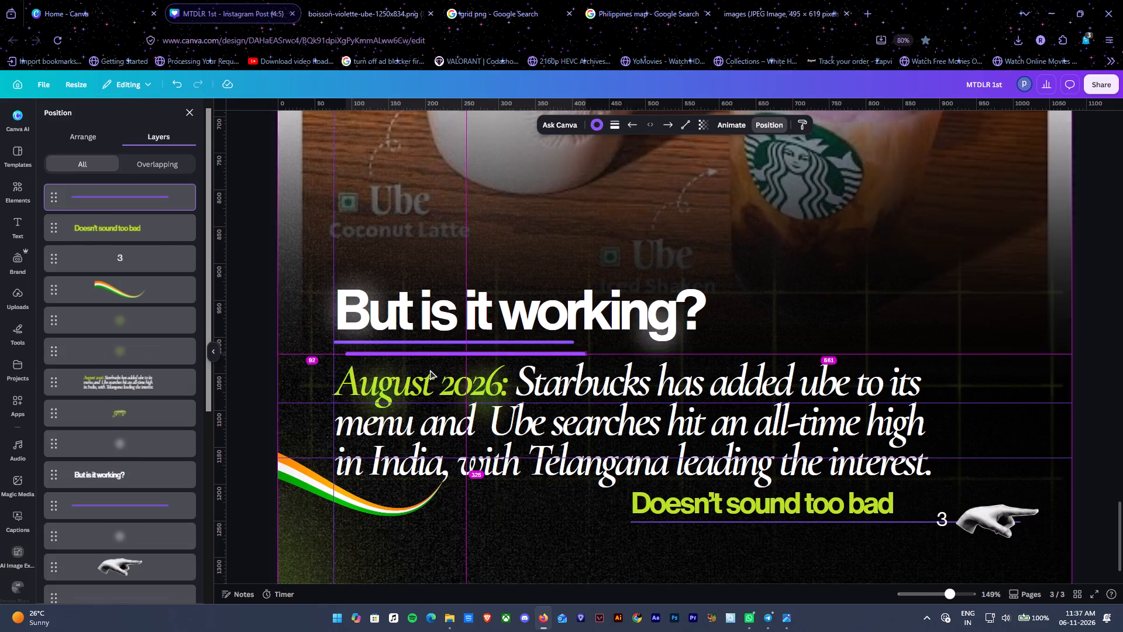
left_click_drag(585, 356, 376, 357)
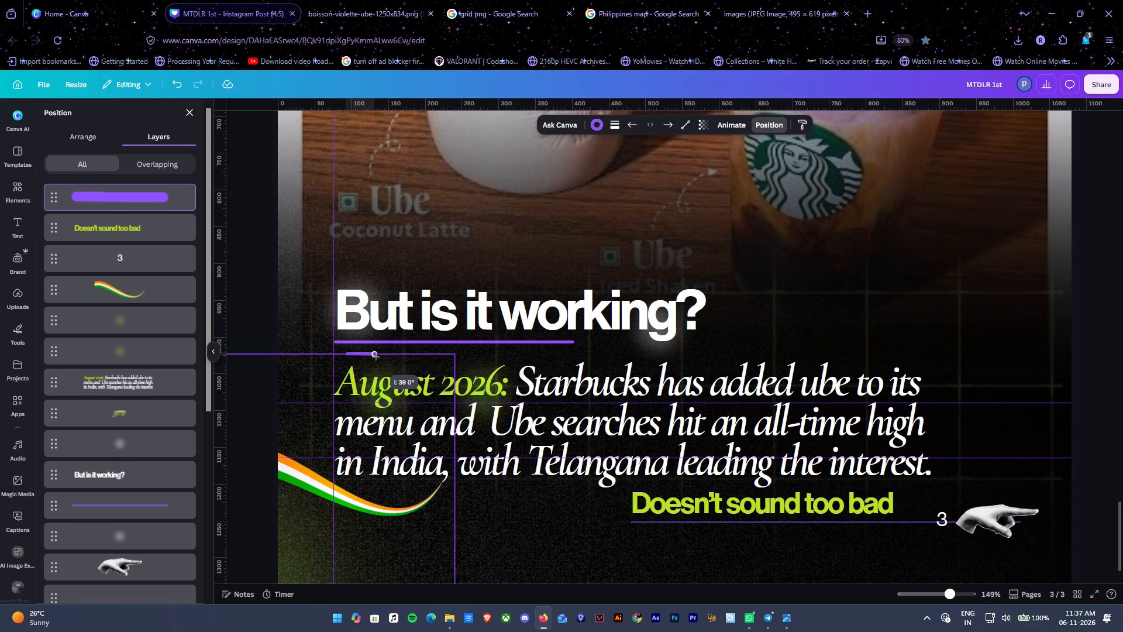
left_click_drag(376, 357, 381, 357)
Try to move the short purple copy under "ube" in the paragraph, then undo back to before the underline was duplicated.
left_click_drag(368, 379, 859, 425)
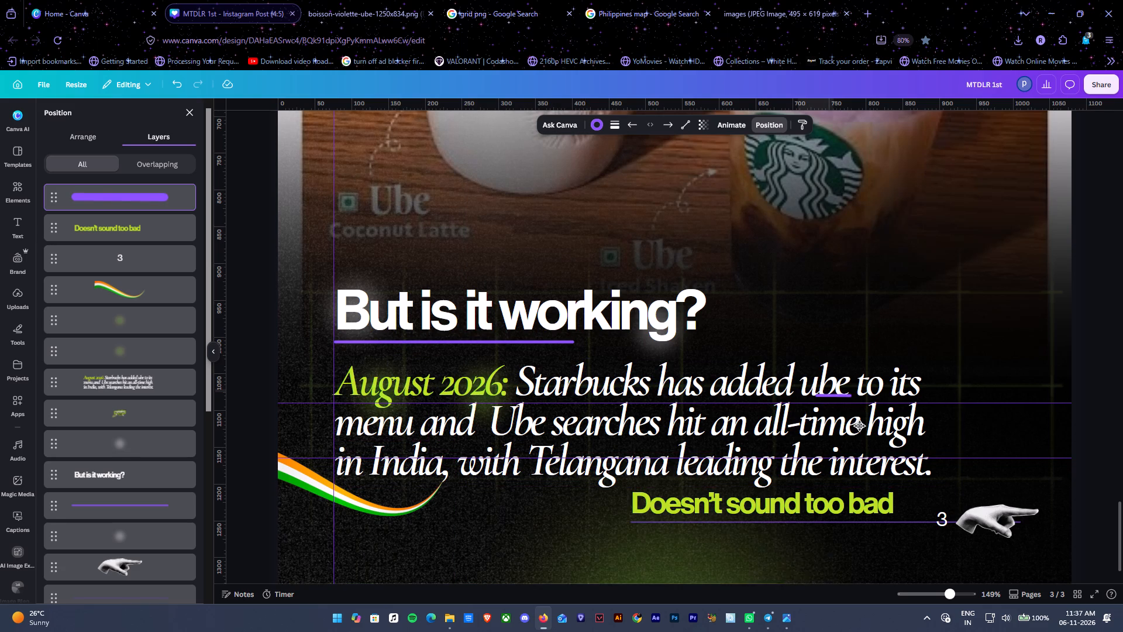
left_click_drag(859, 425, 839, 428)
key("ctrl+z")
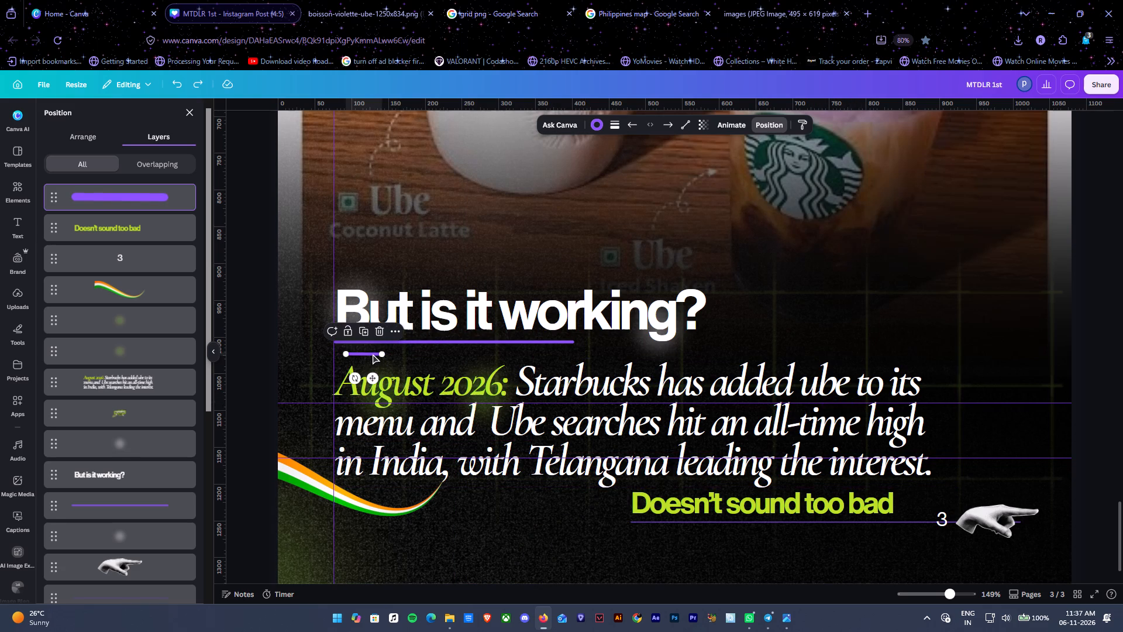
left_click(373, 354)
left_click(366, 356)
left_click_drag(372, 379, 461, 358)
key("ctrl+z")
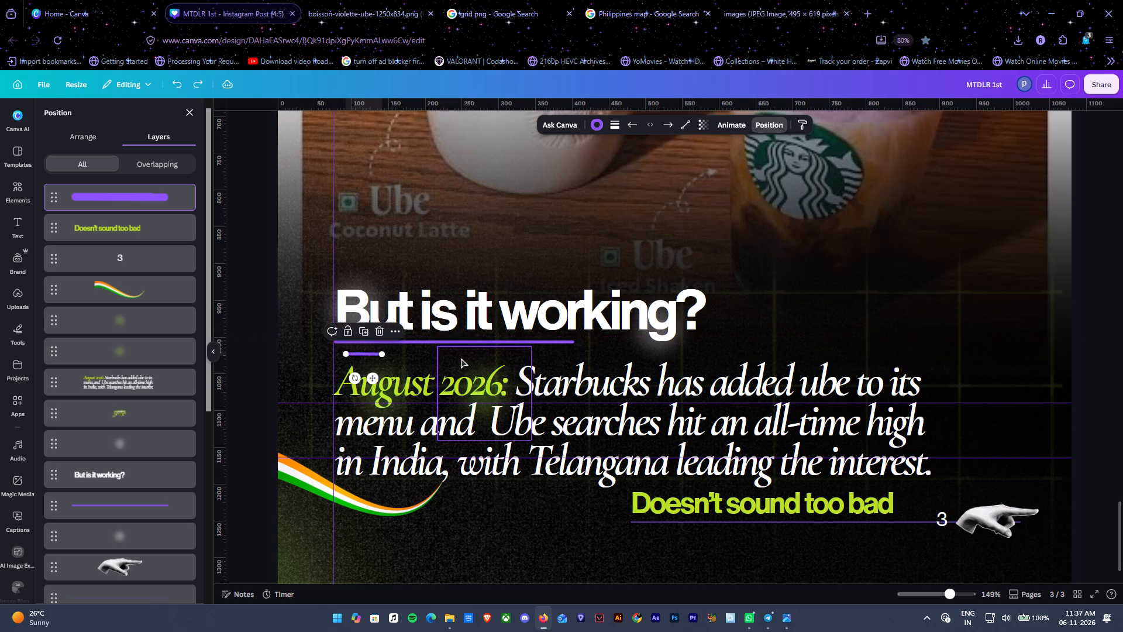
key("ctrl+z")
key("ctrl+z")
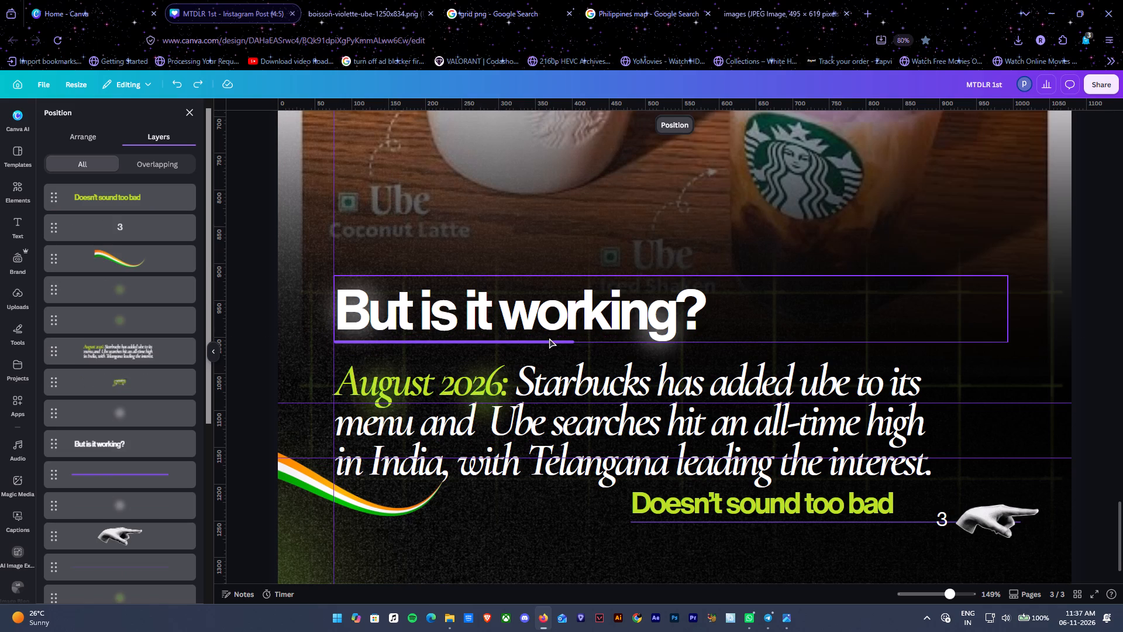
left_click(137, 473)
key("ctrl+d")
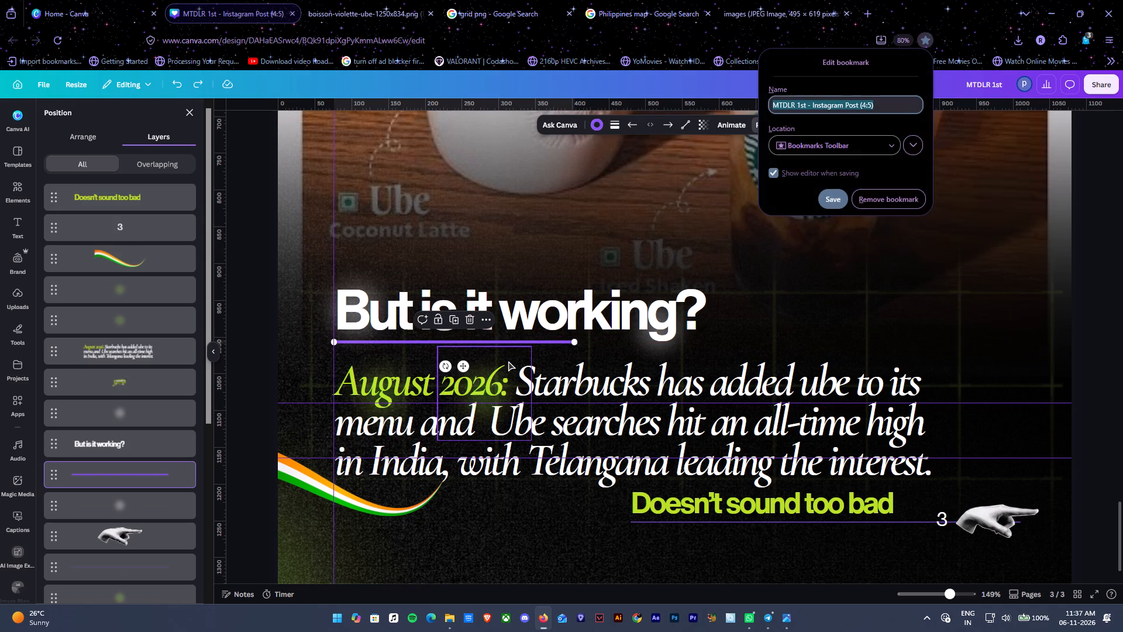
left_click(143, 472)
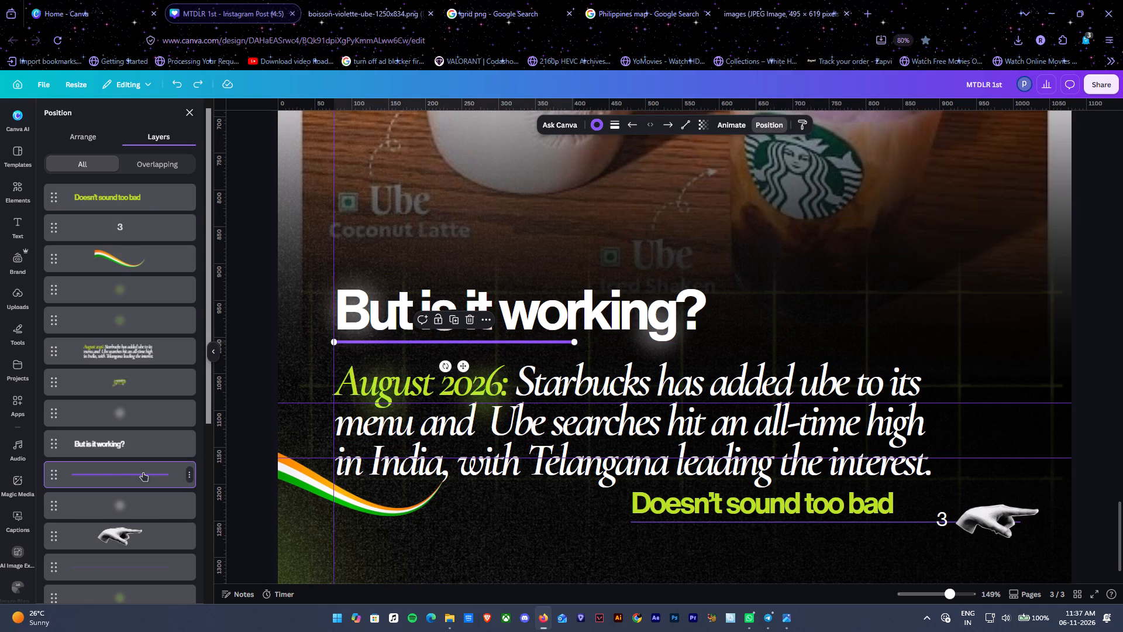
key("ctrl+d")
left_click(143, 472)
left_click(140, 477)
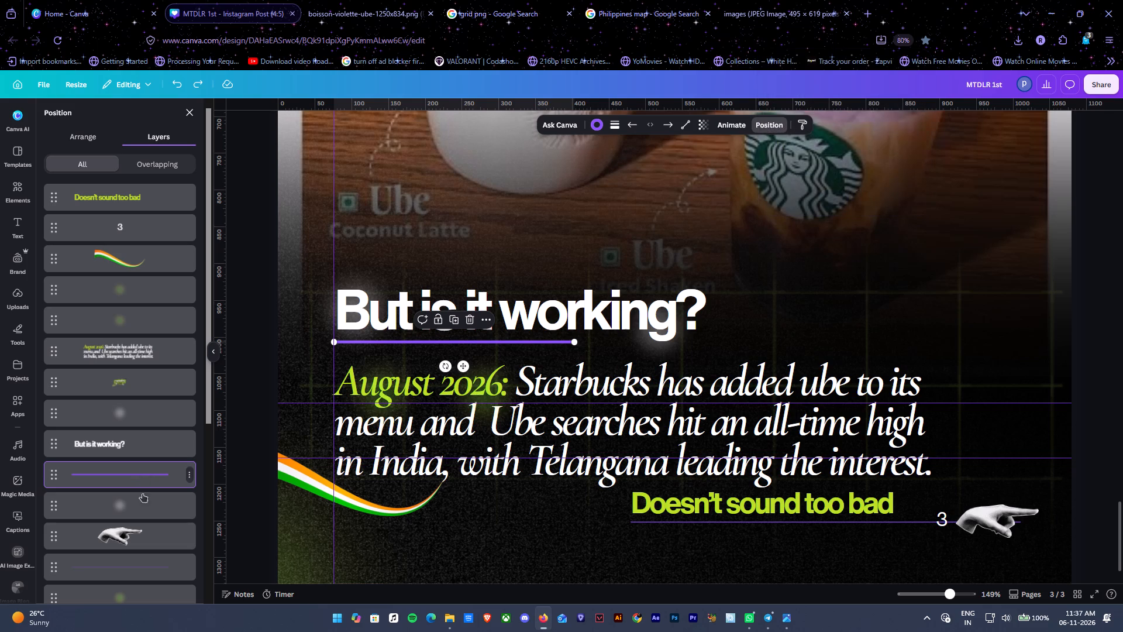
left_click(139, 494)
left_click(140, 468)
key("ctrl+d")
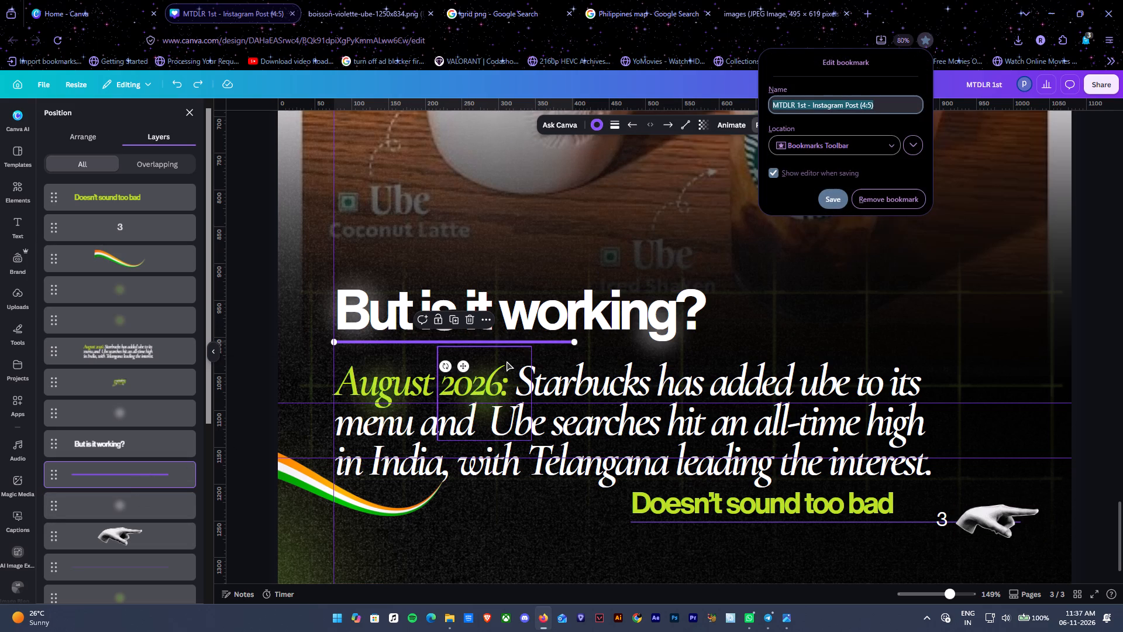
Lift the "But is it working?" heading clear of its purple underline, duplicate the underline, and lower the heading back above it.
left_click(567, 344)
left_click_drag(591, 324, 591, 313)
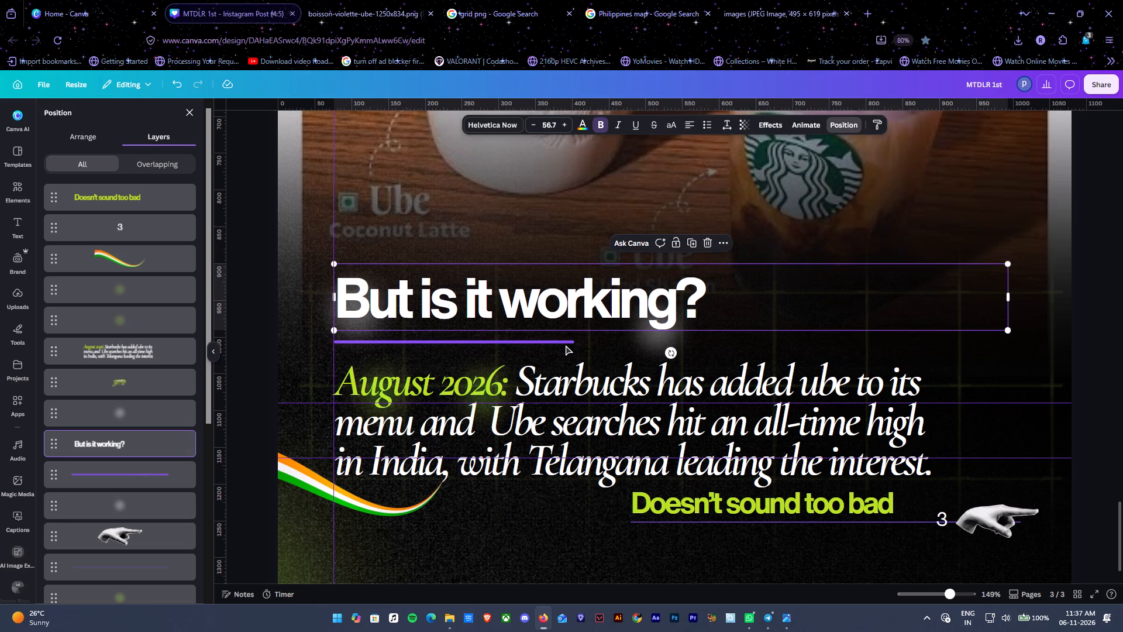
left_click(558, 342)
key("ctrl+d")
left_click_drag(577, 305, 574, 315)
Place the copied purple line beneath "ube" in the paragraph's first line, shortened to about 65 long and levelled horizontally.
left_click(504, 356)
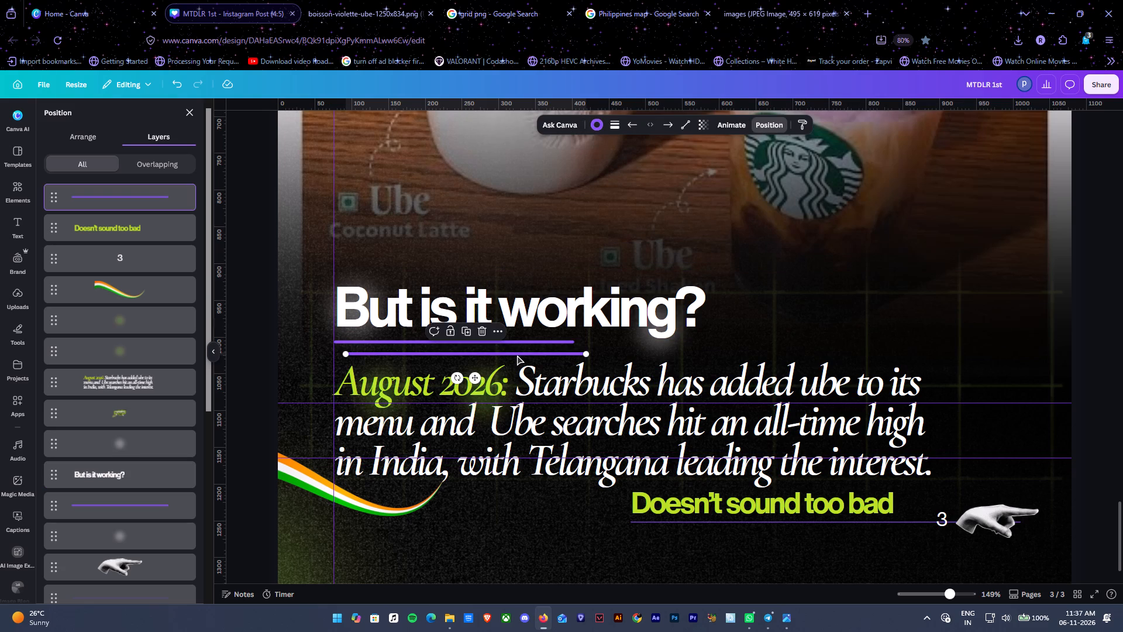
left_click_drag(517, 355, 959, 404)
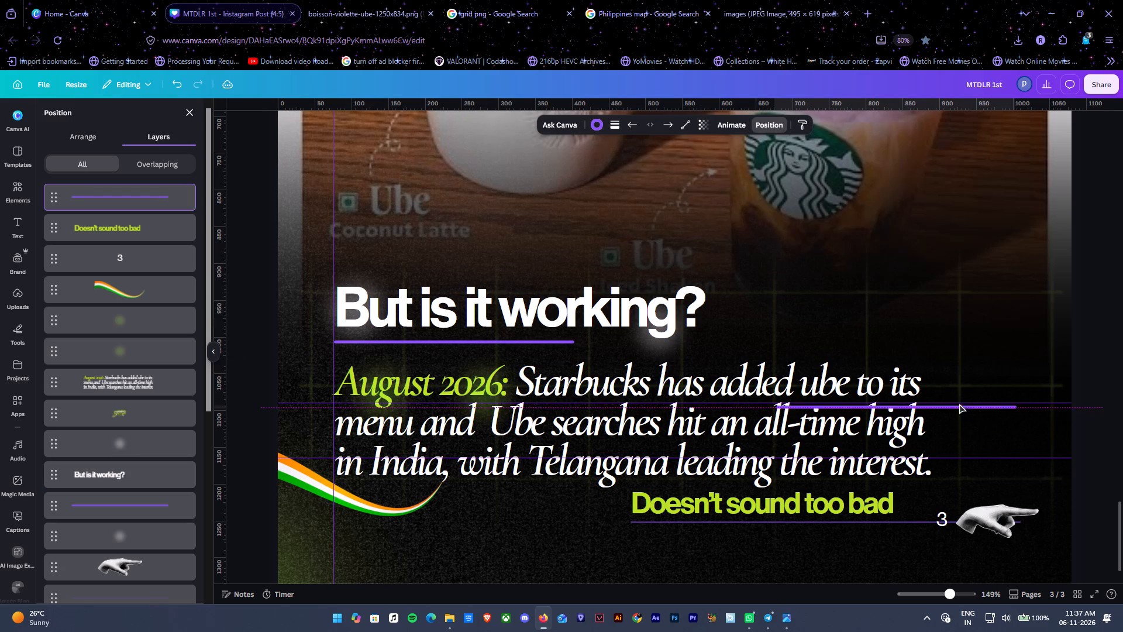
left_click_drag(959, 404, 970, 400)
scroll(972, 400, "up", 6, "ctrl+alt")
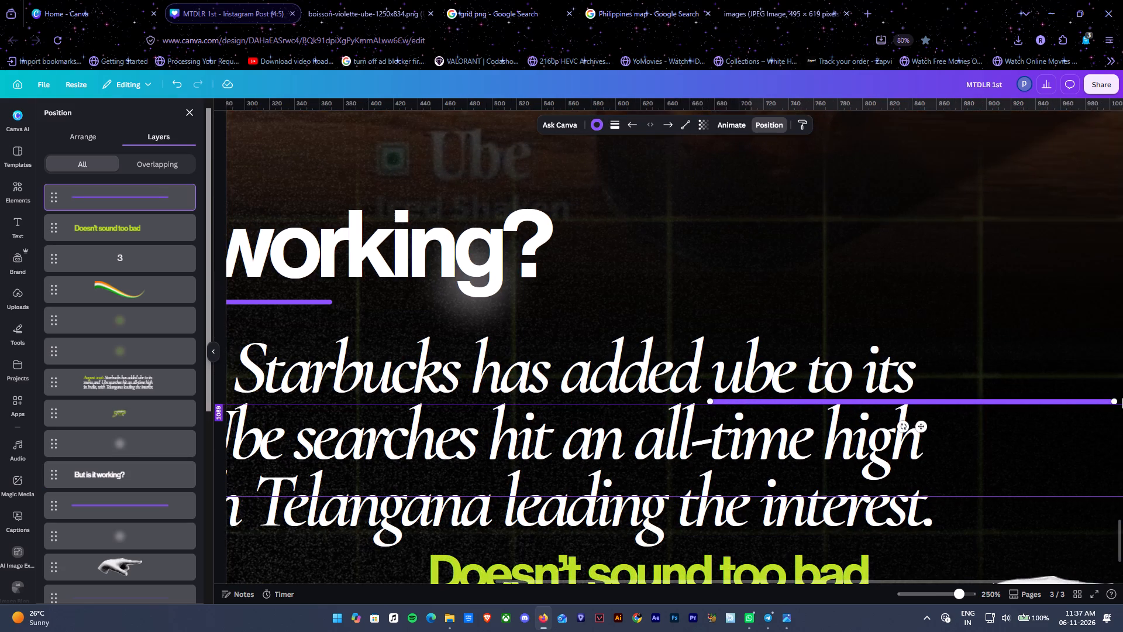
left_click_drag(1116, 401, 790, 399)
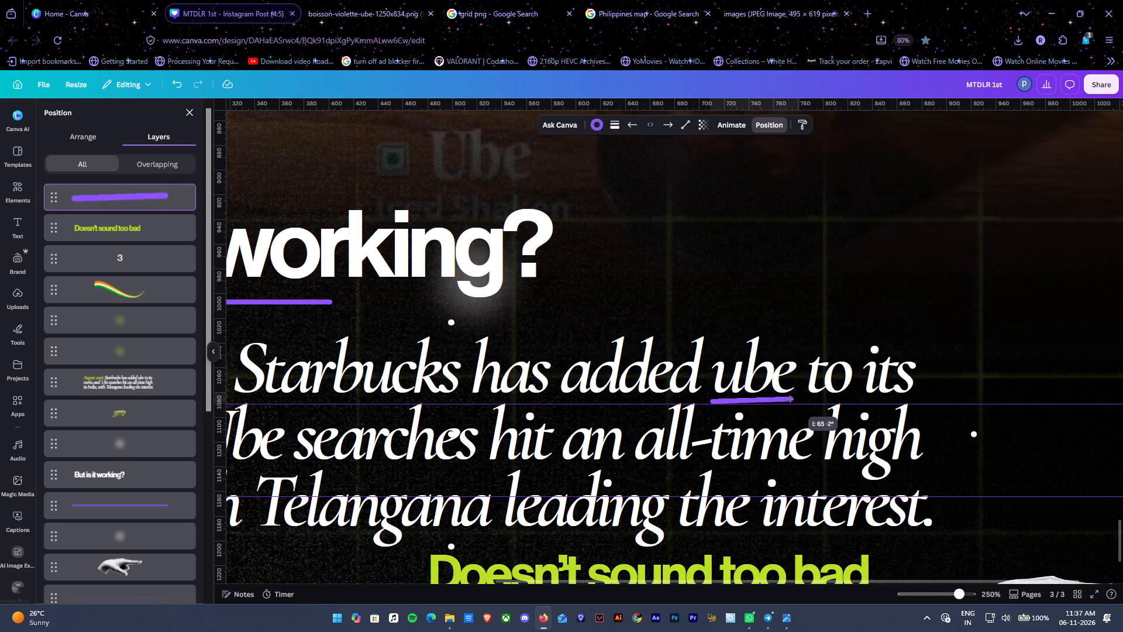
left_click_drag(790, 399, 791, 400)
scroll(791, 400, "up", 18, "ctrl+alt")
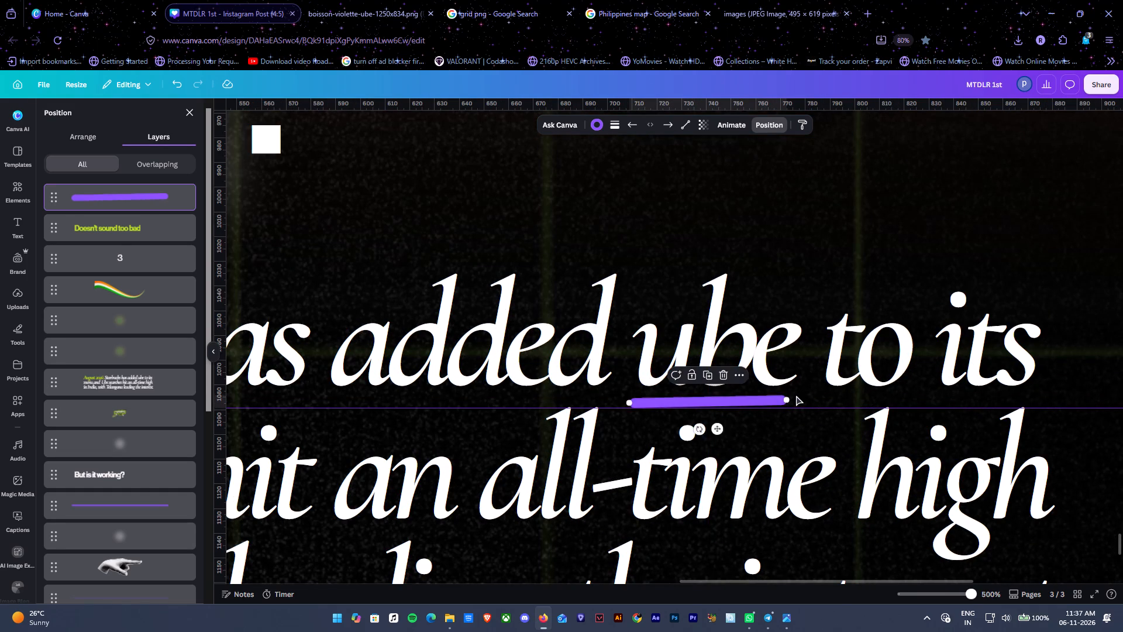
left_click(789, 398)
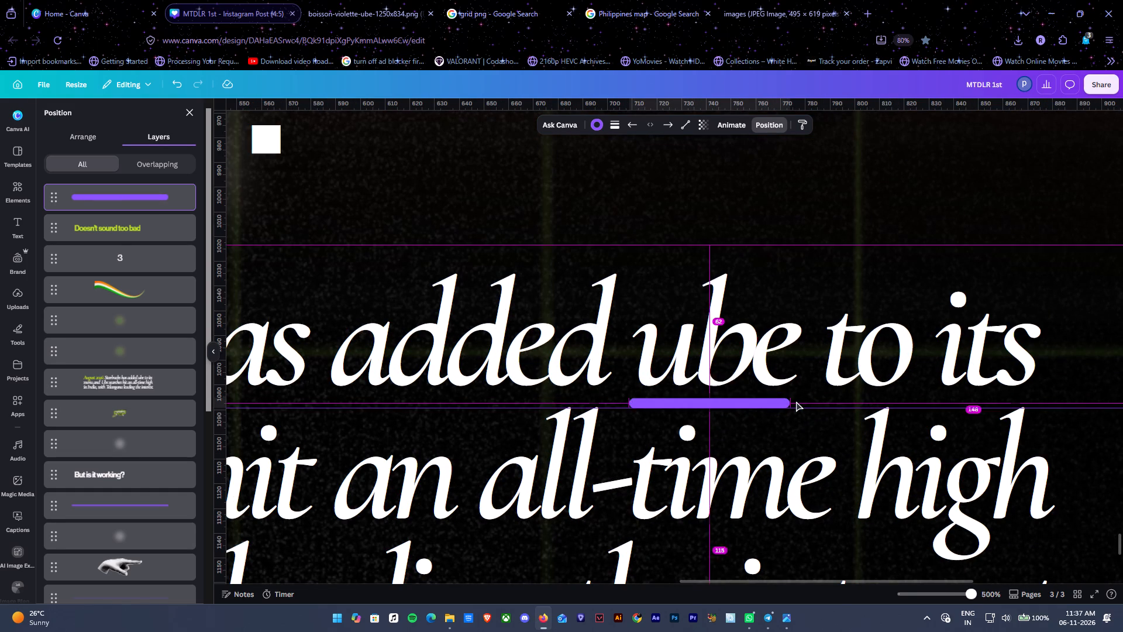
Duplicate the short purple underline and place the copy beneath "Ube" in the paragraph's second line.
scroll(796, 401, "down", 6, "ctrl+alt")
key("ctrl+d")
scroll(793, 429, "down", 2, "ctrl+alt")
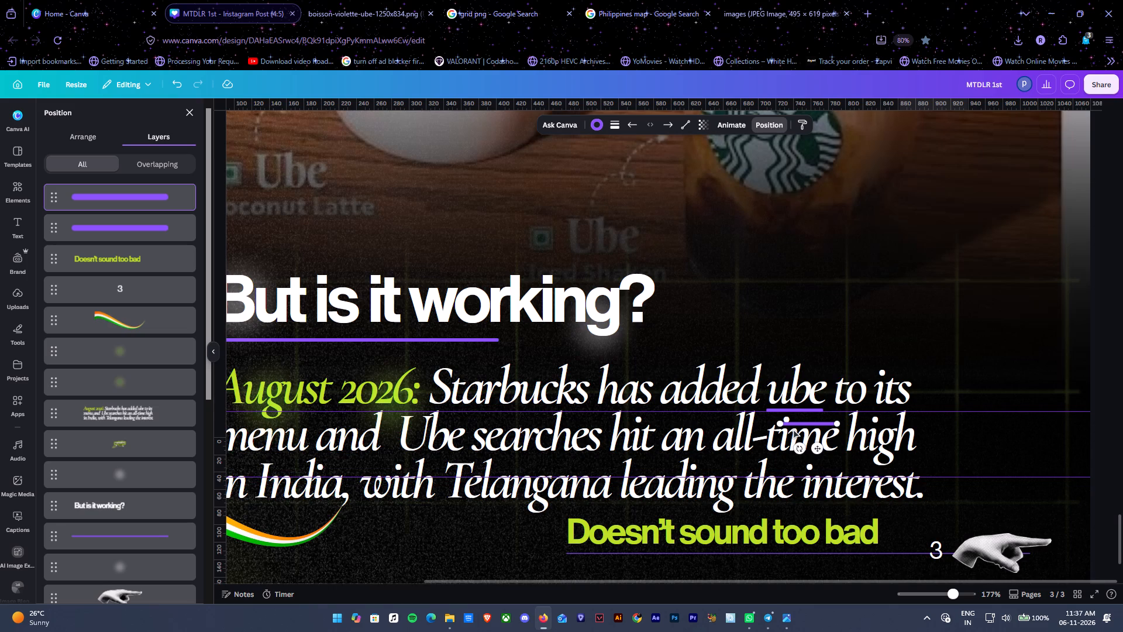
left_click_drag(841, 449, 501, 485)
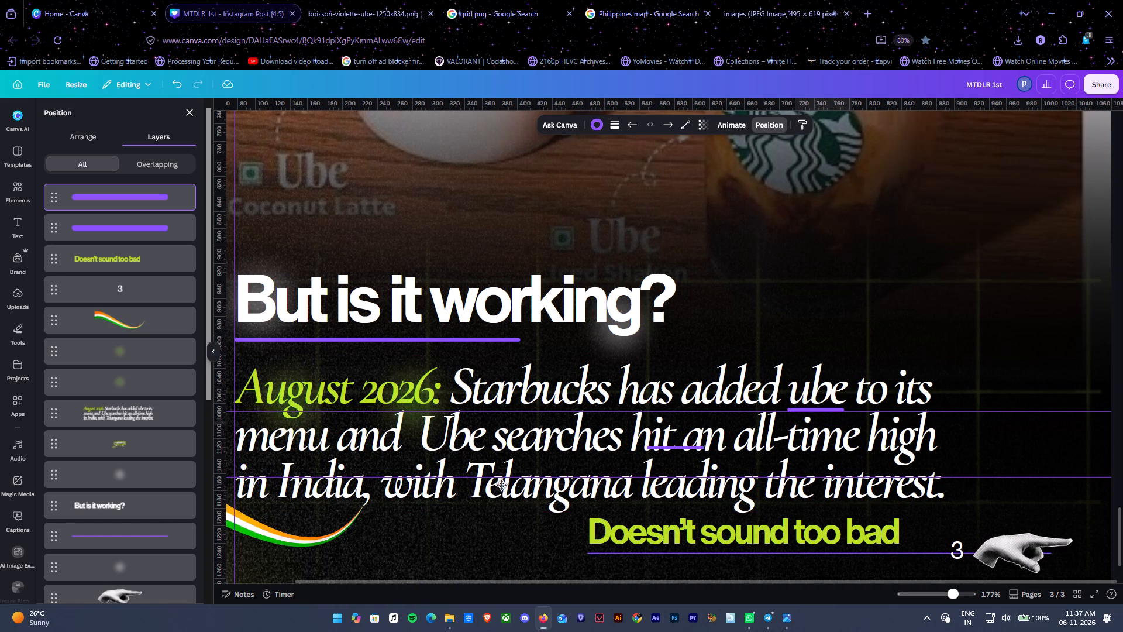
left_click_drag(501, 485, 464, 479)
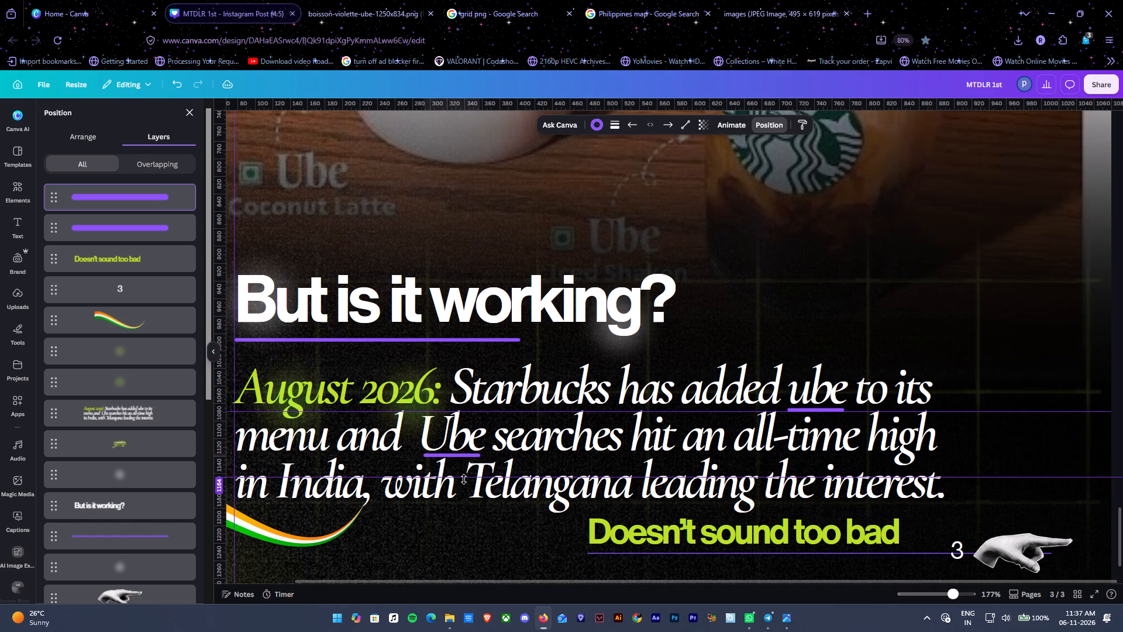
left_click_drag(464, 479, 463, 479)
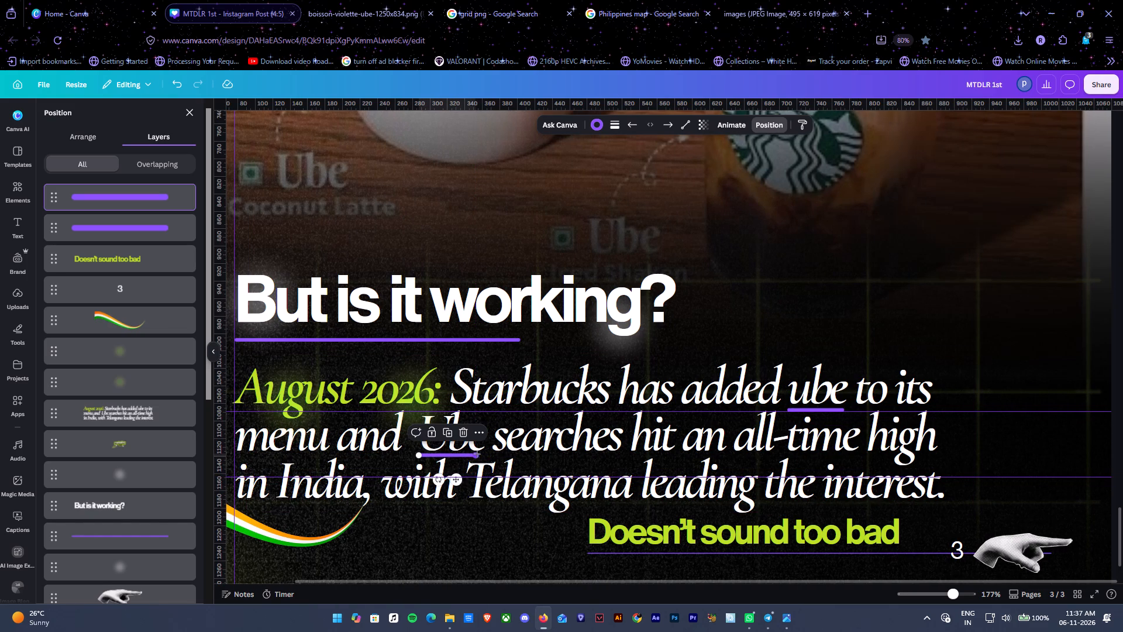
Lengthen the purple underline beneath "Ube" in the second line to about 76 px, level it horizontally, and deselect it.
left_click_drag(477, 454, 486, 453)
scroll(463, 464, "up", 6, "ctrl+alt")
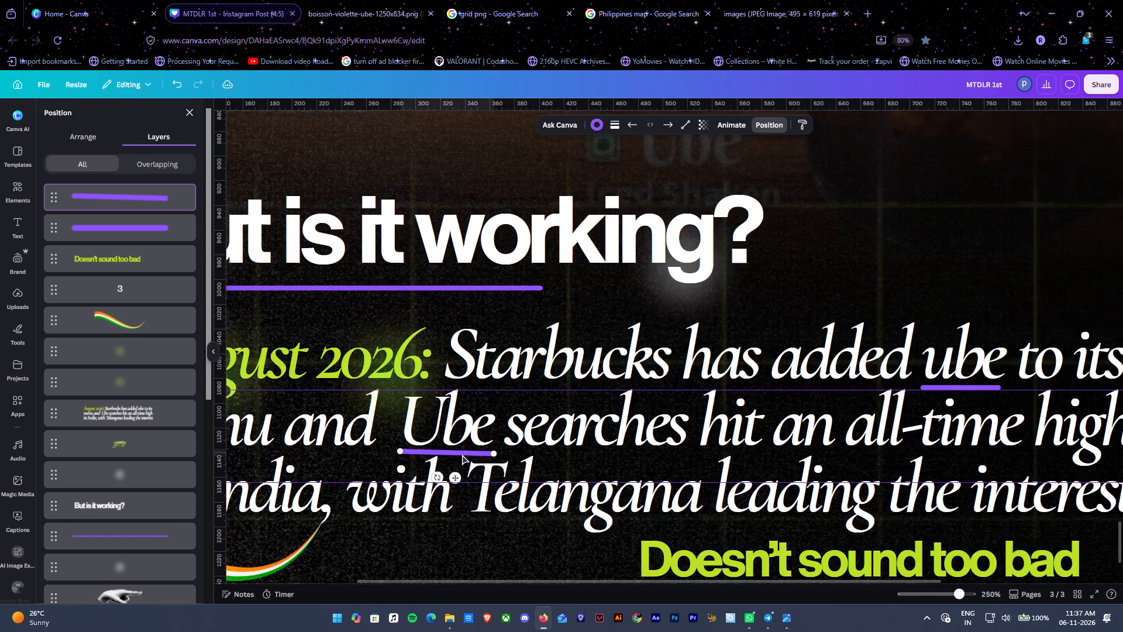
scroll(462, 455, "up", 12, "ctrl+alt")
left_click_drag(510, 455, 510, 454)
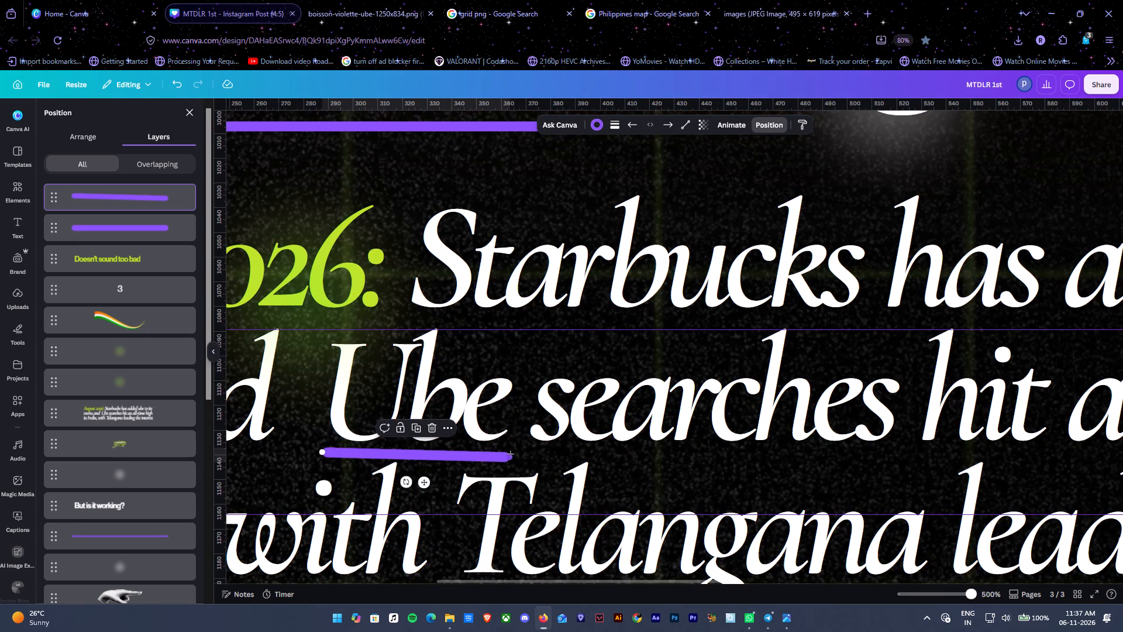
left_click_drag(510, 454, 510, 449)
scroll(510, 449, "down", 8, "ctrl+alt")
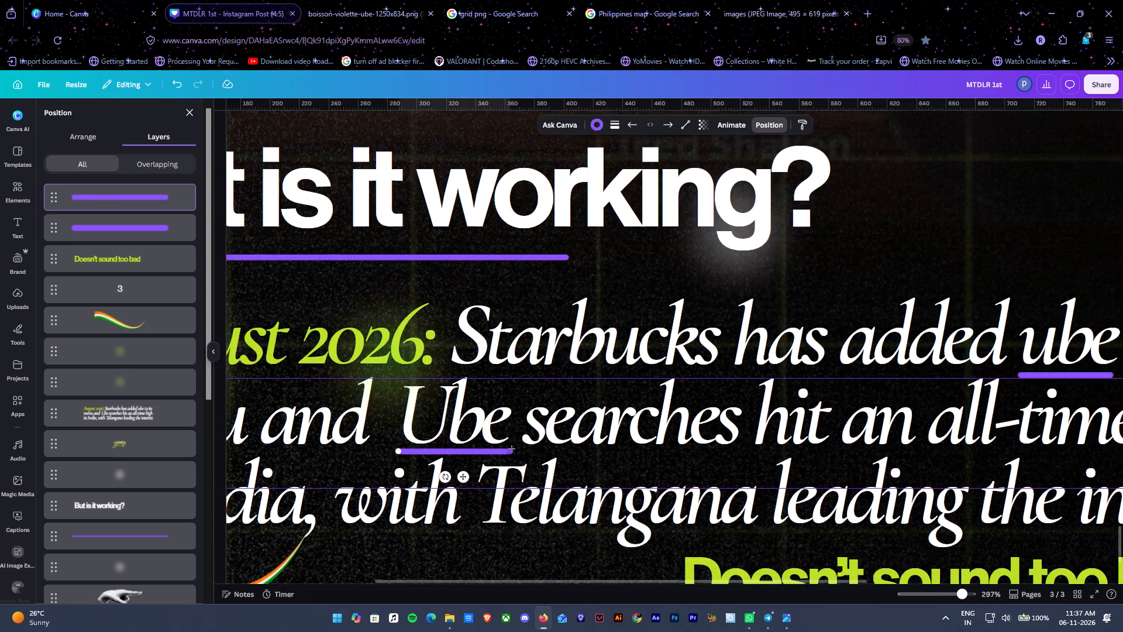
scroll(511, 449, "down", 8, "ctrl+alt")
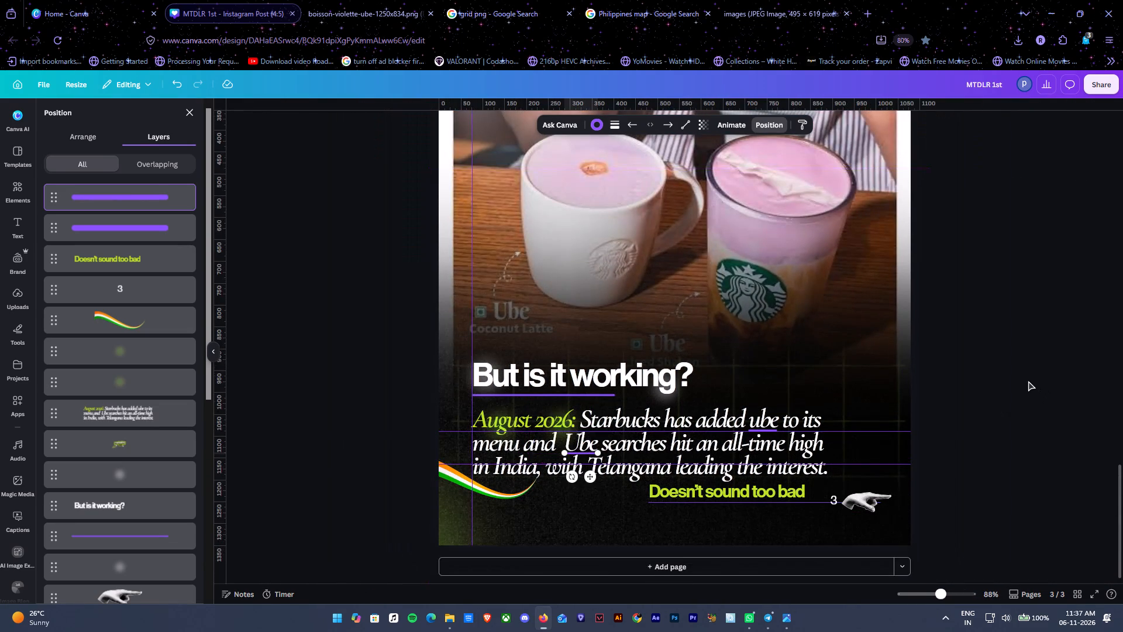
double_click(1028, 381)
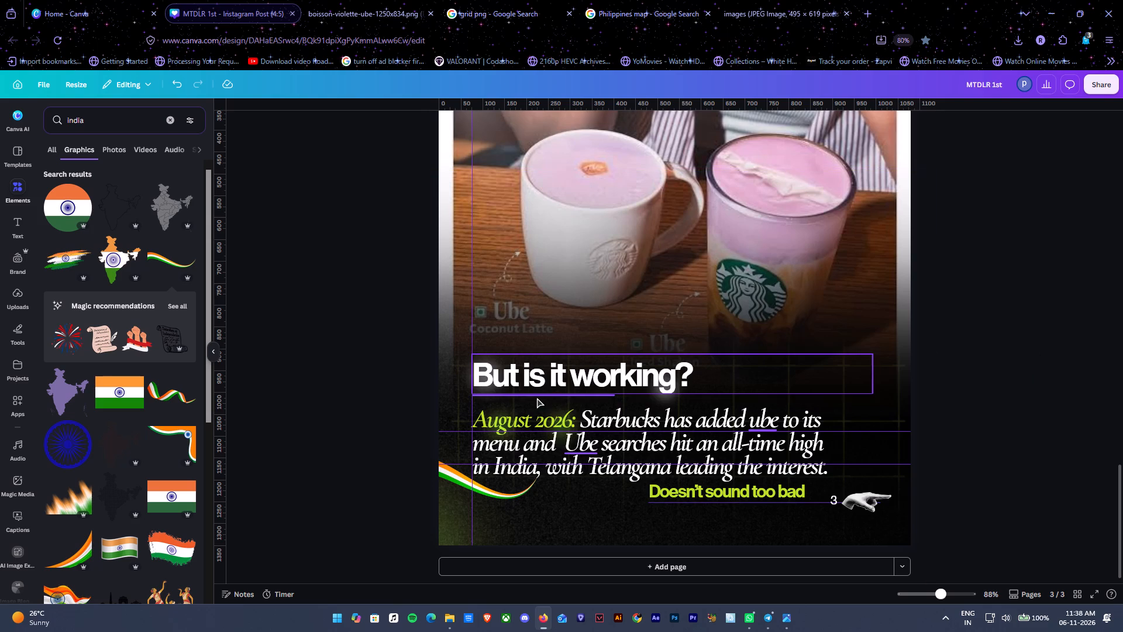
Review pages 1 and 2 against page 3 to compare their headings, underlines and overall layout.
scroll(903, 290, "up", 11)
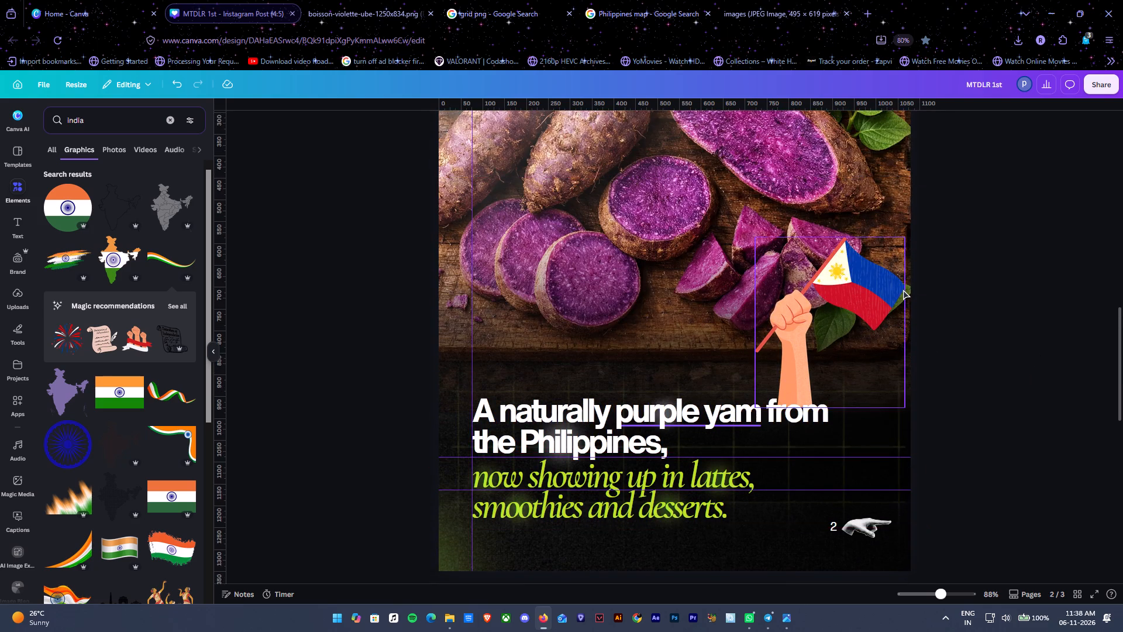
scroll(903, 290, "up", 8)
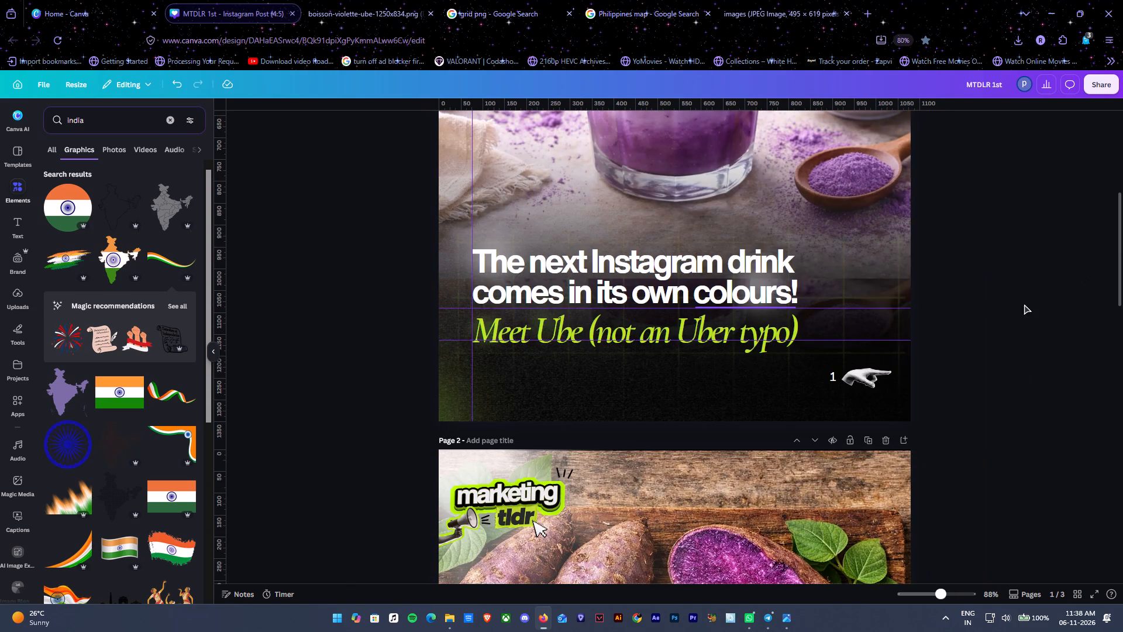
scroll(1013, 333, "up", 3)
scroll(1013, 333, "down", 6)
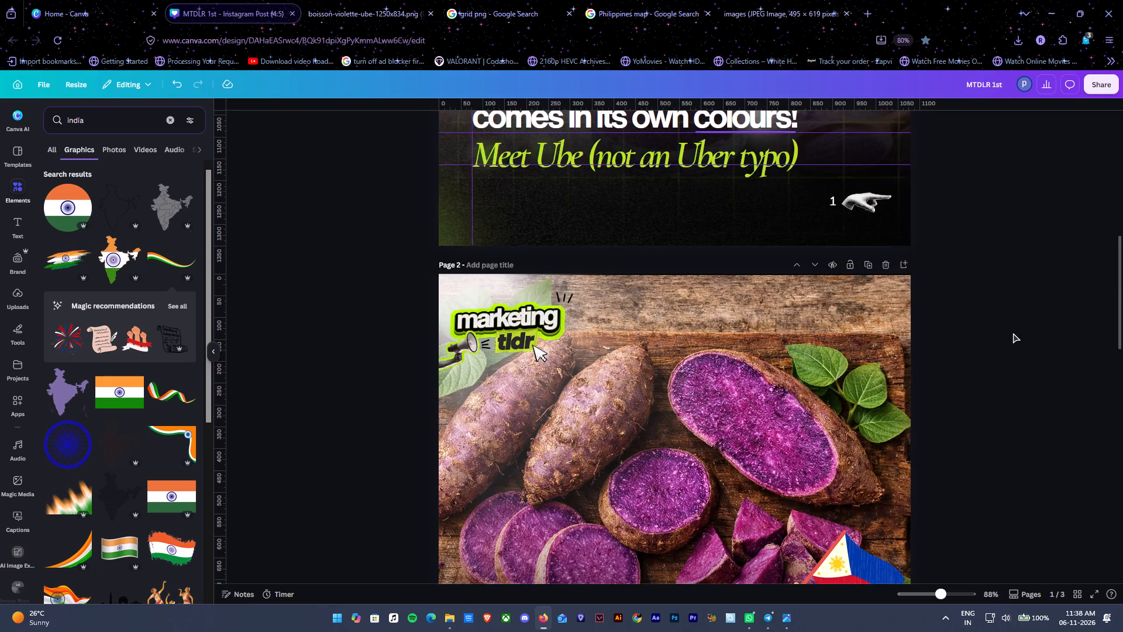
scroll(1013, 333, "down", 17)
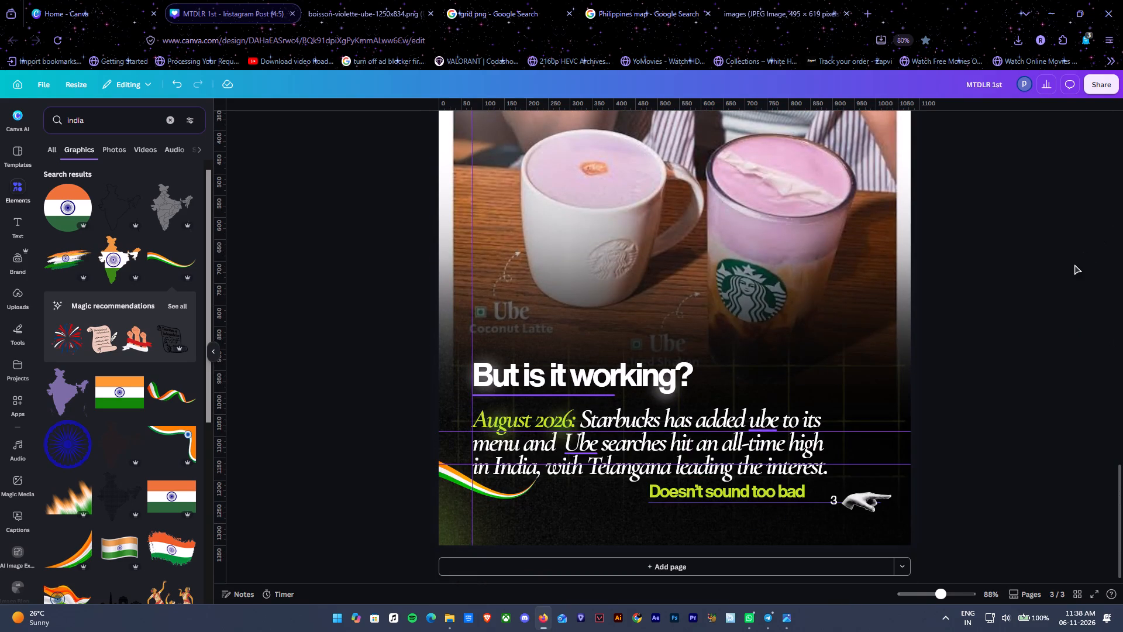
Move one green glow from "August 2026:" to the end of the "Doesn't sound too bad" tagline, shrunk to about 98 px wide.
scroll(513, 445, "up", 5, "ctrl+alt")
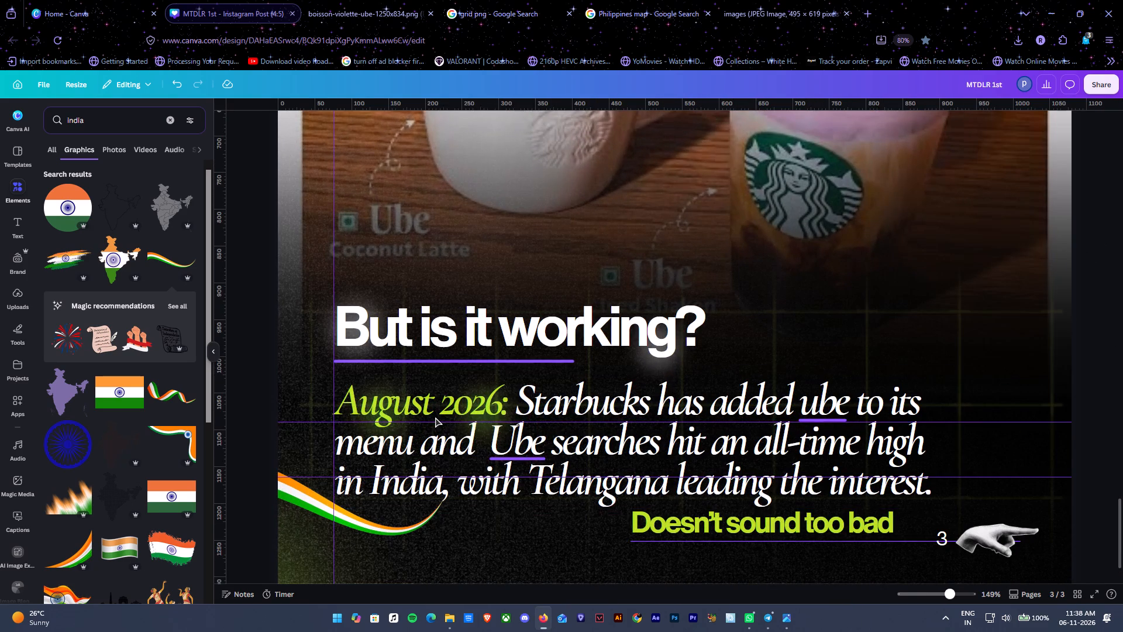
left_click_drag(381, 403, 702, 517)
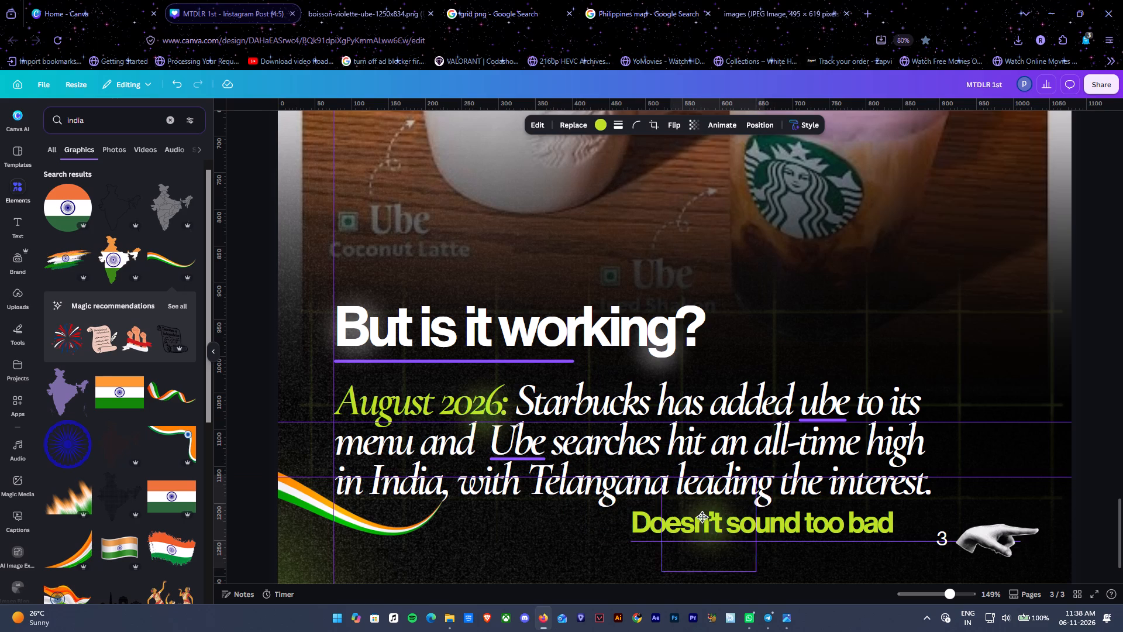
left_click_drag(702, 517, 859, 514)
left_click_drag(908, 569, 888, 545)
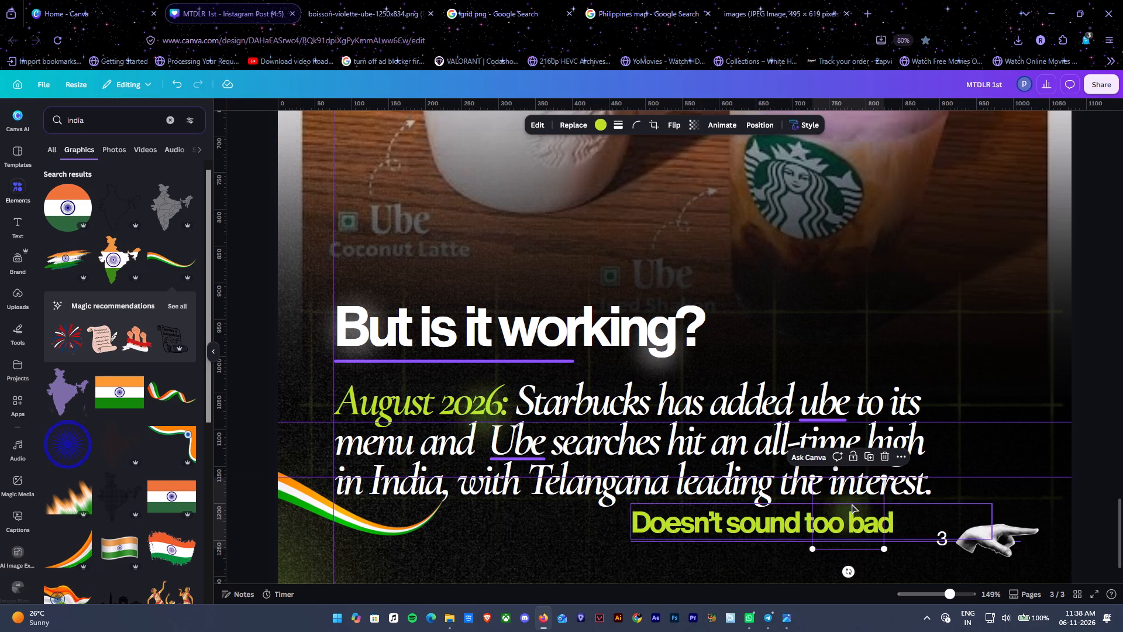
left_click_drag(856, 506, 867, 519)
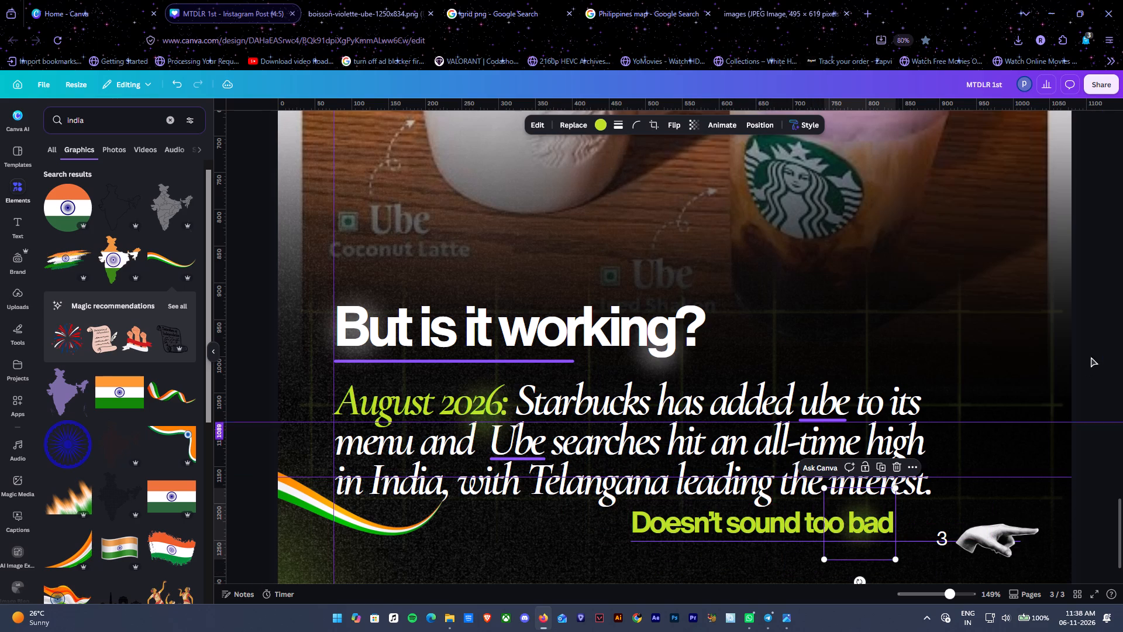
double_click(1093, 351)
scroll(1093, 351, "down", 6, "ctrl+alt")
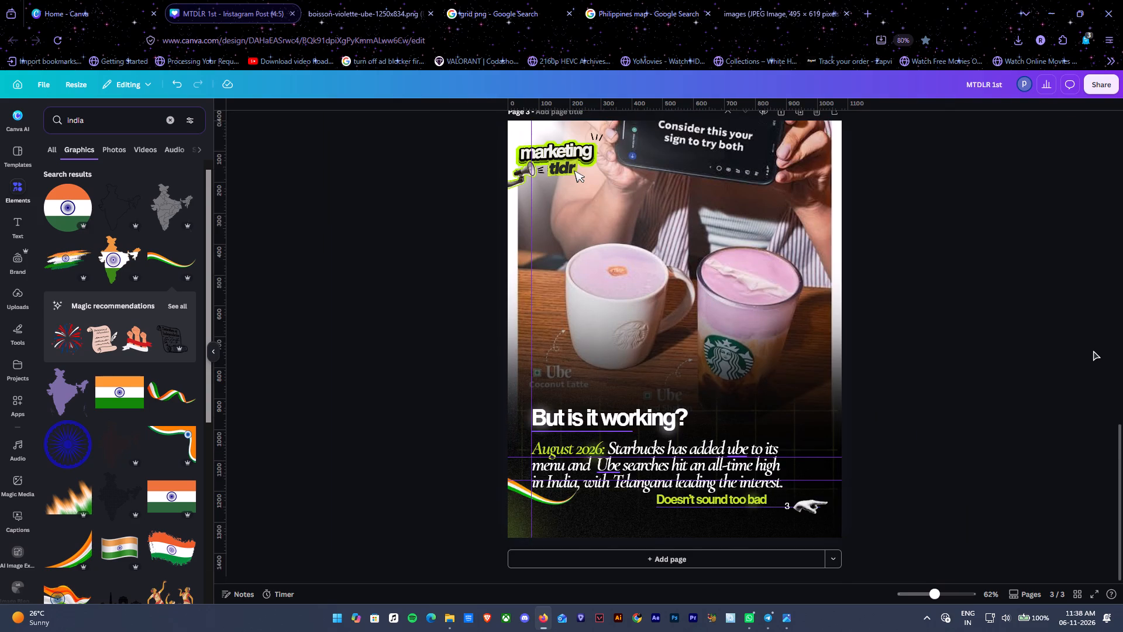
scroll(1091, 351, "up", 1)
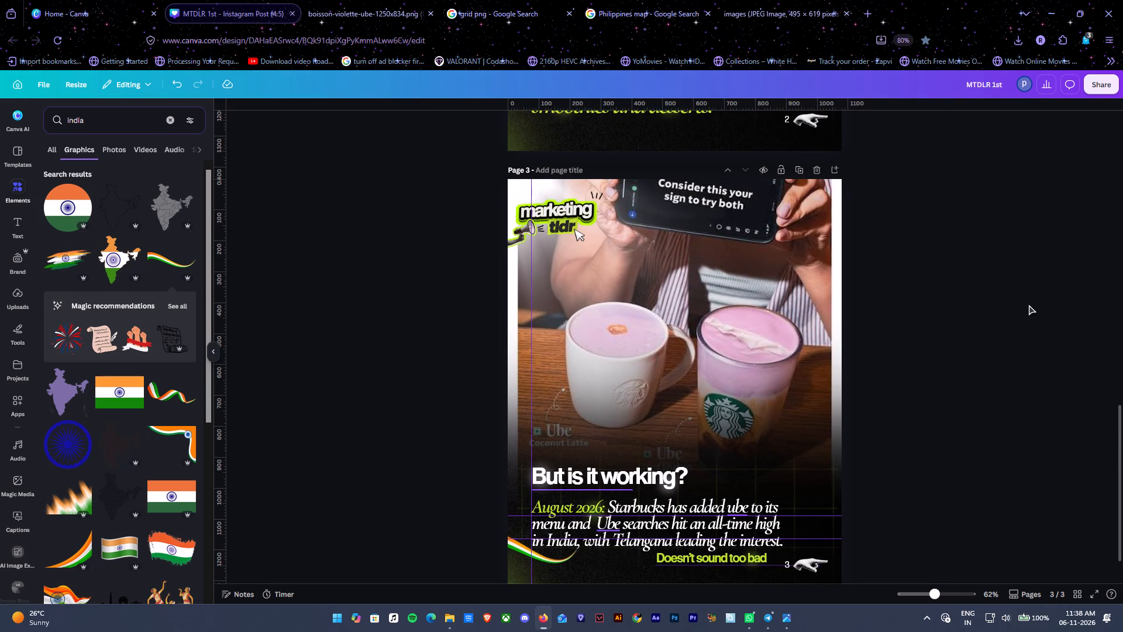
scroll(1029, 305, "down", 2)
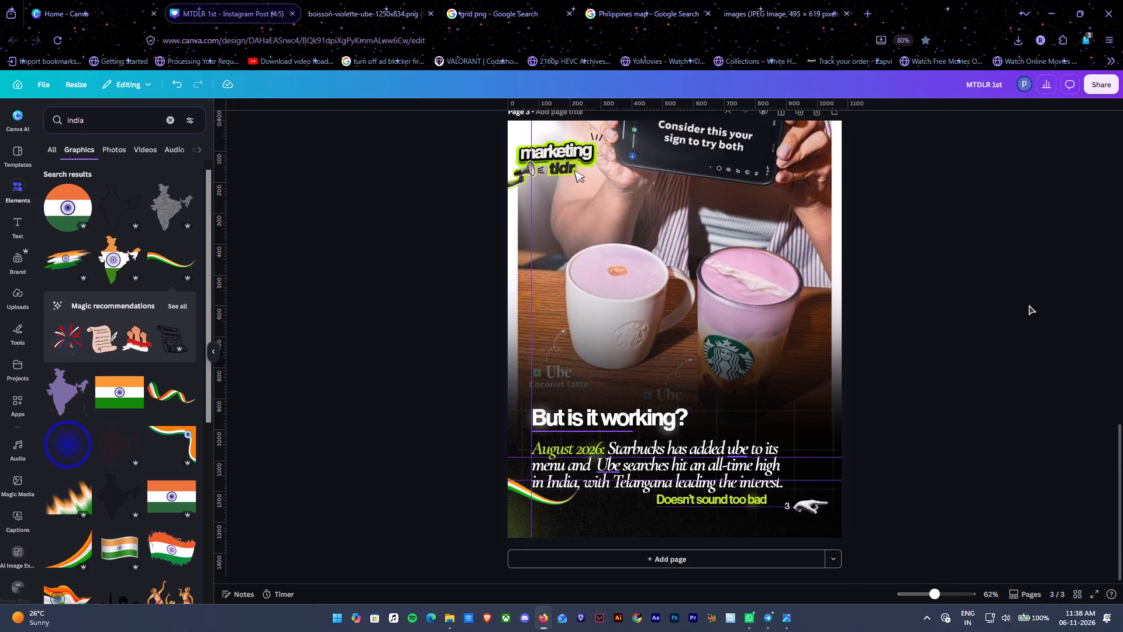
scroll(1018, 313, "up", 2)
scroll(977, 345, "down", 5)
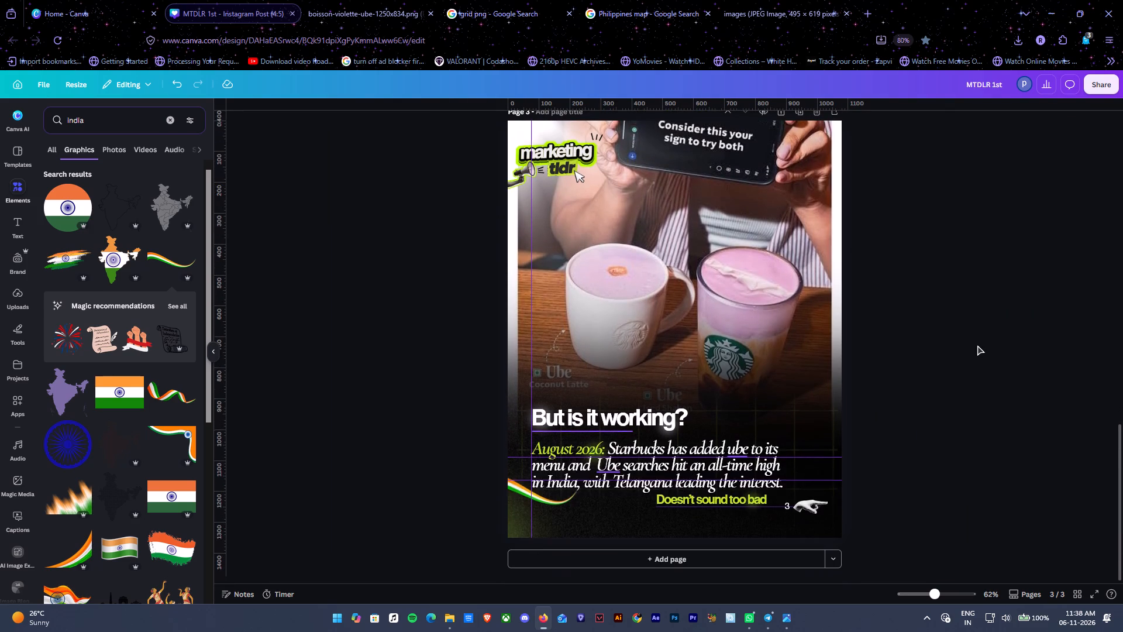
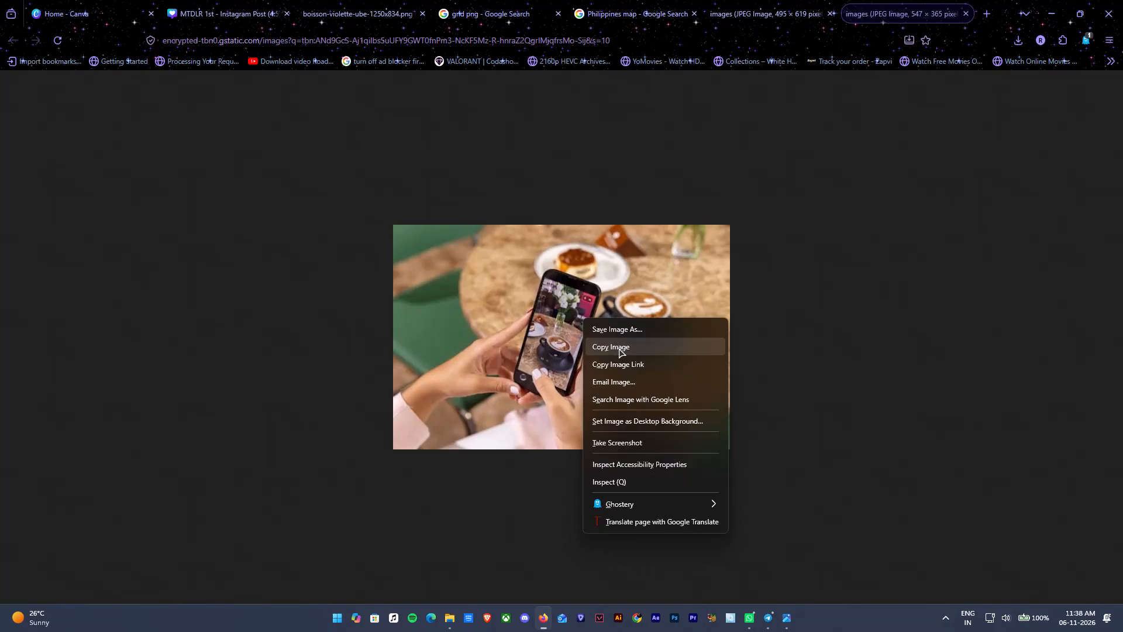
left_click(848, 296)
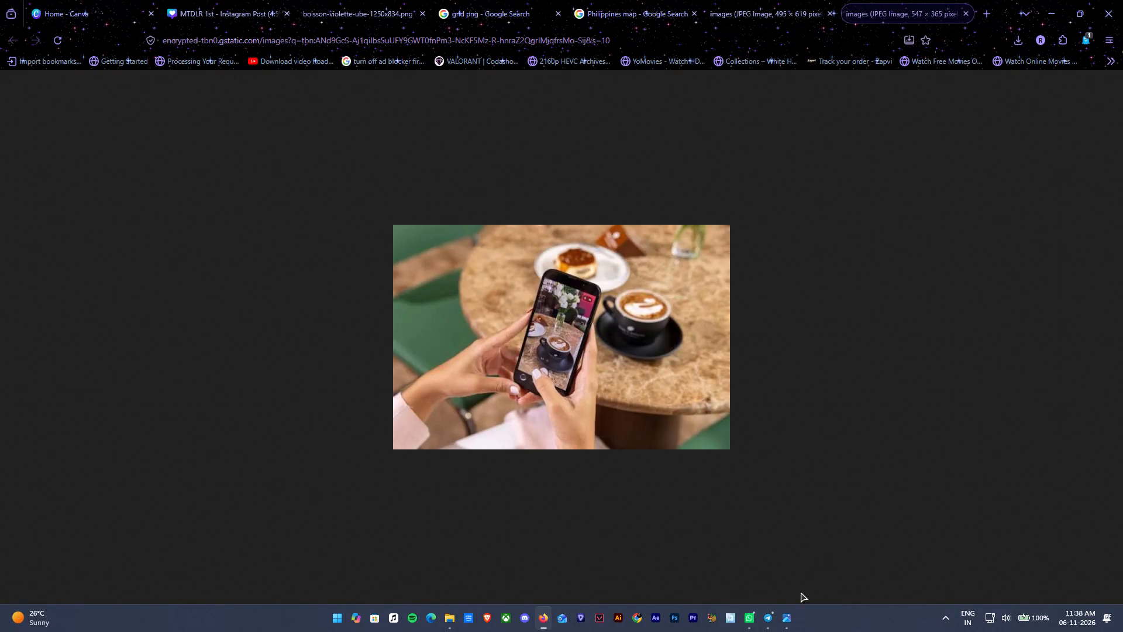
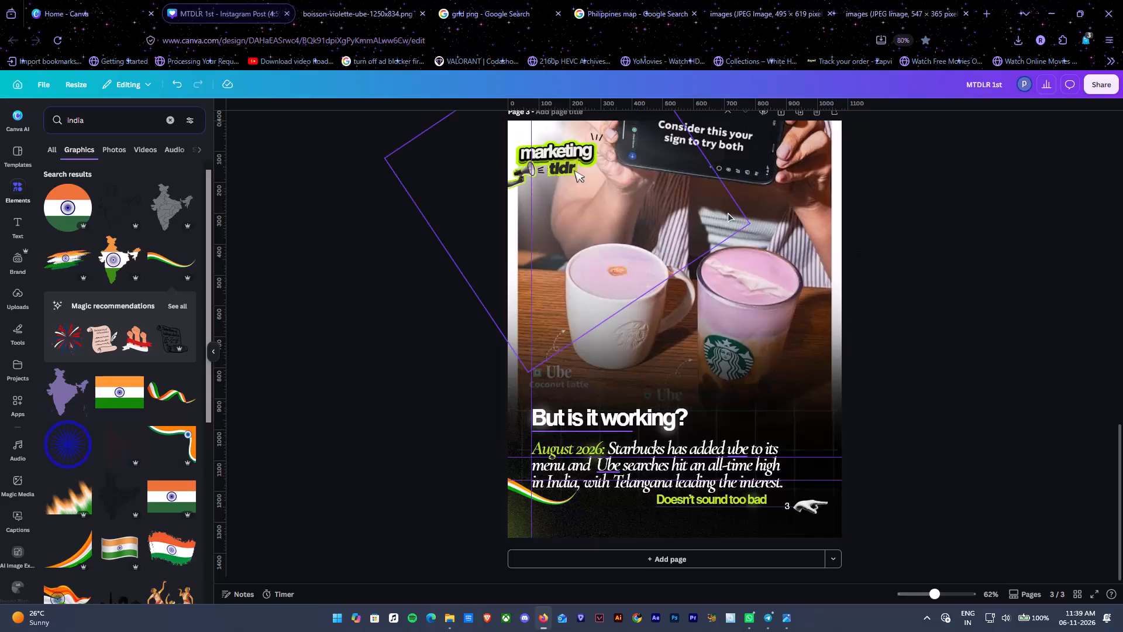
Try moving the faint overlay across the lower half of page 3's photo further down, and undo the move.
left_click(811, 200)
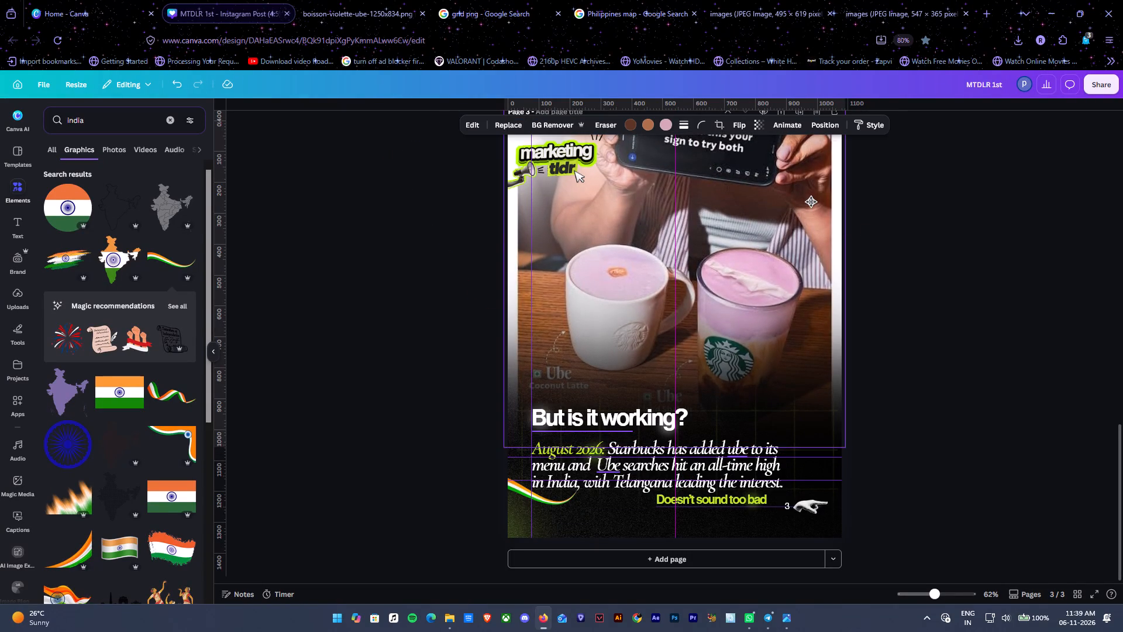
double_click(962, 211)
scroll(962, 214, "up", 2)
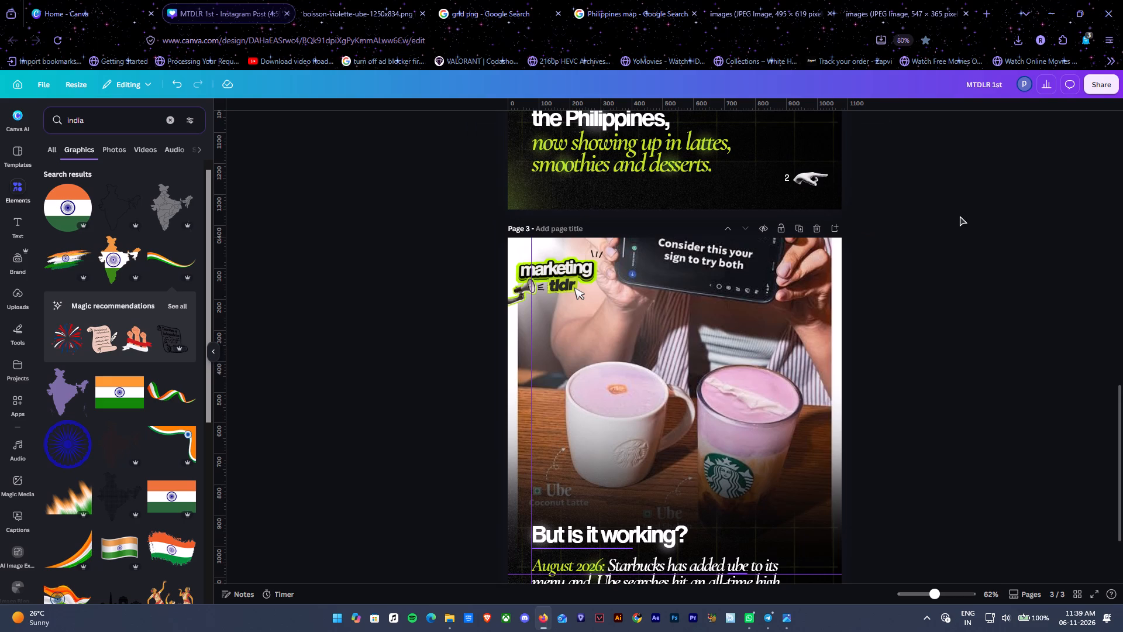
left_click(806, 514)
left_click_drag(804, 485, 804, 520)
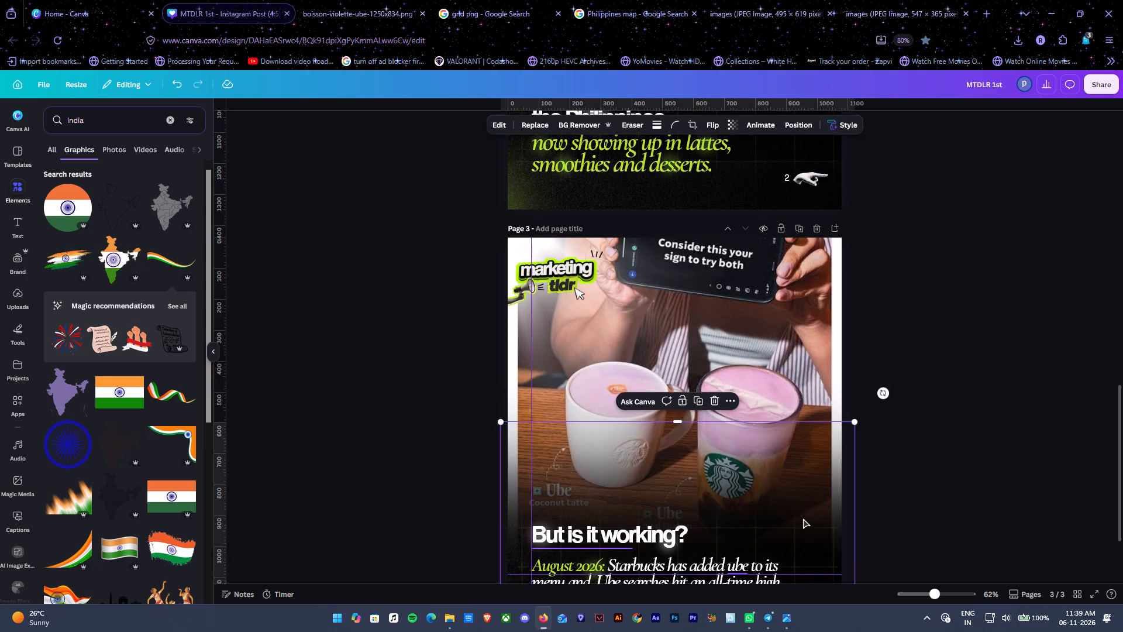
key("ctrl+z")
Select the black gradient from page 3's layer list and move it slightly lower over the coffee photo.
key("alt+1")
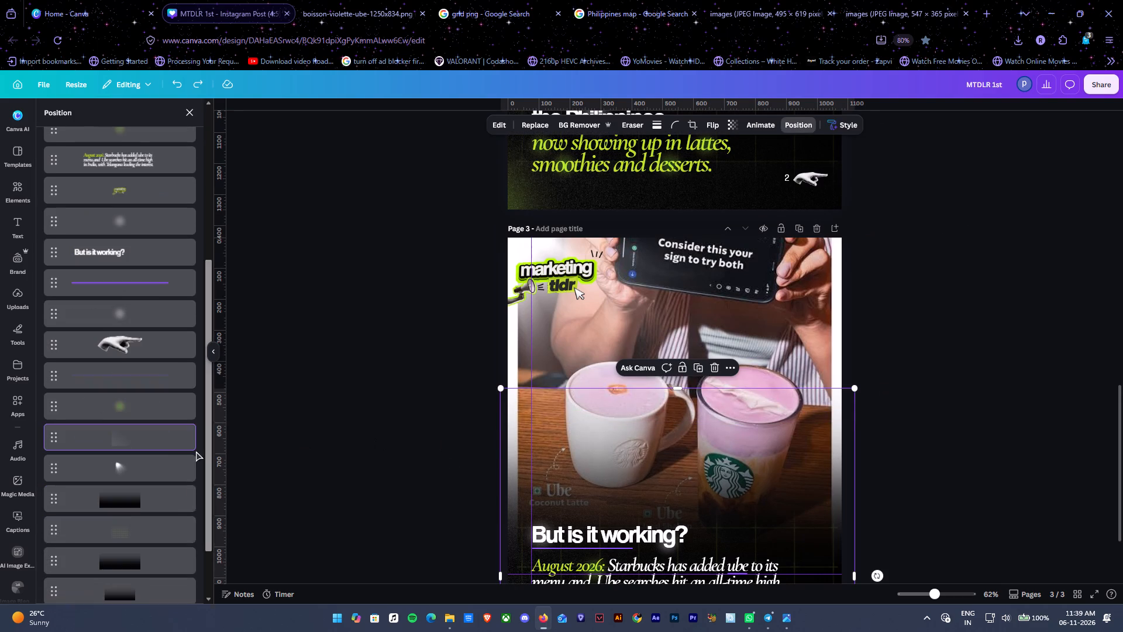
left_click(144, 498)
left_click_drag(850, 454, 850, 476)
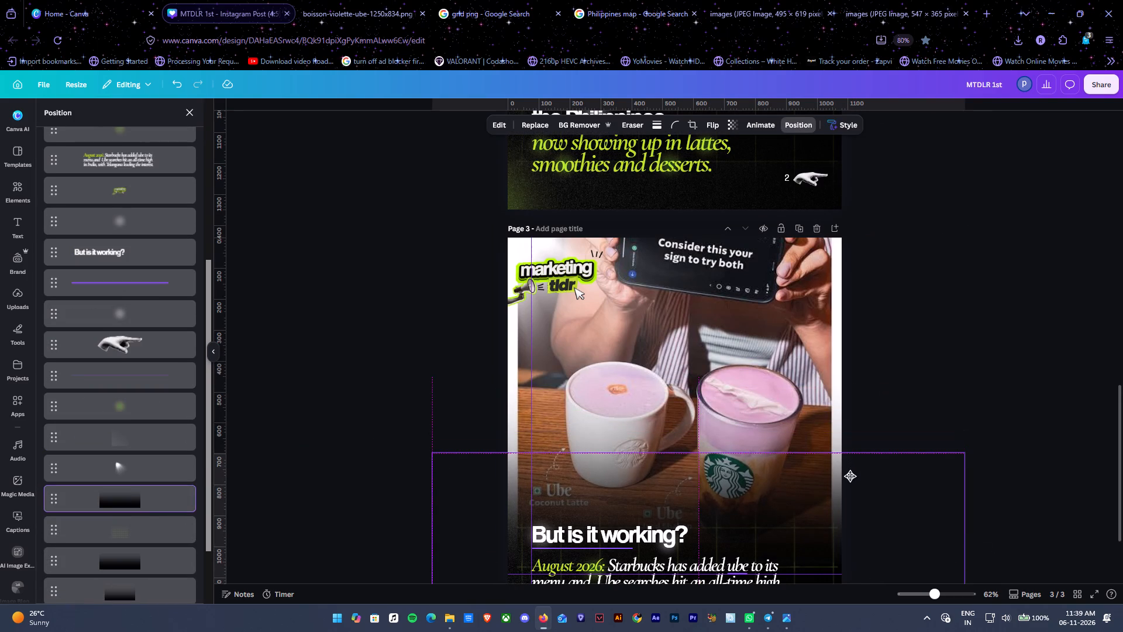
left_click_drag(850, 476, 850, 473)
double_click(980, 370)
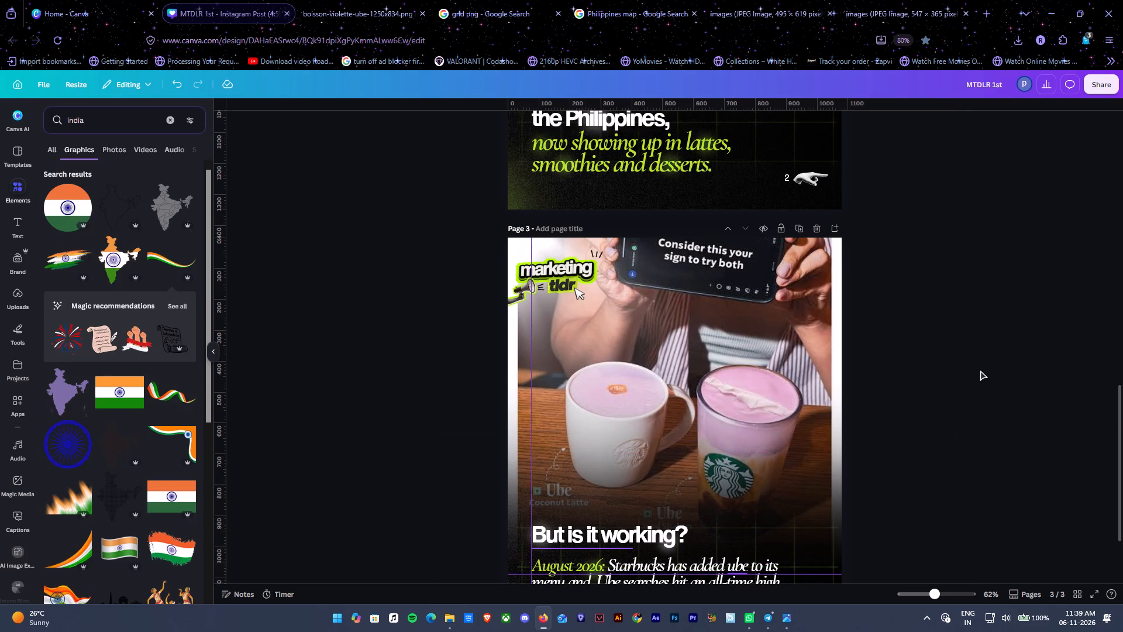
scroll(980, 374, "down", 2)
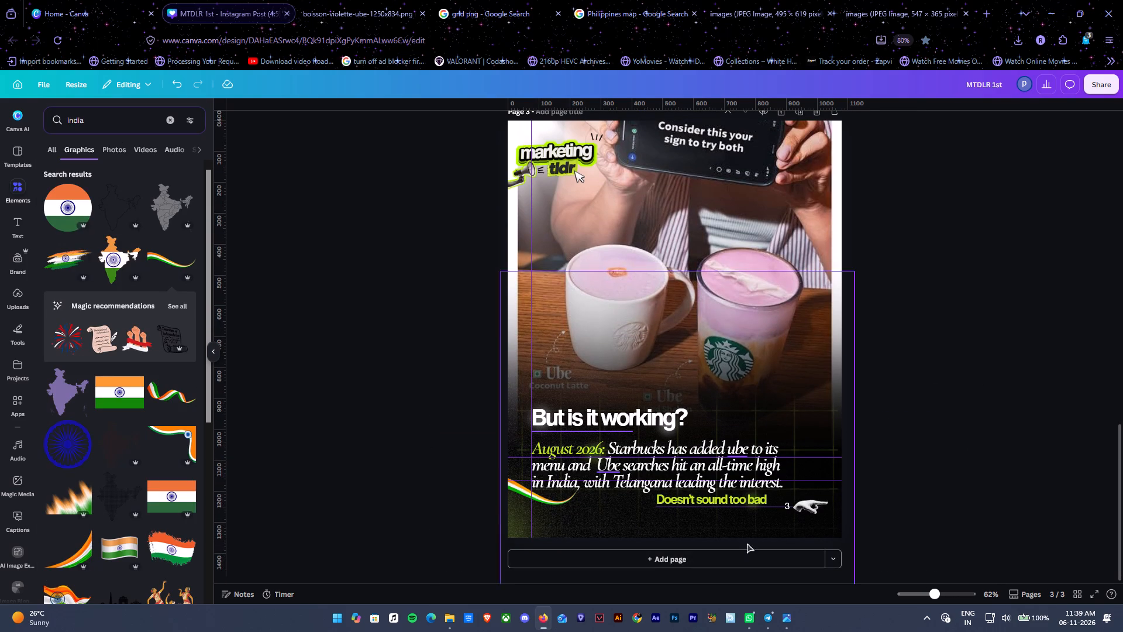
Duplicate page 3, "But is it working?", as the base for page 4.
scroll(871, 344, "up", 2)
left_click(798, 226)
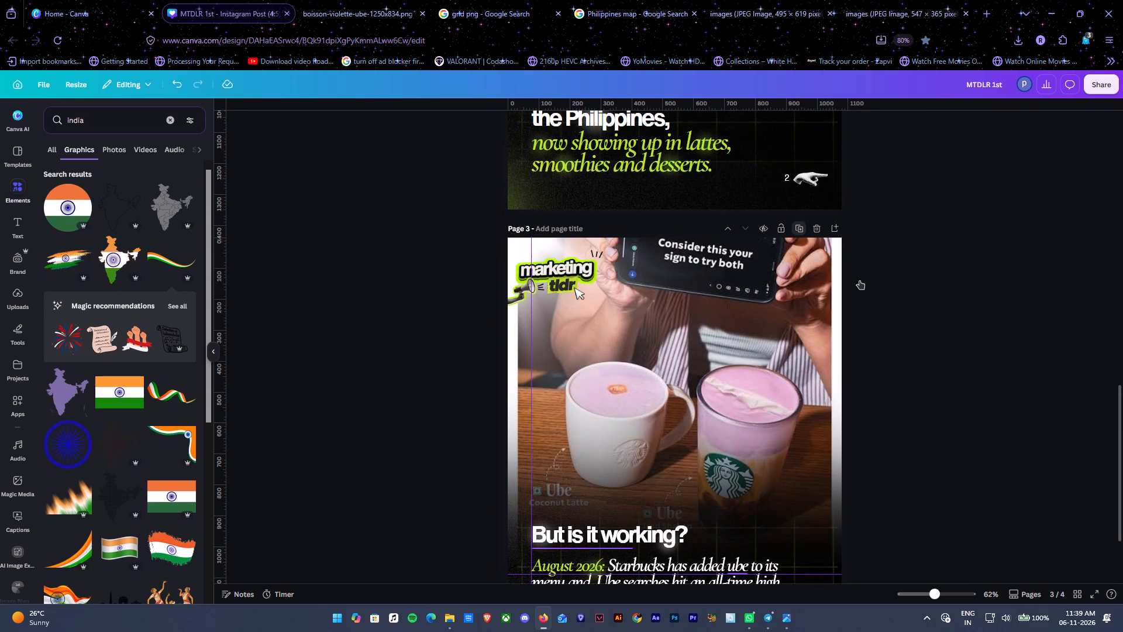
scroll(914, 401, "down", 4)
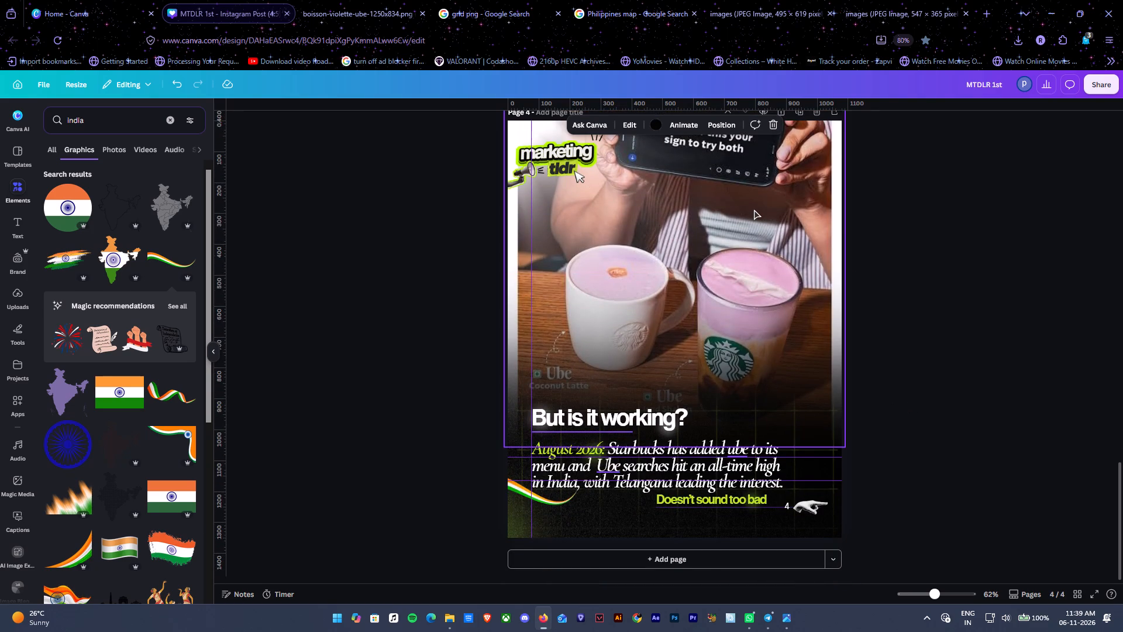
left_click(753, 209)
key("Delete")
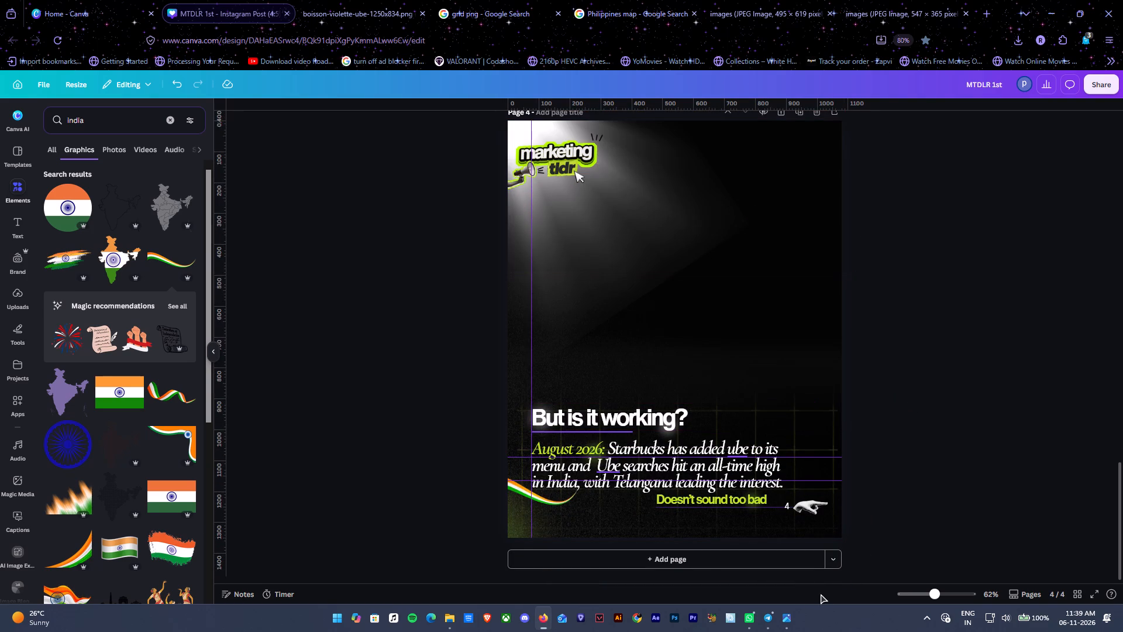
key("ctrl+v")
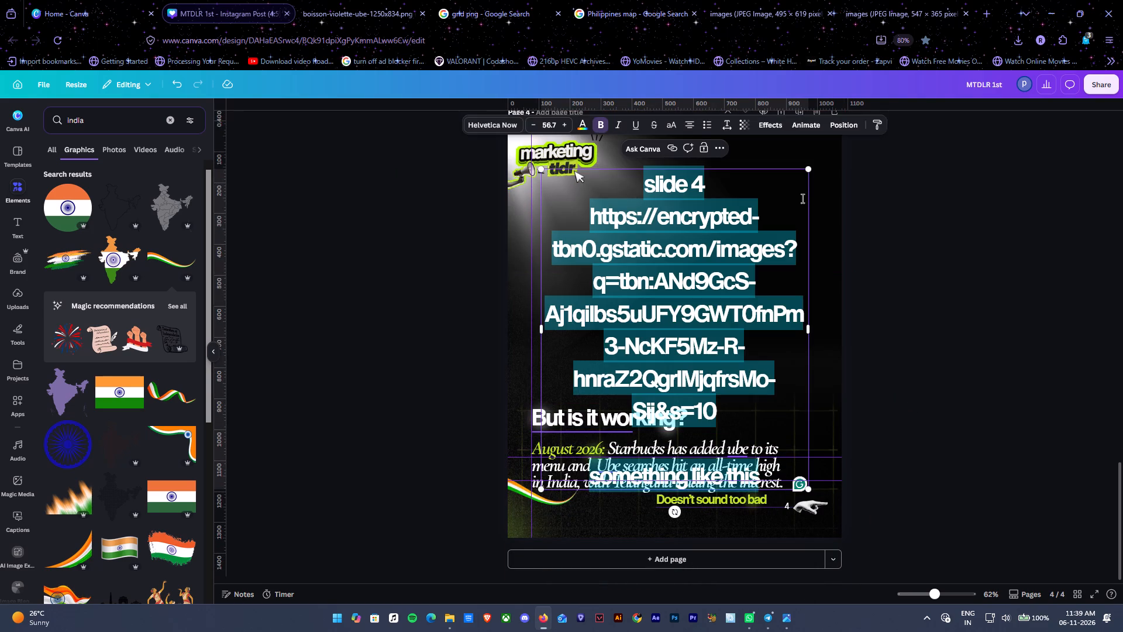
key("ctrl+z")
Copy the photo of hands holding a phone over coffee from the 547 × 365 image tab and paste it onto page 4.
left_click(902, 0)
right_click(623, 264)
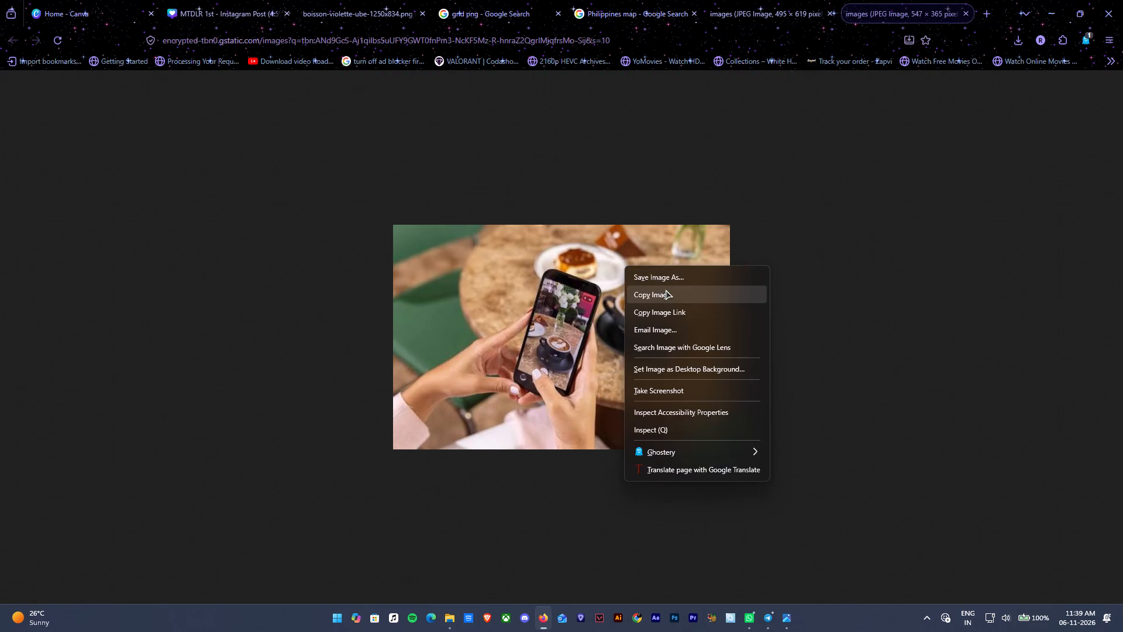
left_click(668, 295)
left_click(186, 0)
key("ctrl+v")
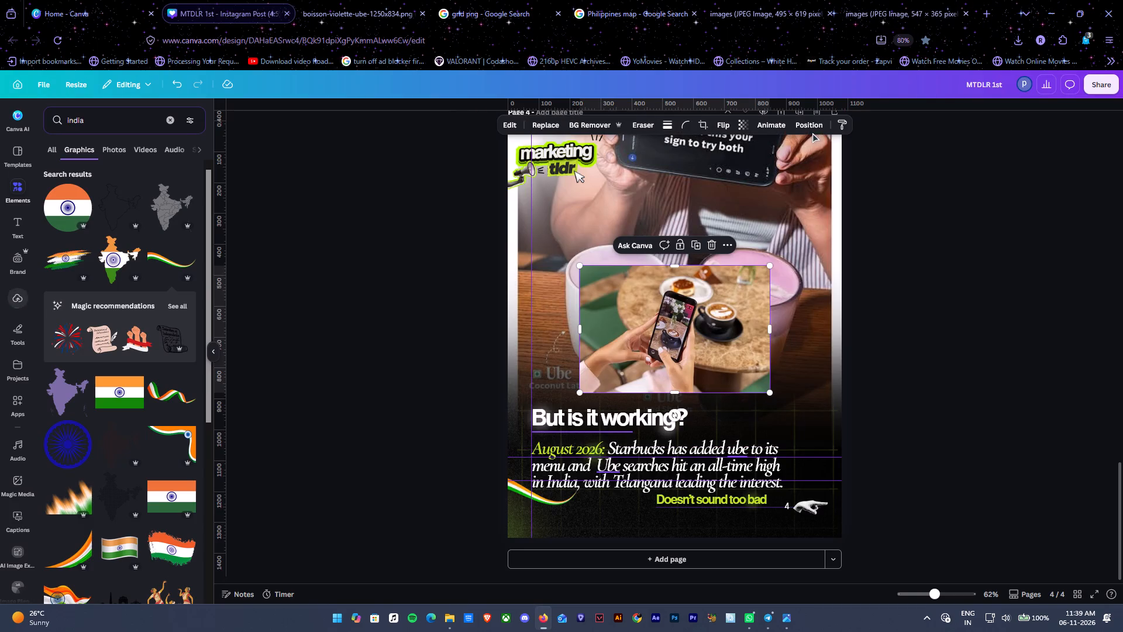
Delete the old Starbucks ube drinks photo from page 4.
left_click(793, 168)
key("Delete")
Enlarge the phone-and-coffee photo past both side edges of page 4 and position it from the page's top edge down to the heading.
left_click(734, 322)
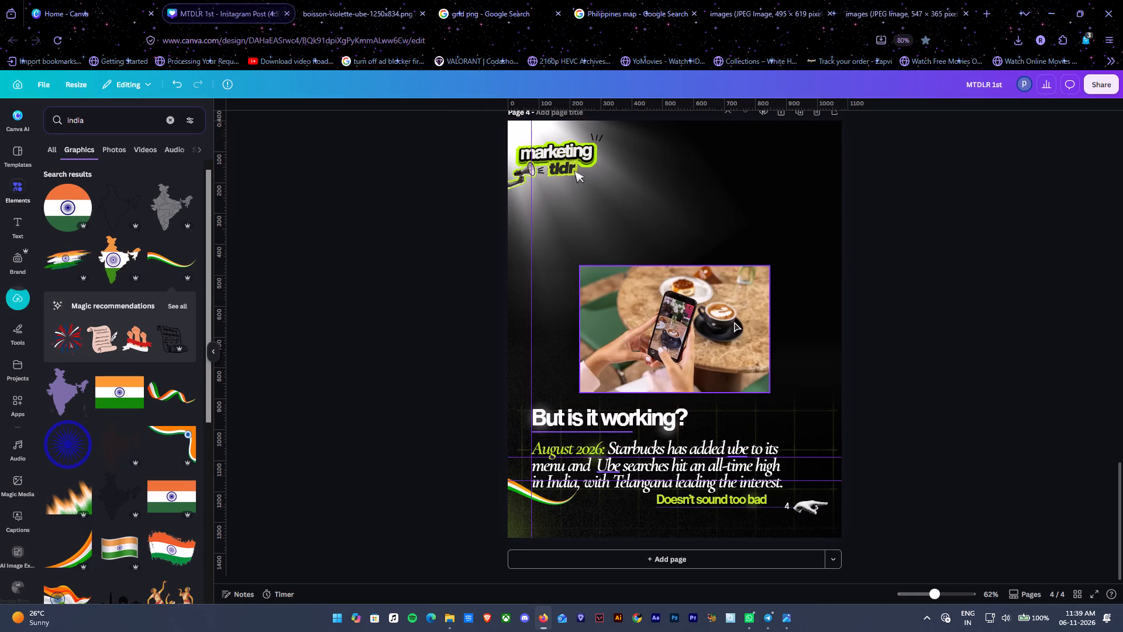
left_click_drag(771, 394, 1018, 486)
left_click_drag(897, 399, 791, 272)
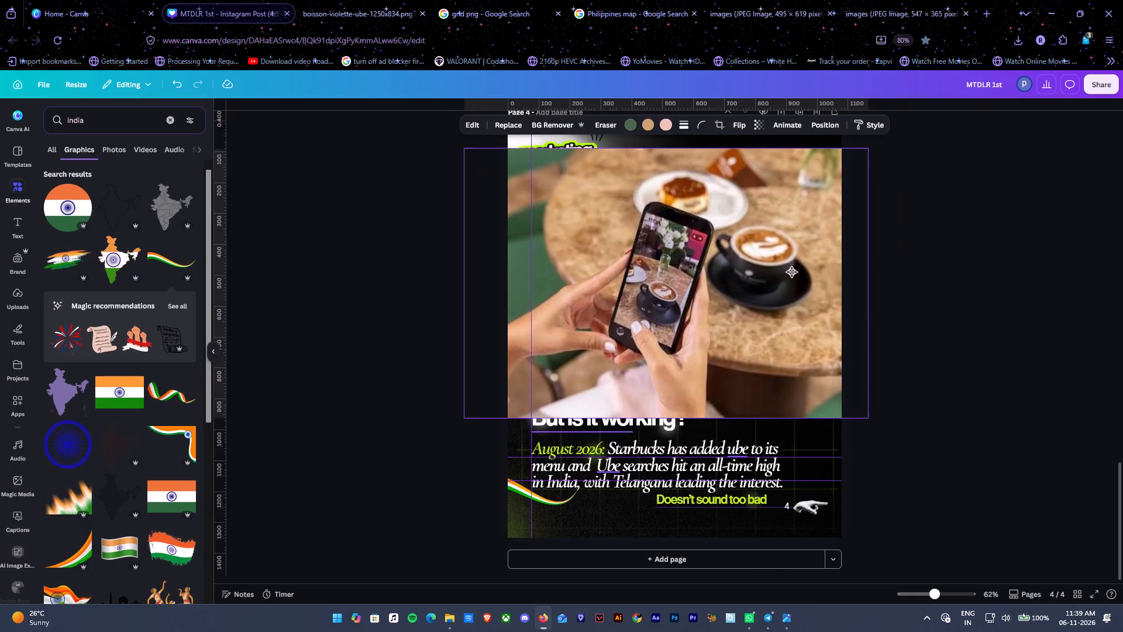
left_click_drag(791, 272, 788, 265)
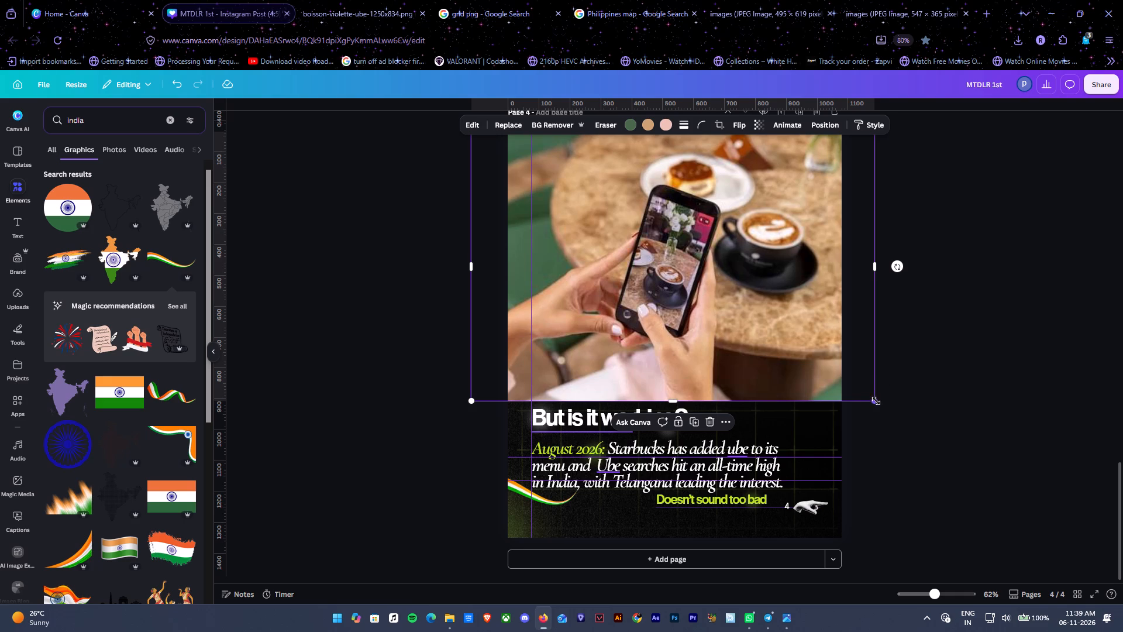
left_click_drag(874, 400, 930, 436)
left_click_drag(873, 361, 852, 354)
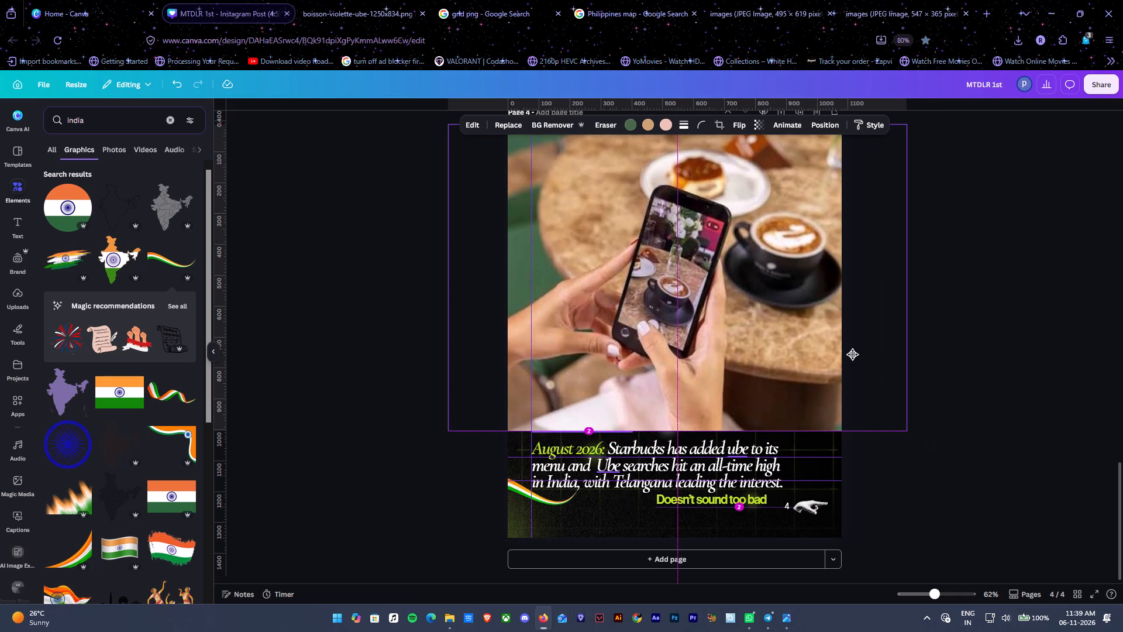
left_click_drag(852, 354, 850, 354)
scroll(937, 351, "up", 2)
left_click_drag(858, 381, 855, 380)
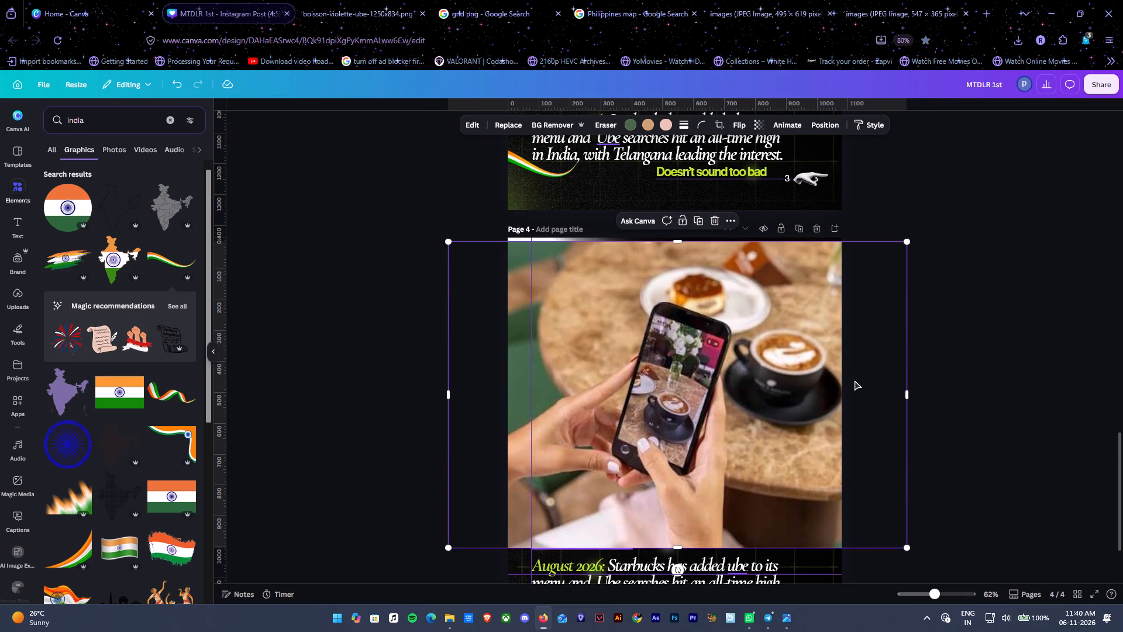
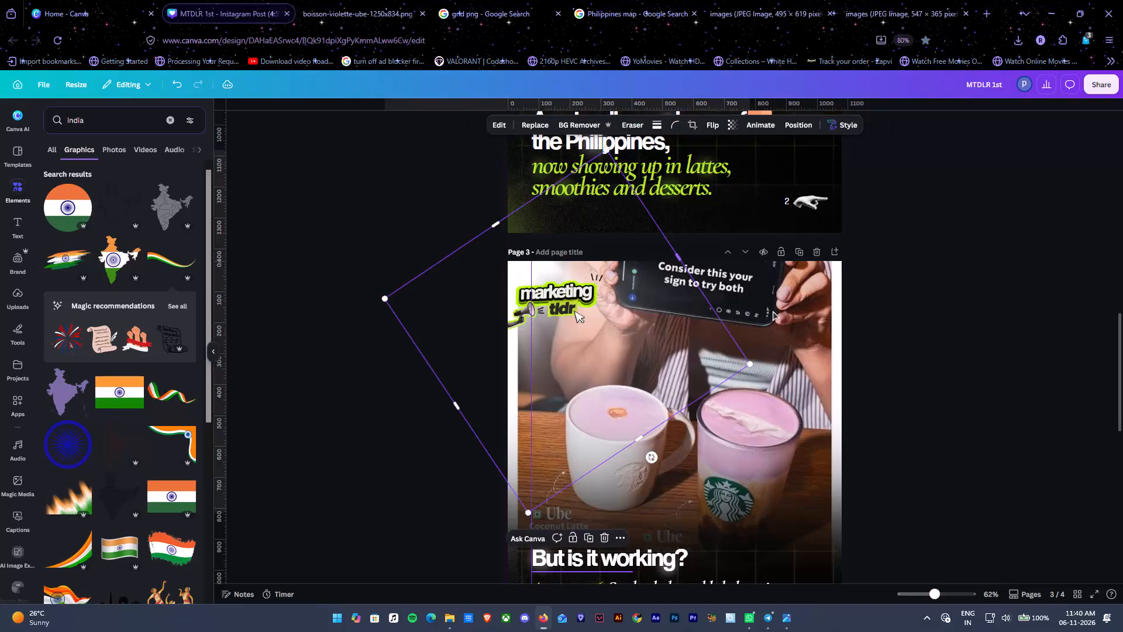
Upscale page 3's background photo of the two ube drinks.
left_click(799, 298)
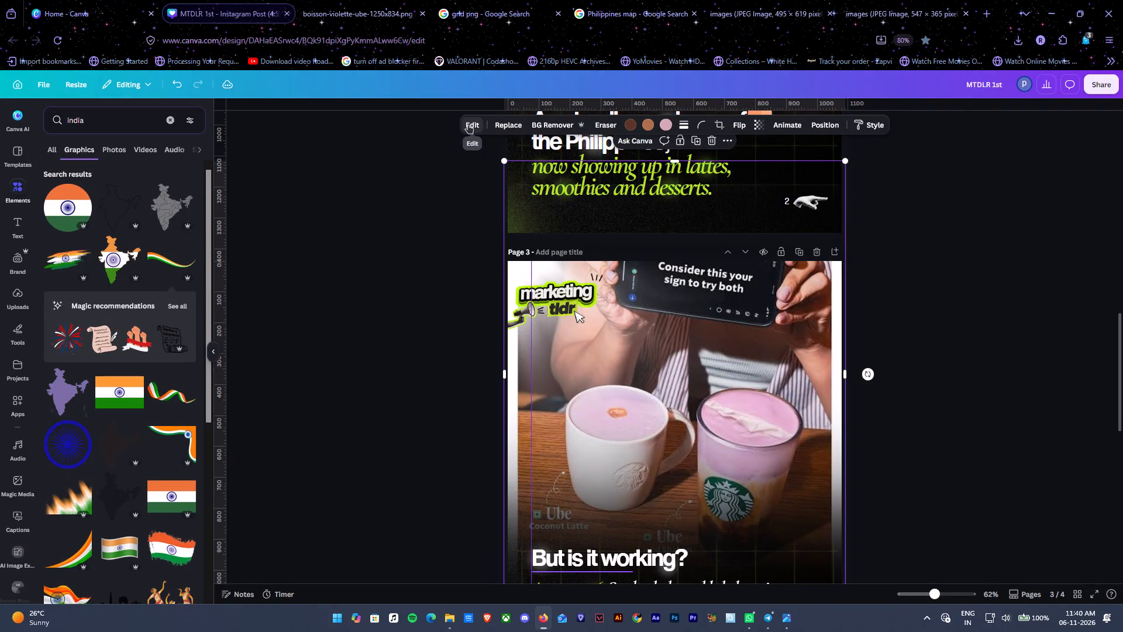
left_click(468, 125)
left_click(184, 216)
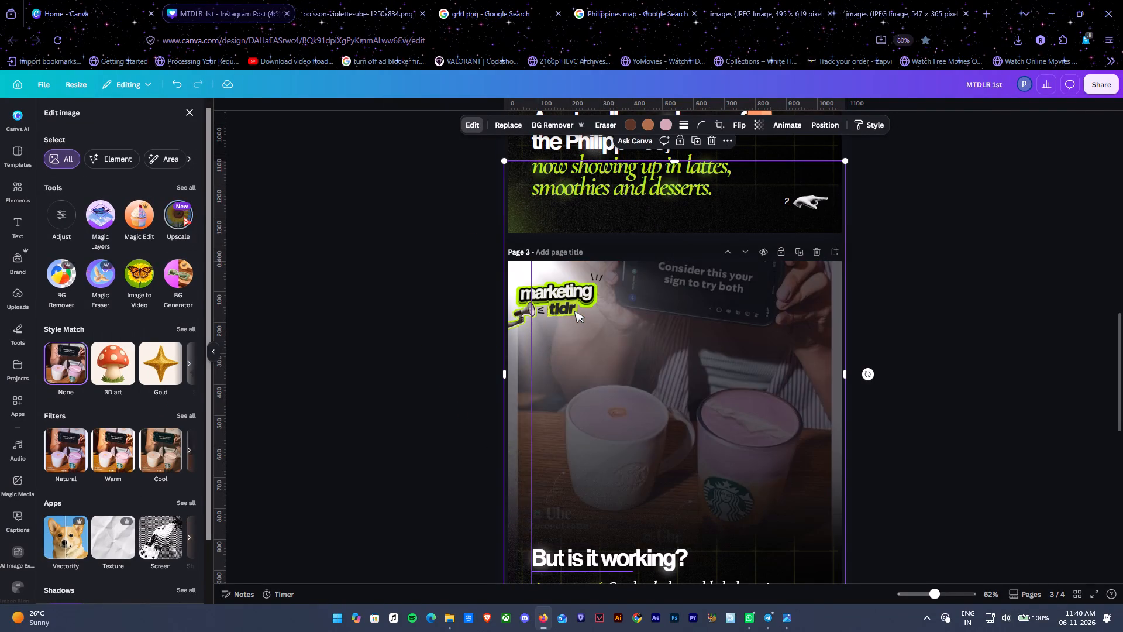
Upscale page 1's background photo of the layered purple ube drink.
scroll(904, 334, "up", 7)
left_click(764, 307)
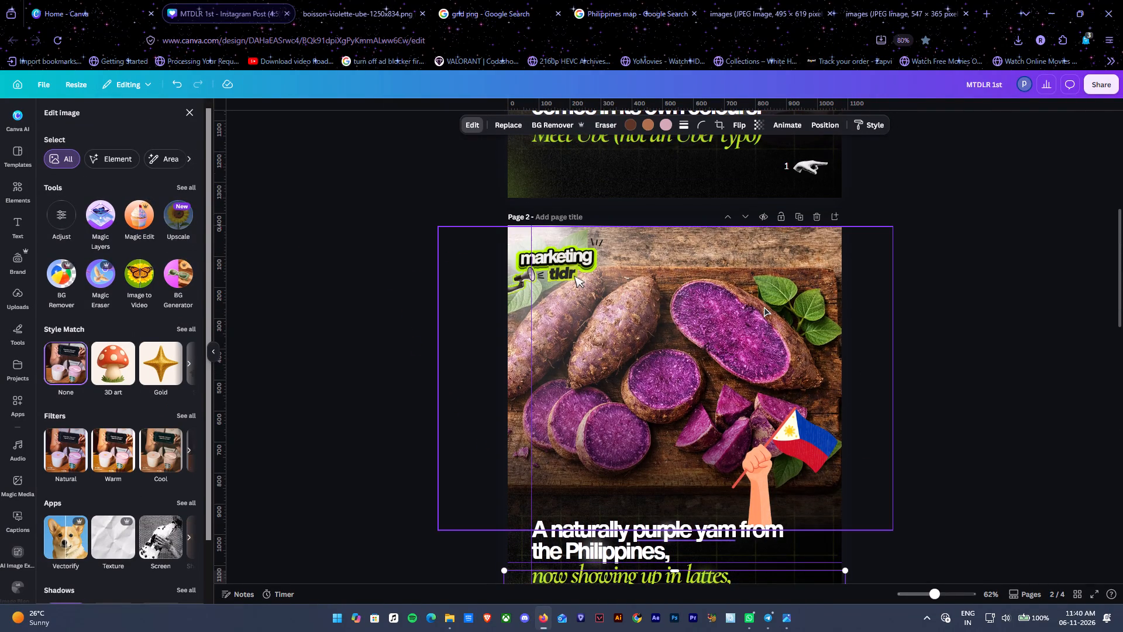
scroll(718, 340, "up", 4)
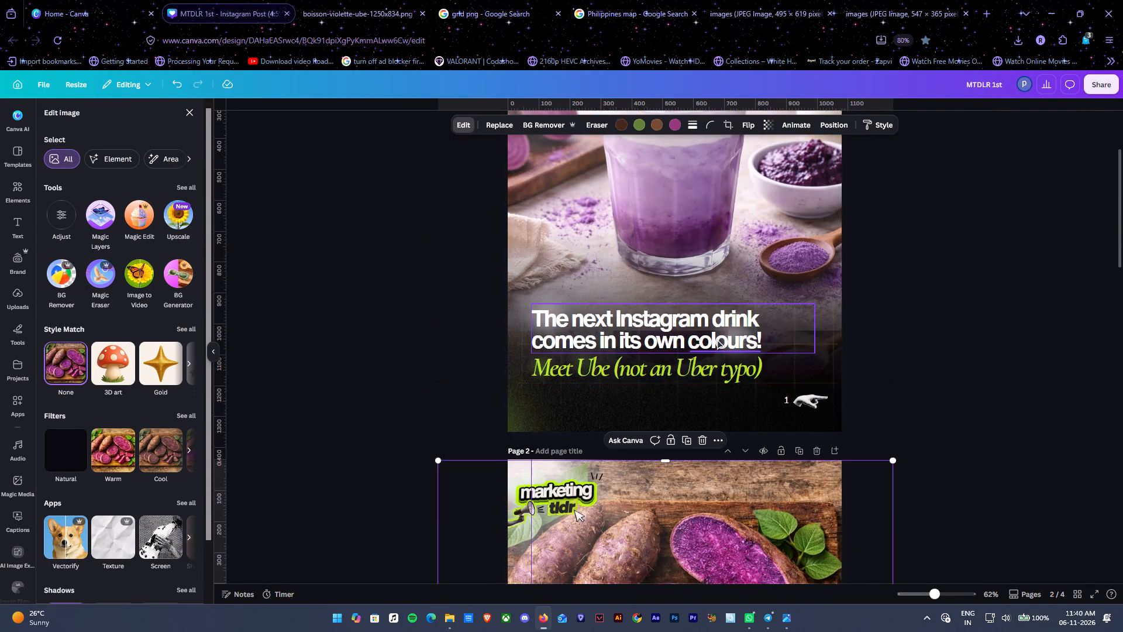
scroll(717, 339, "up", 3)
left_click(769, 252)
left_click(177, 218)
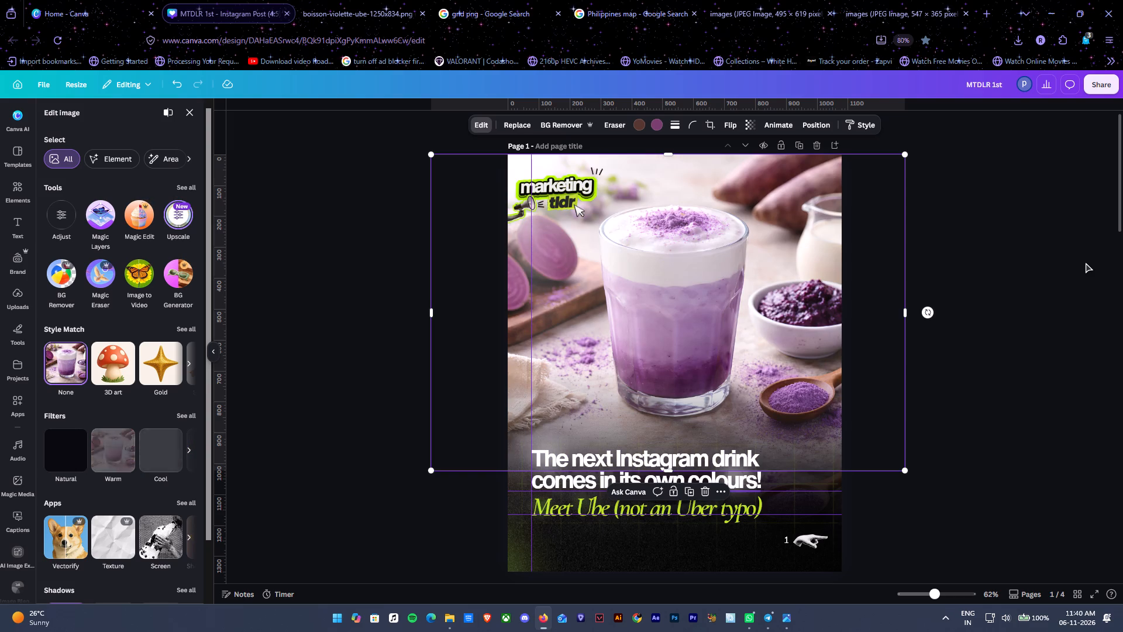
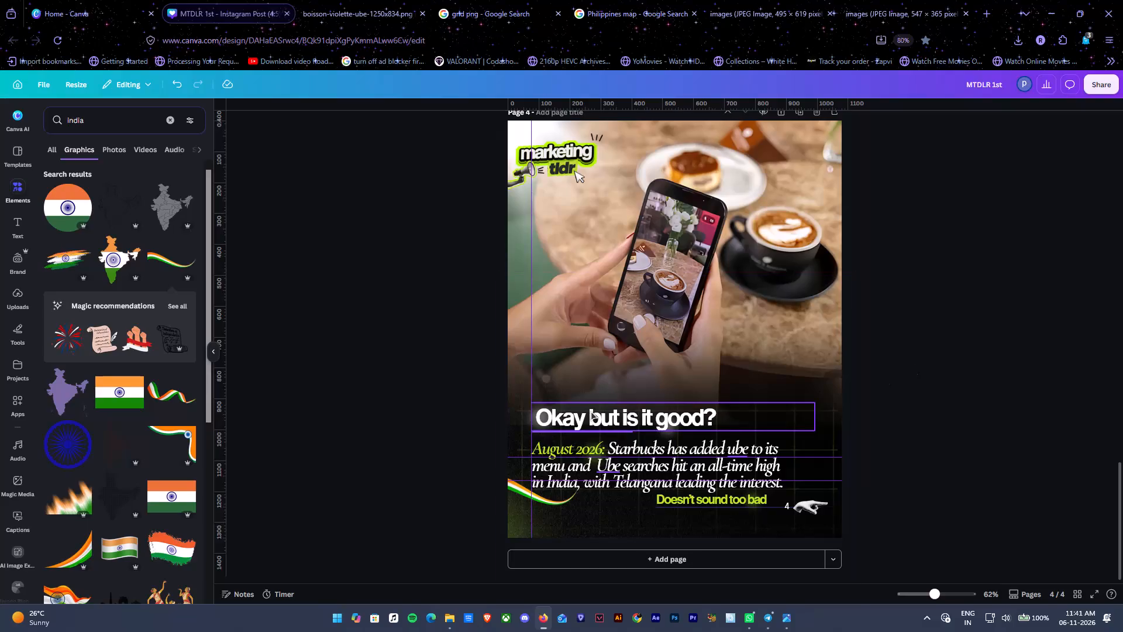
Nudge page 4's "Okay but is it good?" headline slightly left so its text lines up with the left margin guide.
left_click(615, 415)
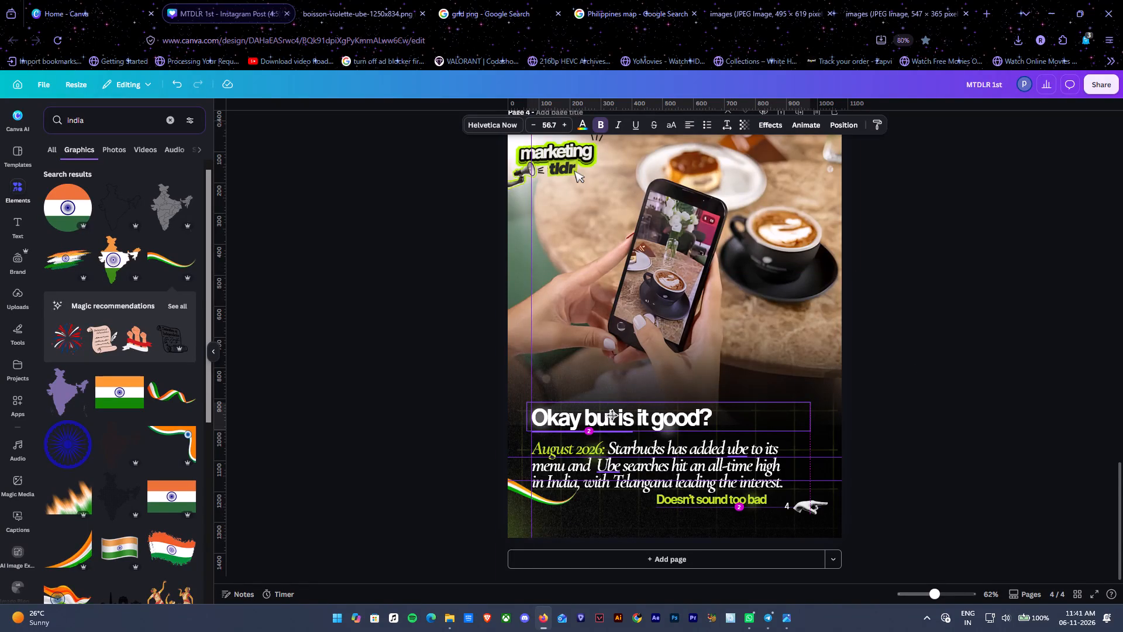
left_click(927, 399)
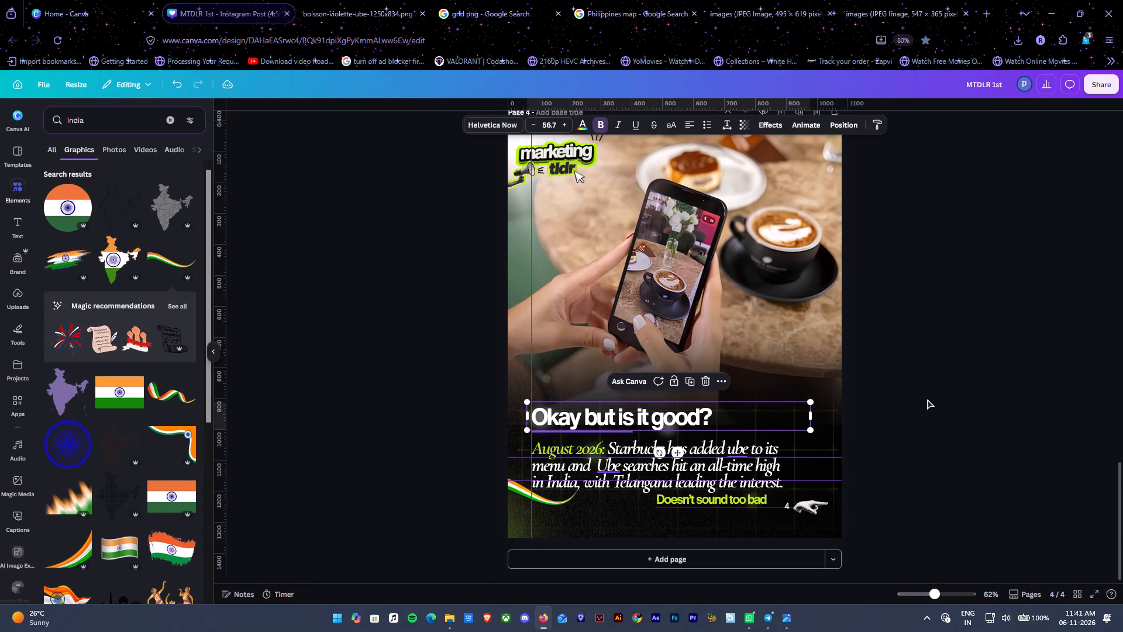
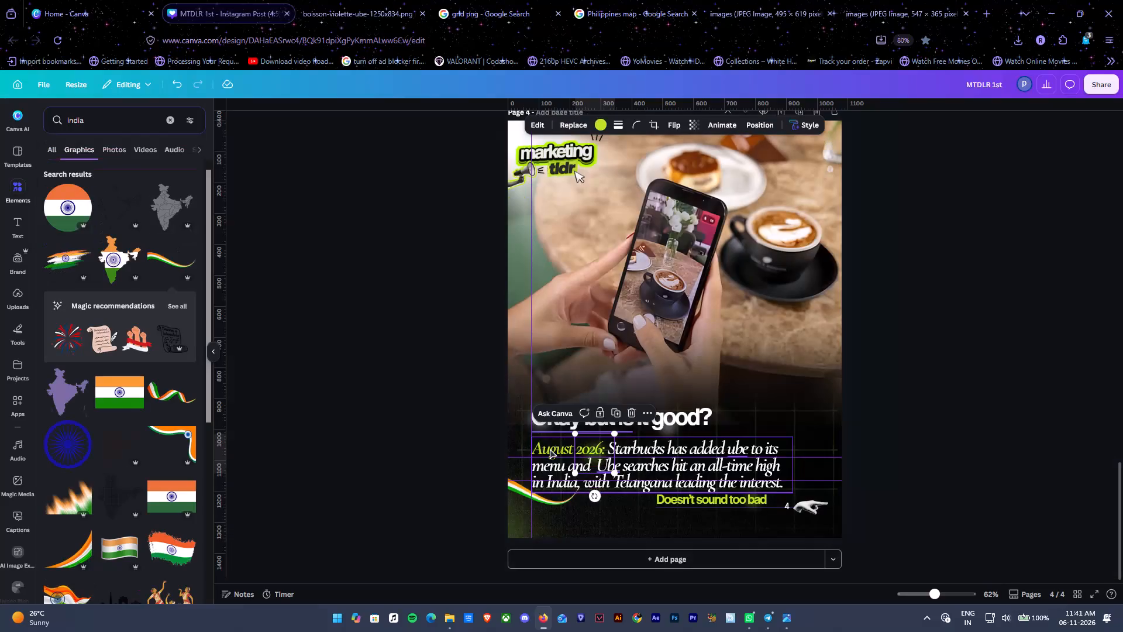
Replace "August 2026:" at the start of page 4's body text with the copied line "Well, it doesn't matter.".
left_click(535, 449)
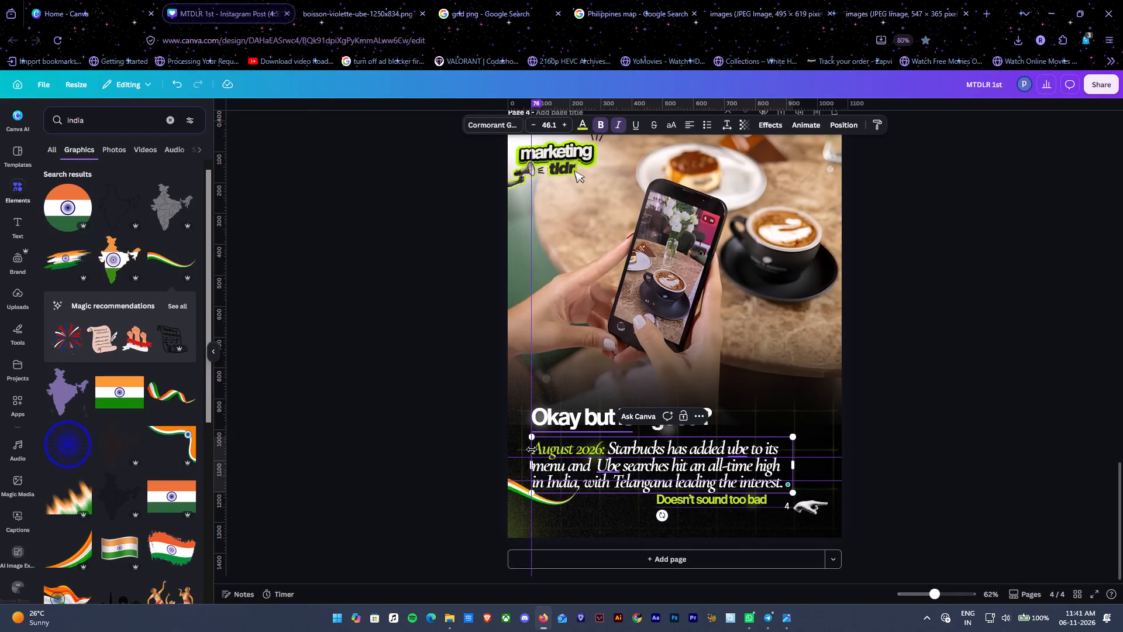
left_click_drag(534, 451, 606, 451)
key("ctrl+v")
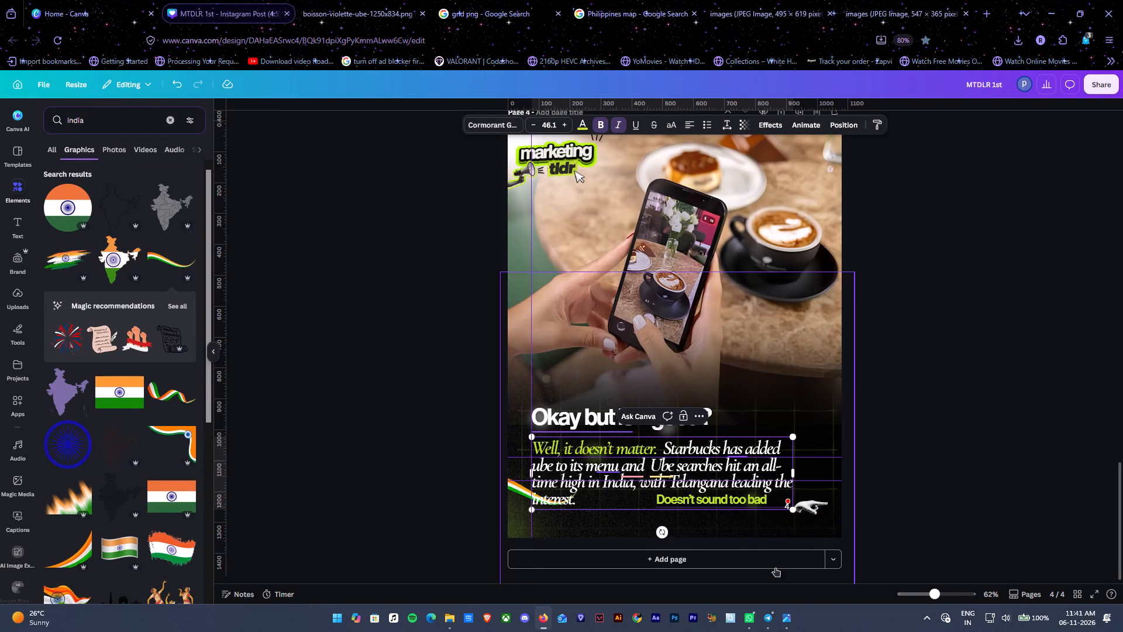
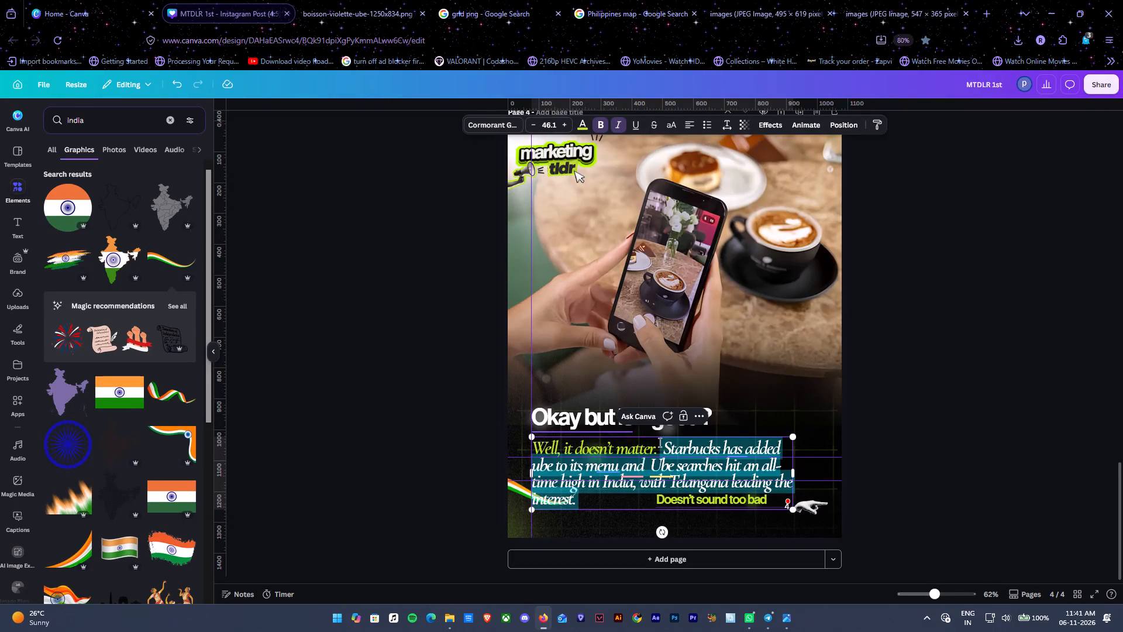
Replace the Starbucks passage after "Well, it doesn't matter." on page 4 with "In the feed era, a drink has to look good before it tastes good.".
key("ctrl+v")
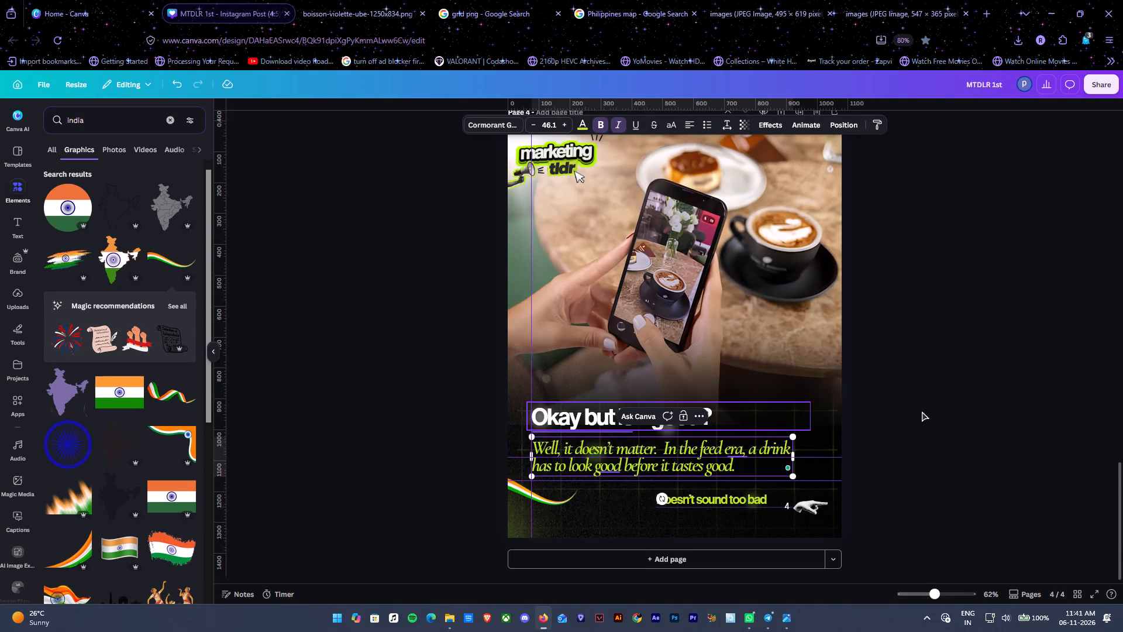
left_click(995, 409)
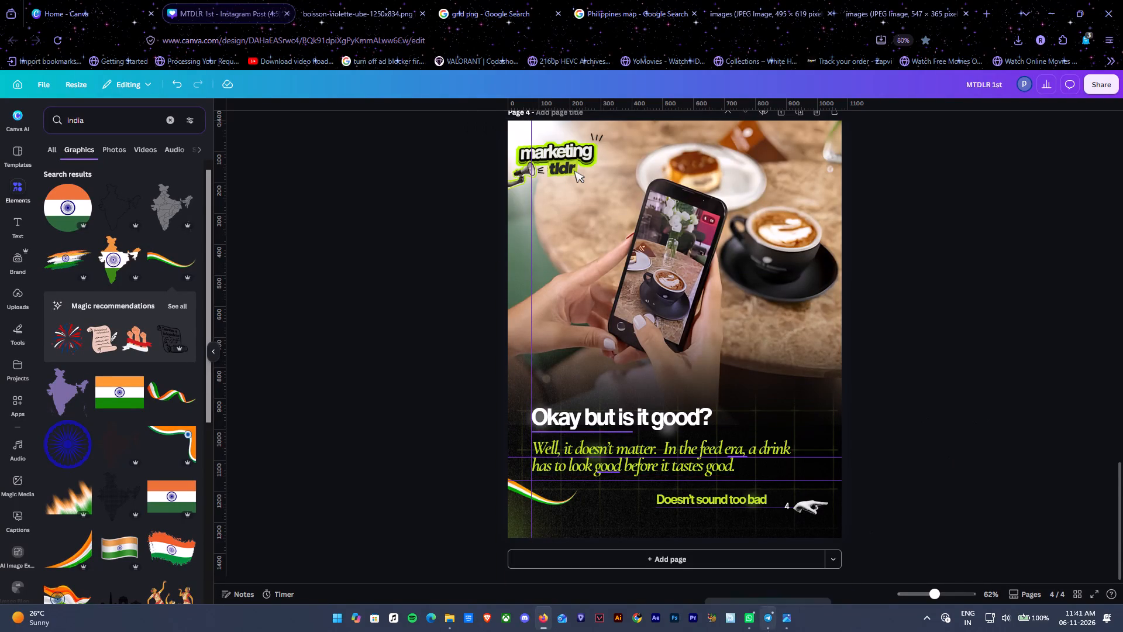
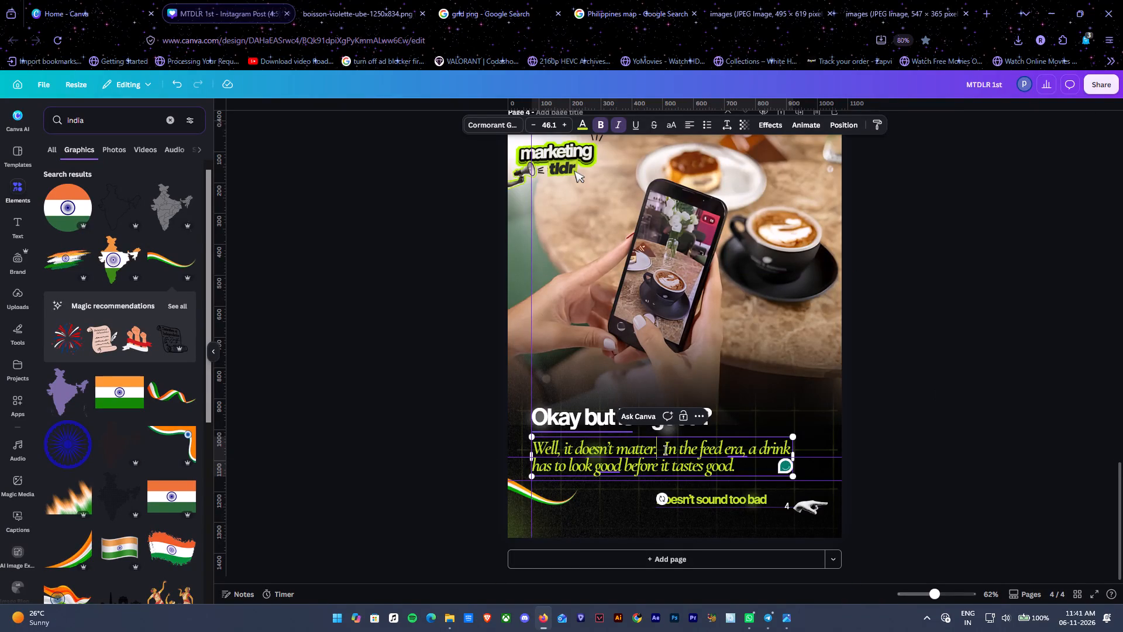
Remove the extra space before "In the feed era" in page 4's green italic subtext.
left_click(665, 450)
key("BackSpace")
Select the sentence "In the feed era, a drink has to look good before it tastes good." in page 4's subtext.
left_click_drag(660, 448, 764, 469)
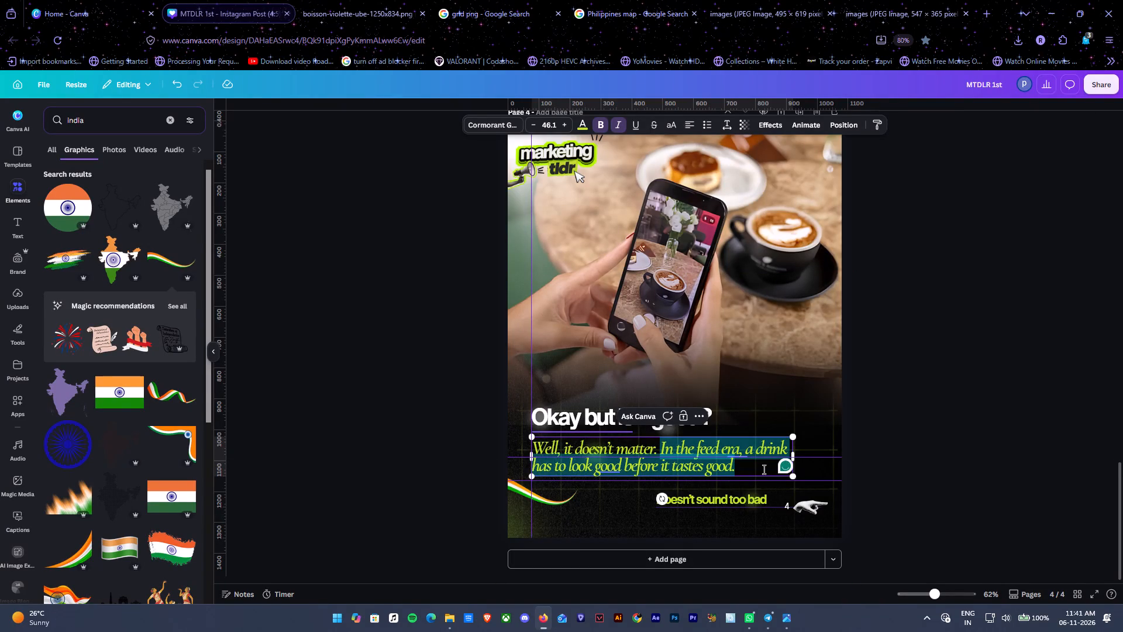
left_click_drag(764, 469, 763, 469)
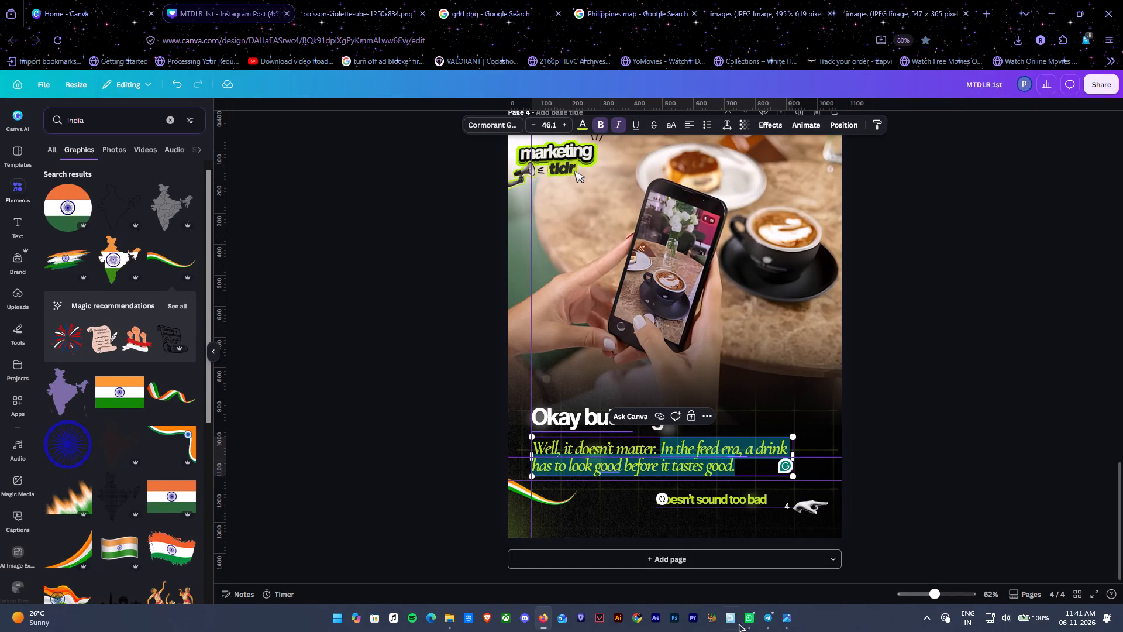
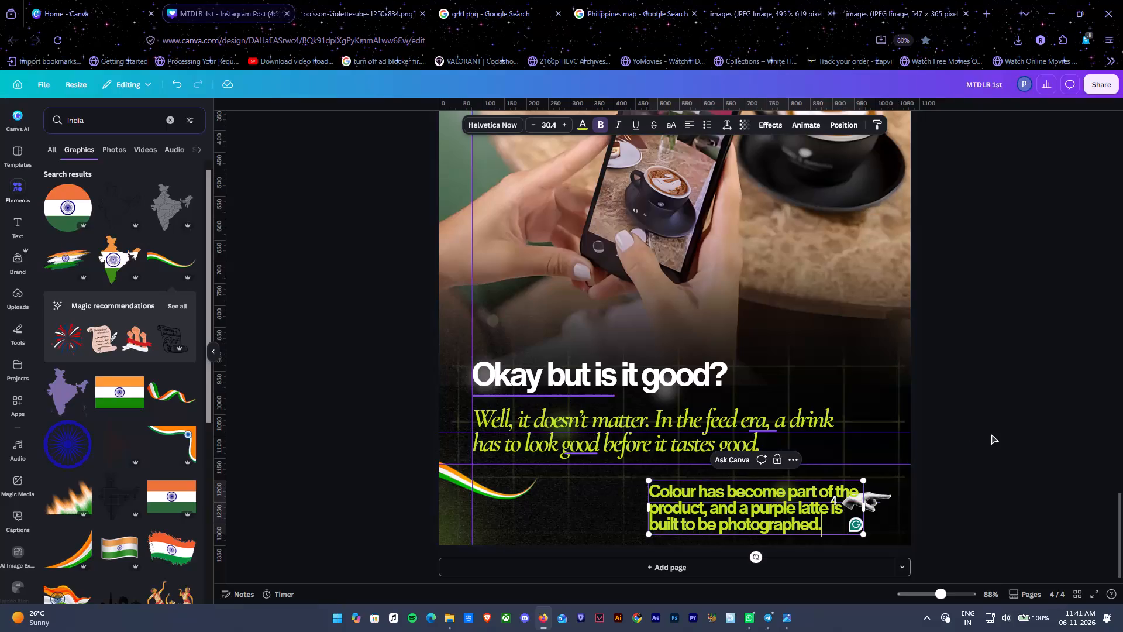
Finish editing the bold green text beginning "Colour has become part of the product" on page 4.
left_click(991, 434)
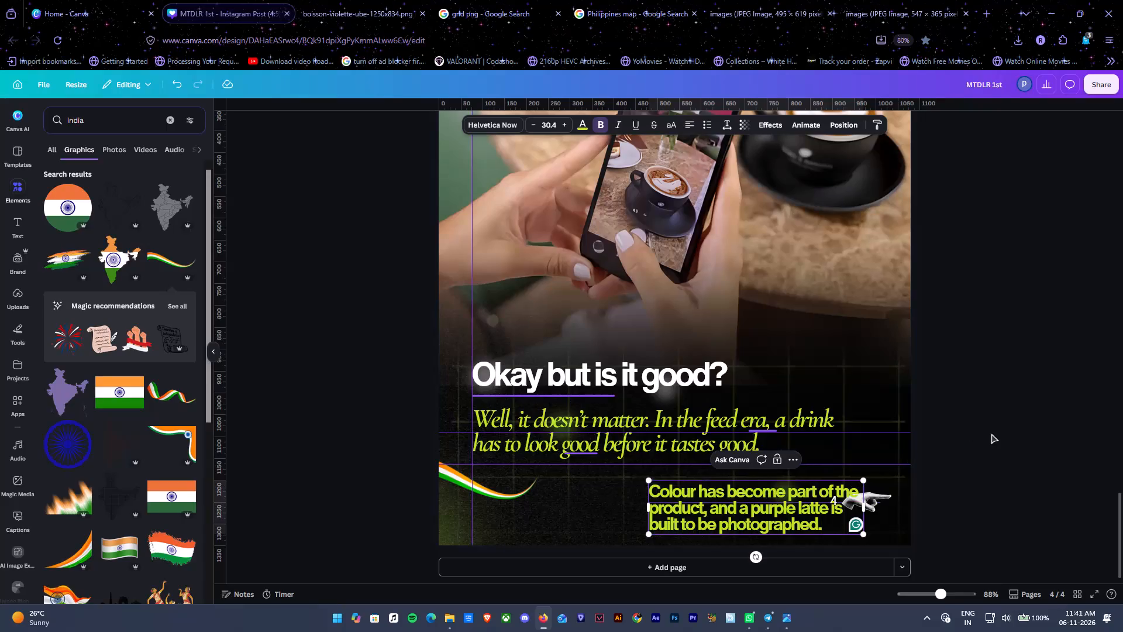
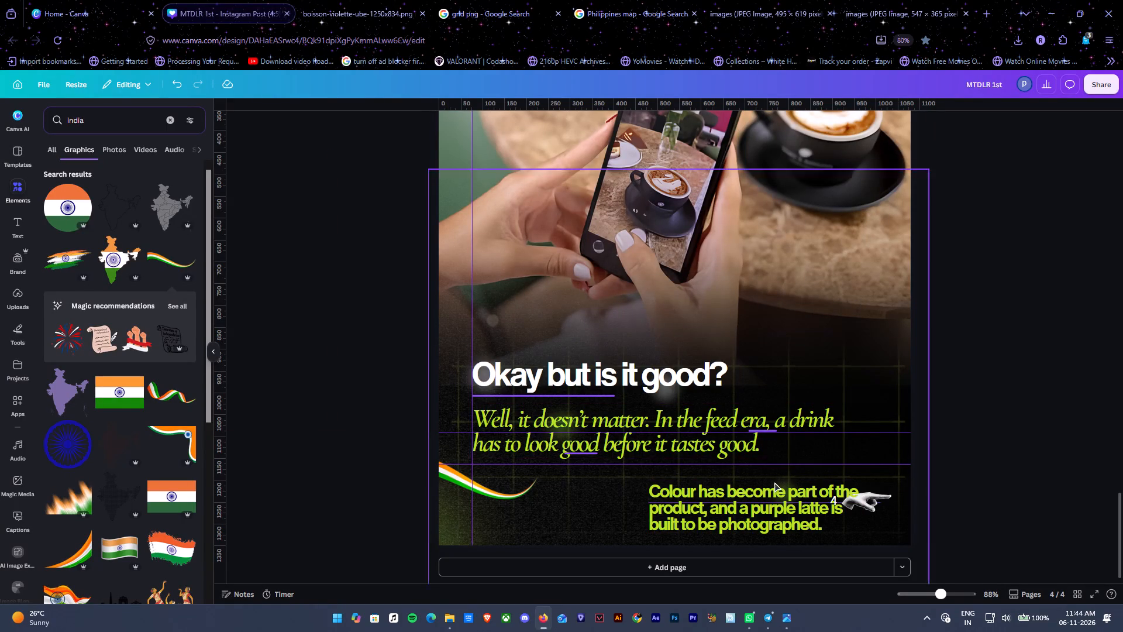
Move the short purple underline from "era," to beneath "feed" in page 4's subtext and send it behind the text.
scroll(777, 448, "up", 6, "ctrl+alt")
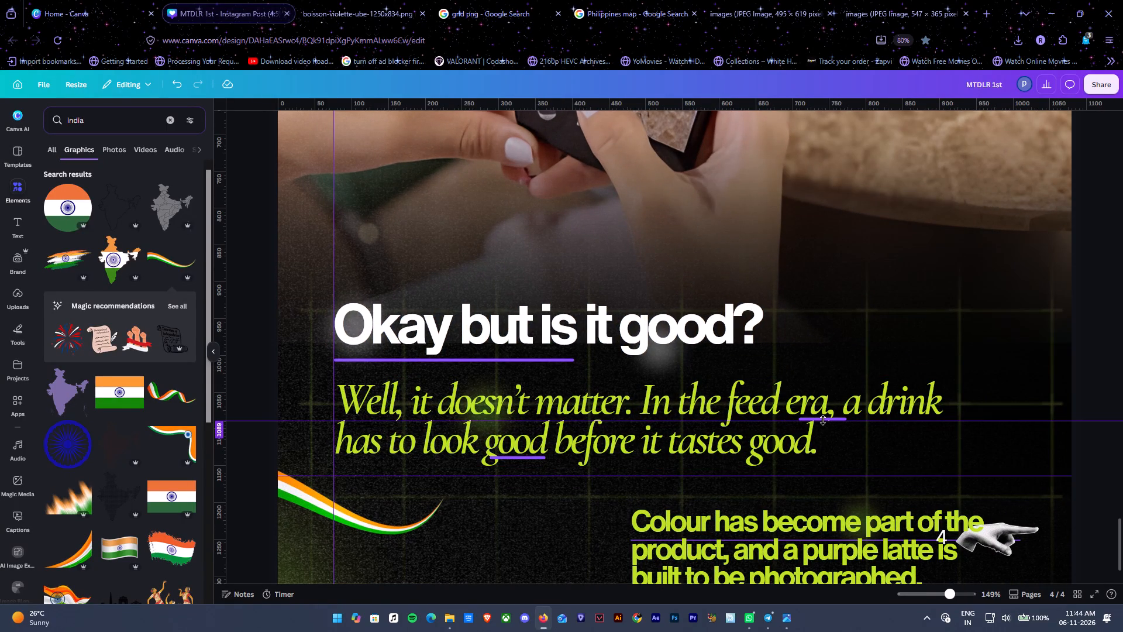
left_click(823, 420)
key("alt+1")
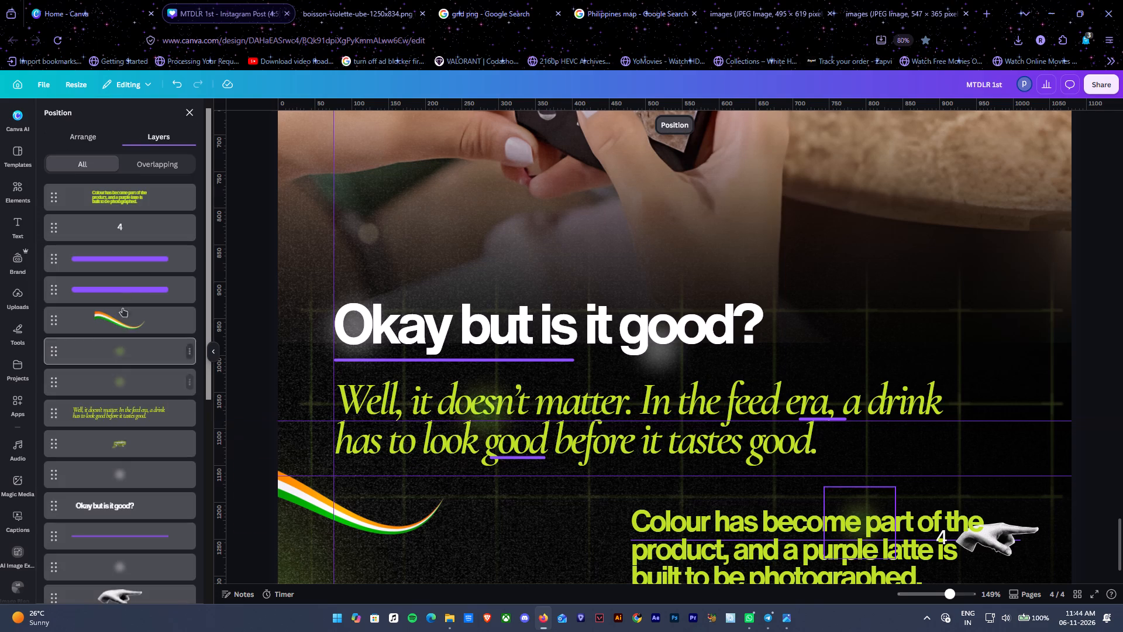
left_click(136, 289)
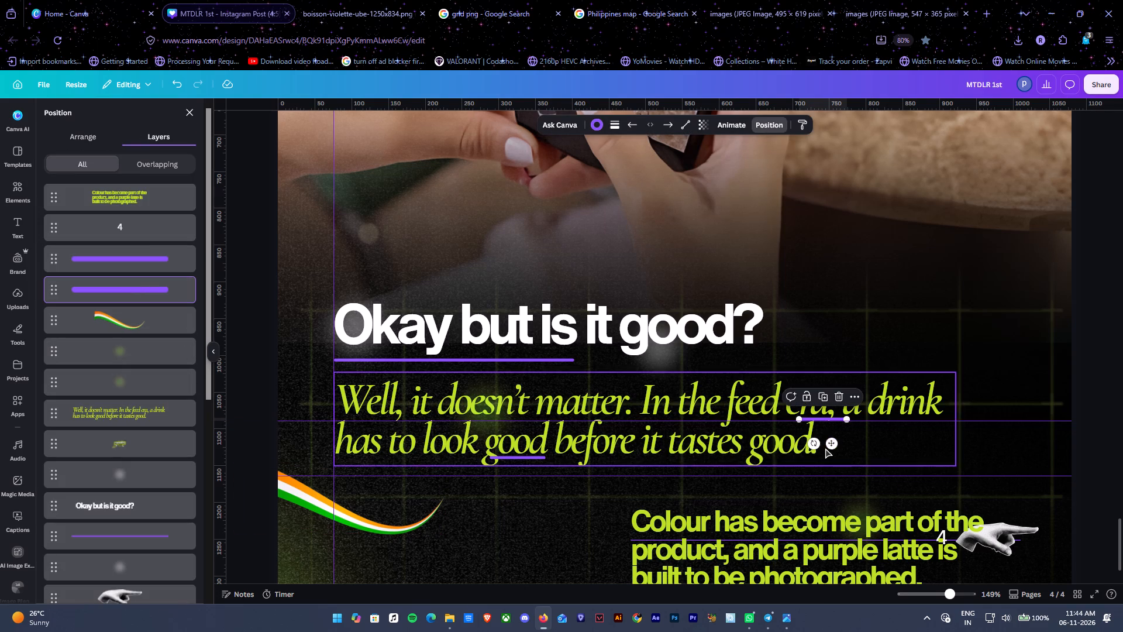
left_click_drag(831, 445, 764, 449)
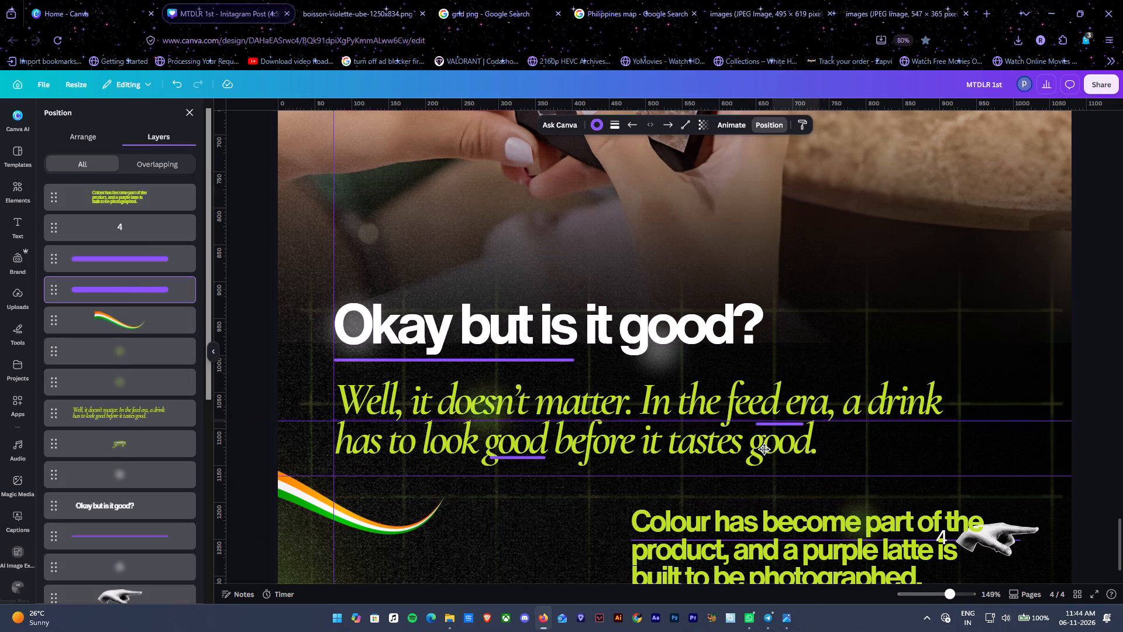
left_click_drag(764, 449, 760, 443)
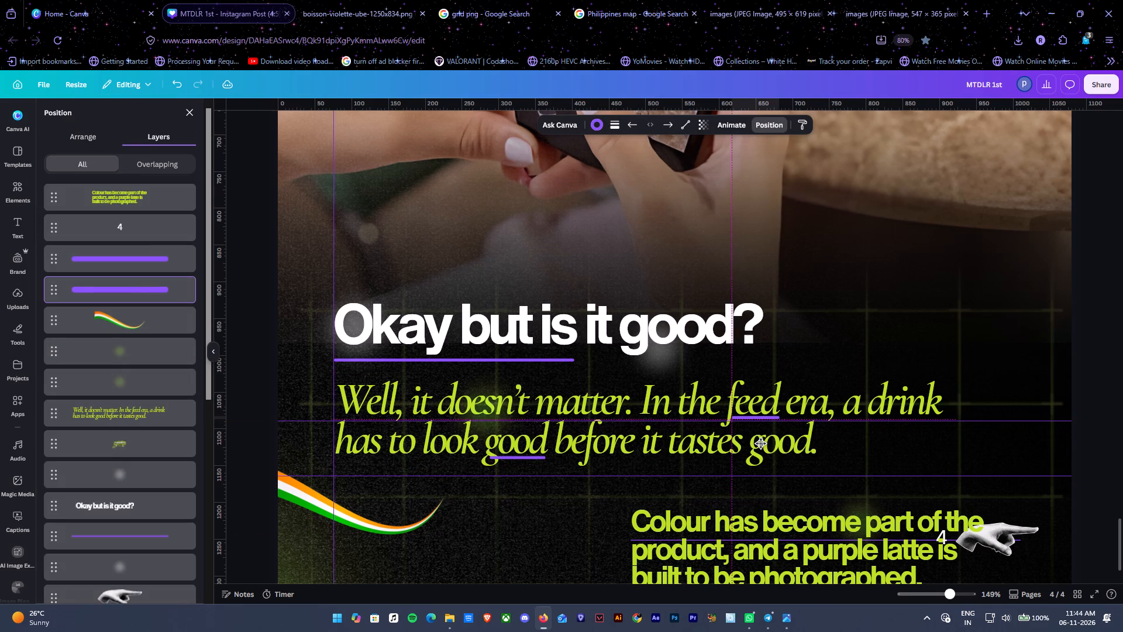
left_click_drag(760, 443, 760, 443)
key("ctrl+bracketleft")
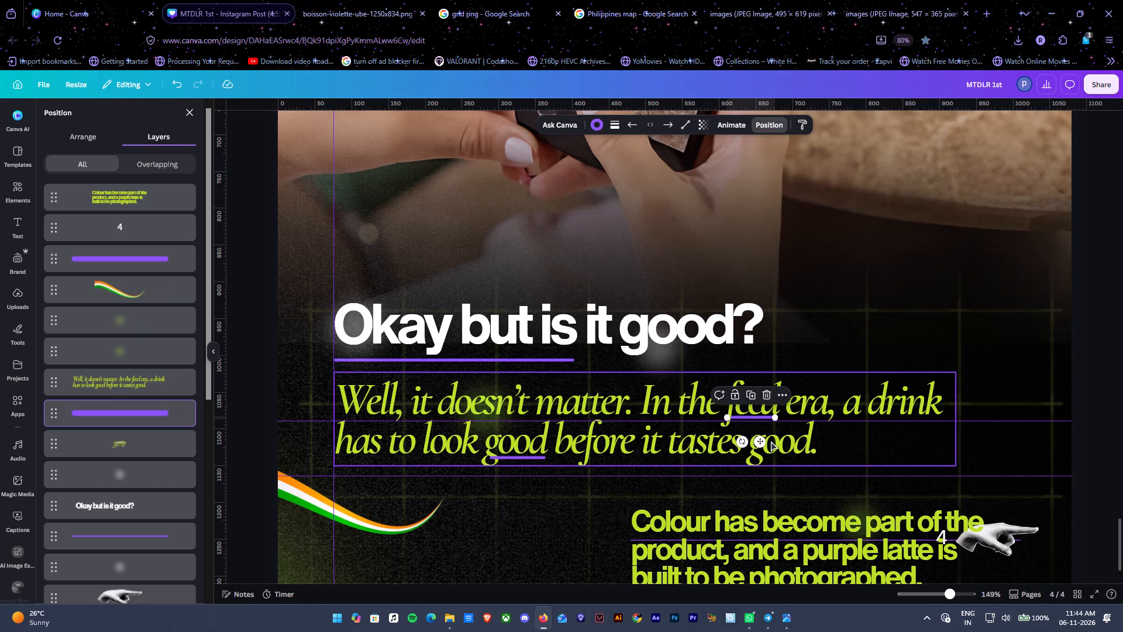
key("ctrl+bracketleft")
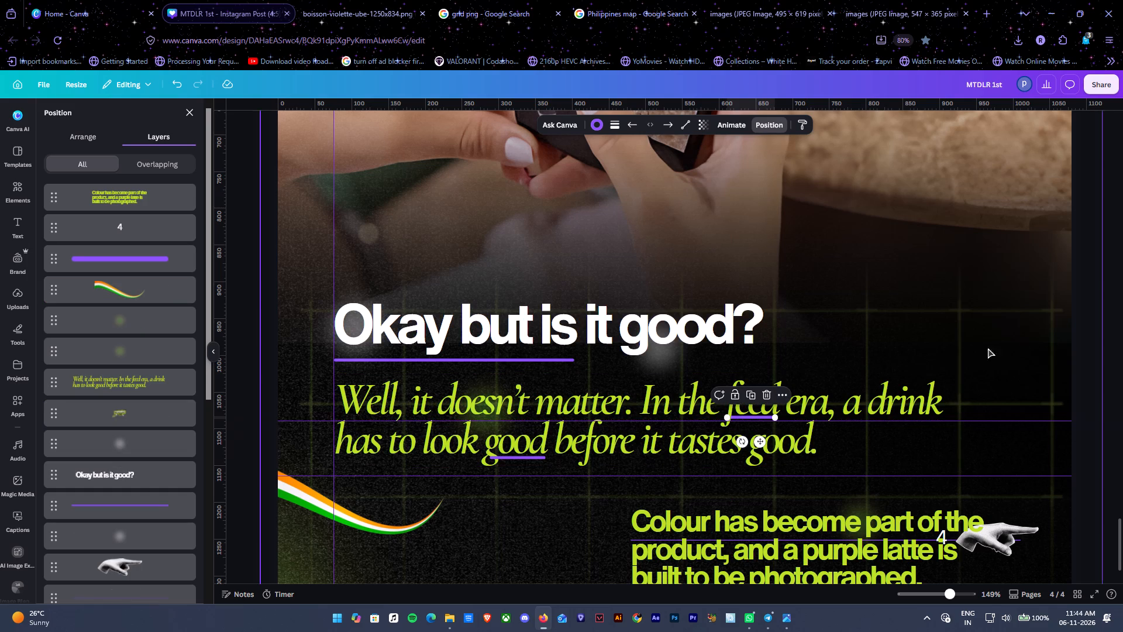
Move the other short purple underline from "good" to beneath "tastes" in the second line of page 4's subtext.
left_click(102, 252)
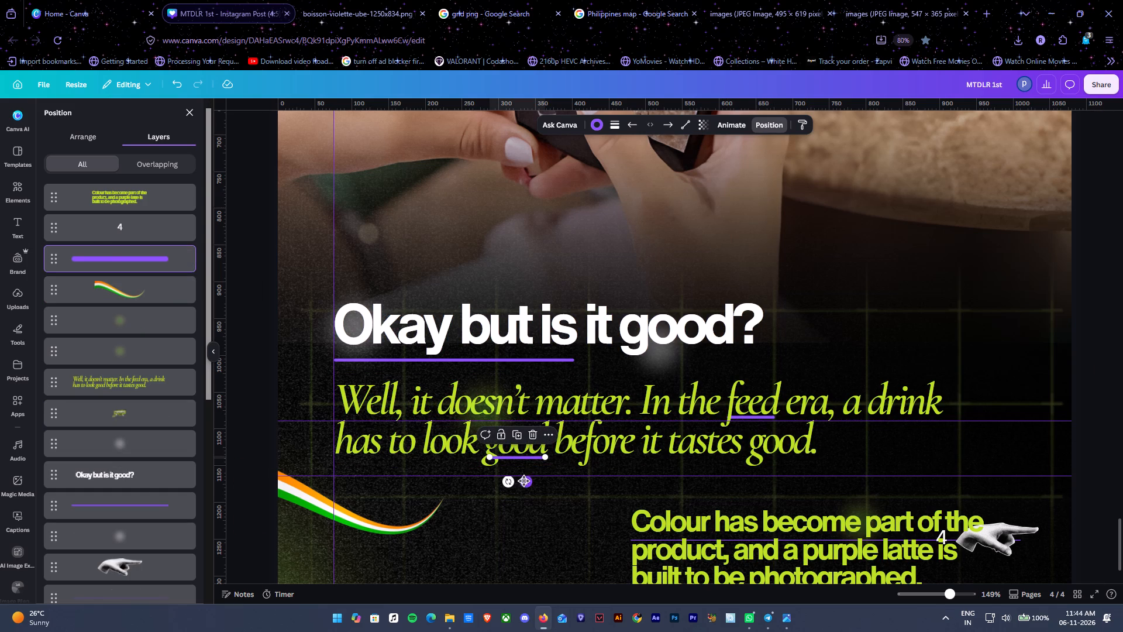
left_click_drag(523, 480, 700, 480)
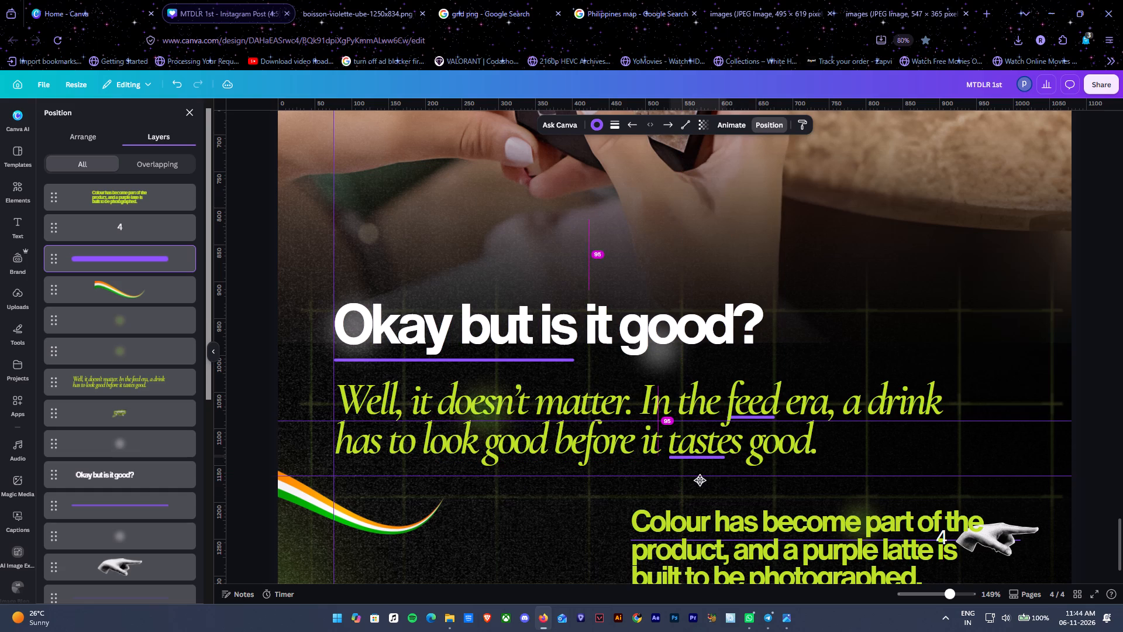
left_click_drag(700, 480, 702, 480)
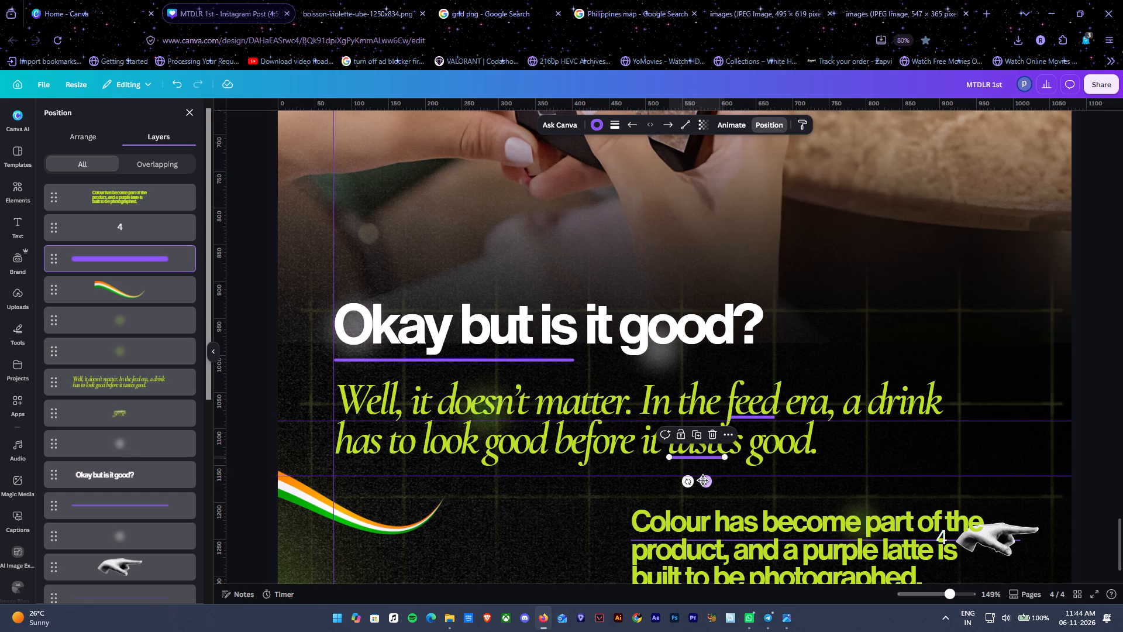
left_click(1122, 311)
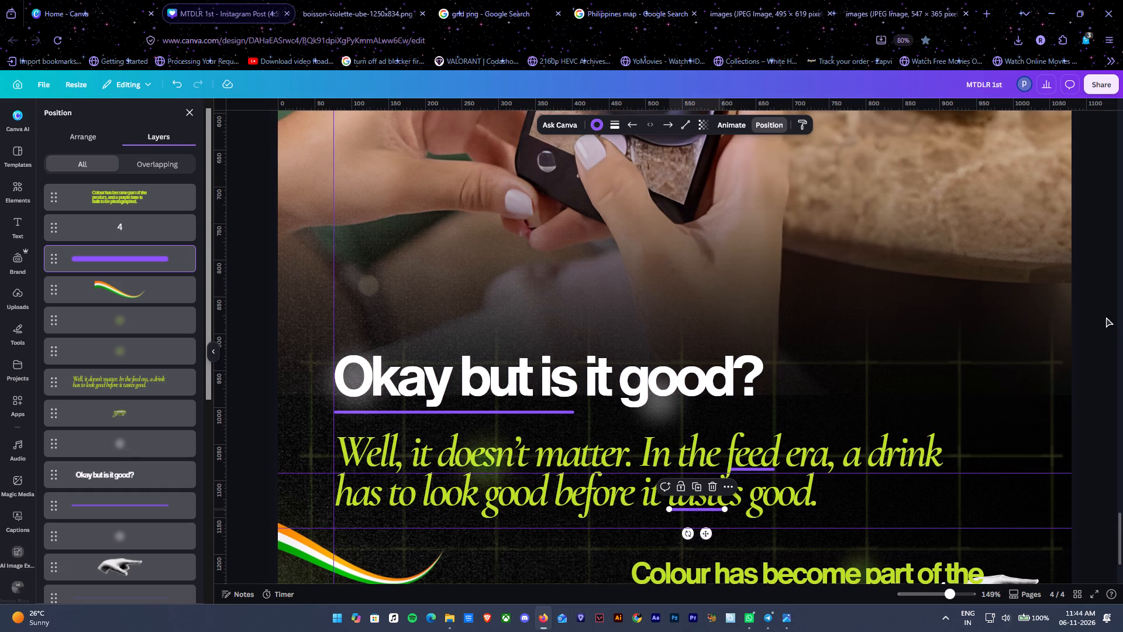
left_click(1096, 314)
scroll(1095, 314, "down", 3, "ctrl+alt")
left_click(1055, 362)
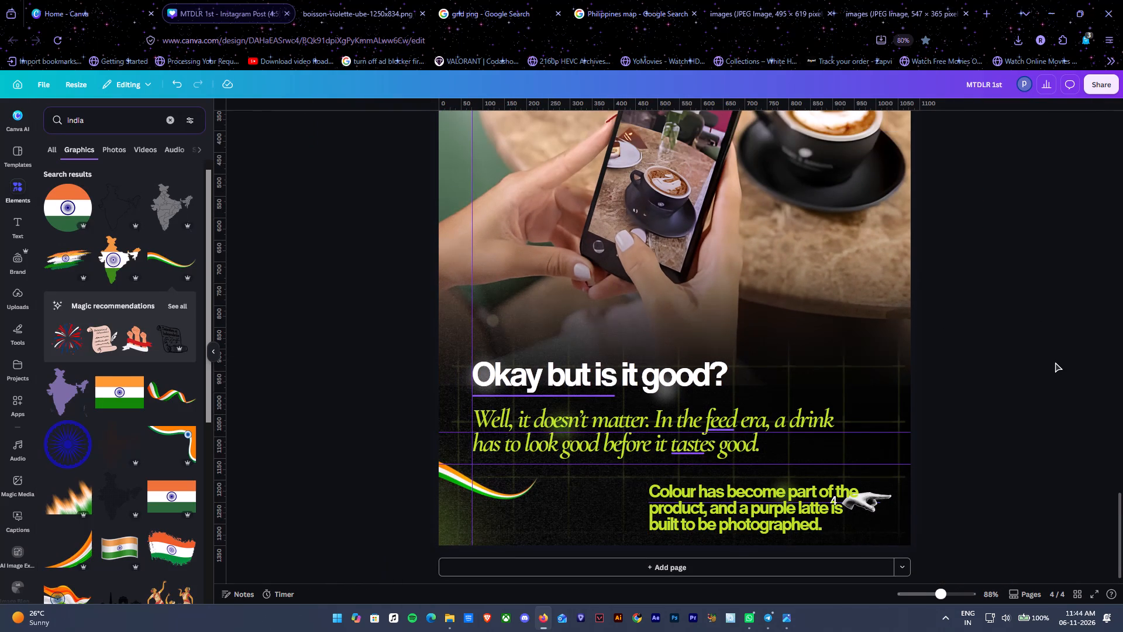
Move the bold green "Colour has become part of the product" text away from the page number 4 and pointing hand.
left_click(757, 515)
left_click_drag(825, 519, 740, 511)
Delete the thin purple line running from the bold green text to the pointing hand on page 4.
left_click(798, 503)
left_click(815, 502)
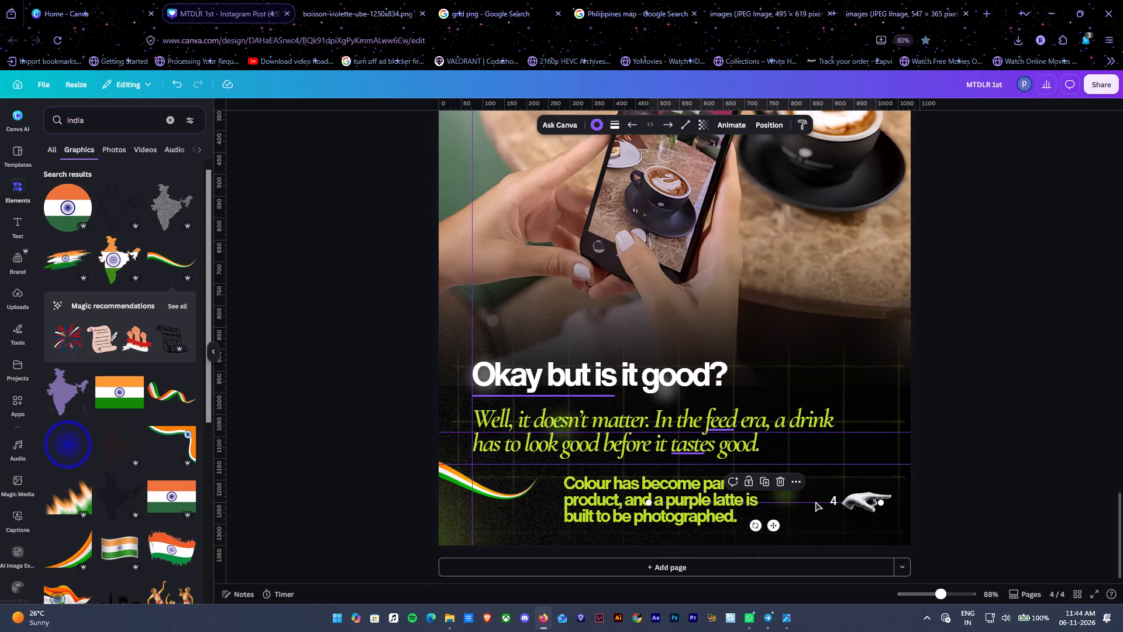
key("Delete")
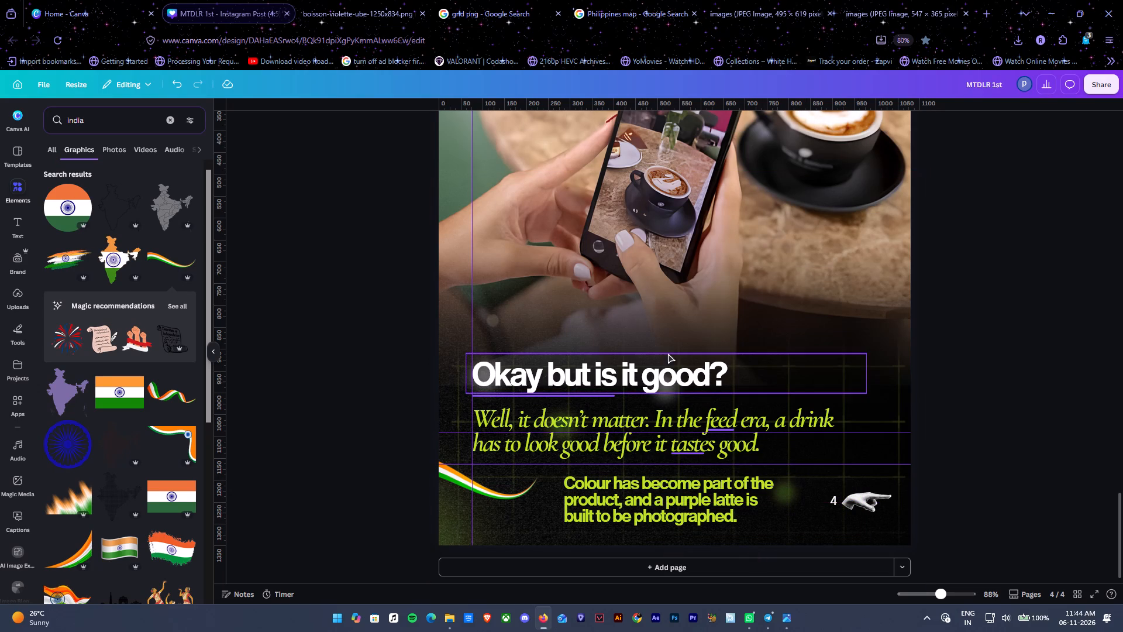
Select the bold green text "Colour has become part of the product, and a purple latte is built to be photographed.".
left_click_drag(664, 398, 664, 385)
left_click(686, 512)
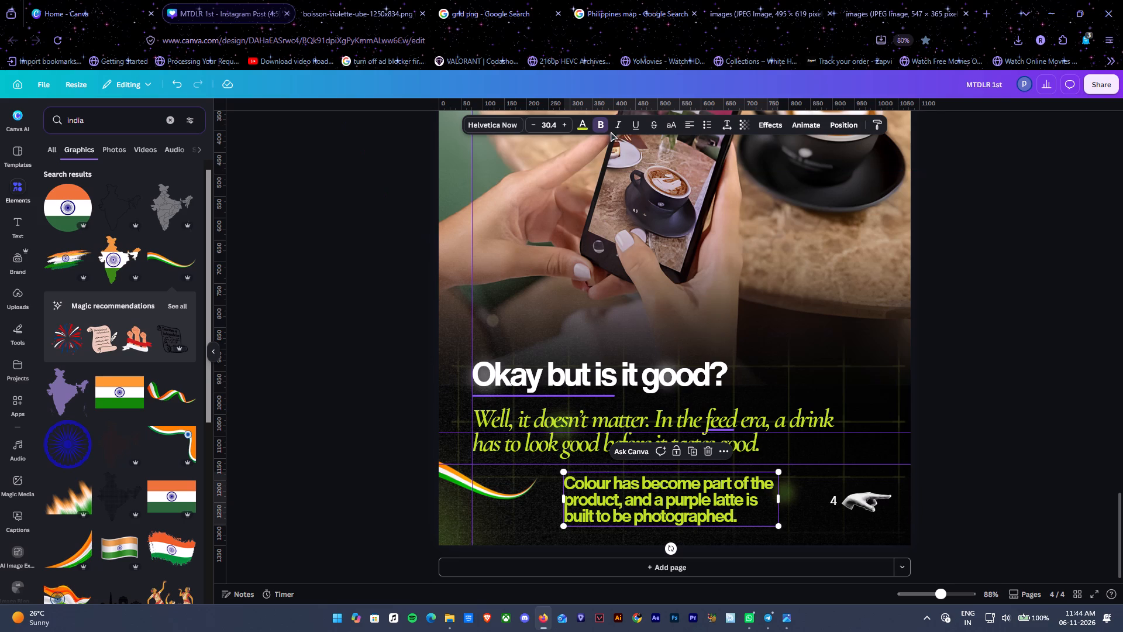
Recolour "In the feed era, a drink has to look good before it tastes good." in page 4's subtext white.
left_click(576, 121)
double_click(704, 410)
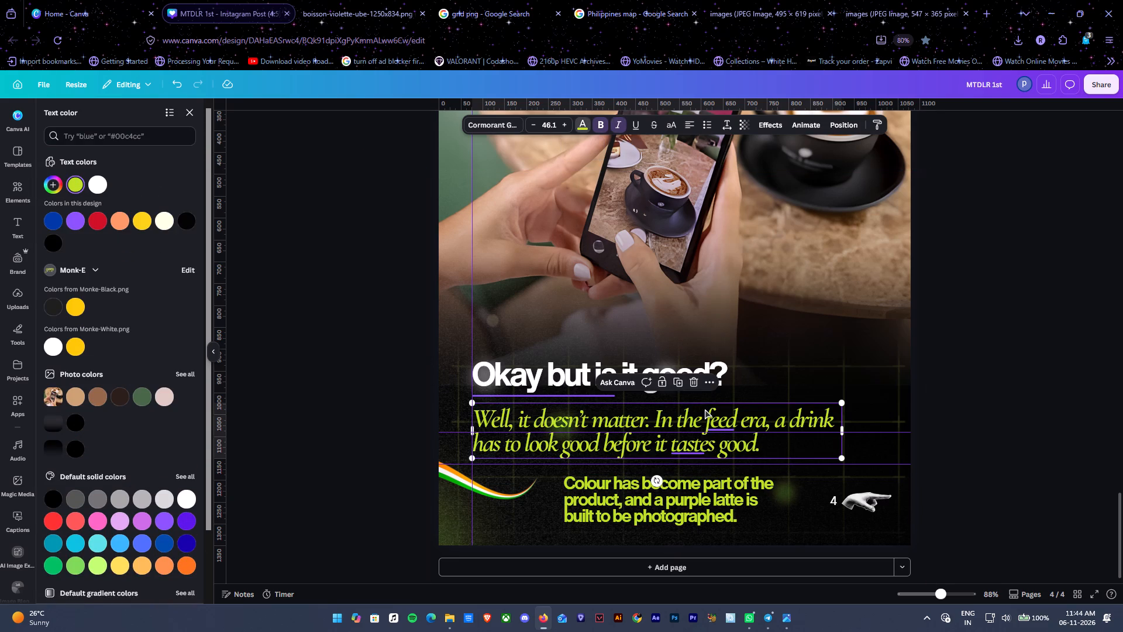
left_click_drag(770, 439, 653, 421)
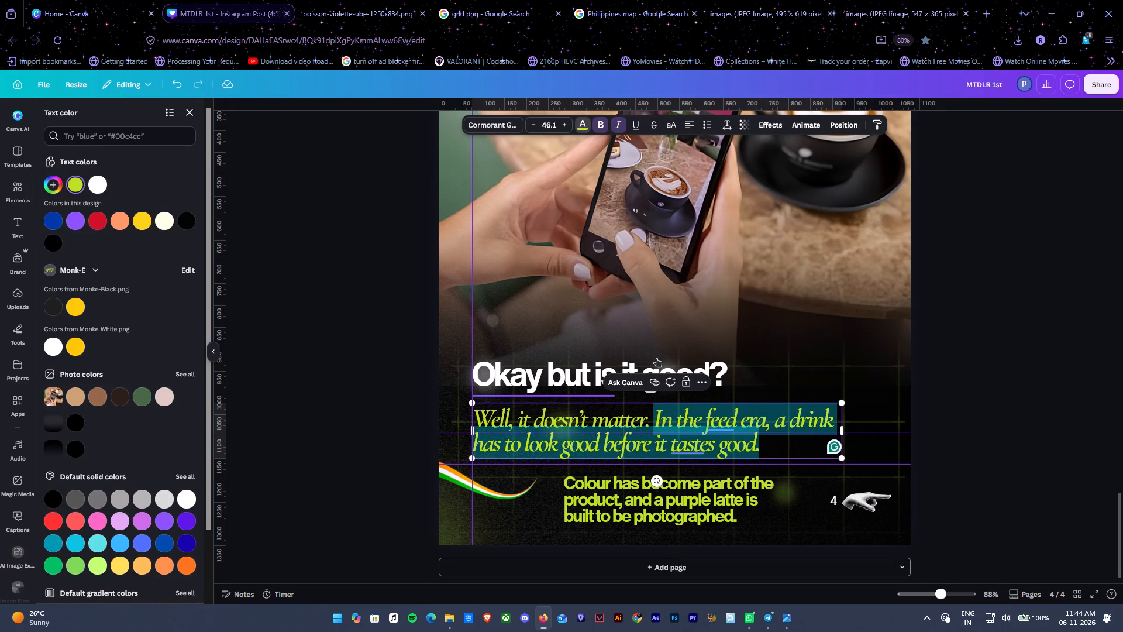
left_click(100, 186)
double_click(990, 276)
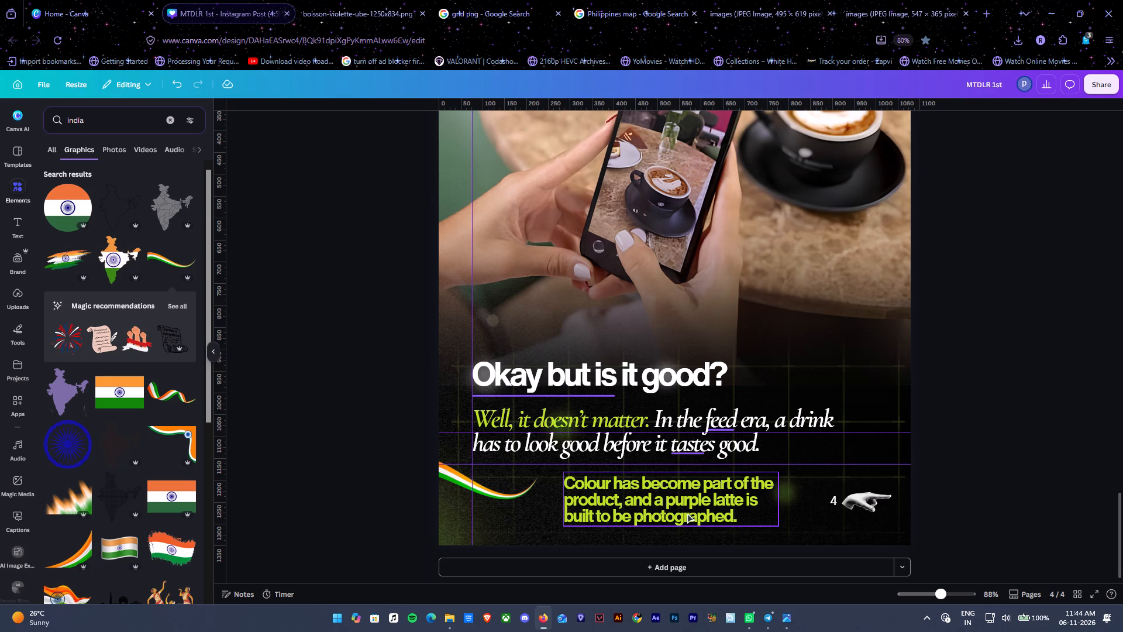
Reflow page 4's "Colour has become part of the product" caption onto two lines at size 24.4 and place it beneath the italic subtext.
left_click(687, 513)
left_click_drag(781, 499, 914, 487)
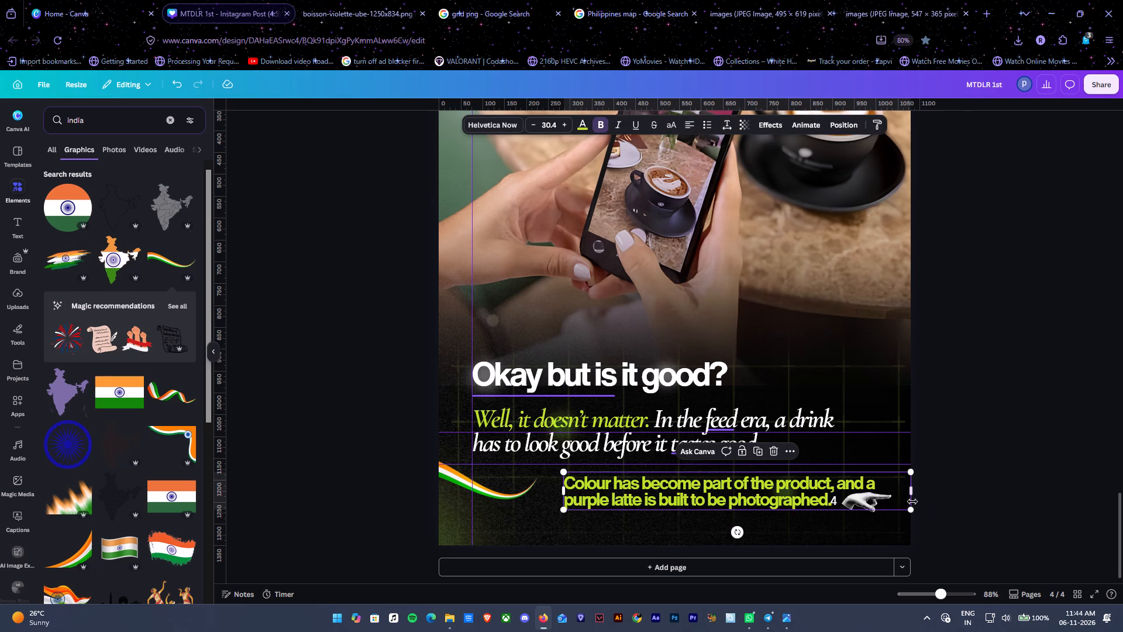
left_click_drag(910, 510, 842, 488)
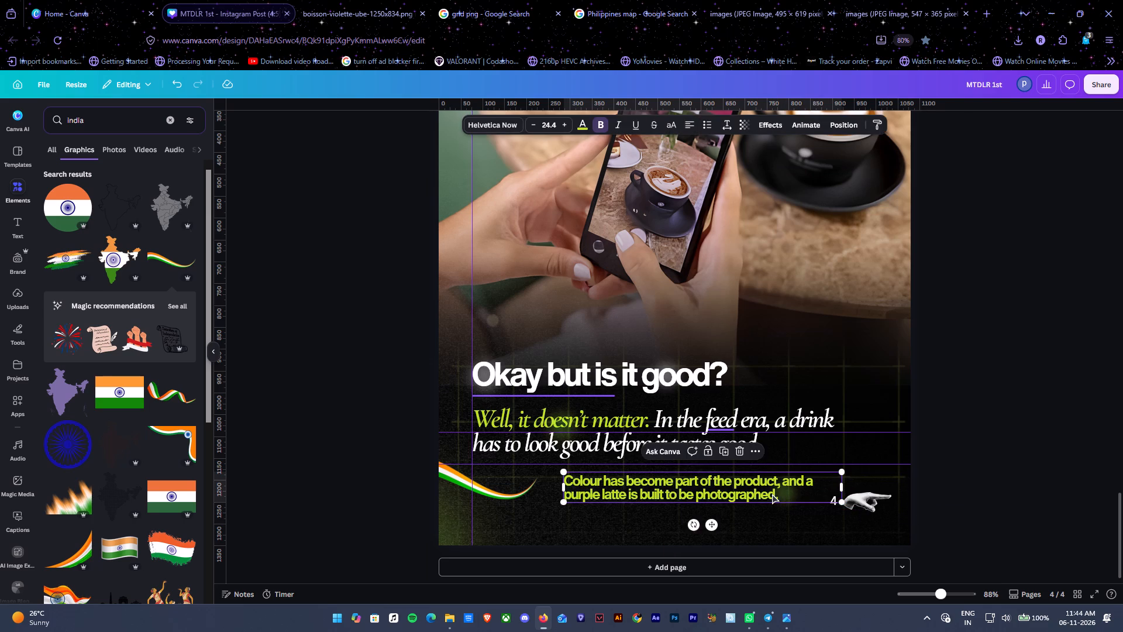
left_click_drag(773, 493, 682, 483)
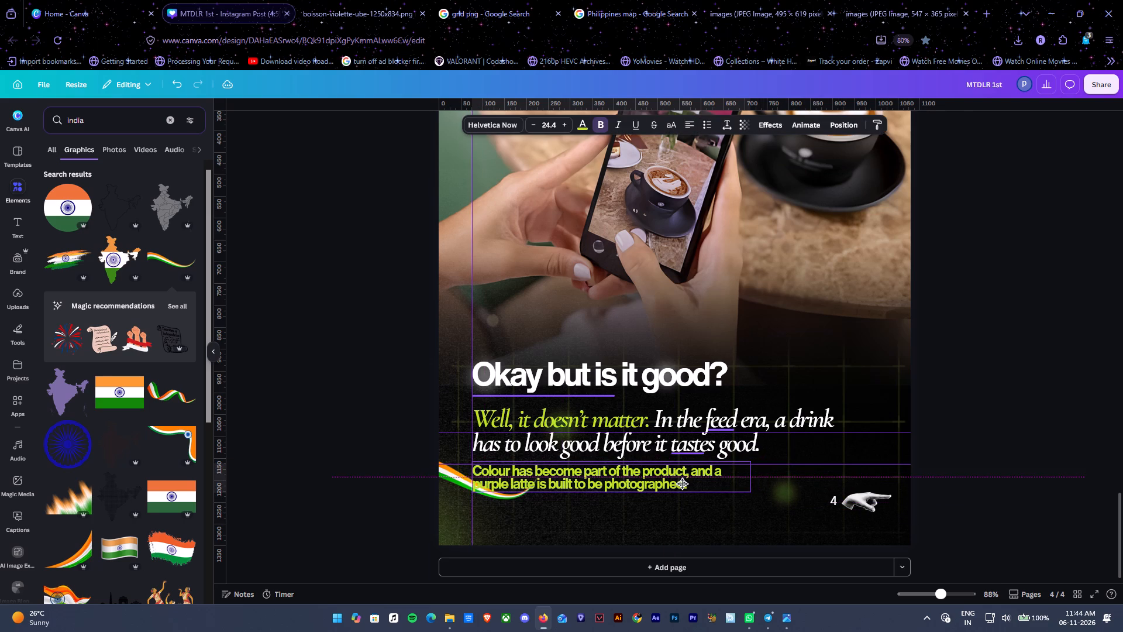
left_click_drag(682, 483, 684, 483)
Delete the Indian tricolour ribbon from page 4.
left_click(445, 469)
key("Delete")
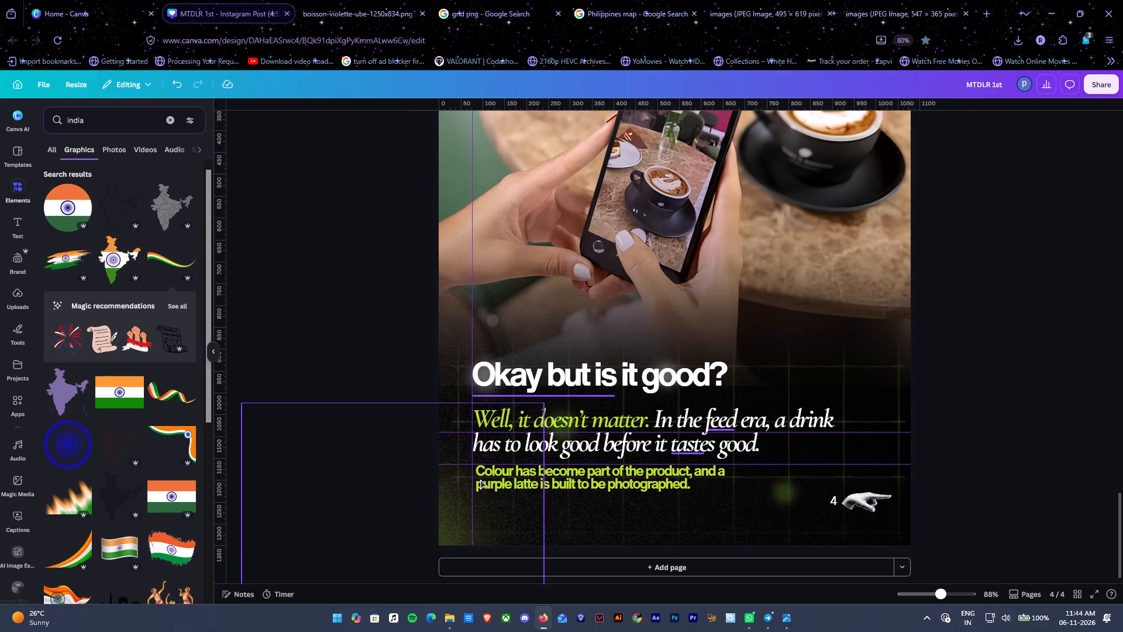
Align page 4's green caption with the left margin guide and widen its box so the first line ends with "a purple".
left_click(596, 478)
left_click_drag(618, 477, 610, 472)
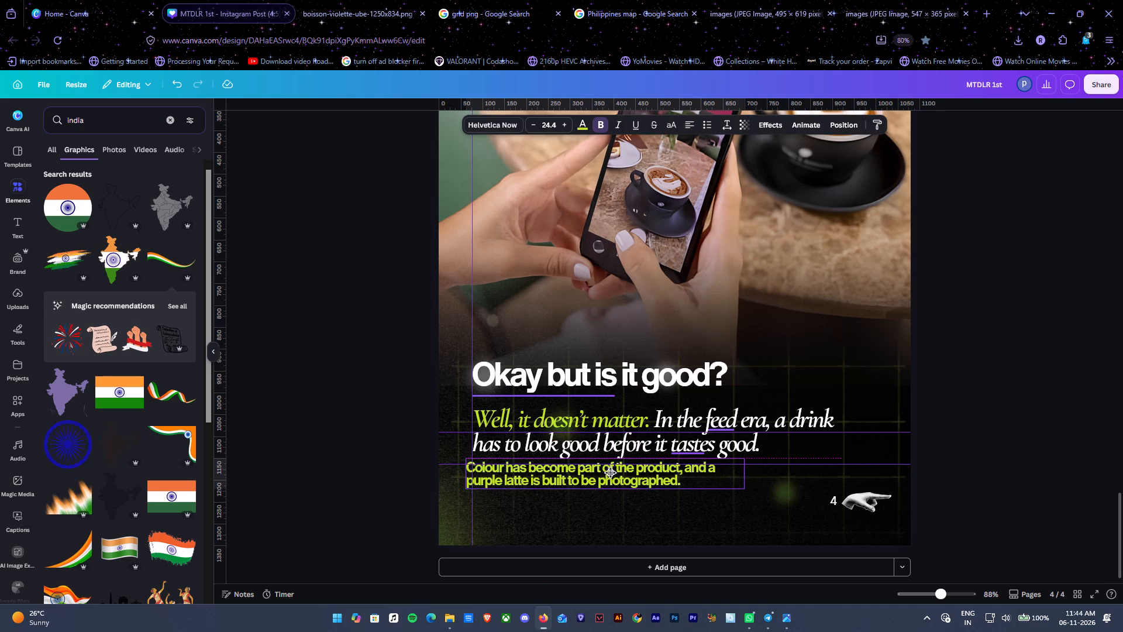
left_click_drag(610, 472, 612, 474)
left_click_drag(751, 481, 789, 480)
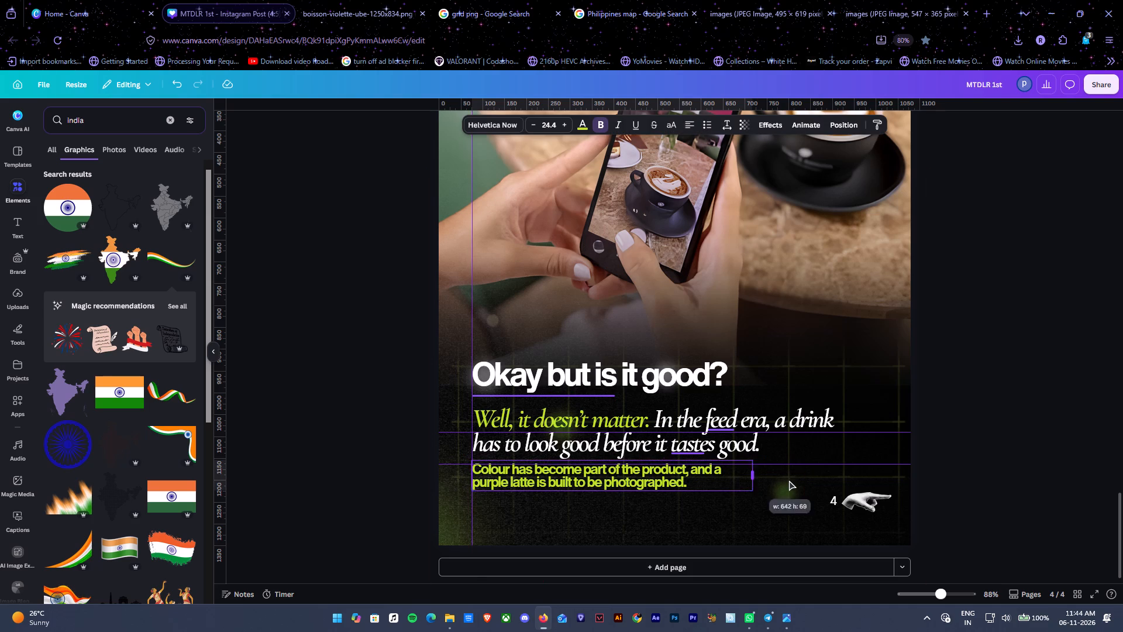
left_click_drag(789, 480, 839, 479)
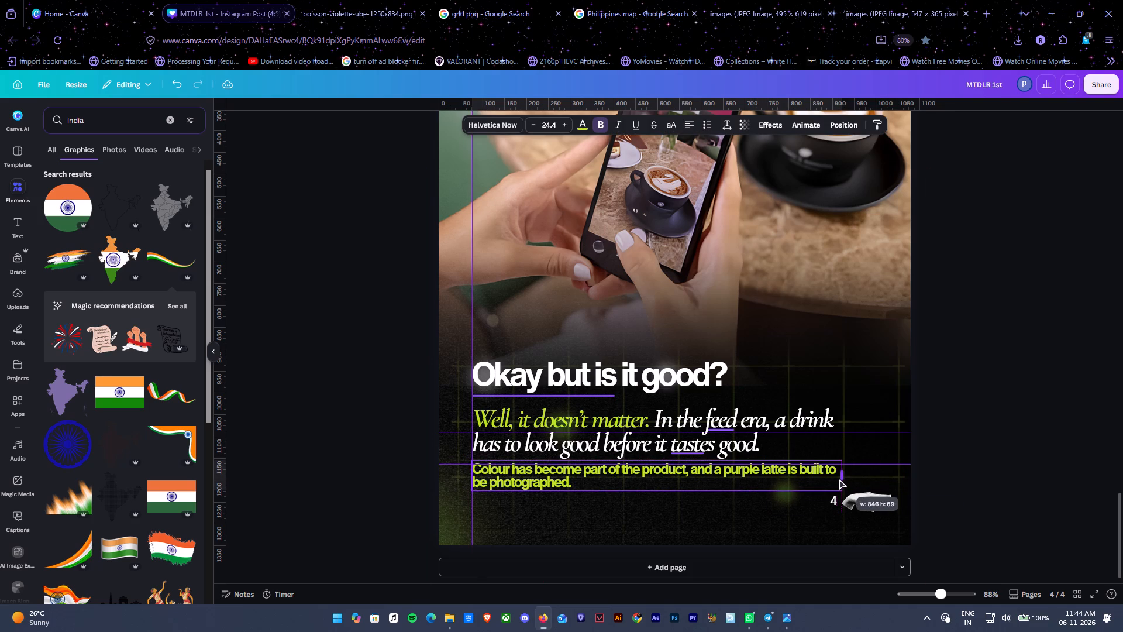
left_click_drag(839, 479, 774, 477)
left_click(1018, 435)
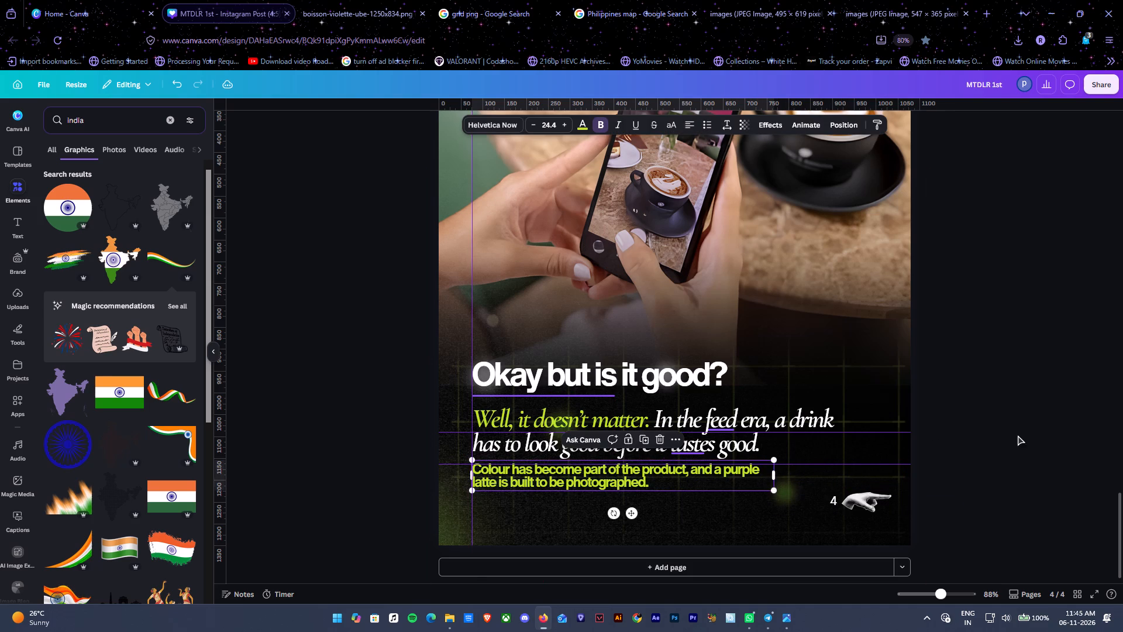
Change page 4's green caption from bold to Helvetica Now Regular.
left_click(579, 483)
scroll(578, 483, "up", 4, "ctrl+alt")
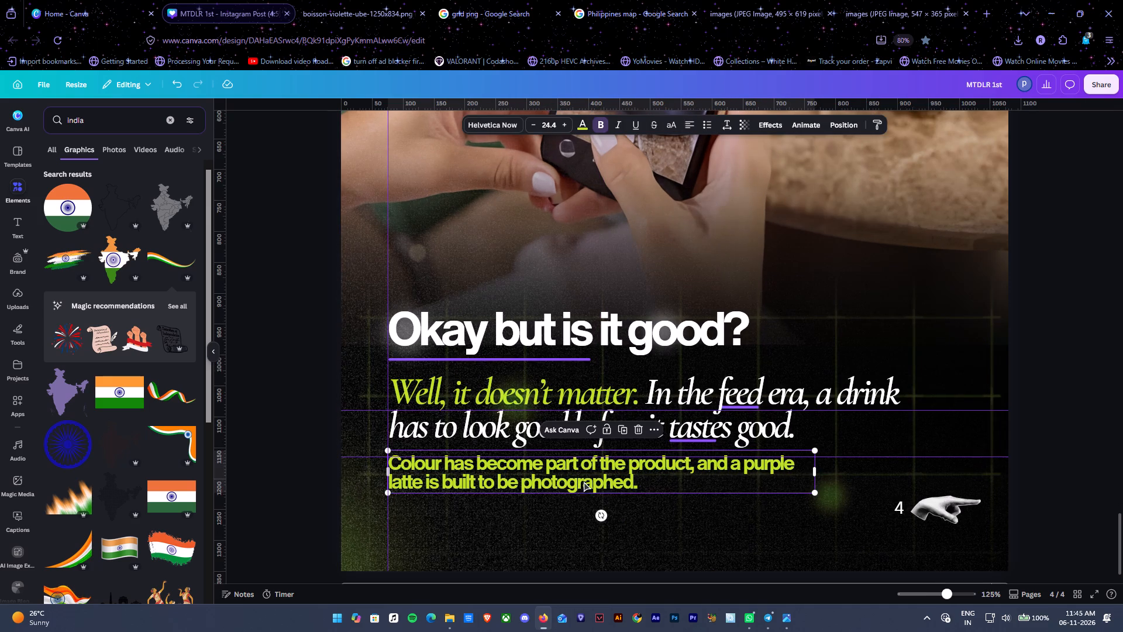
left_click(470, 128)
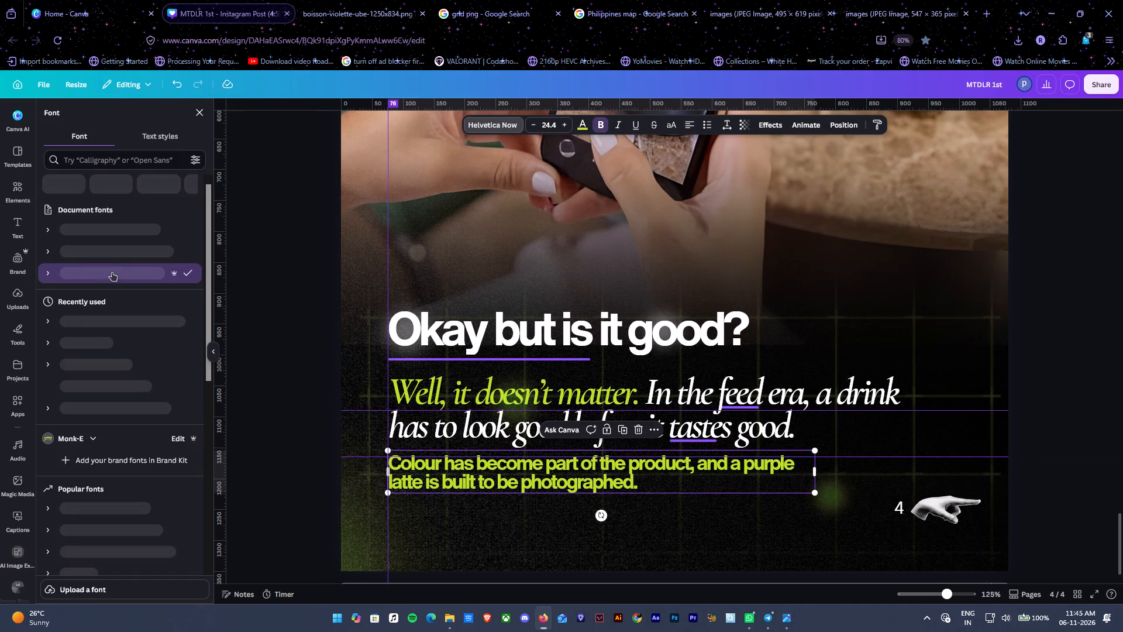
left_click(41, 269)
left_click(108, 320)
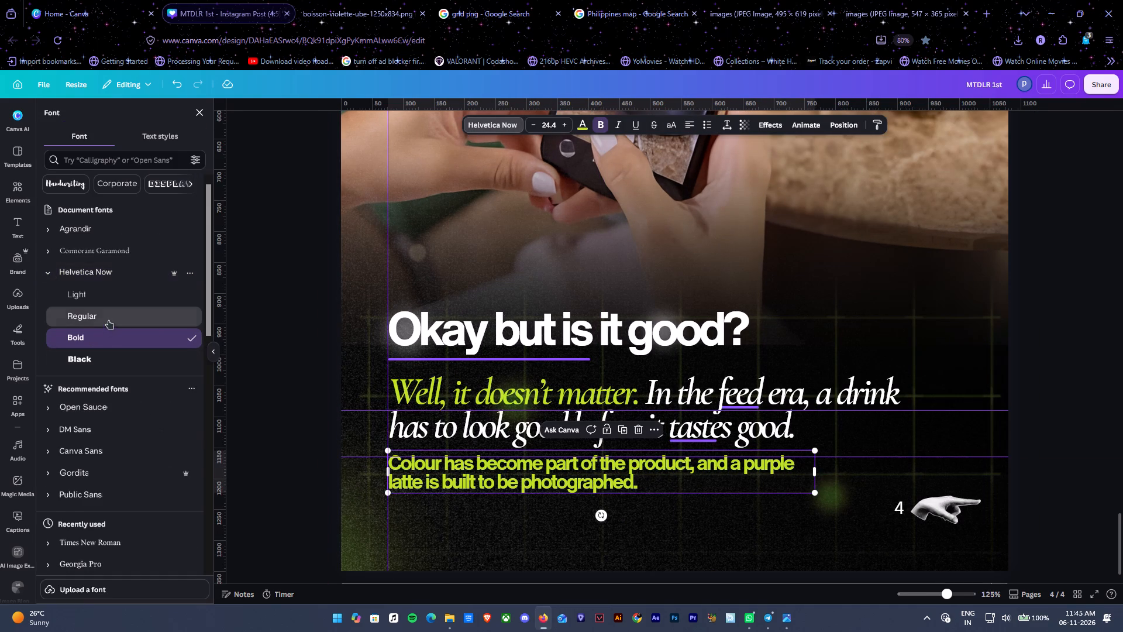
left_click(1122, 364)
left_click(1022, 337)
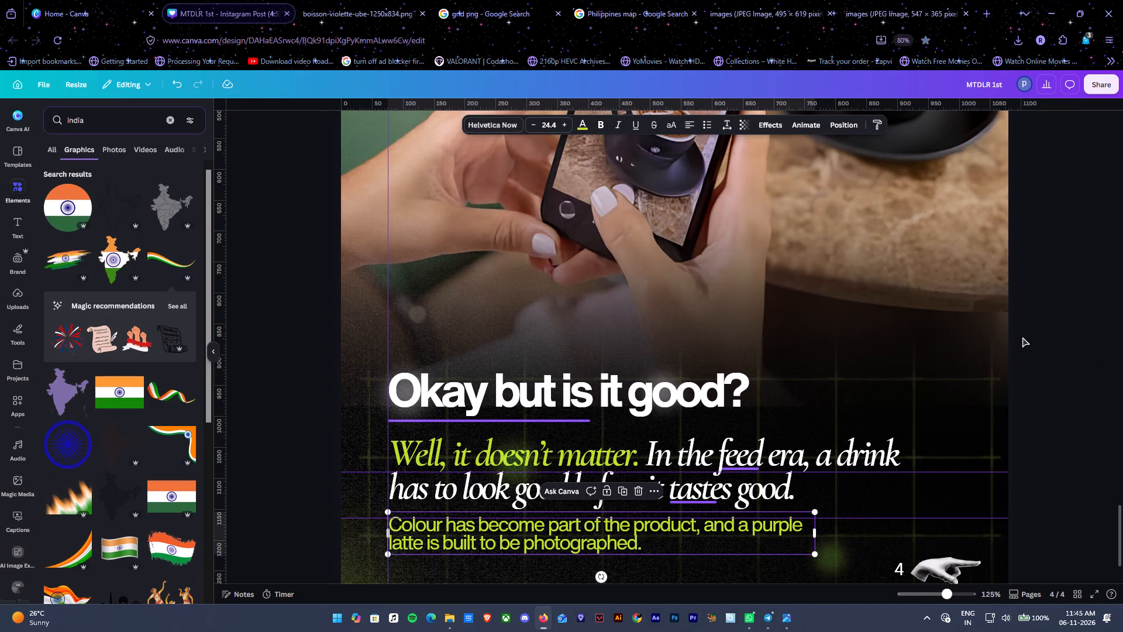
Remove bold from the green "Doesn't sound too bad" text on page 3.
left_click(1022, 337)
scroll(979, 413, "down", 1, "ctrl+alt")
scroll(953, 446, "up", 6)
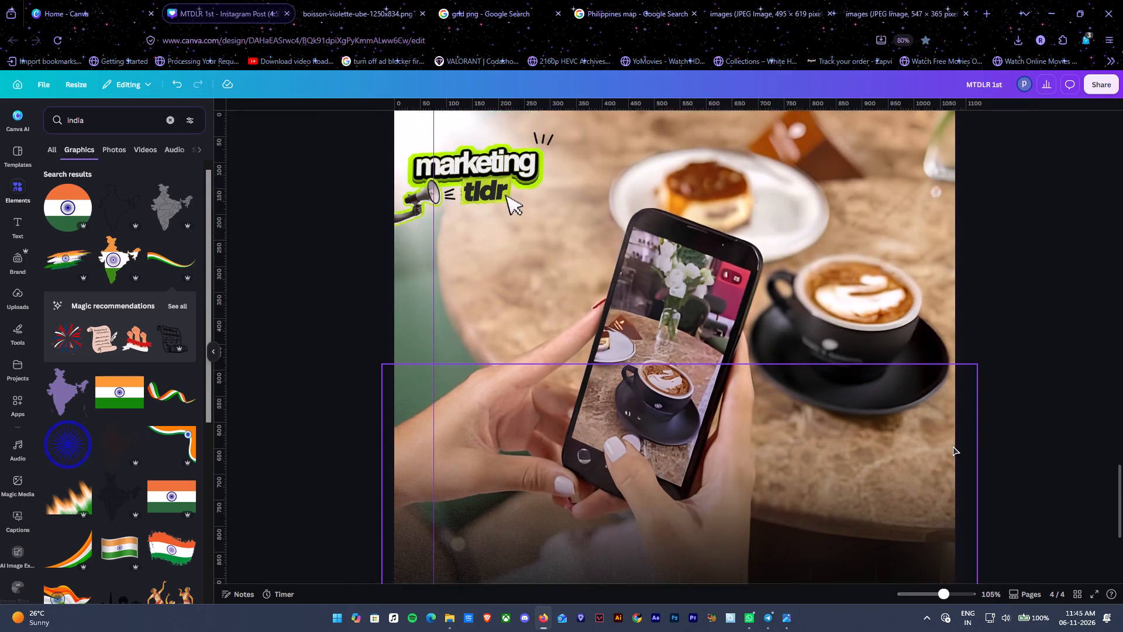
scroll(953, 446, "up", 4)
left_click(693, 393)
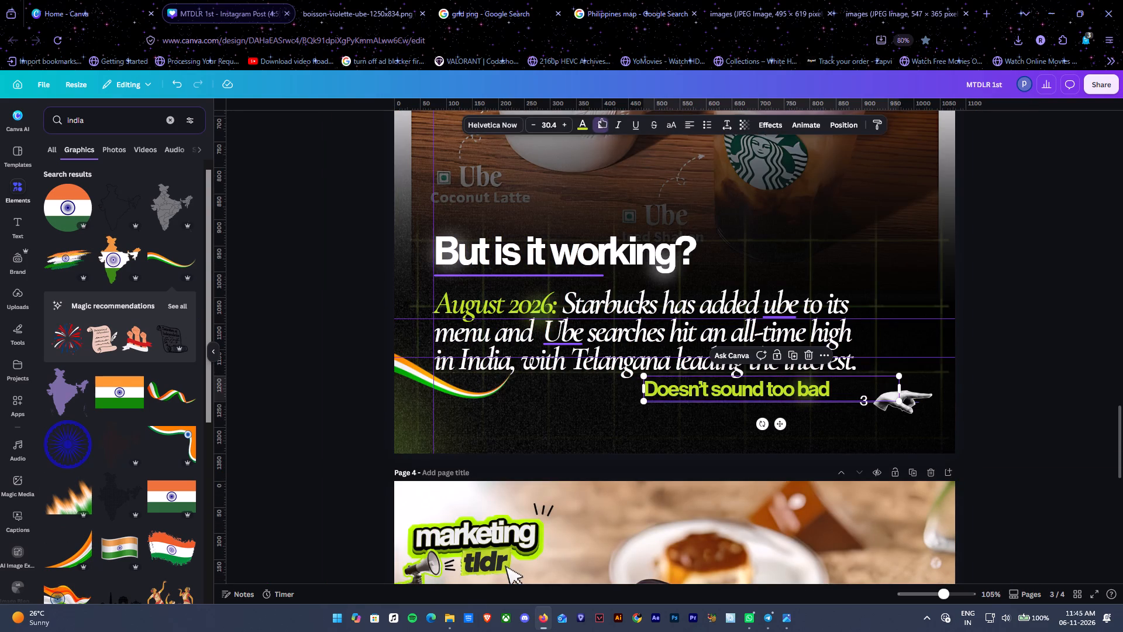
left_click(601, 118)
left_click(1040, 270)
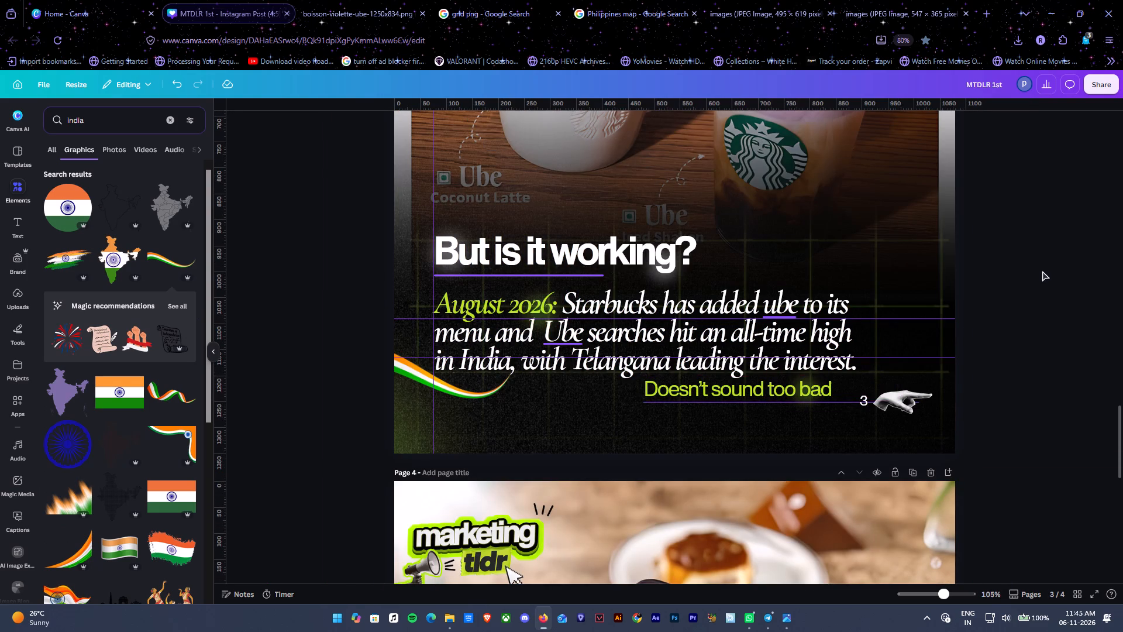
Tighten the letter spacing of page 3's "Doesn't sound too bad" text.
left_click(760, 386)
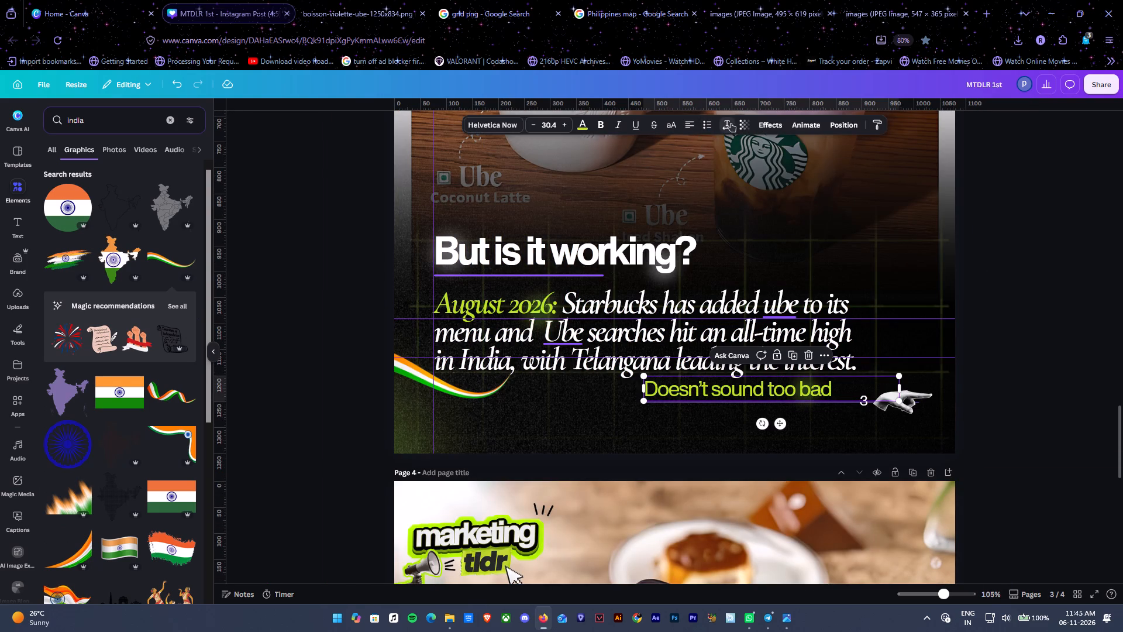
left_click(731, 123)
left_click_drag(689, 167, 680, 165)
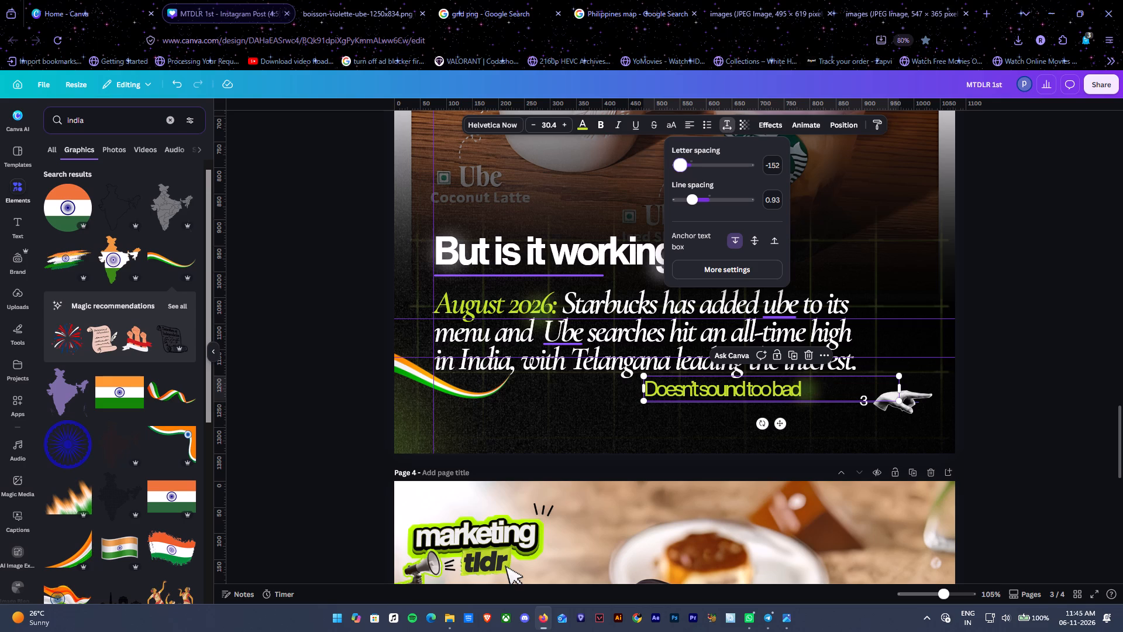
left_click_drag(680, 165, 683, 166)
double_click(1004, 211)
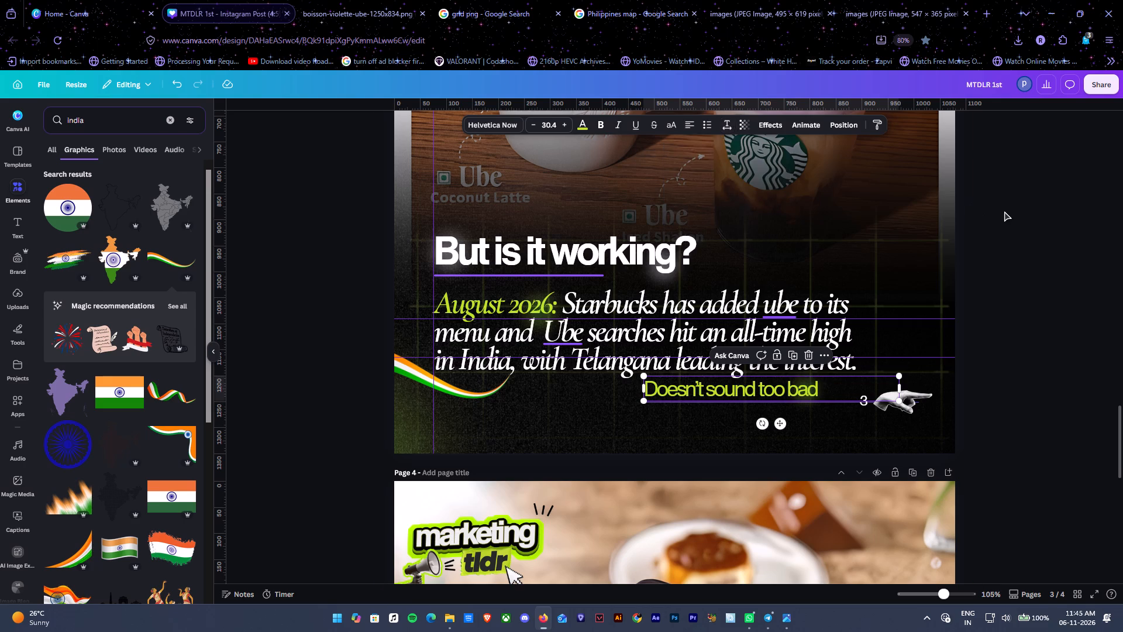
Nudge page 3's "Doesn't sound too bad" text vertically to fine-tune its gap below the italic subtext.
left_click(801, 382)
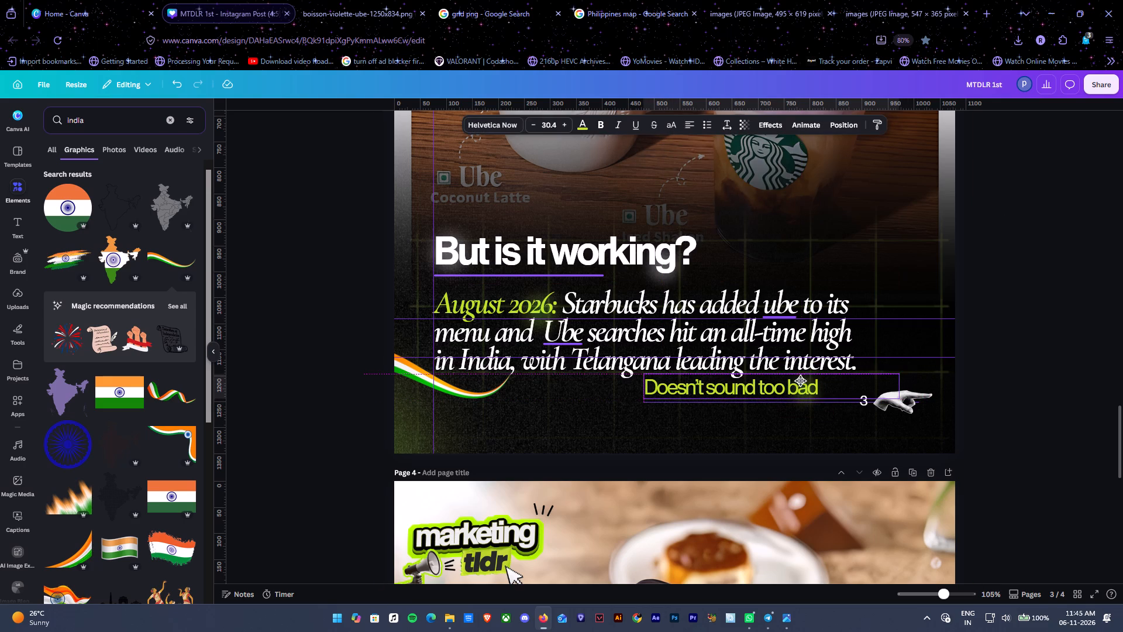
left_click(1031, 308)
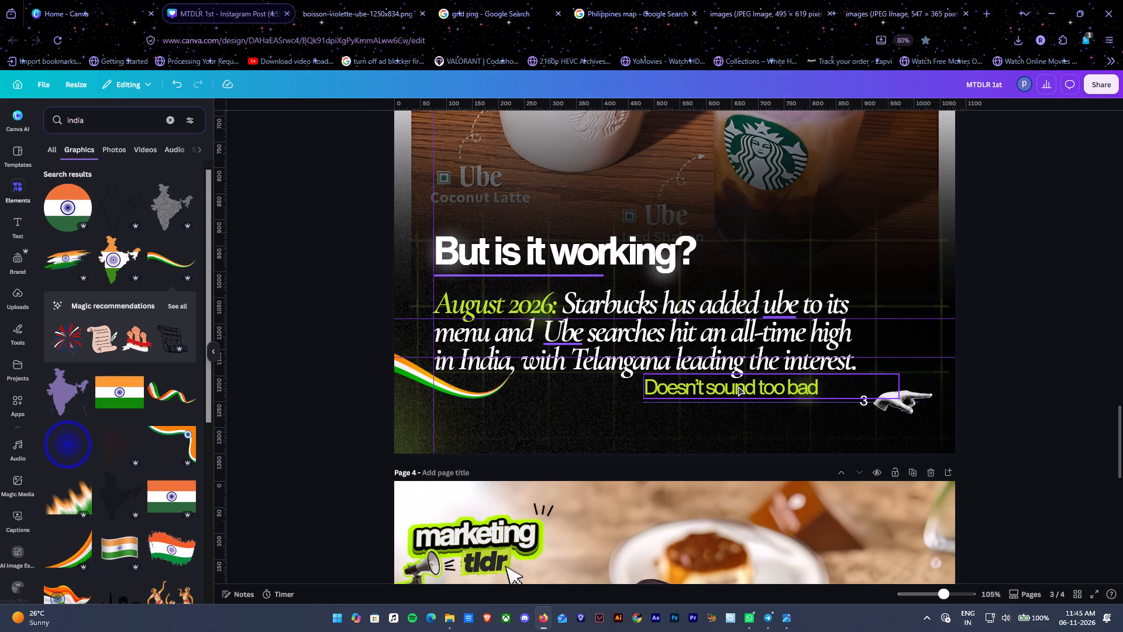
left_click(738, 386)
left_click(1048, 345)
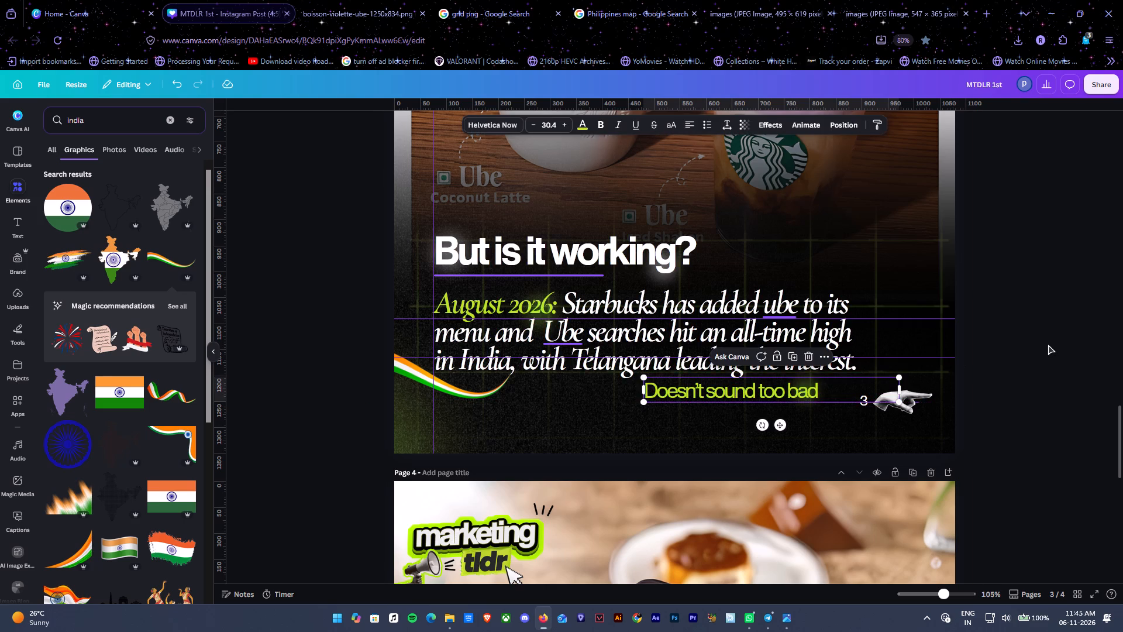
Fine-tune the width of page 4's green caption box, keeping its text on two lines.
scroll(1035, 341, "down", 5)
scroll(1033, 339, "up", 2)
scroll(1031, 339, "down", 10)
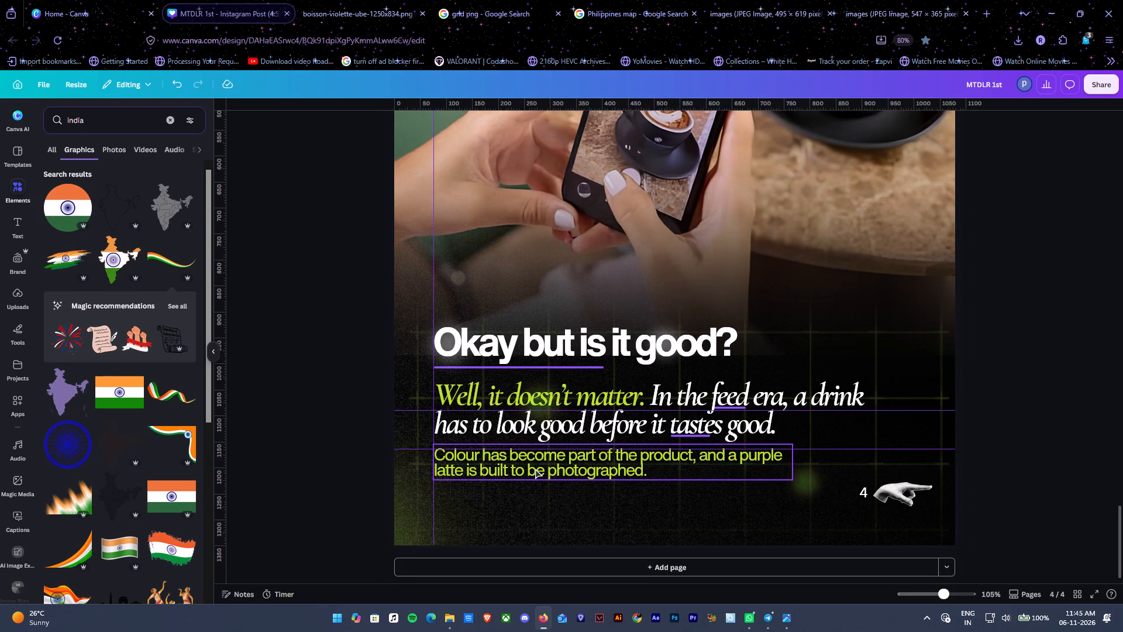
left_click(535, 468)
left_click_drag(794, 468, 788, 466)
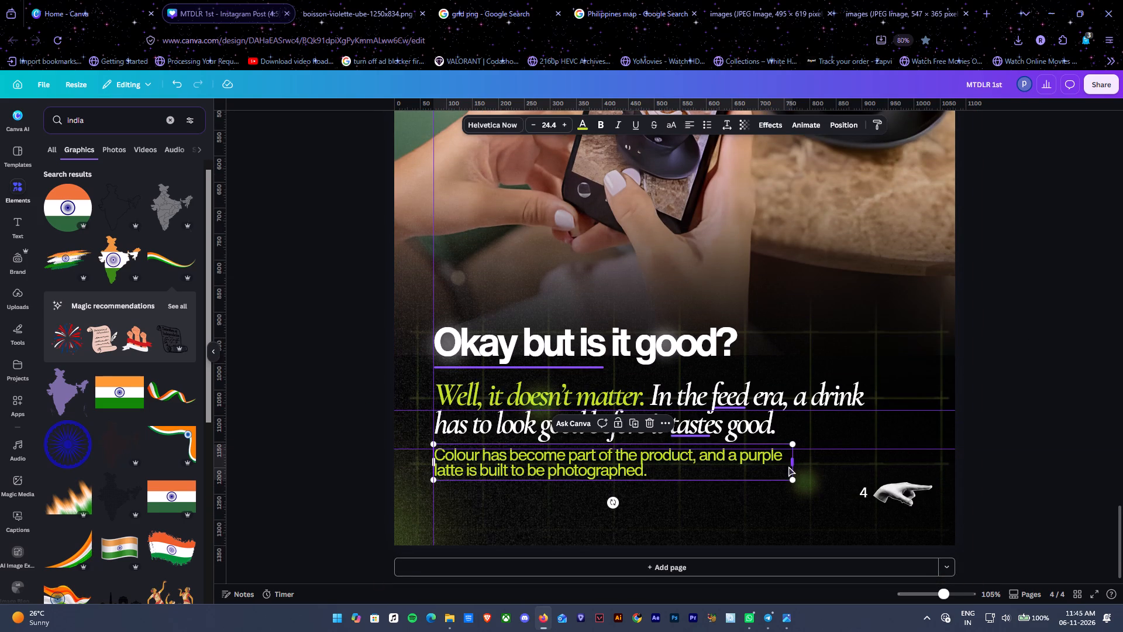
left_click_drag(788, 466, 788, 465)
left_click(1105, 340)
Move page 4's green glow from beside the page number to behind "photographed" in the caption.
scroll(1044, 319, "down", 2, "ctrl+alt")
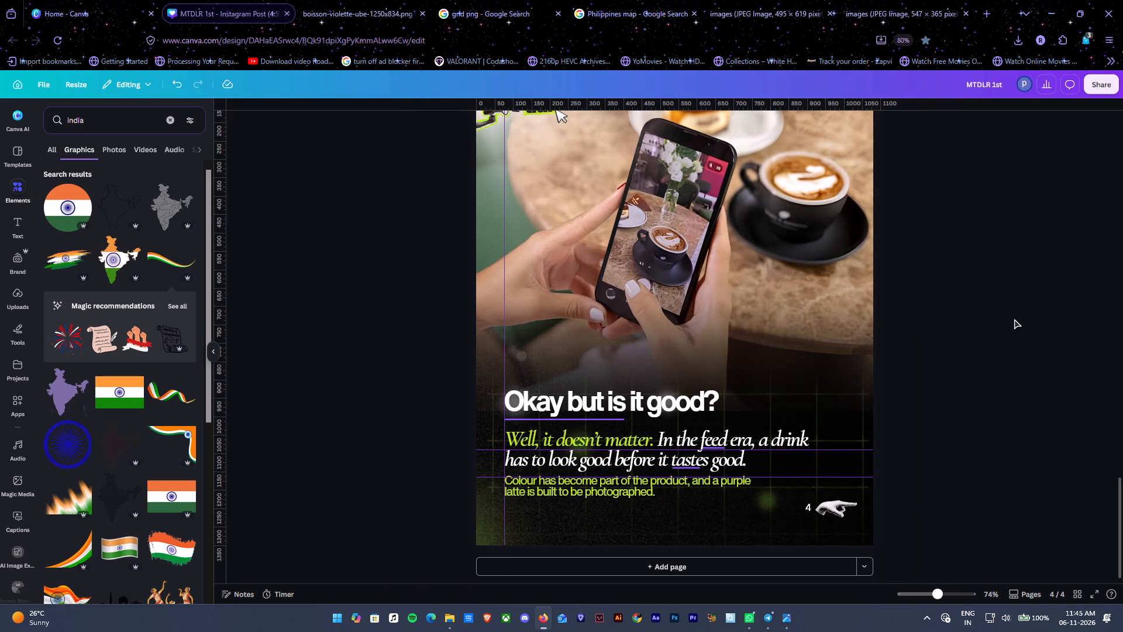
left_click_drag(774, 507, 632, 498)
left_click(984, 346)
Duplicate the white glow at the start of page 4's headline, shrink the copy and centre it behind "feed" in the subtext.
scroll(941, 431, "up", 4, "ctrl+alt")
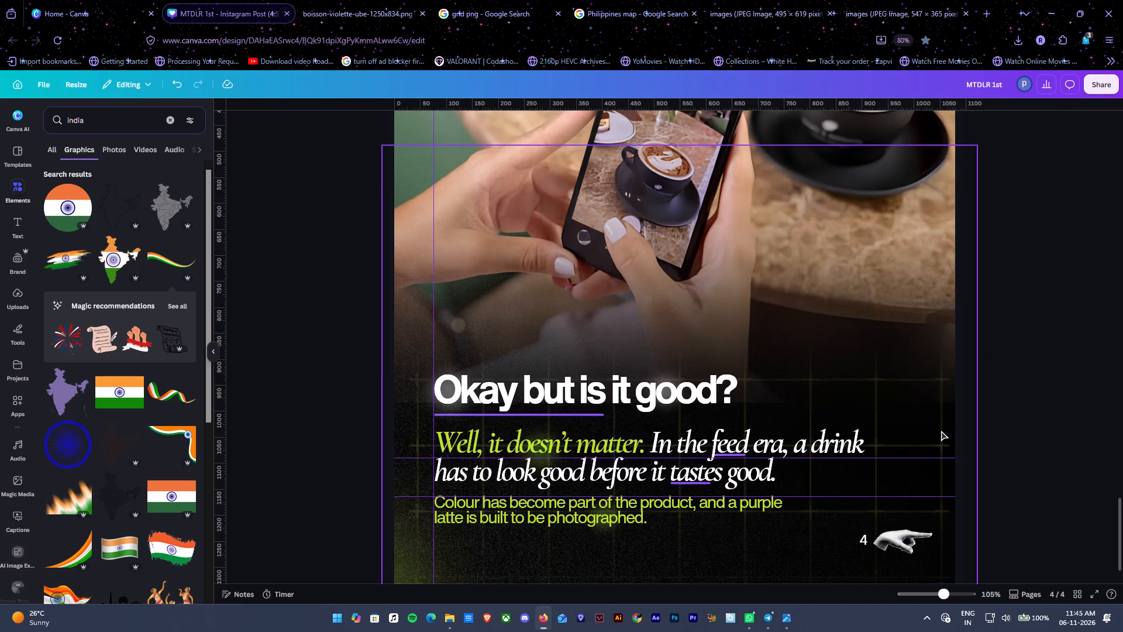
scroll(941, 431, "up", 4, "ctrl")
left_click(623, 344)
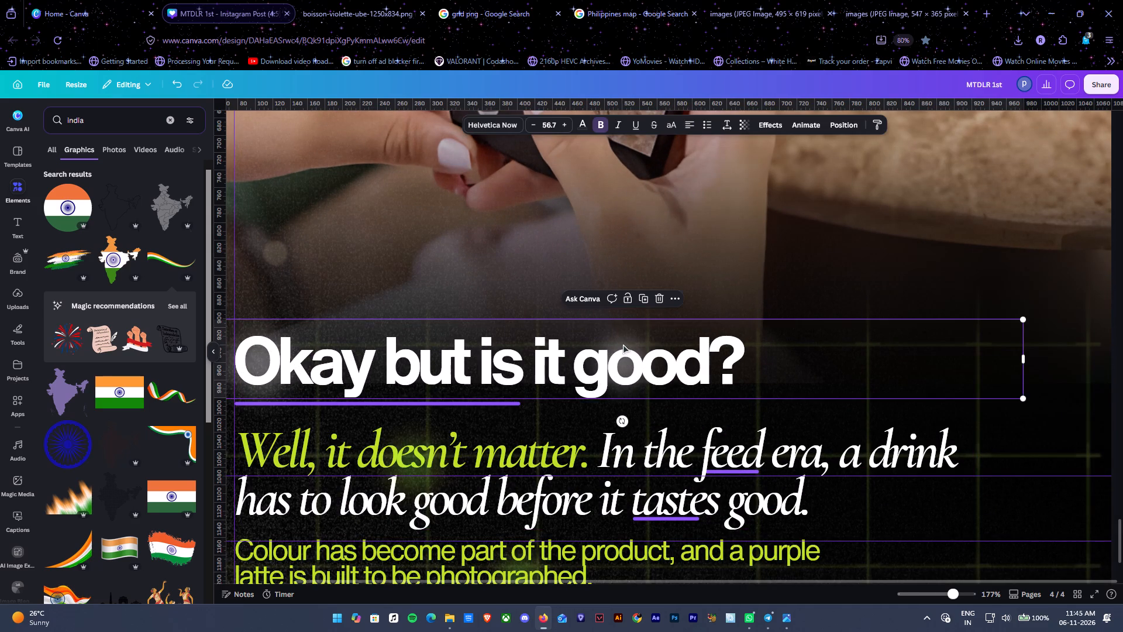
scroll(623, 344, "down", 2, "ctrl+alt")
left_click(404, 362)
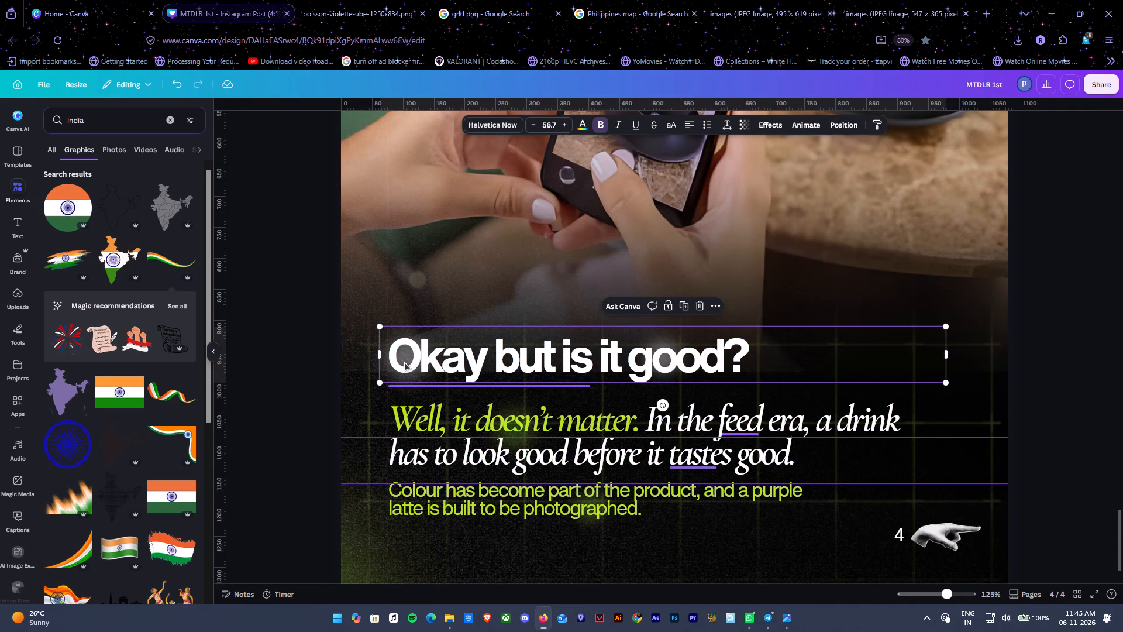
key("ctrl+d")
left_click_drag(419, 370, 747, 424)
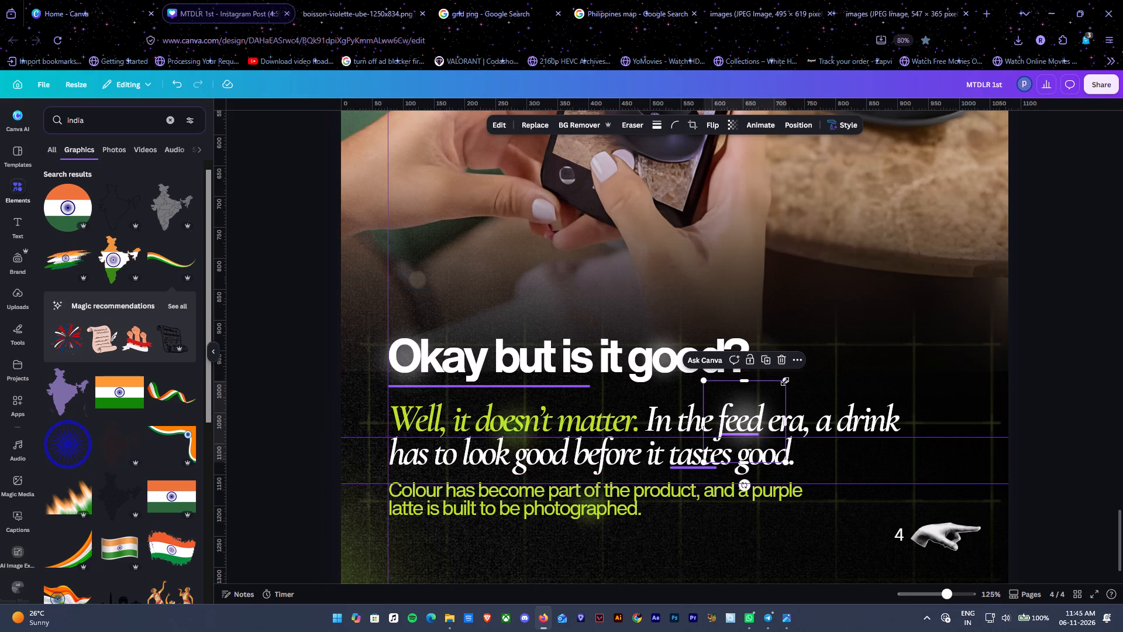
left_click_drag(785, 382, 755, 417)
left_click_drag(732, 443, 737, 426)
Duplicate the small white glow behind "feed" and place the copy behind "tastes" in page 4's subtext.
key("ctrl+d")
left_click_drag(749, 432, 687, 456)
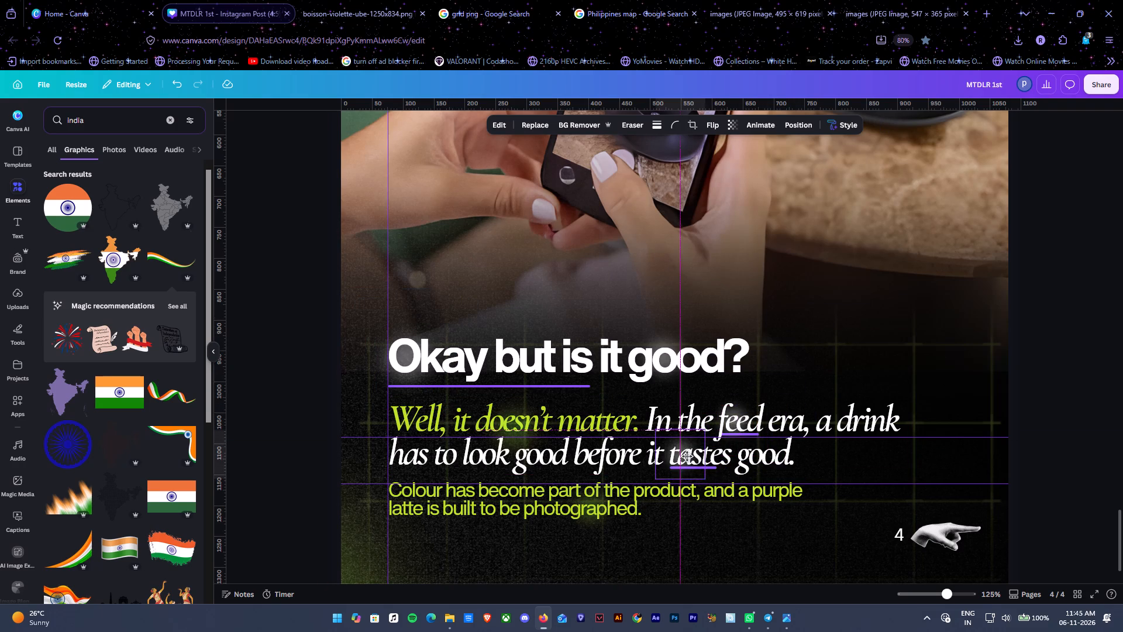
left_click_drag(687, 456, 692, 456)
double_click(1098, 354)
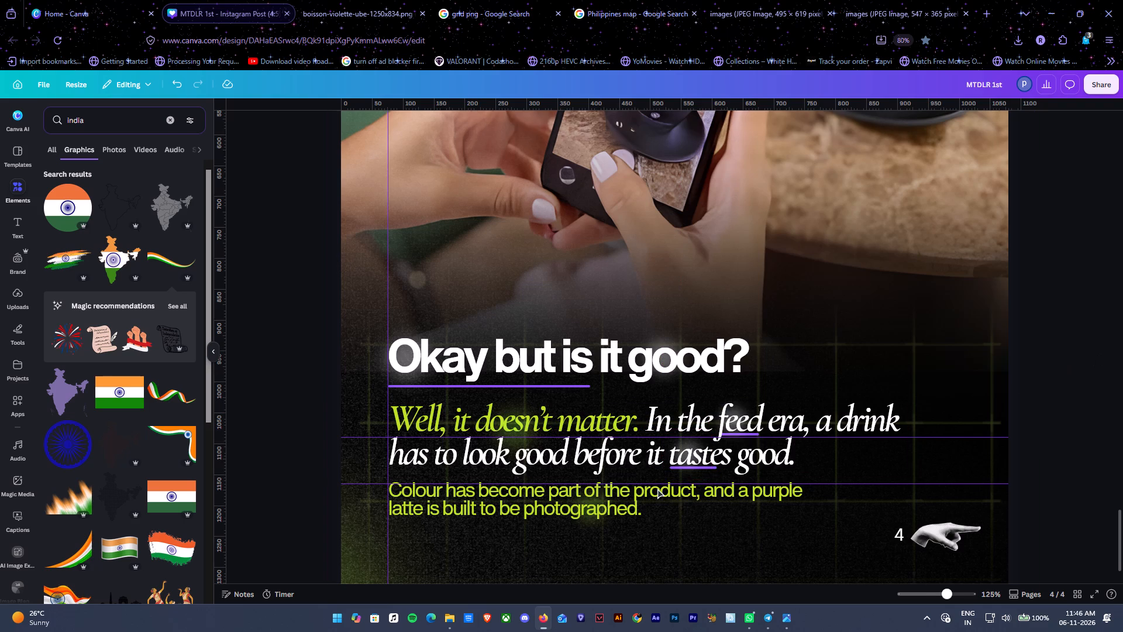
Extend the purple underline beneath "tastes" to span "tastes good", about 196 long, and send it one layer backward.
scroll(657, 489, "up", 5, "ctrl+alt")
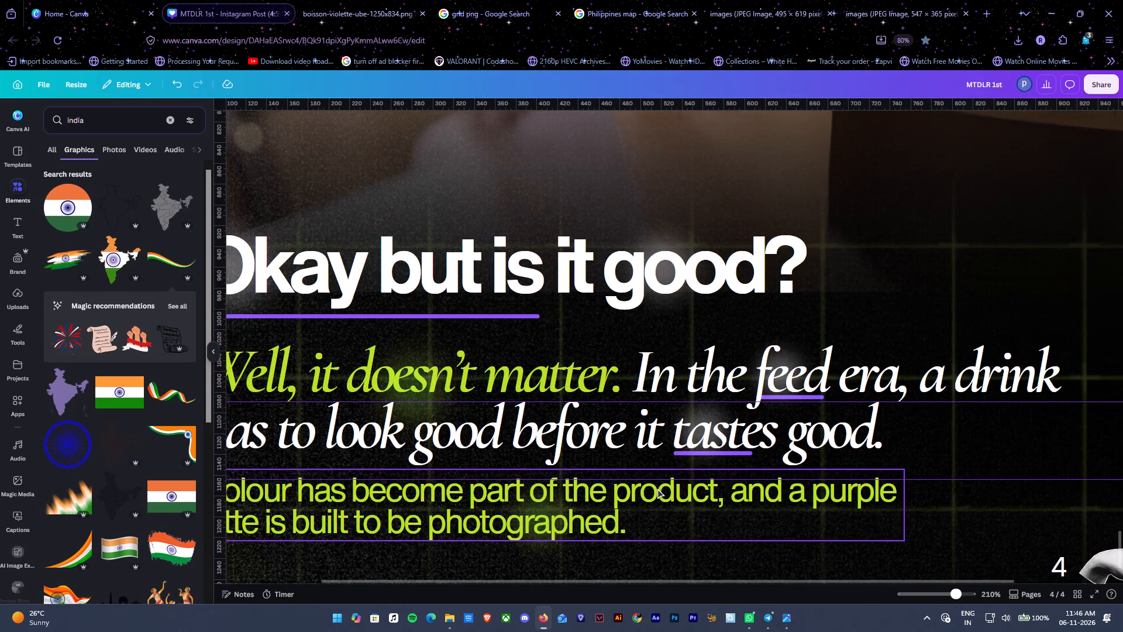
left_click(746, 452)
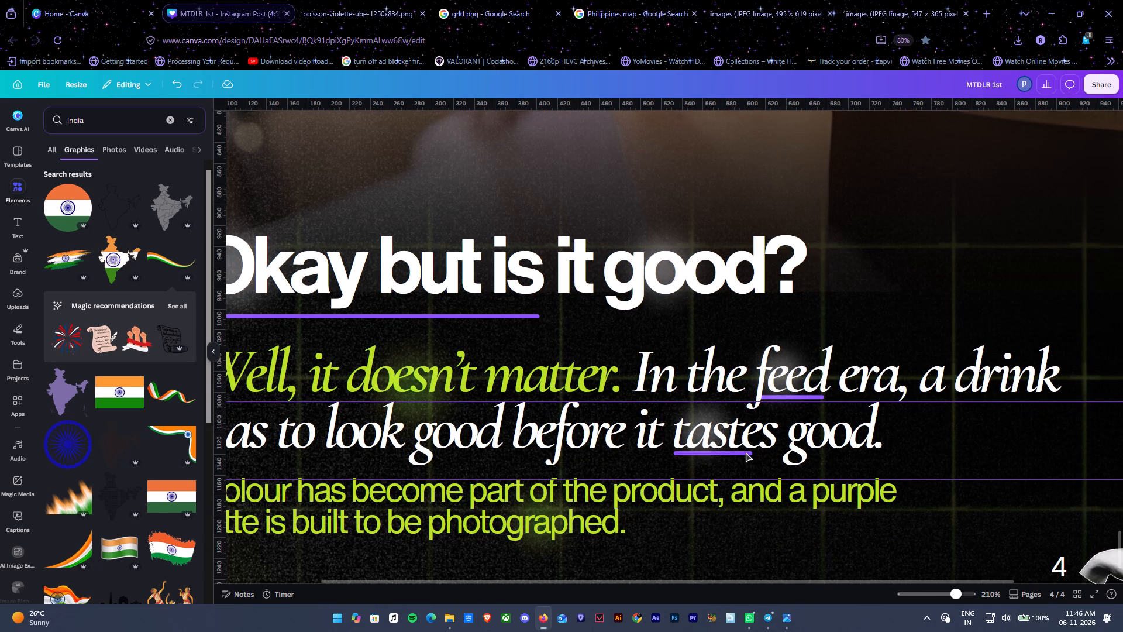
left_click_drag(755, 454, 880, 455)
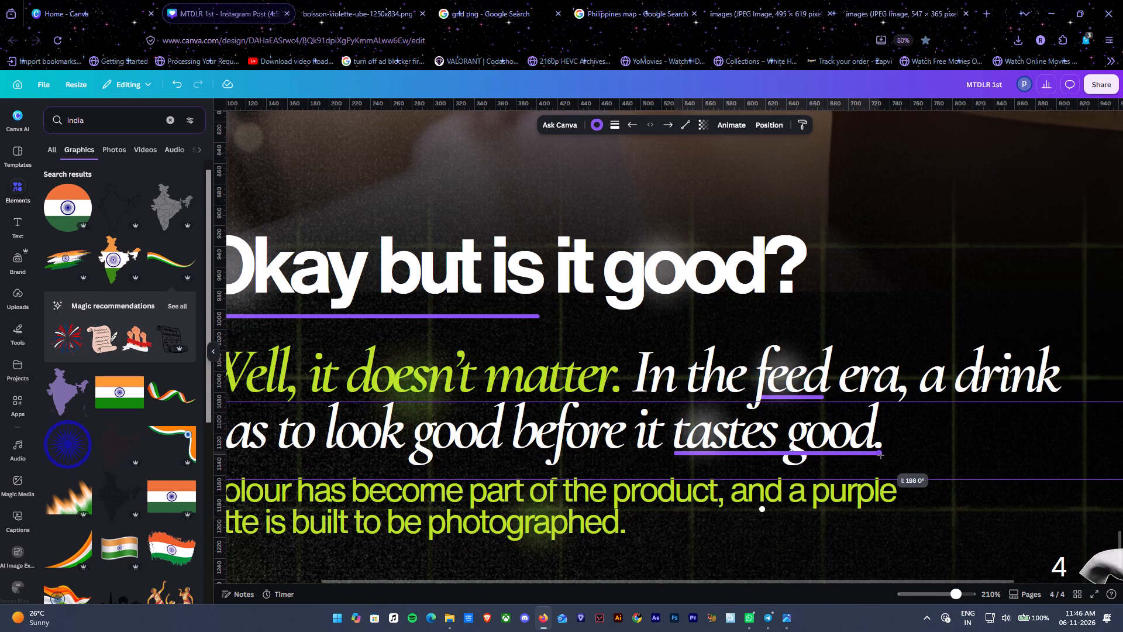
left_click_drag(880, 455, 881, 454)
left_click(673, 453)
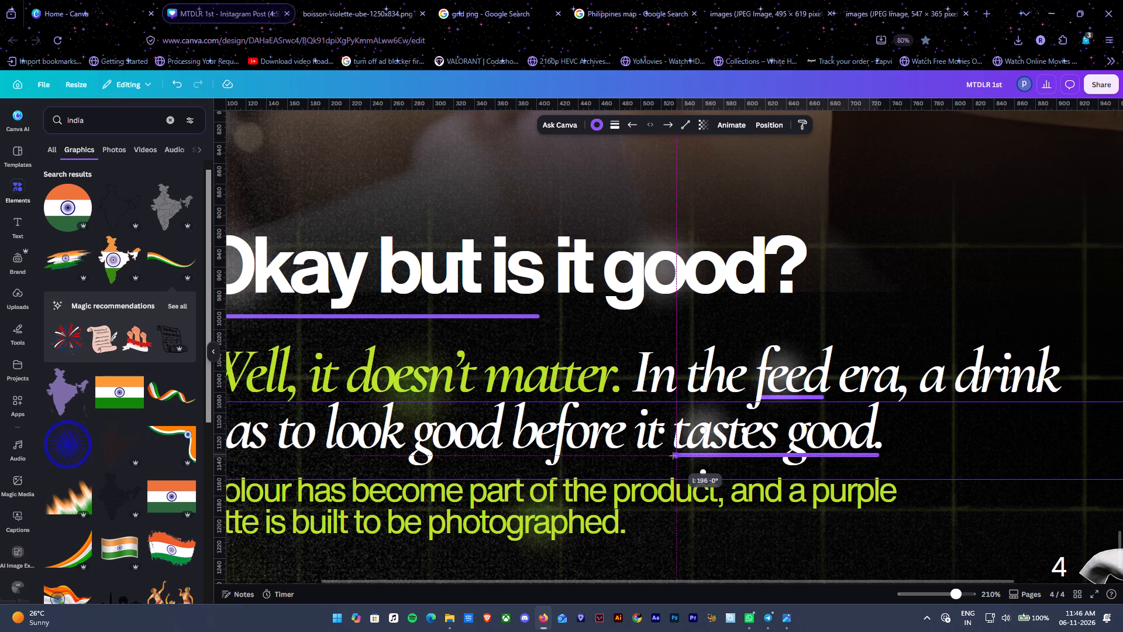
key("ctrl+bracketleft")
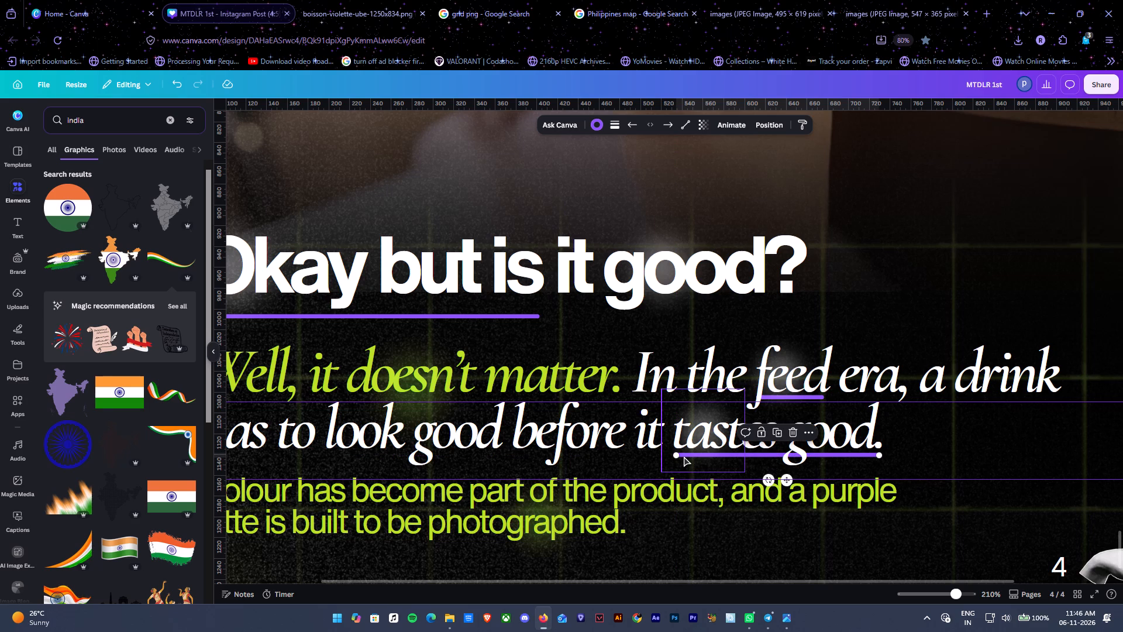
scroll(986, 353, "down", 8, "ctrl+alt")
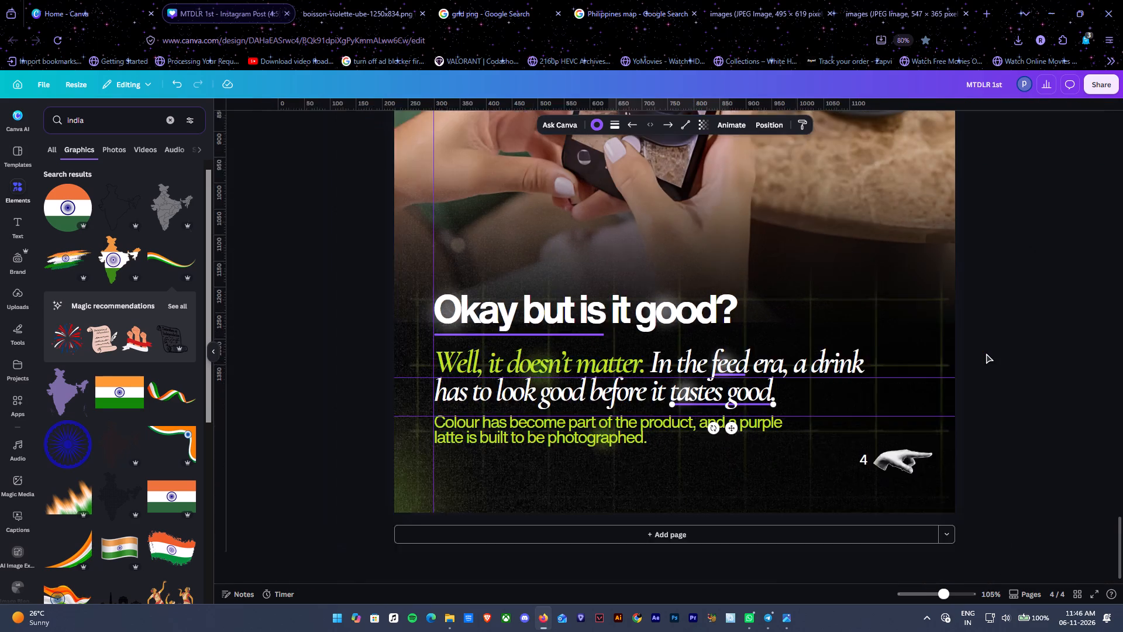
left_click(1031, 312)
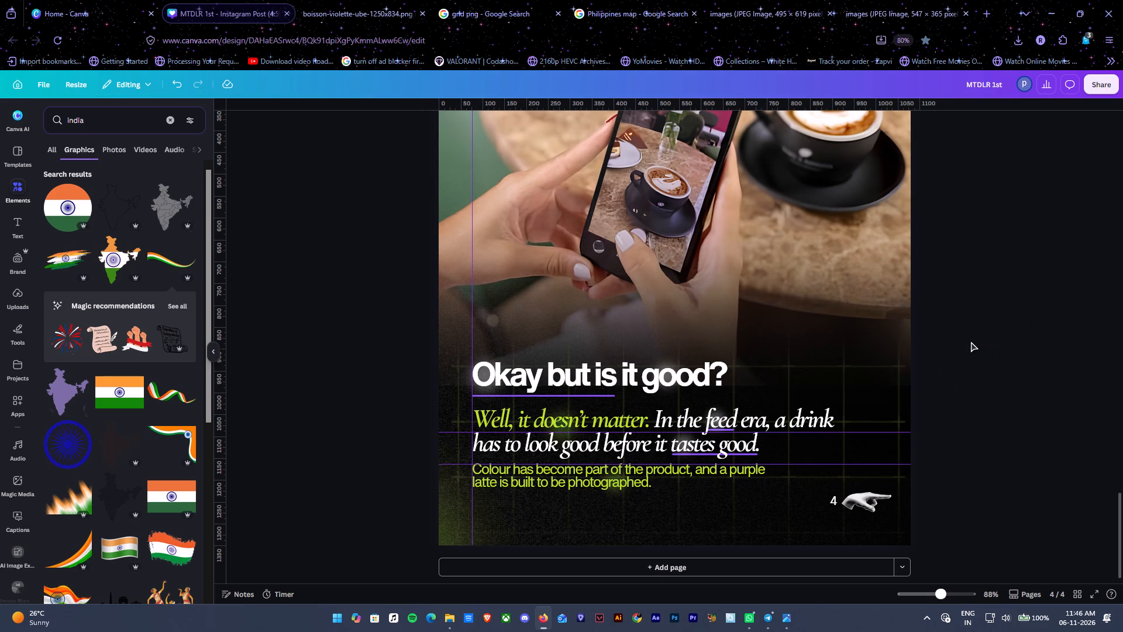
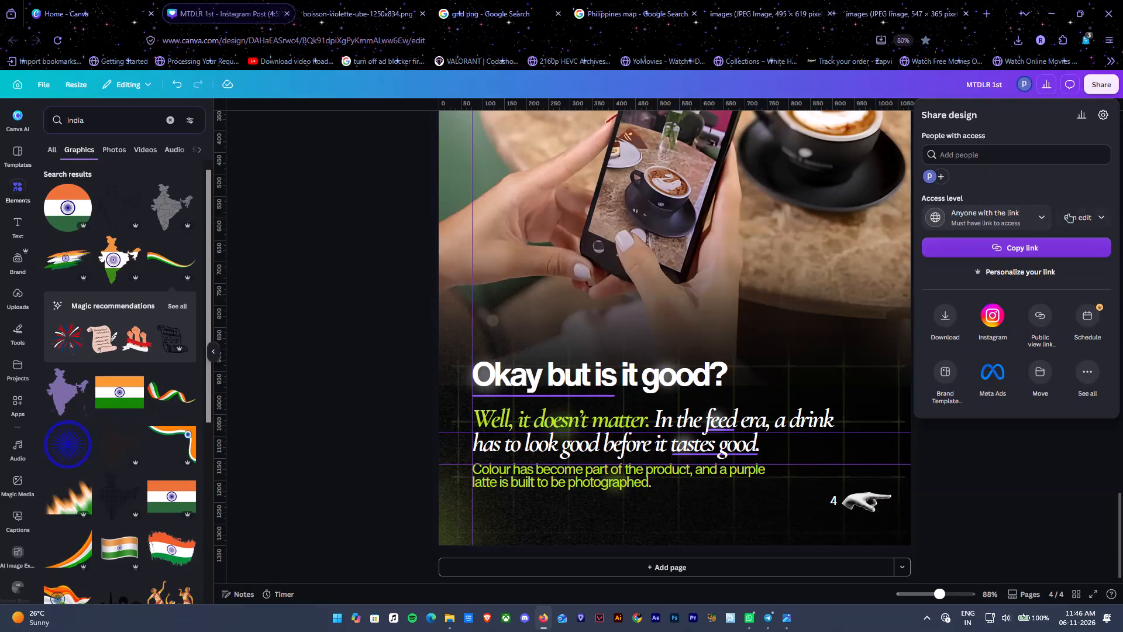
Copy the design's share link, with access for anyone with the link set to Can edit.
left_click(1029, 245)
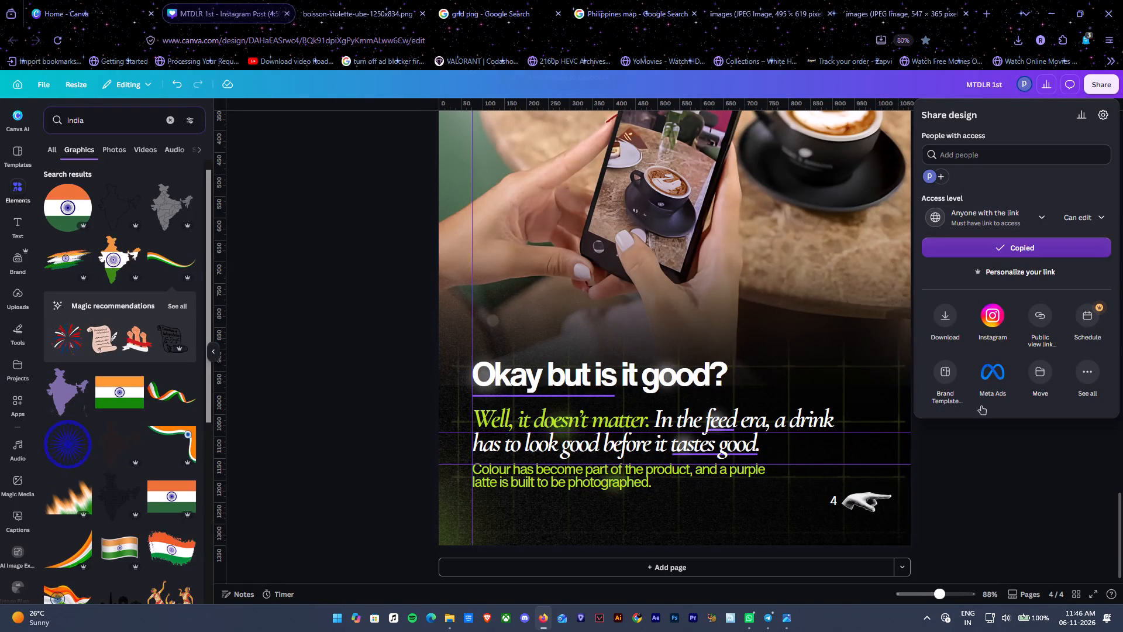
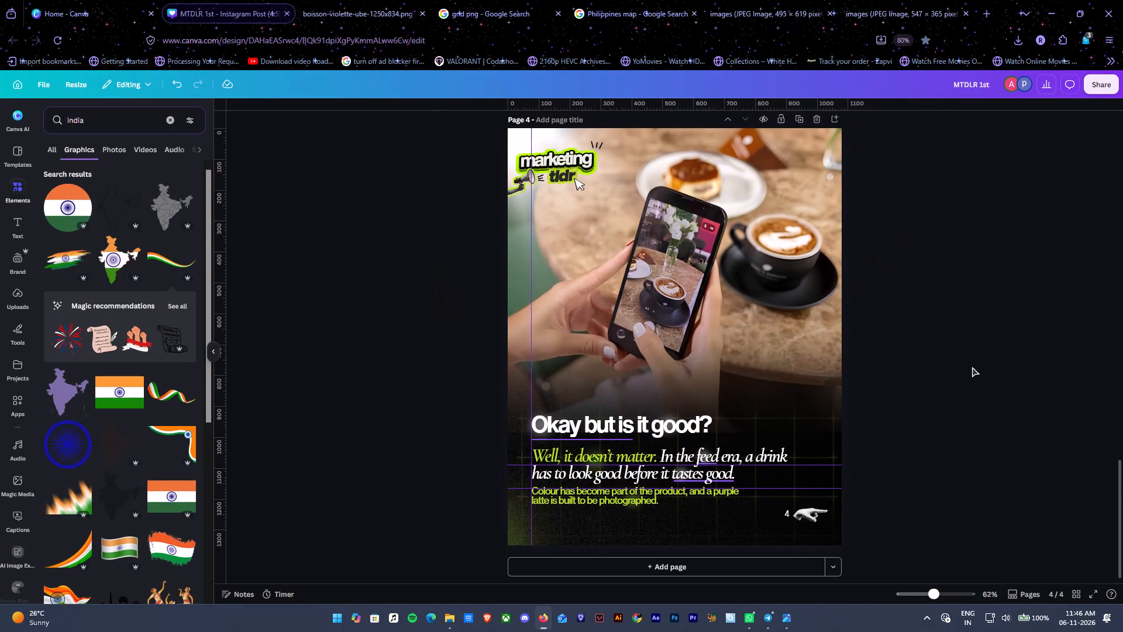
Review all four pages of the Ube Instagram post, examining their images, text and graphics.
scroll(972, 367, "down", 1)
scroll(972, 367, "up", 9)
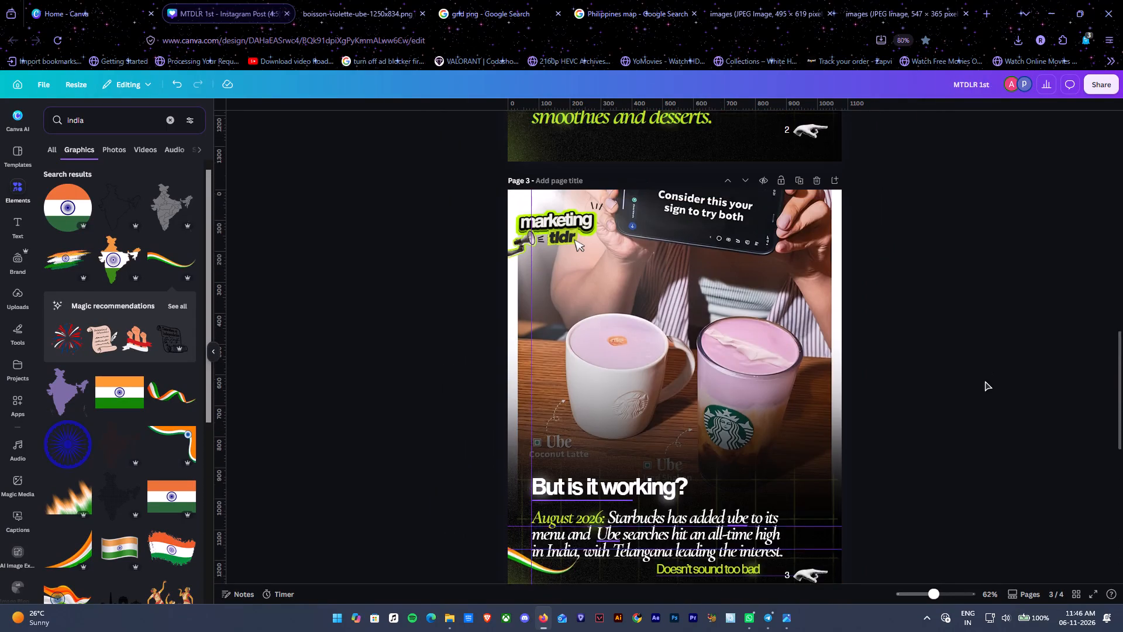
scroll(985, 381, "up", 10)
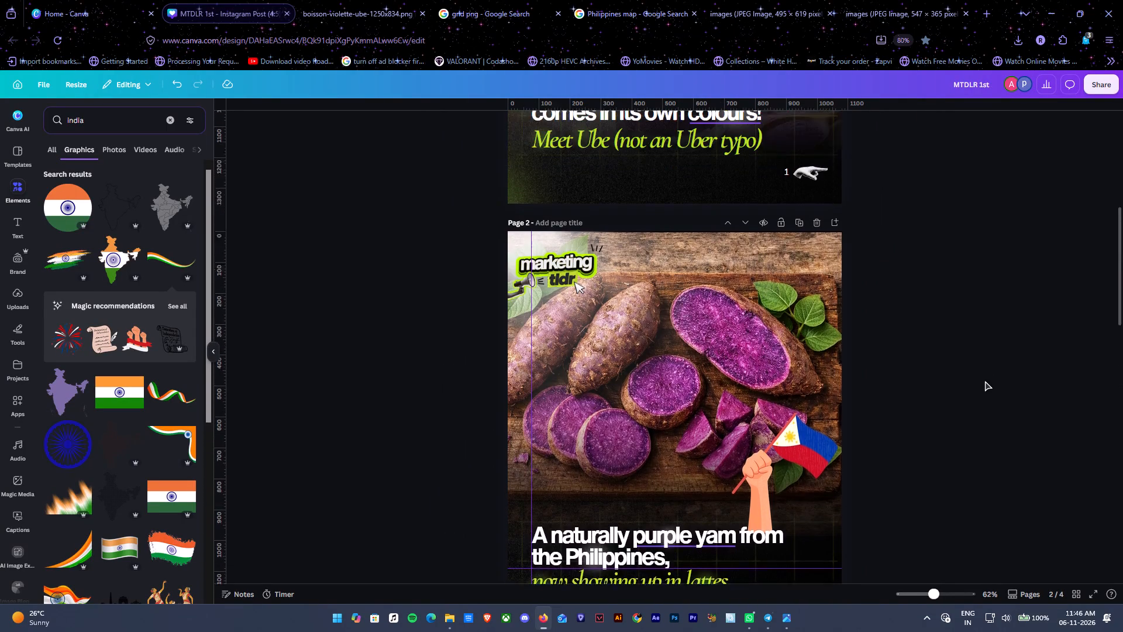
scroll(985, 381, "up", 3)
left_click(969, 396)
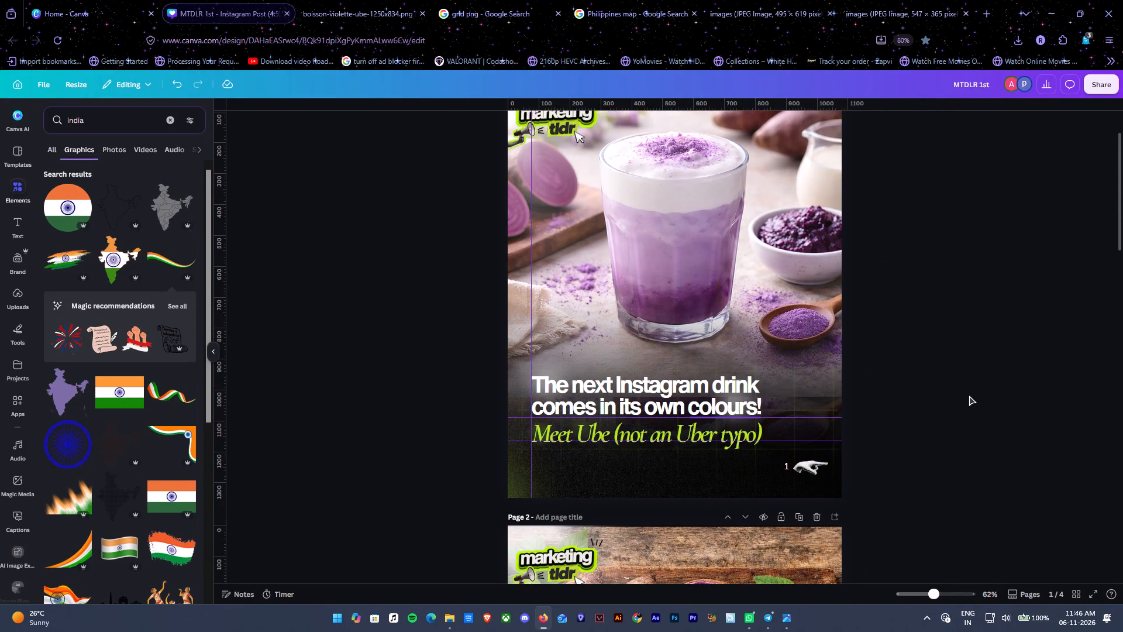
scroll(969, 396, "up", 1)
scroll(969, 396, "down", 15)
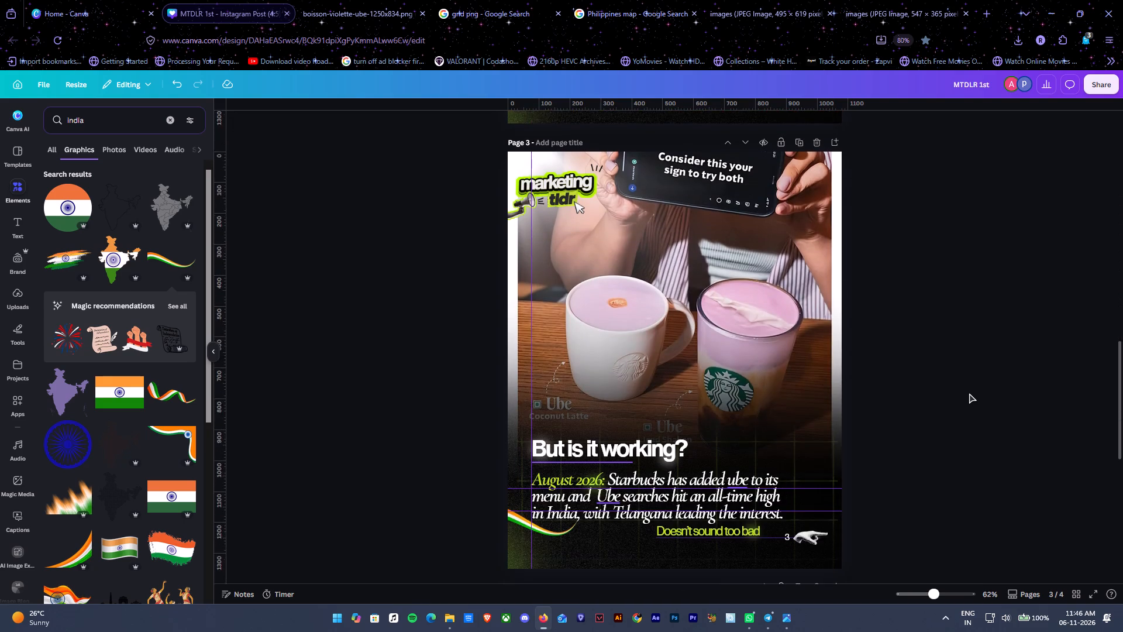
scroll(969, 393, "down", 8)
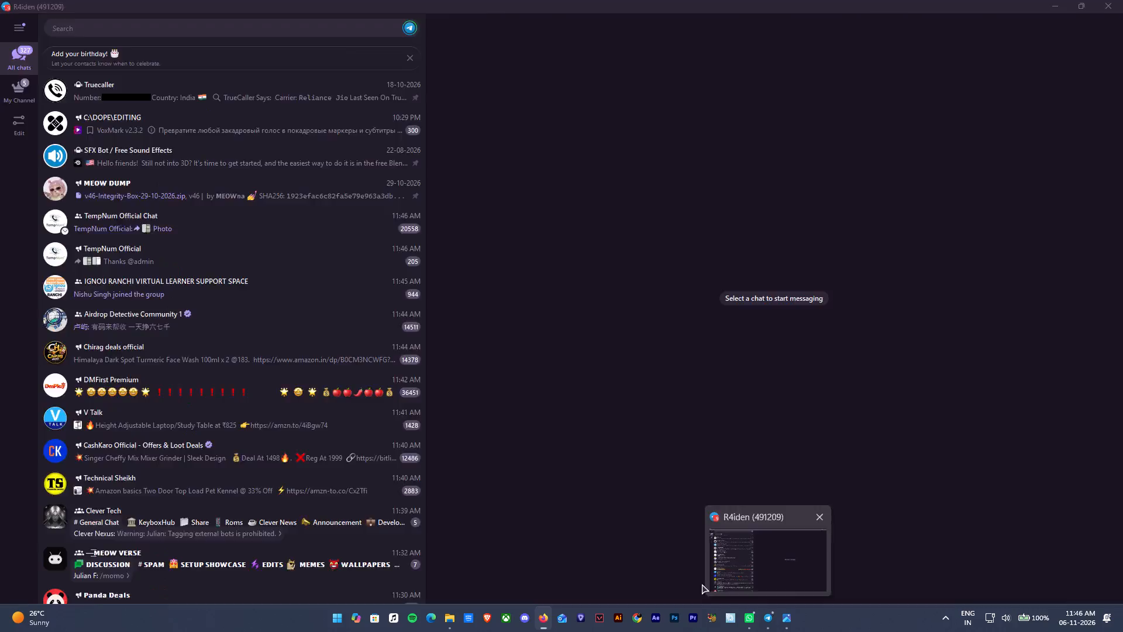
scroll(983, 440, "up", 9)
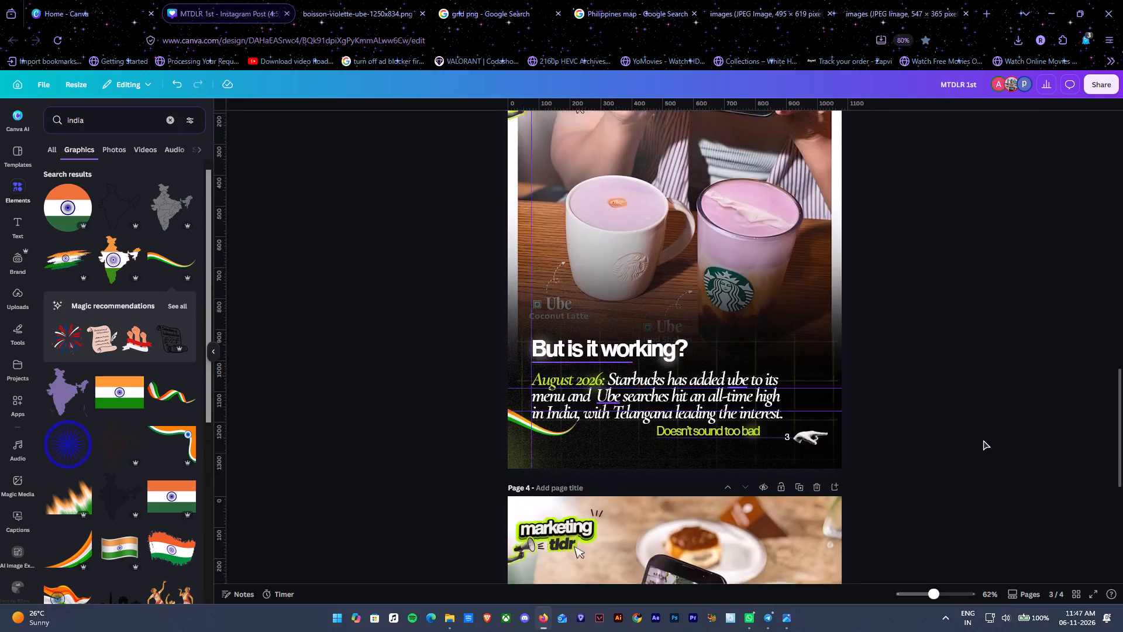
scroll(983, 440, "up", 9)
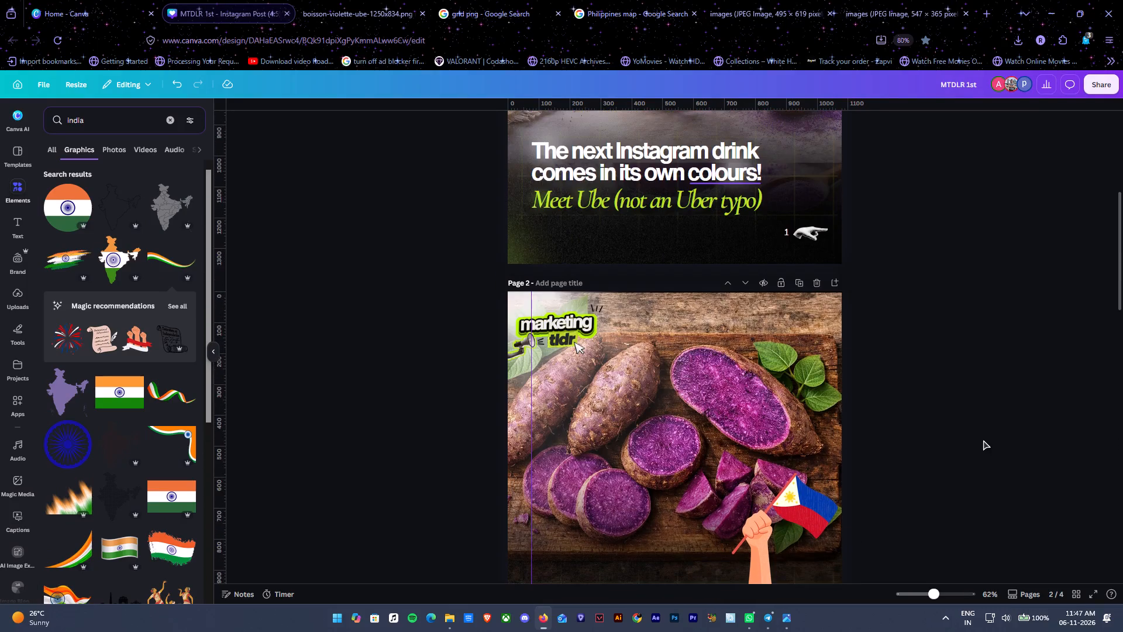
scroll(983, 440, "up", 5)
scroll(983, 440, "down", 4)
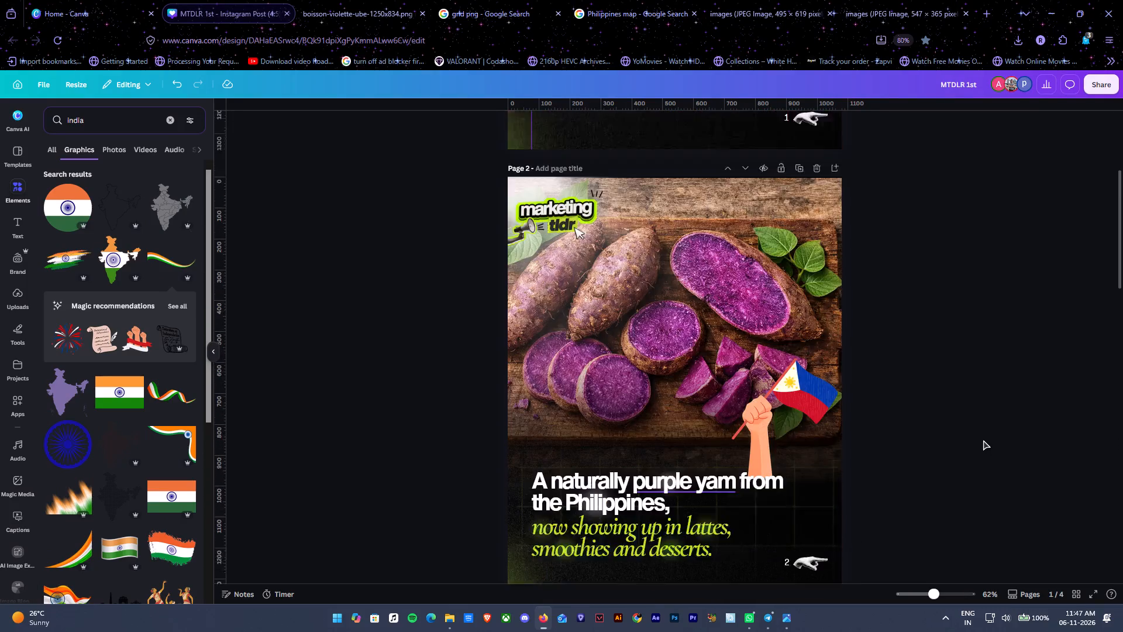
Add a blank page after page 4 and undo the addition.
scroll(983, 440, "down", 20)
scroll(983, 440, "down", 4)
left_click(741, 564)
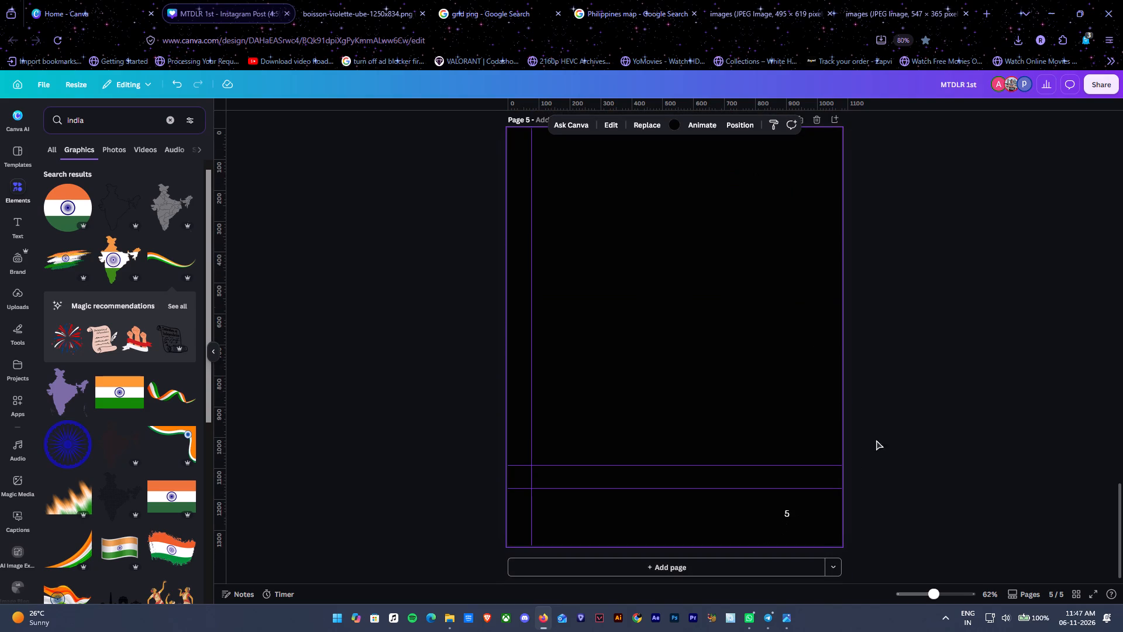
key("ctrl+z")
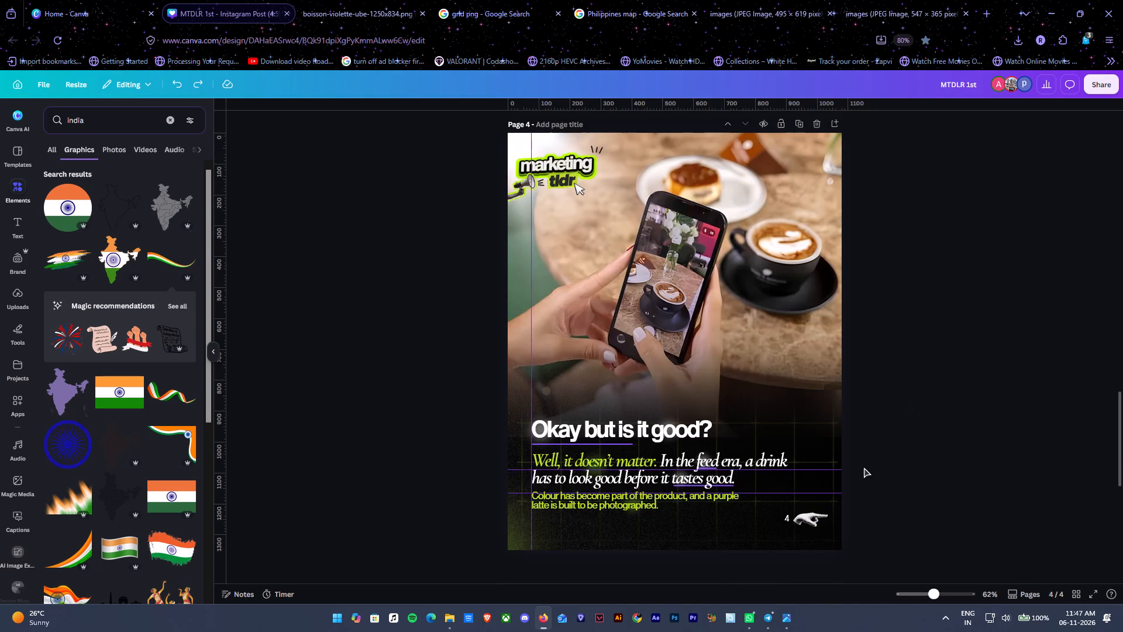
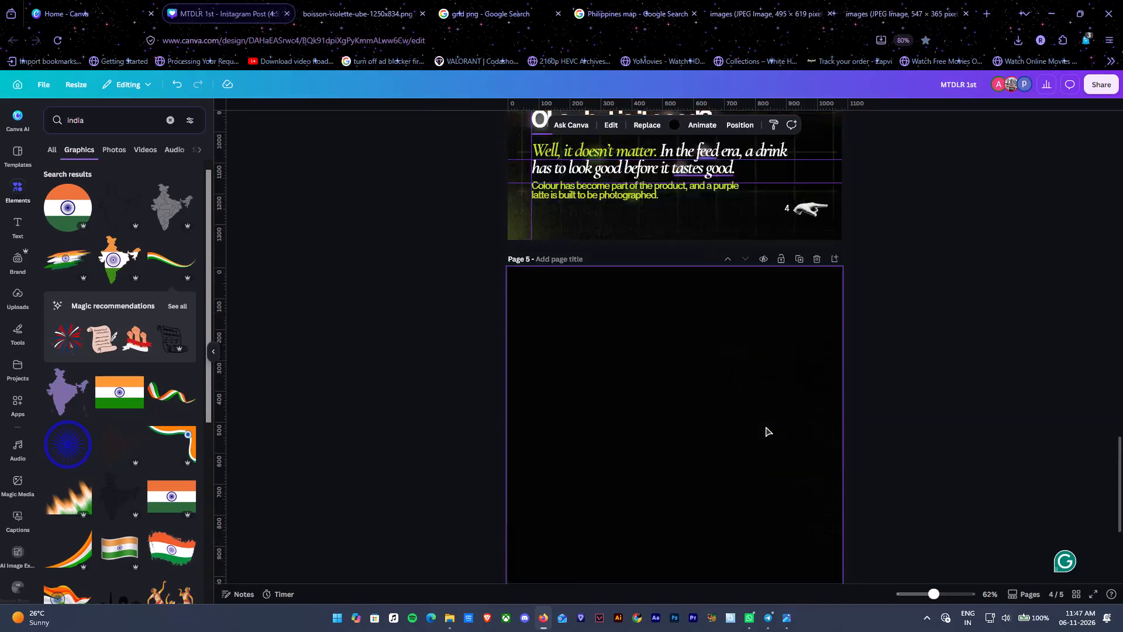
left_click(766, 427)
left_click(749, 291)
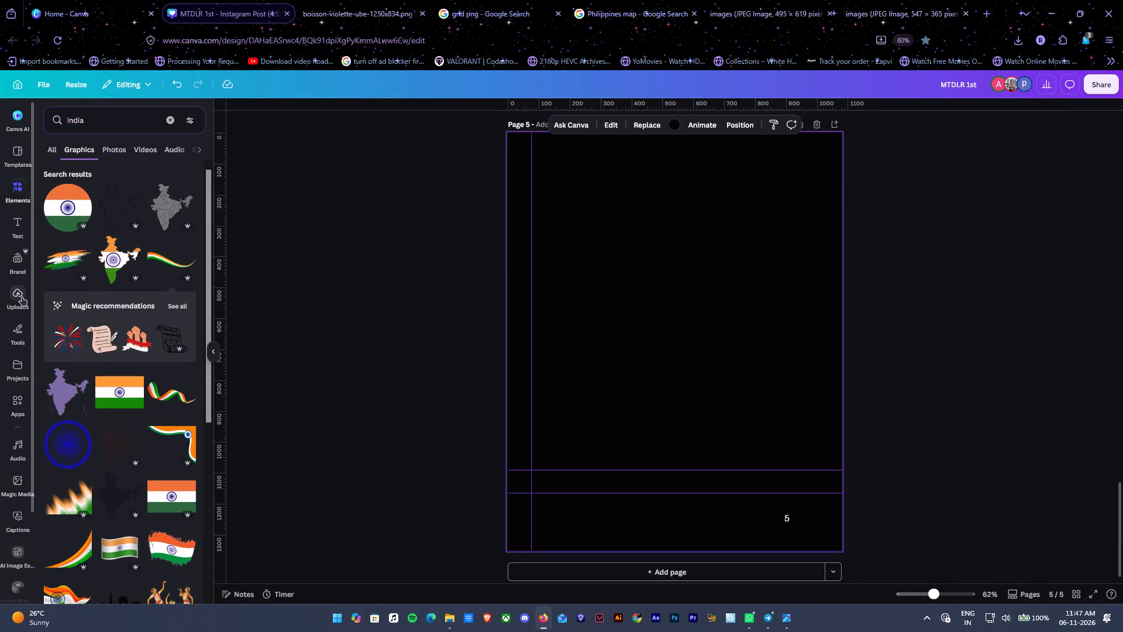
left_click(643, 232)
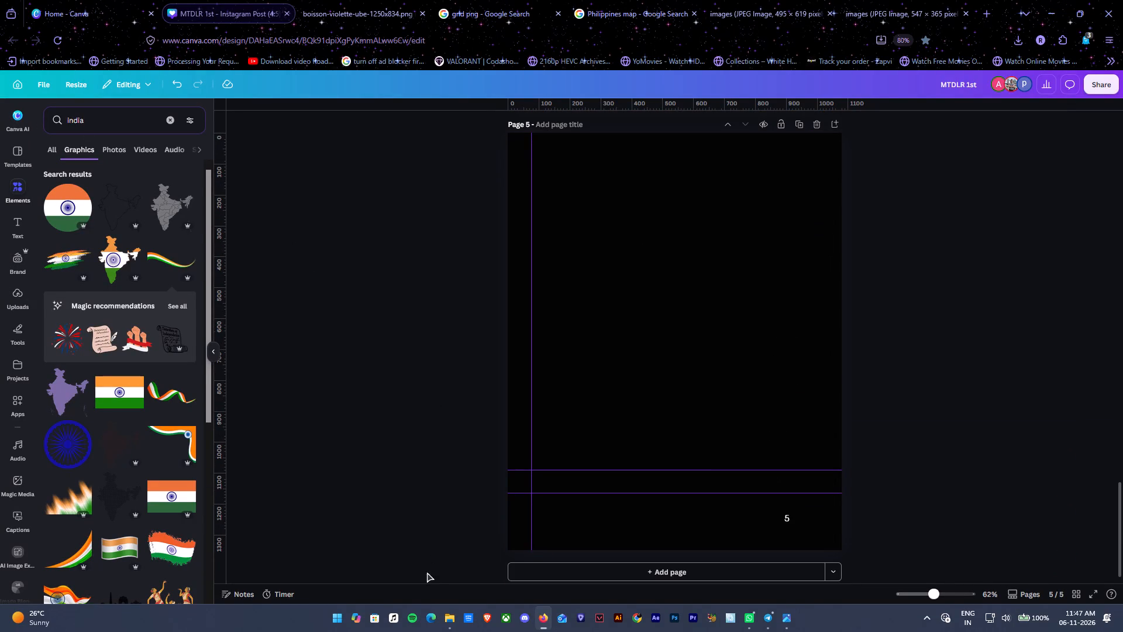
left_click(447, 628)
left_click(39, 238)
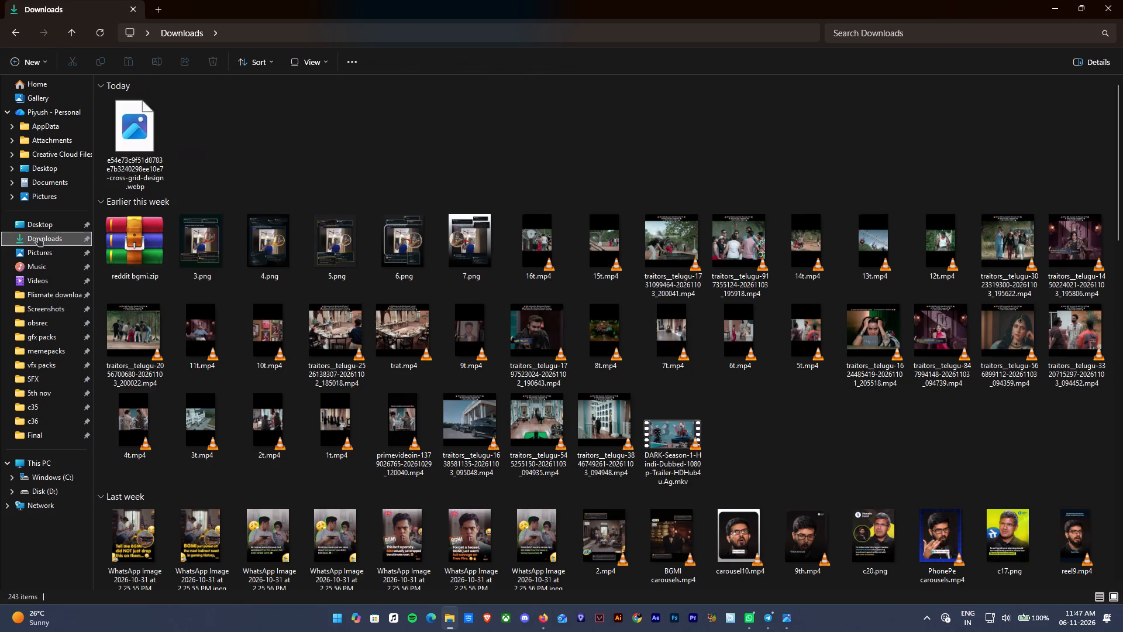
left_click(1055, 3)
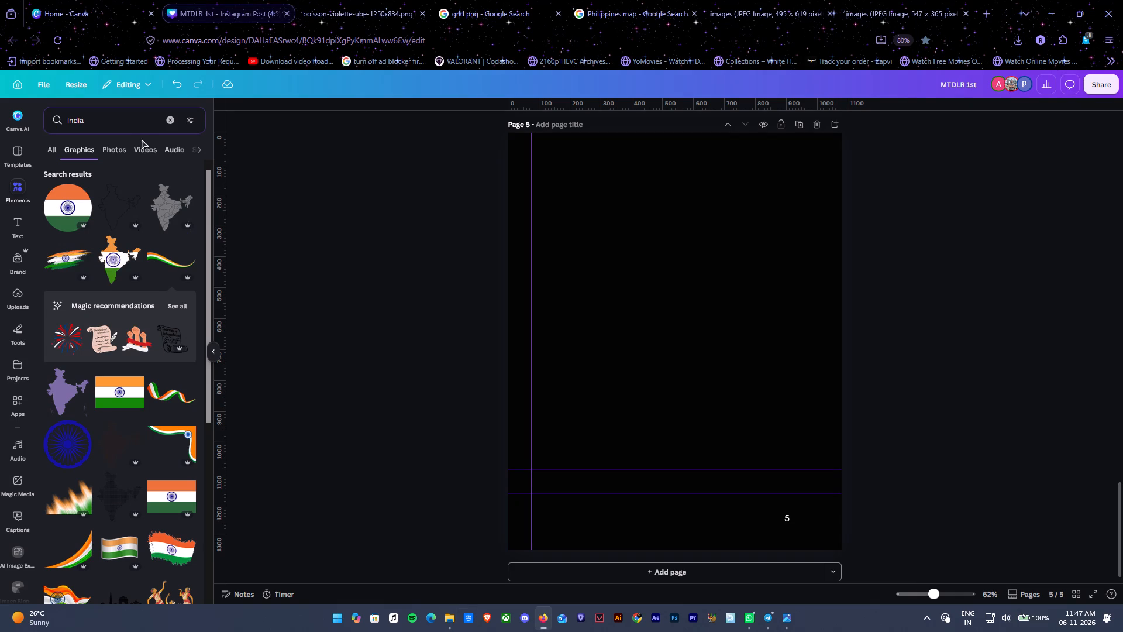
Search the elements for "paper" across all categories and add the crumpled white paper photo to page 5.
left_click_drag(122, 122, 27, 118)
type("paper")
key("Return")
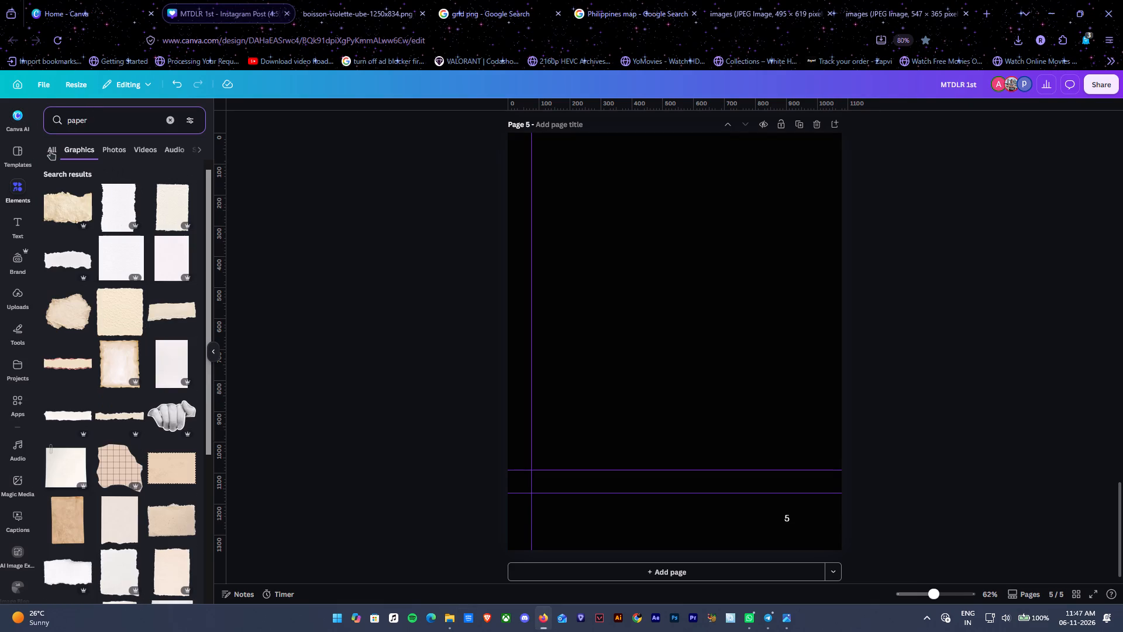
left_click(54, 151)
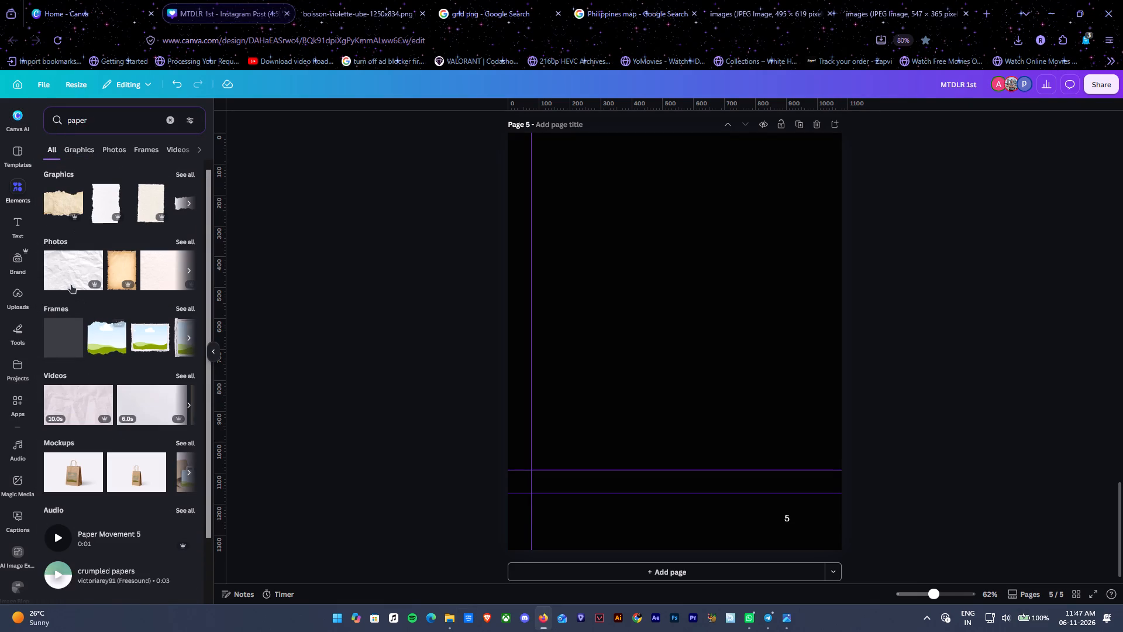
left_click(70, 277)
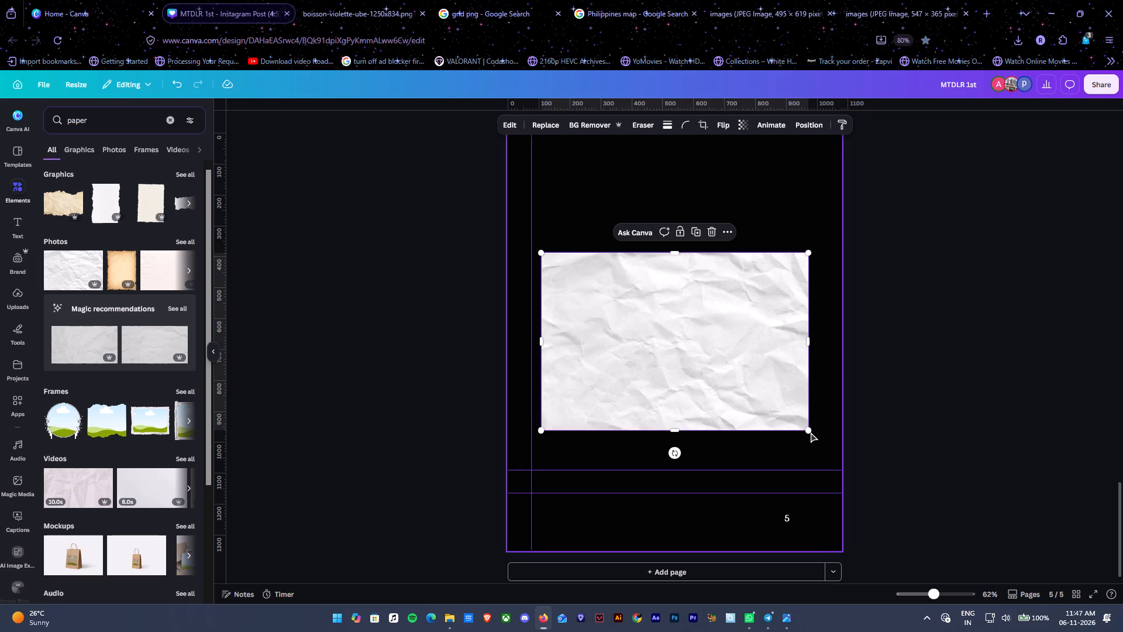
Enlarge and reposition the crumpled paper photo so it covers all of page 5 as a full background.
left_click_drag(809, 432, 1118, 619)
left_click_drag(881, 417, 771, 290)
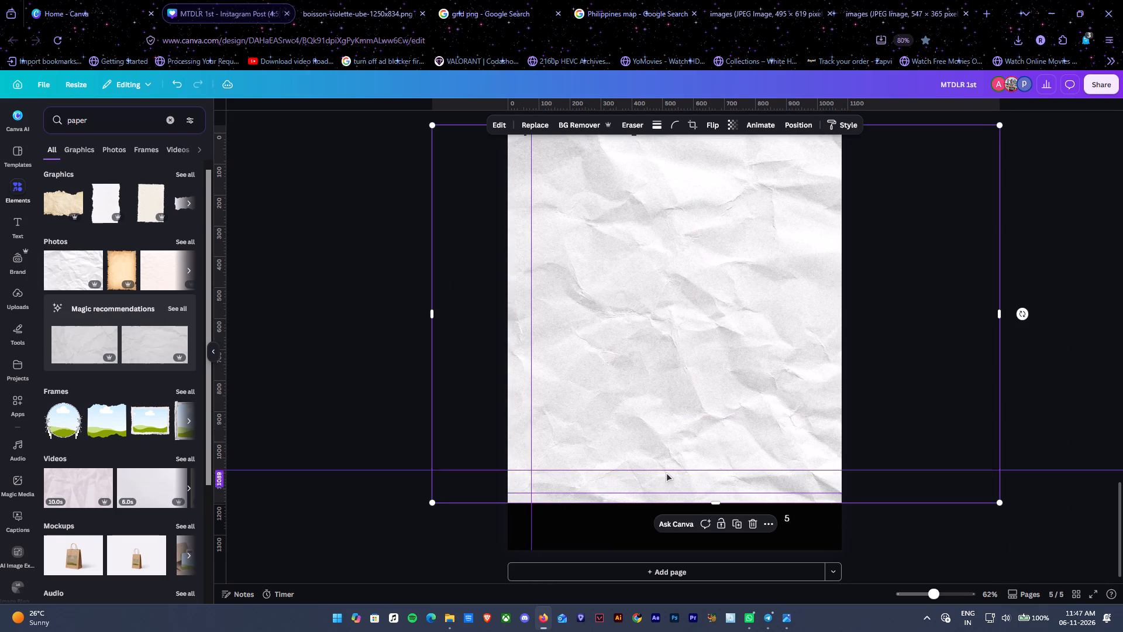
left_click_drag(719, 504, 718, 549)
left_click_drag(785, 408, 760, 408)
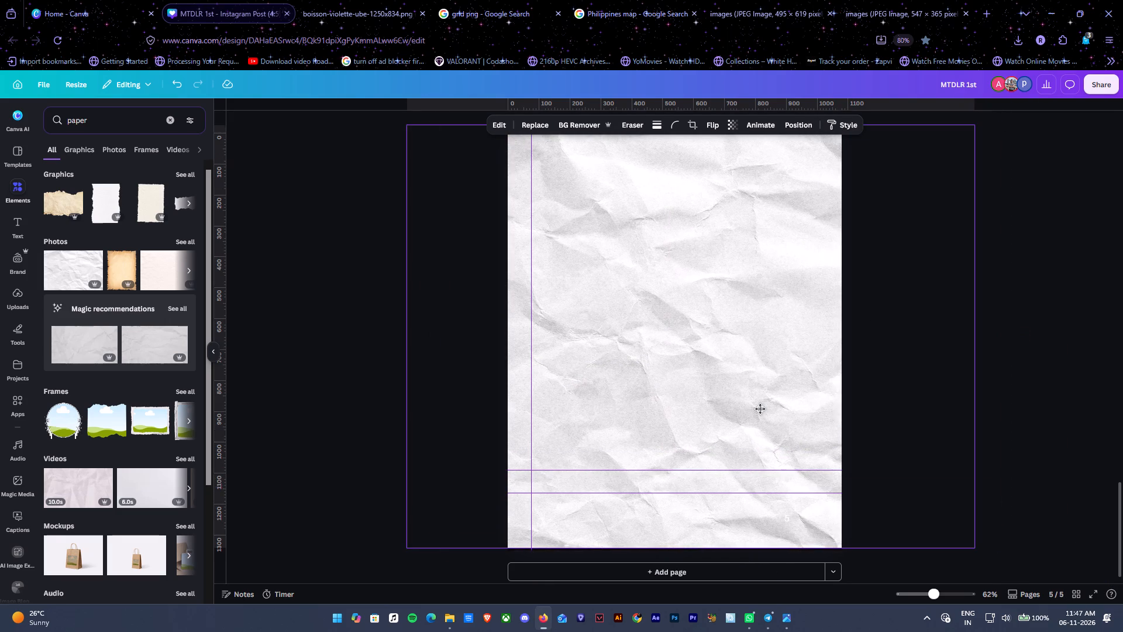
left_click_drag(760, 408, 757, 411)
left_click(789, 522)
left_click(974, 311)
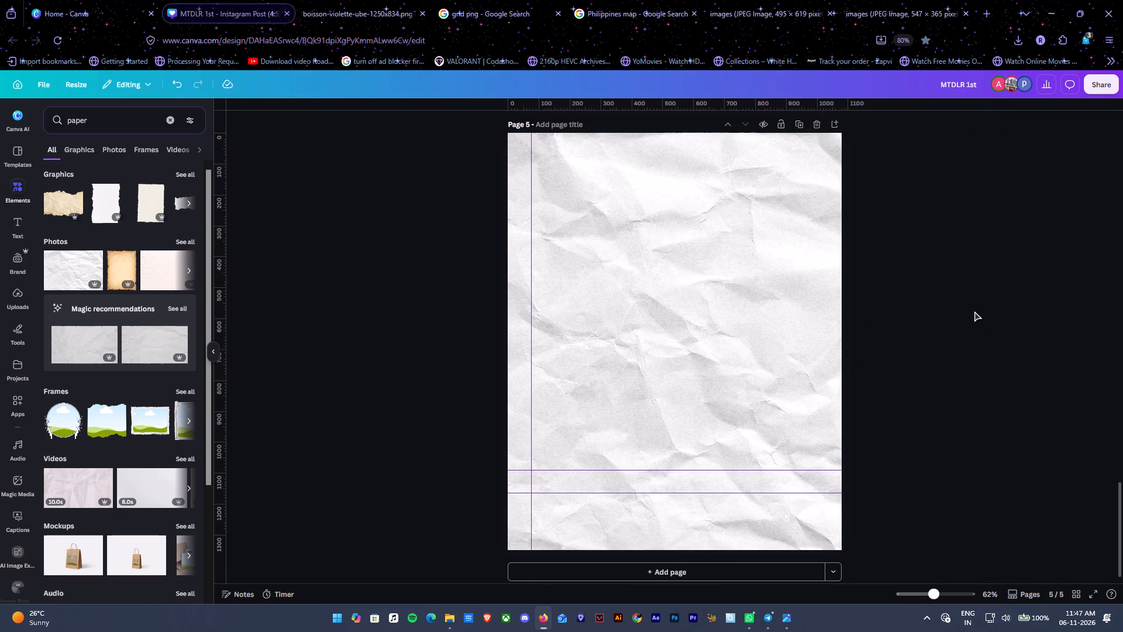
Change the colour of the page number text near the bottom of page 5 to black.
left_click(746, 290)
scroll(749, 292, "up", 5)
scroll(749, 292, "down", 5)
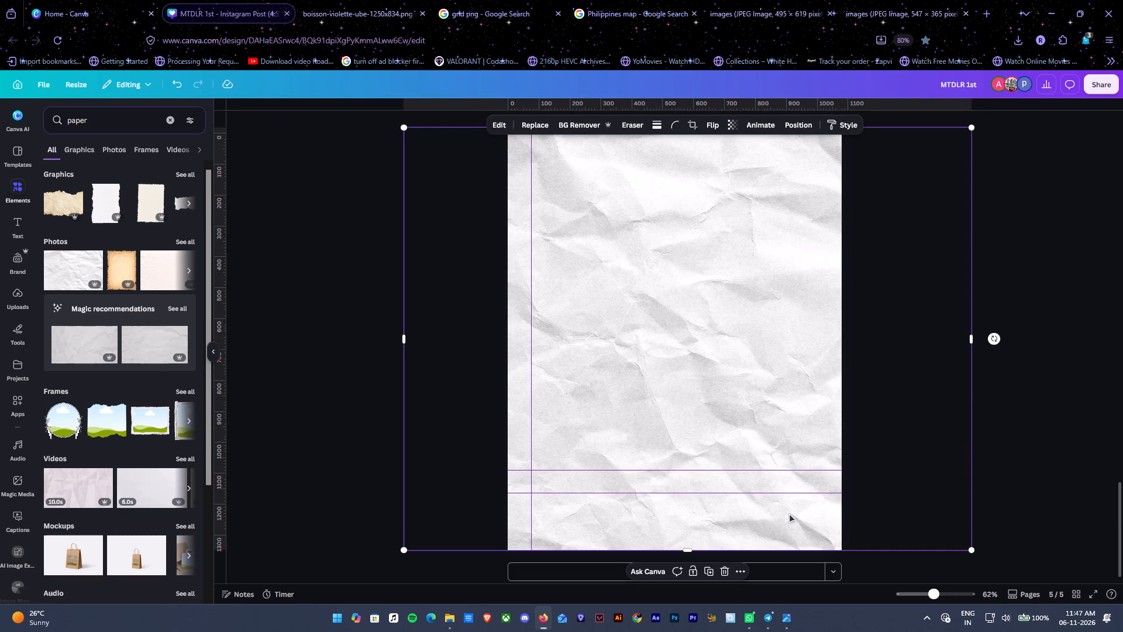
left_click(789, 513)
left_click(790, 520)
left_click(788, 519)
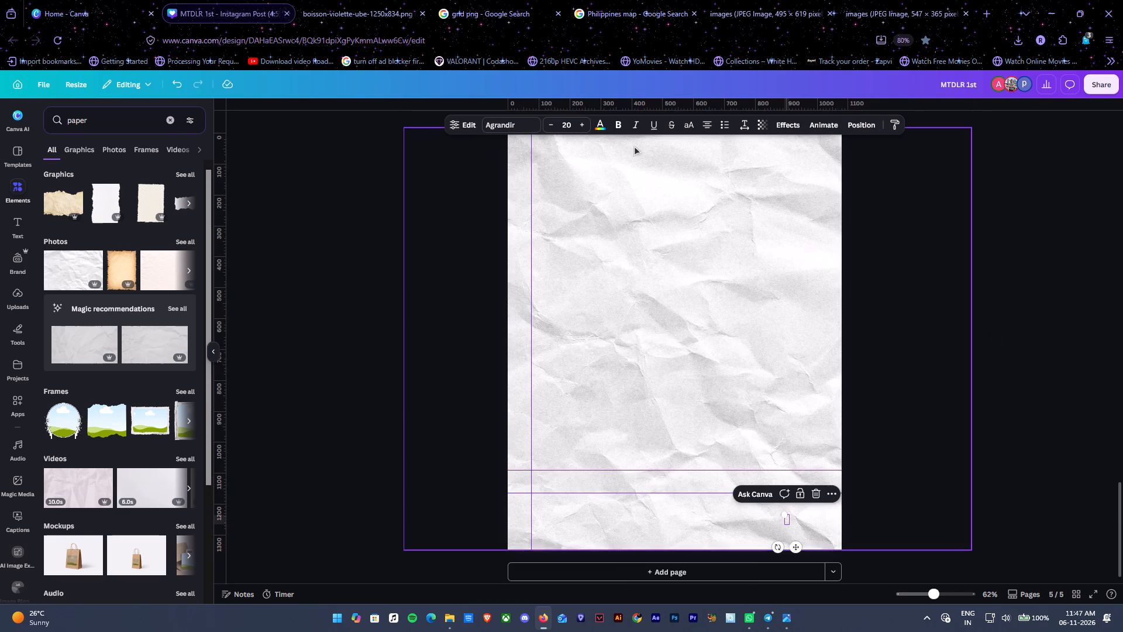
left_click(602, 124)
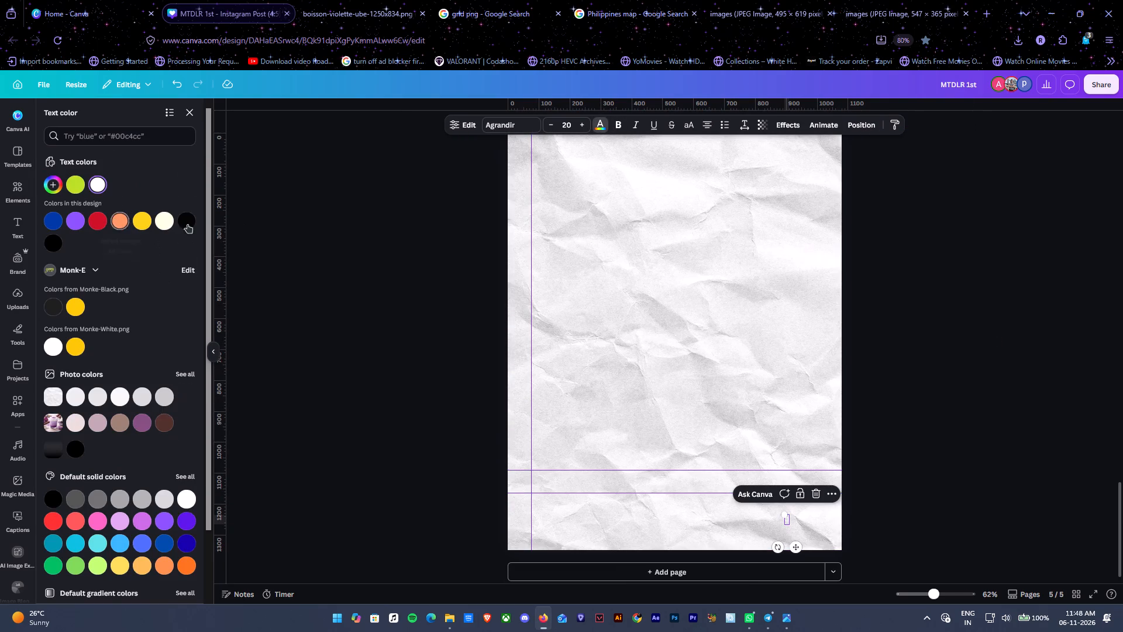
left_click(70, 185)
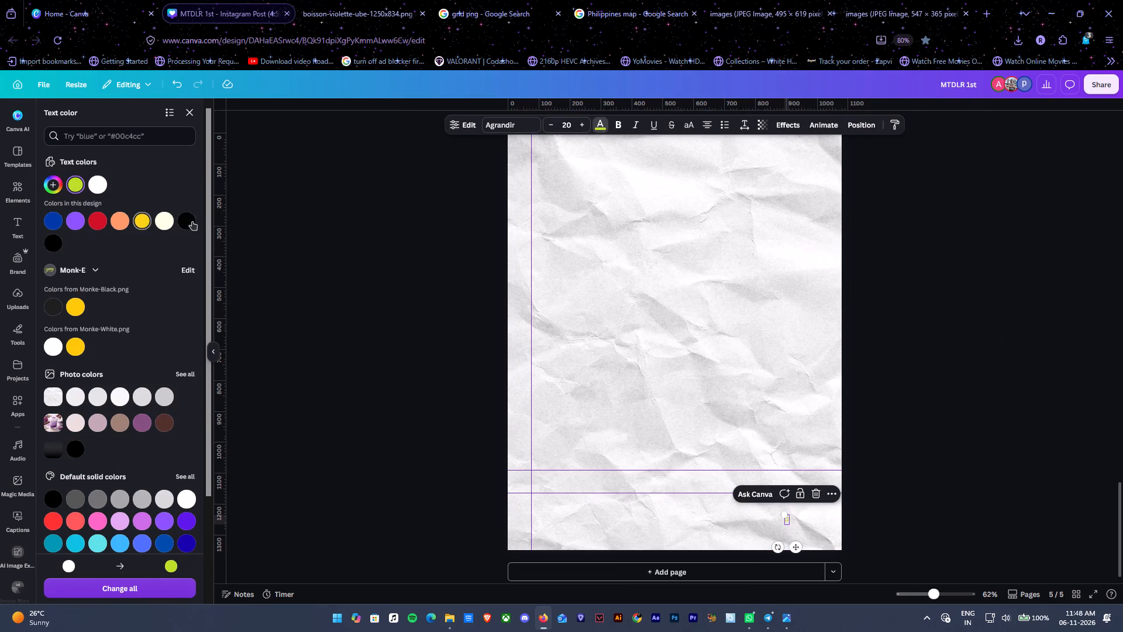
left_click(184, 221)
double_click(911, 274)
left_click_drag(753, 263, 746, 262)
left_click(1019, 259)
Copy the purple ube drink photo from page 1 and paste it onto page 5 over the crumpled paper background.
scroll(939, 287, "up", 5)
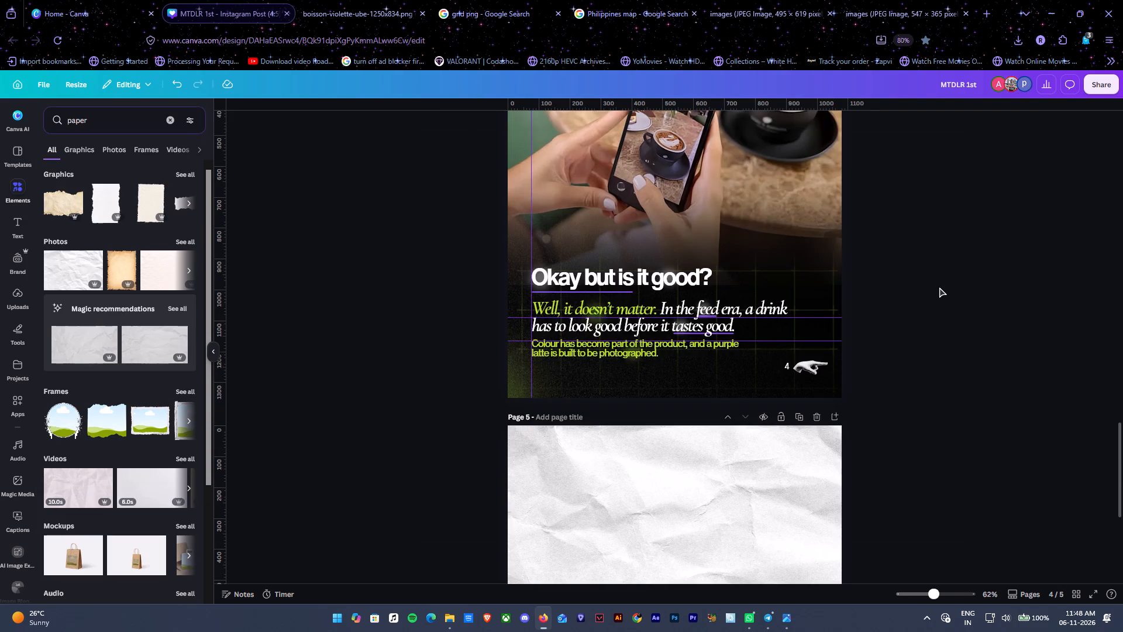
scroll(939, 285, "up", 16)
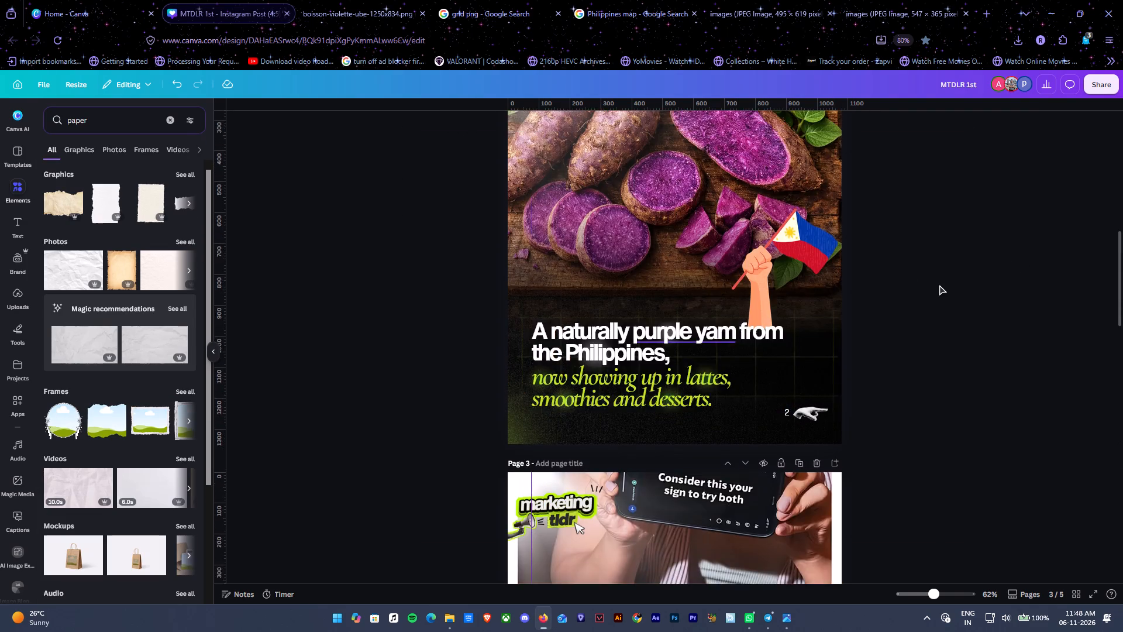
scroll(939, 285, "up", 8)
scroll(777, 280, "up", 2)
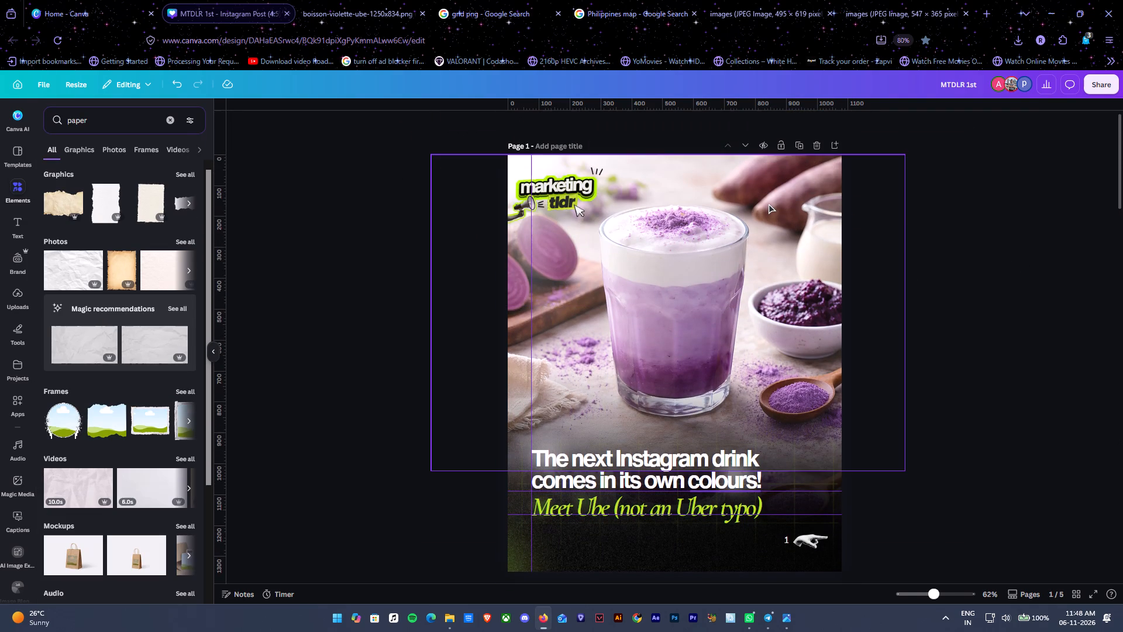
left_click(769, 204)
key("ctrl+c")
scroll(891, 333, "down", 19)
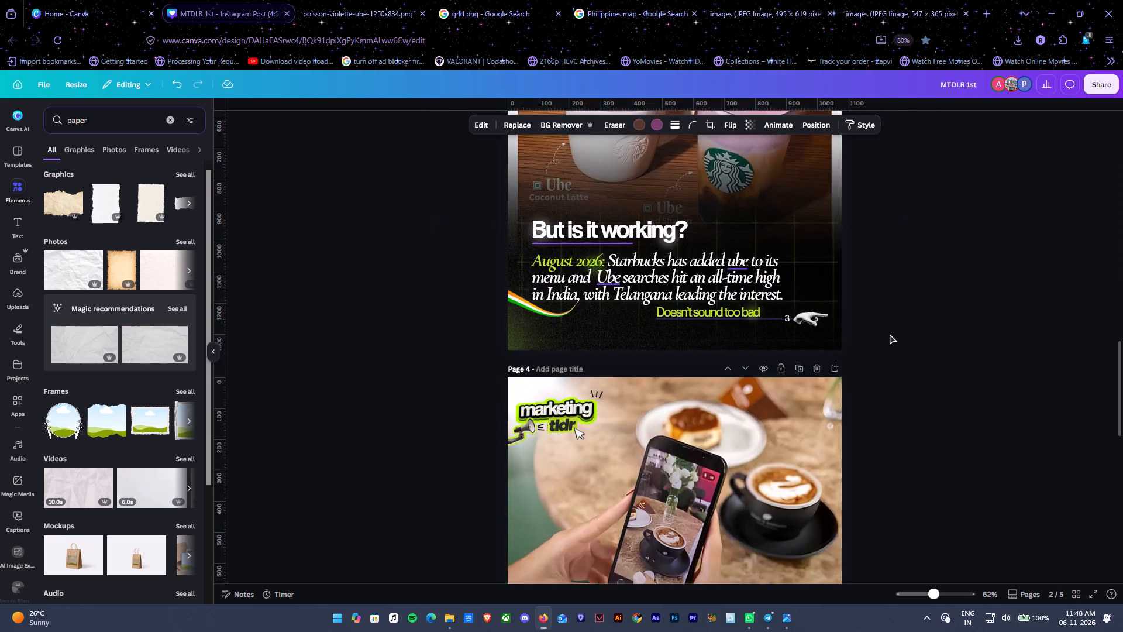
scroll(889, 334, "up", 3)
scroll(888, 334, "down", 20)
key("ctrl+v")
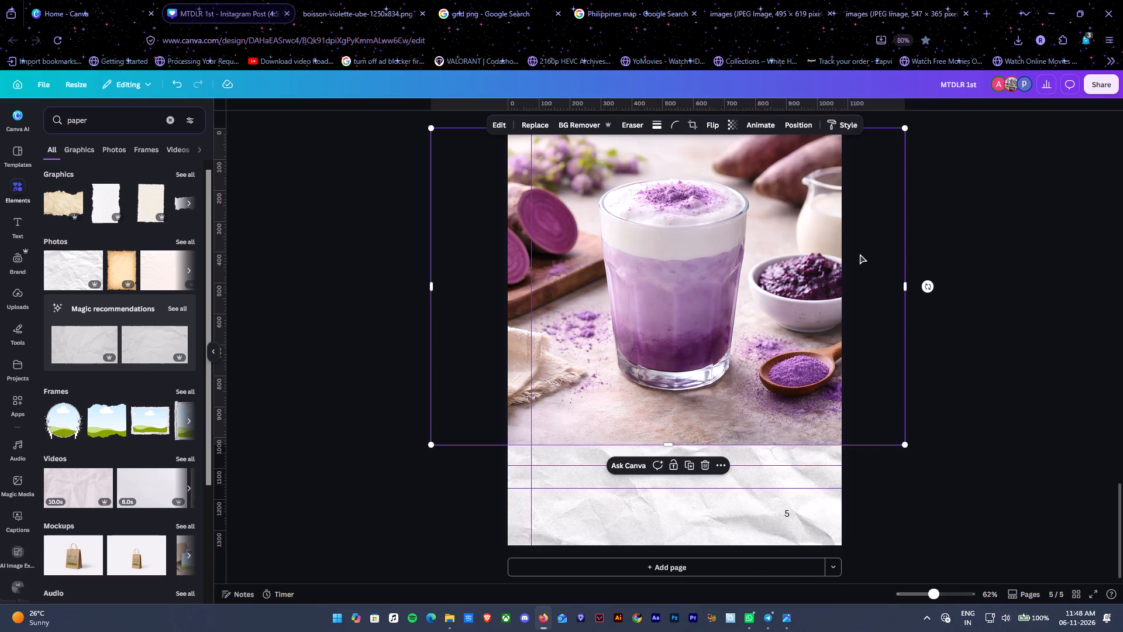
Set the transparency of the pasted ube drink photo on page 5 to 27.
left_click(753, 123)
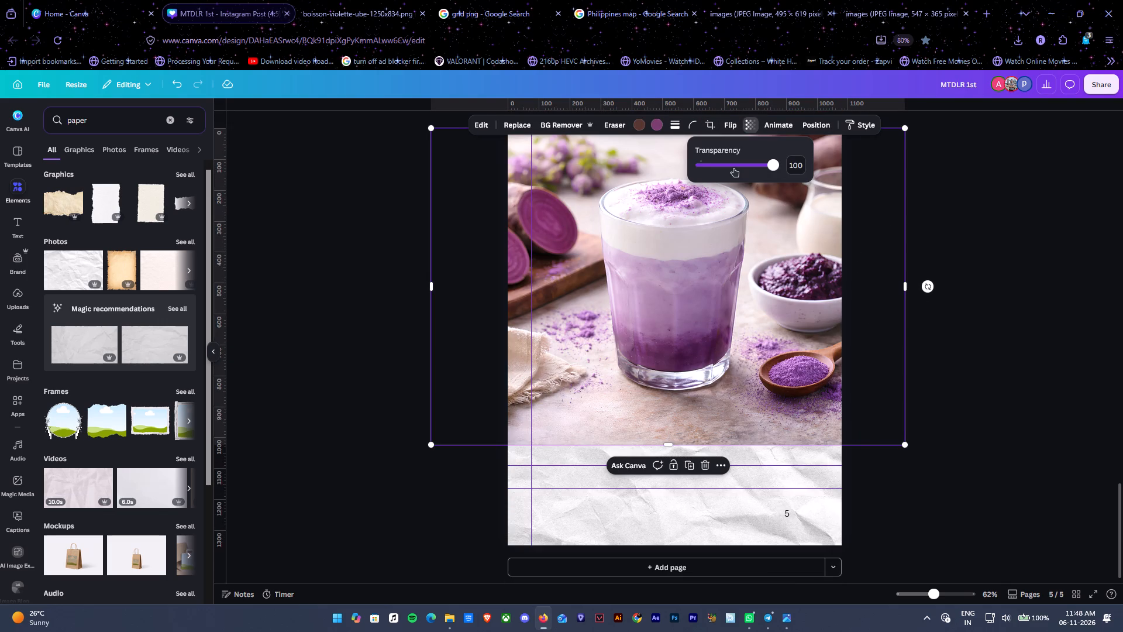
left_click_drag(733, 166, 720, 166)
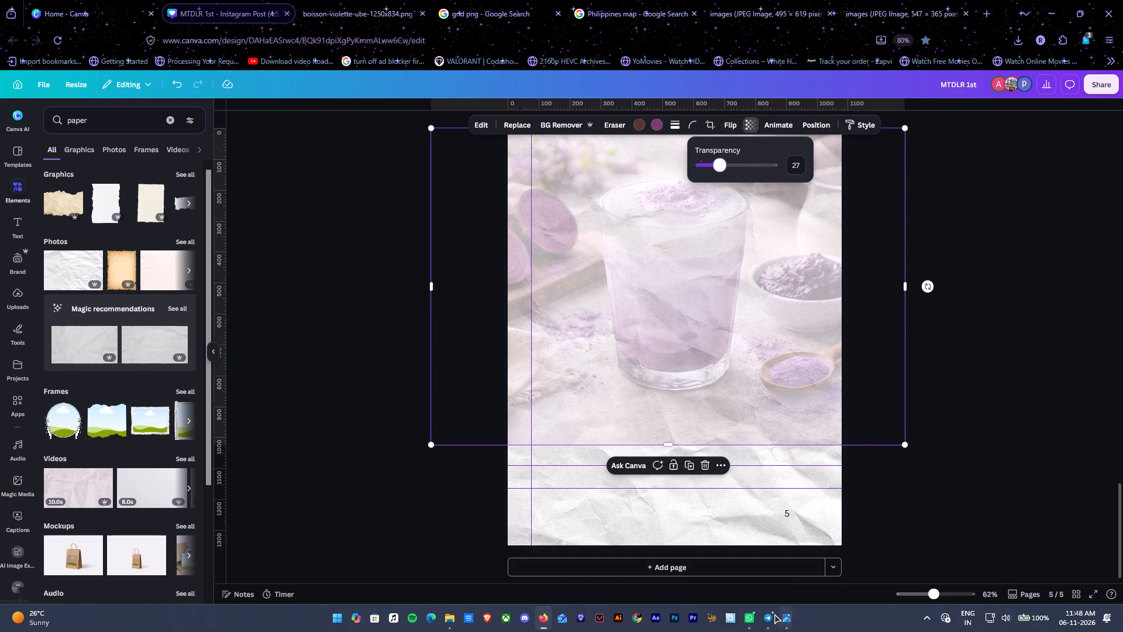
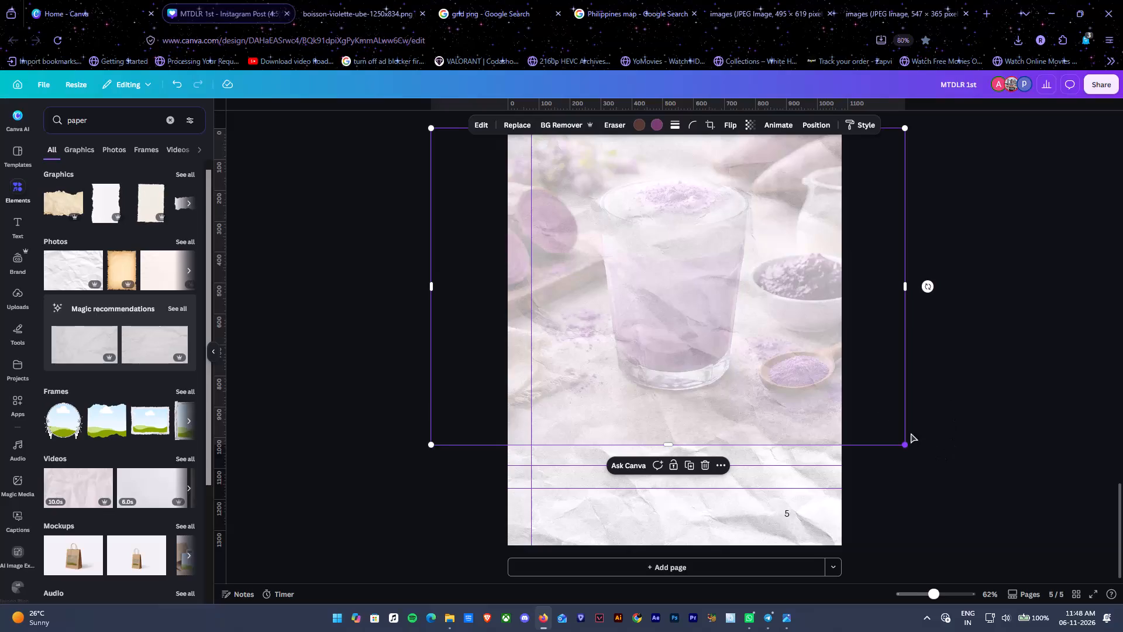
Enlarge the faded ube drink photo and reposition it so it covers all of page 5 with the glass centred.
left_click(890, 429)
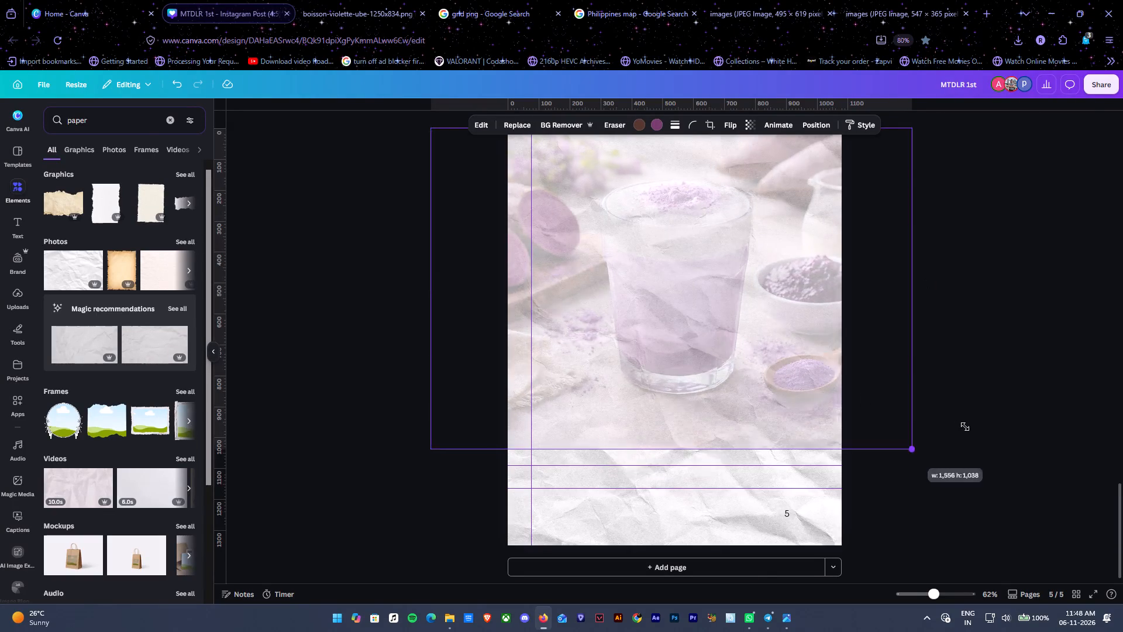
left_click(1014, 424)
left_click(719, 355)
left_click_drag(816, 338, 724, 341)
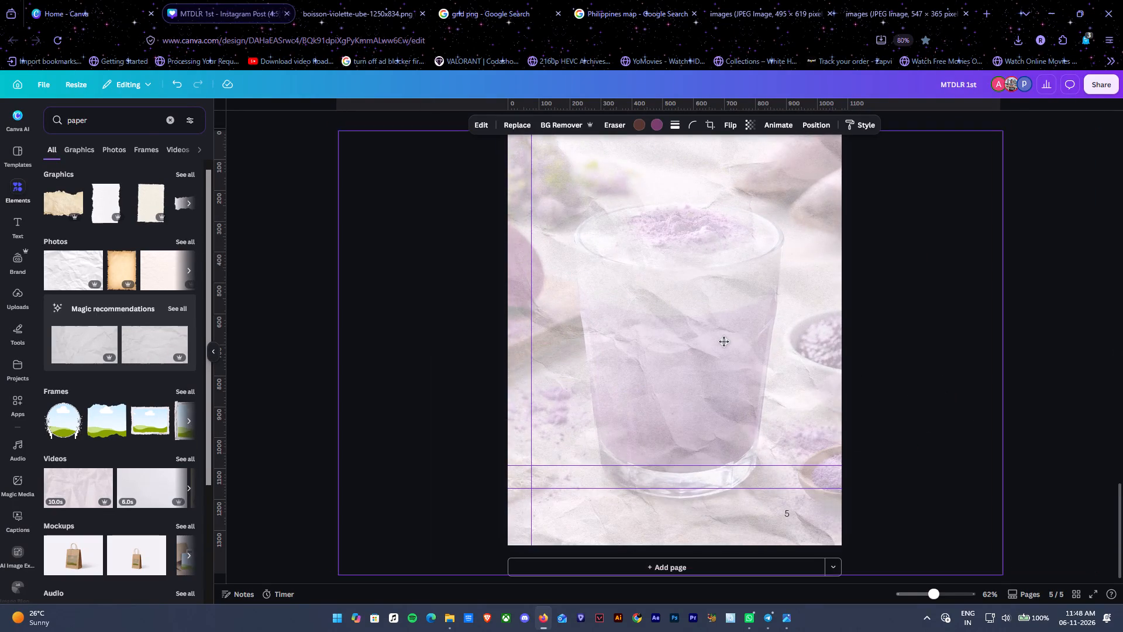
left_click_drag(724, 341, 723, 331)
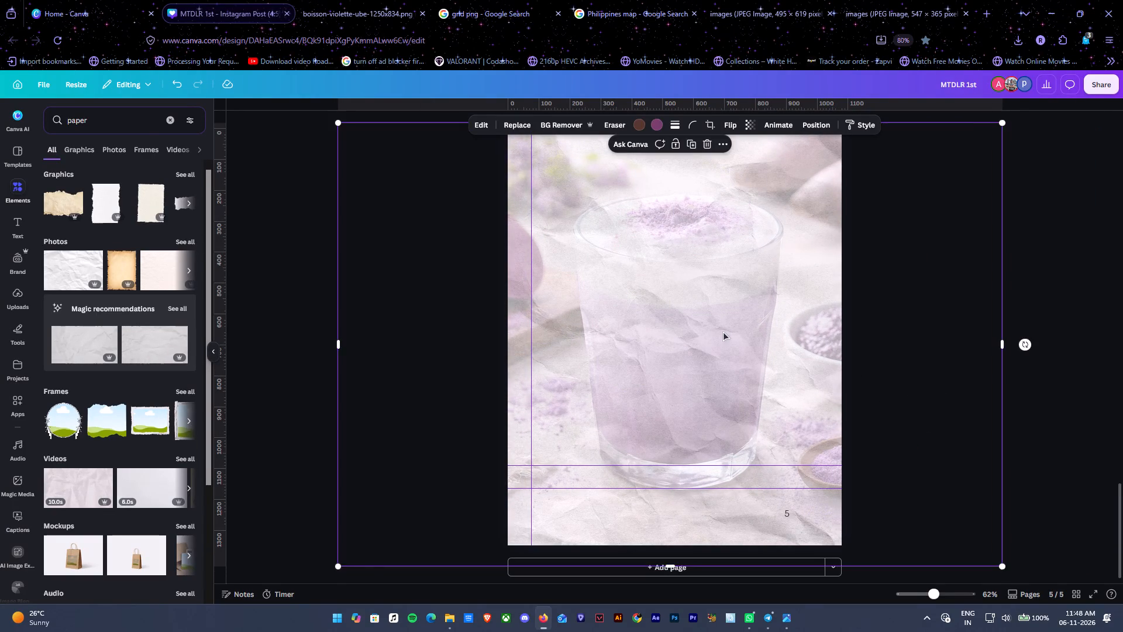
left_click(723, 331)
Set the ube drink photo's transparency to 19 so it blends into the crumpled paper on page 5.
left_click(751, 124)
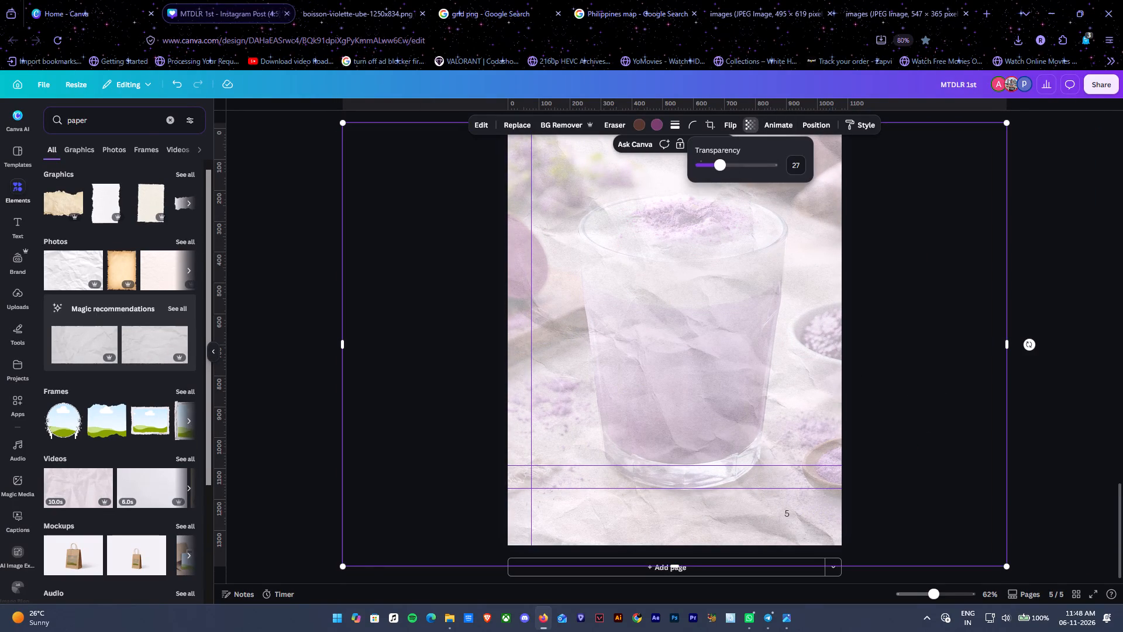
left_click(715, 166)
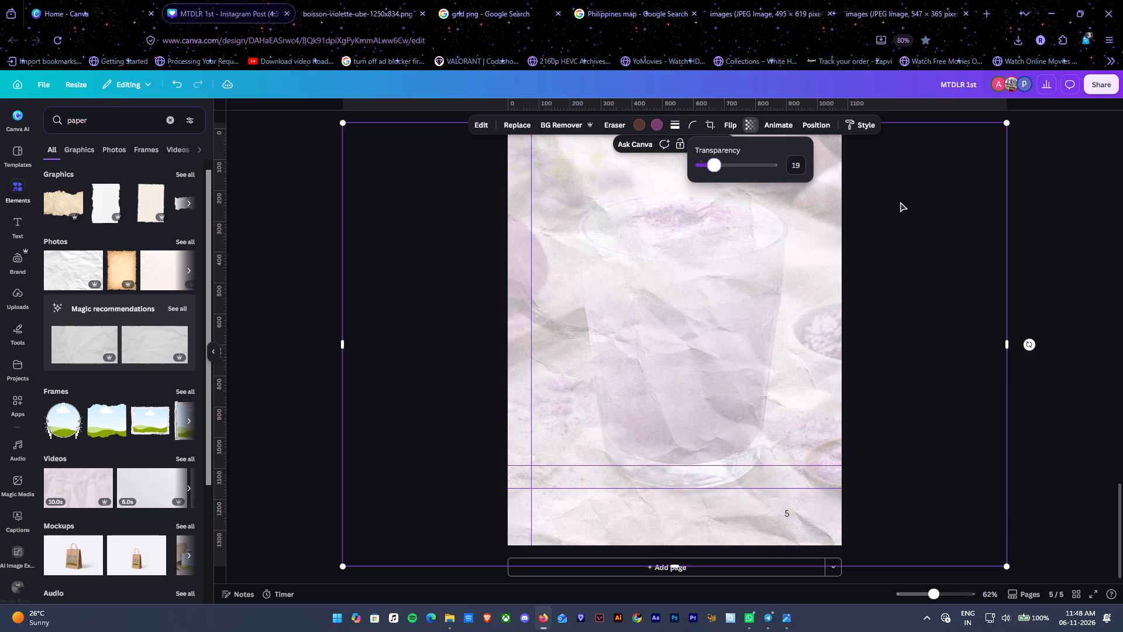
double_click(1069, 203)
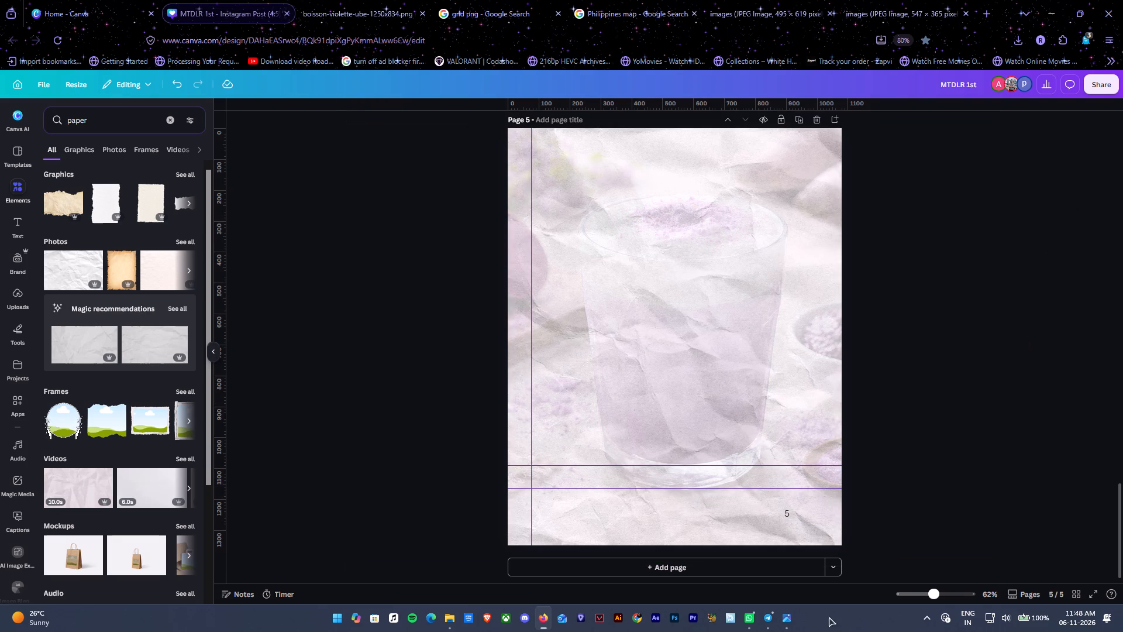
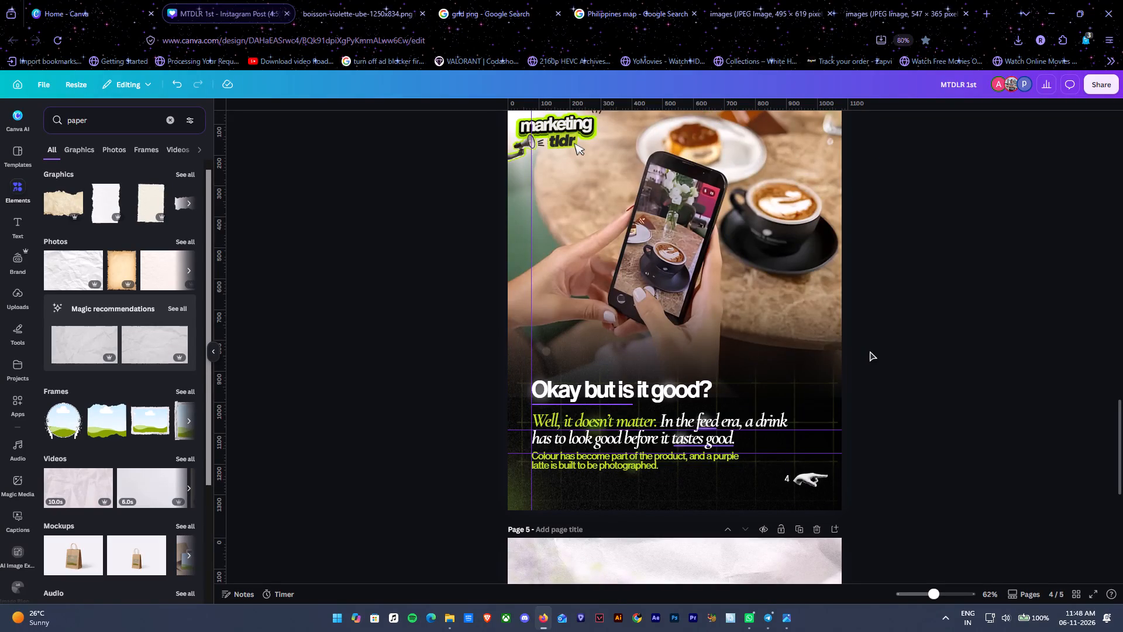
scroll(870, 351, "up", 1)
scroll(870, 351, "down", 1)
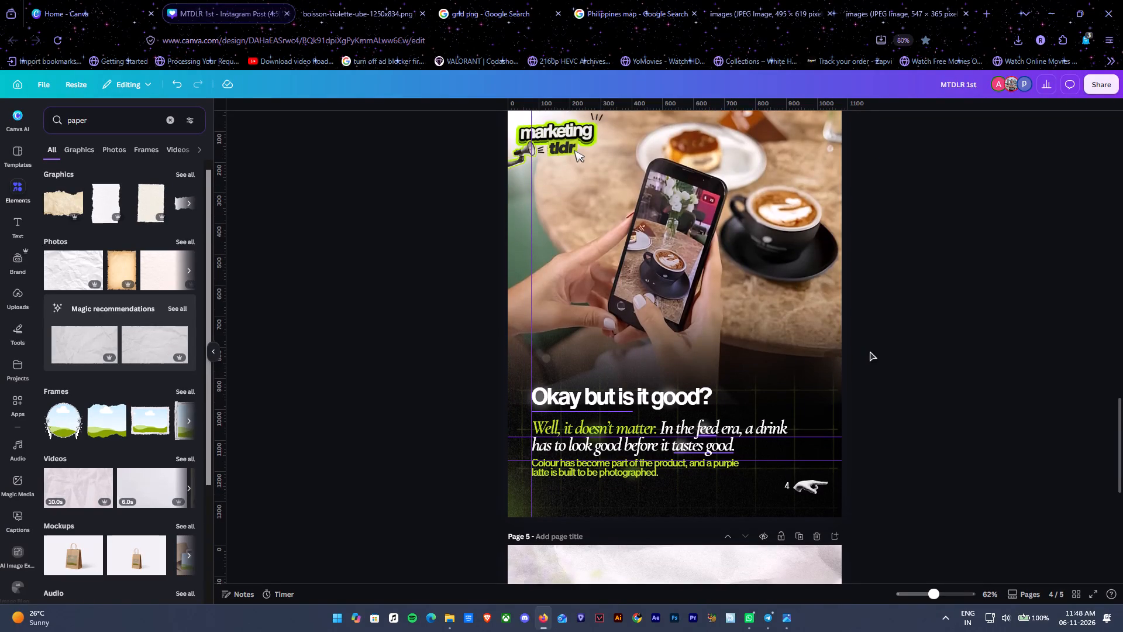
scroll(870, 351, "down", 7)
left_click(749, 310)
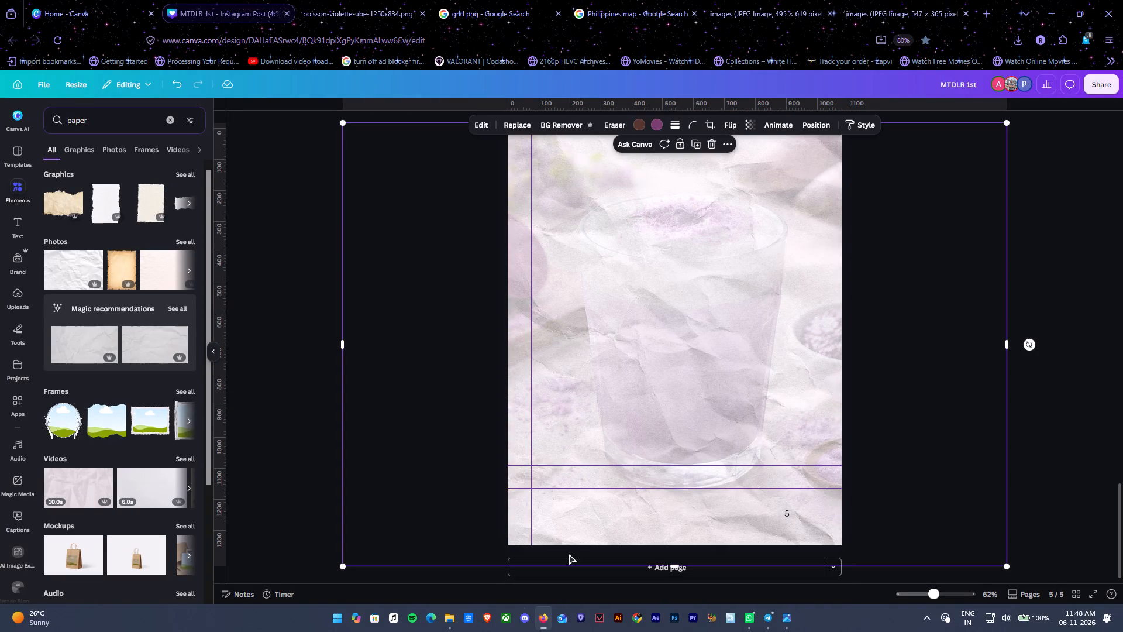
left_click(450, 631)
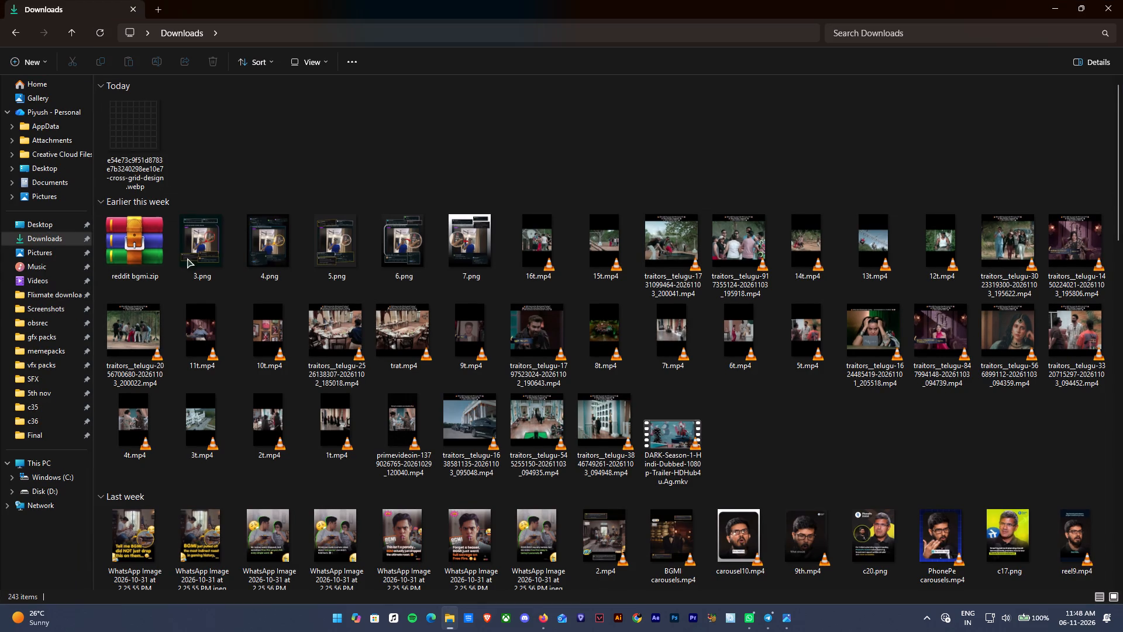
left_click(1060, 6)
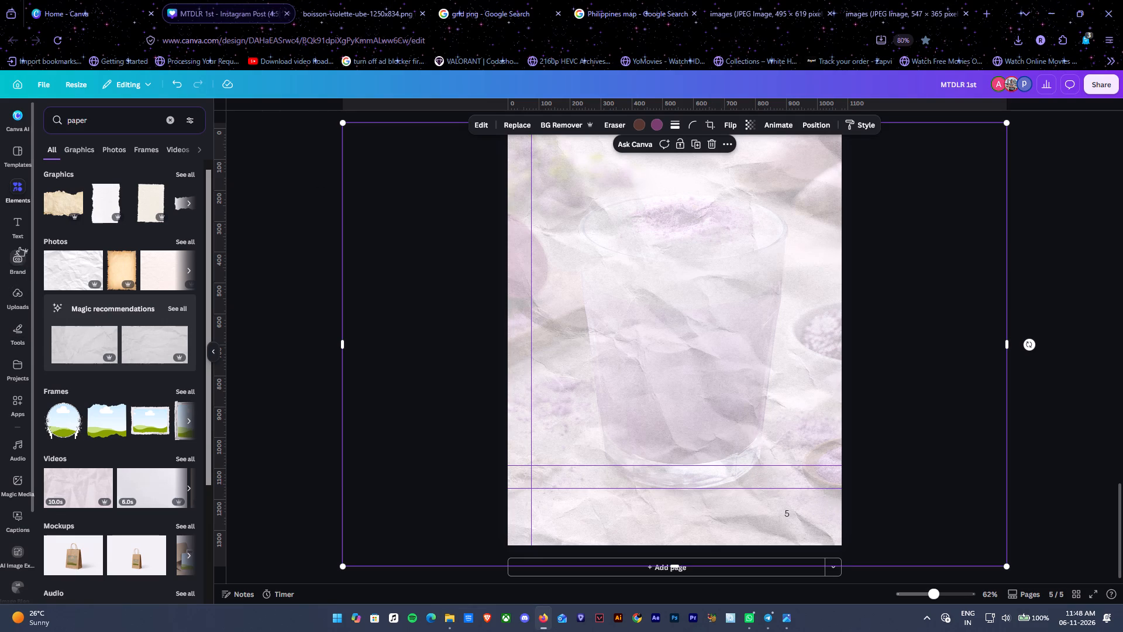
Open the Monk-E brand kit's logos and pick the marketing tldr logo with the crumpled white paper background.
left_click(18, 266)
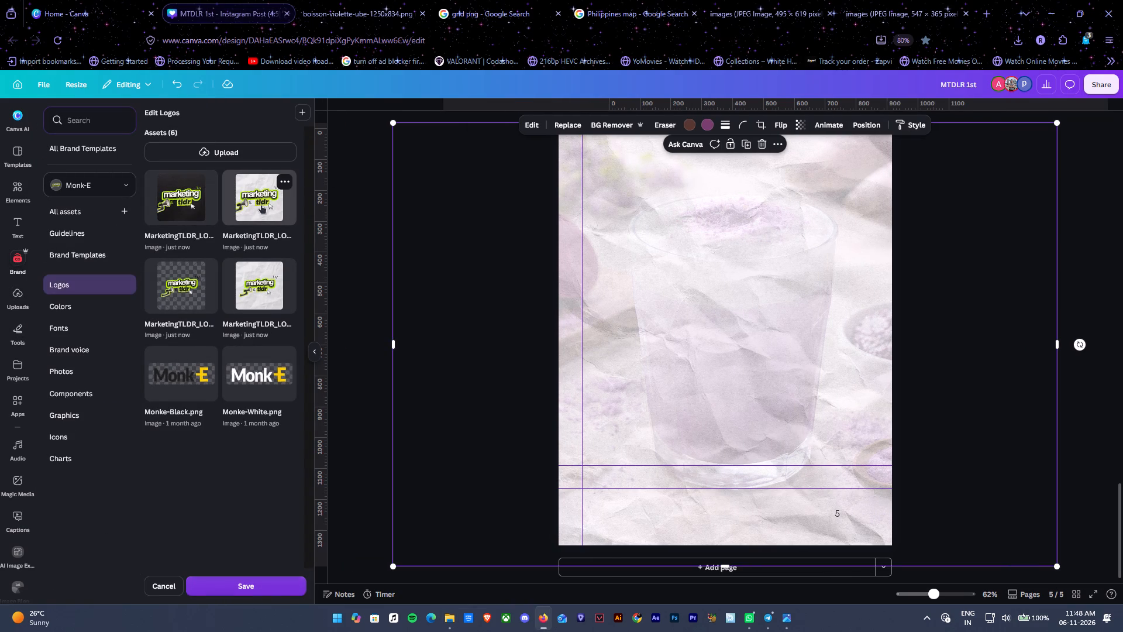
left_click(261, 204)
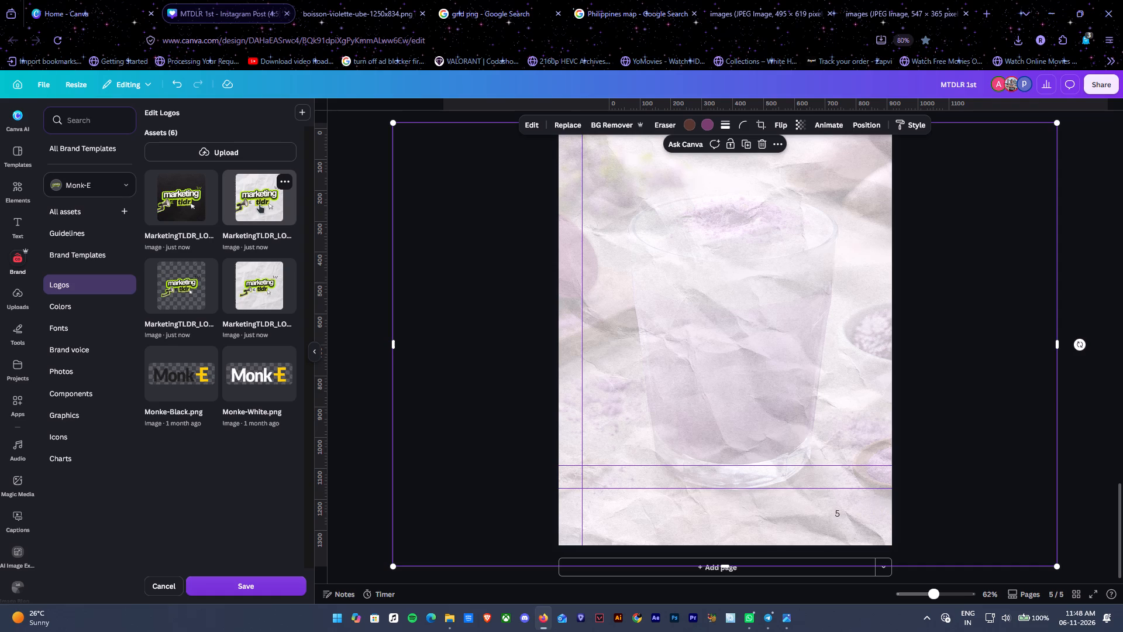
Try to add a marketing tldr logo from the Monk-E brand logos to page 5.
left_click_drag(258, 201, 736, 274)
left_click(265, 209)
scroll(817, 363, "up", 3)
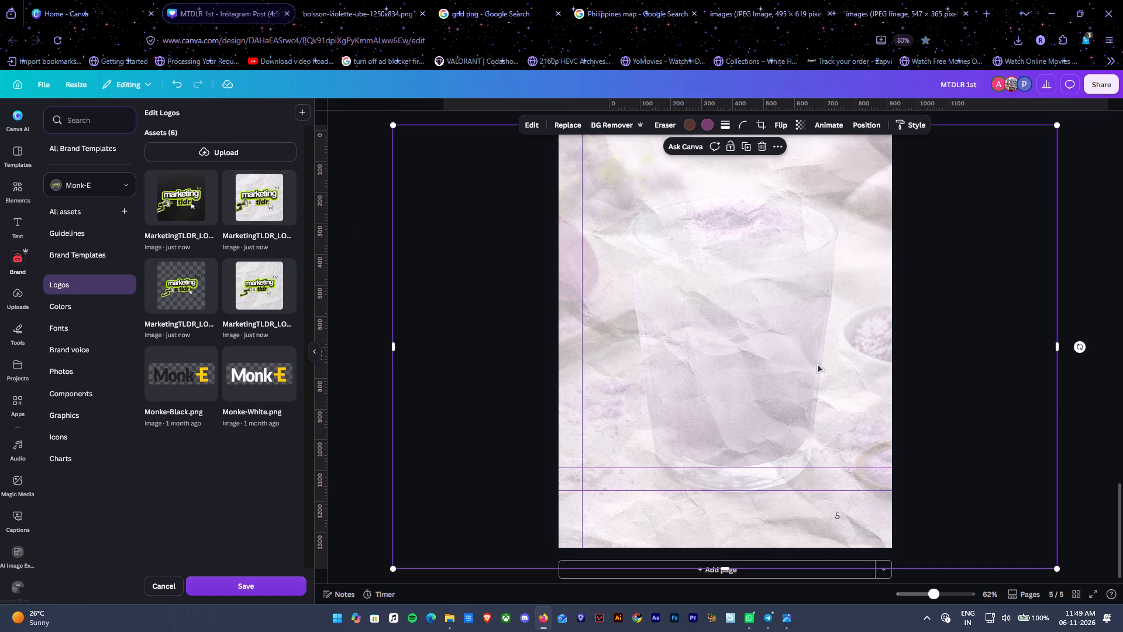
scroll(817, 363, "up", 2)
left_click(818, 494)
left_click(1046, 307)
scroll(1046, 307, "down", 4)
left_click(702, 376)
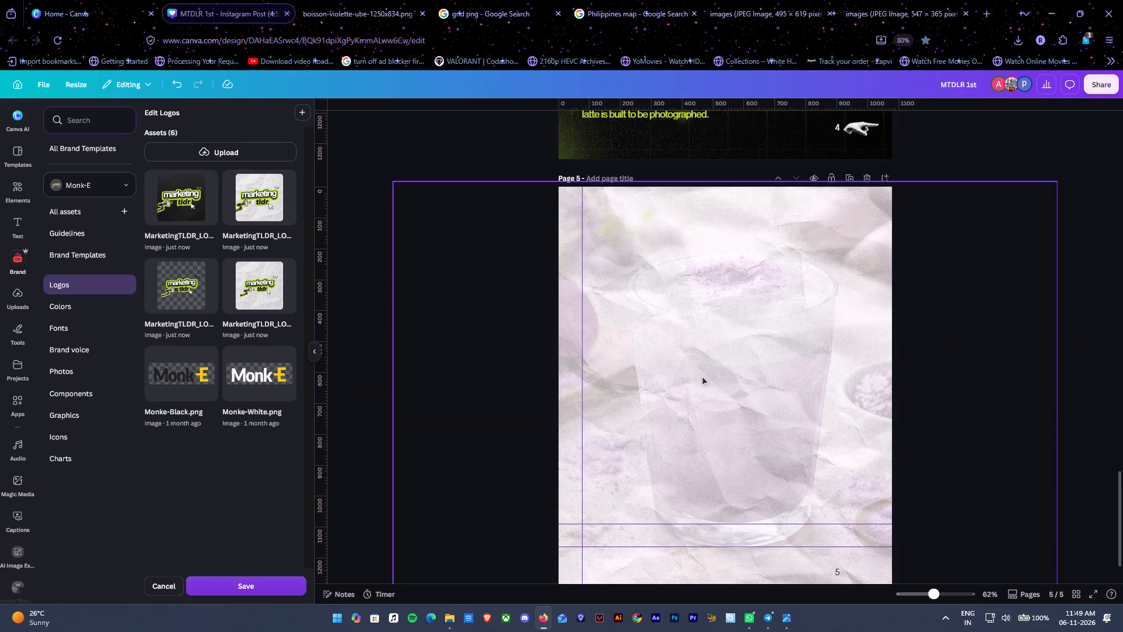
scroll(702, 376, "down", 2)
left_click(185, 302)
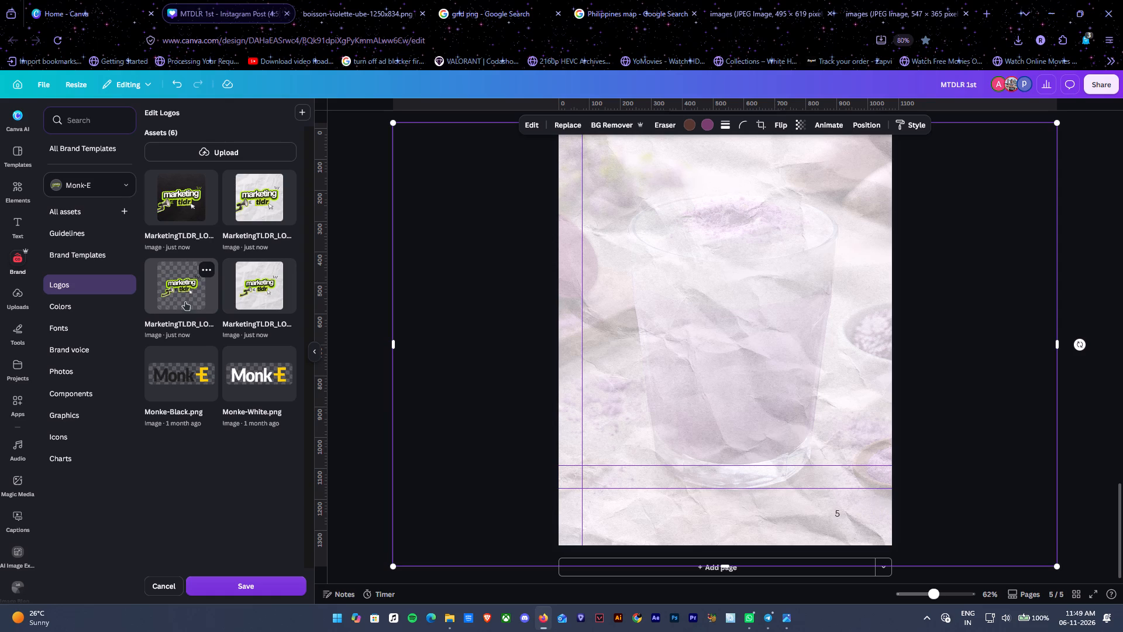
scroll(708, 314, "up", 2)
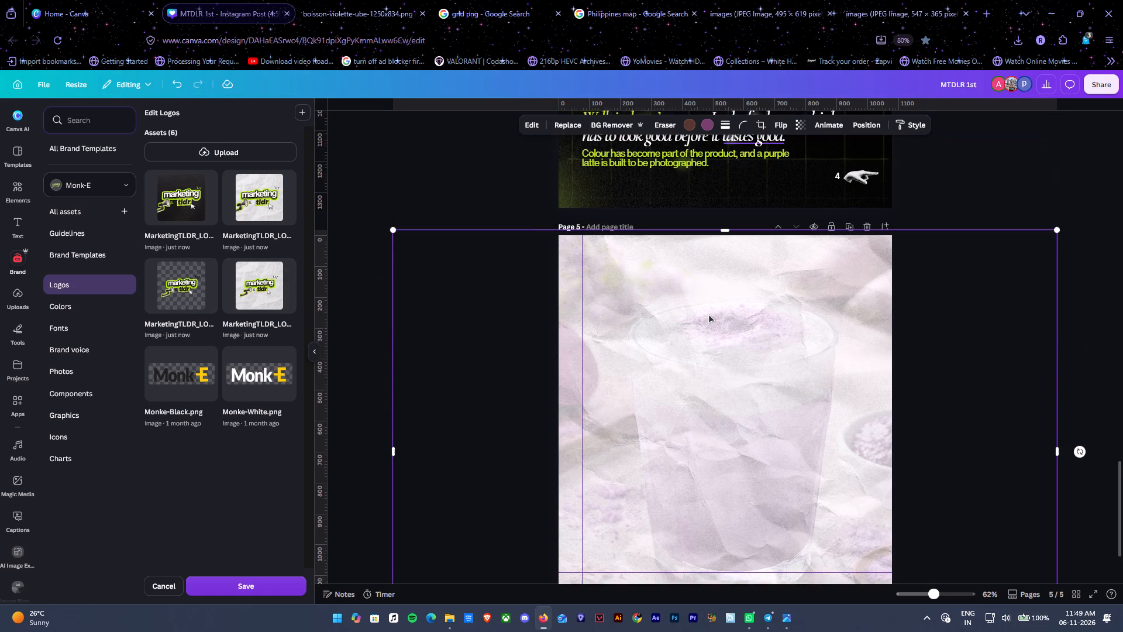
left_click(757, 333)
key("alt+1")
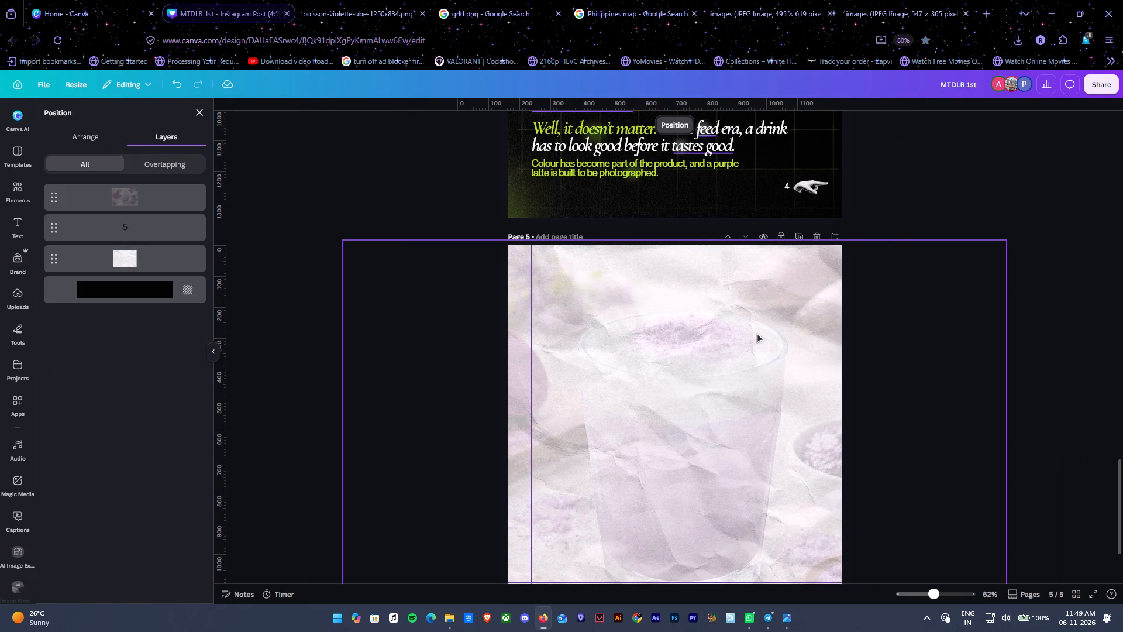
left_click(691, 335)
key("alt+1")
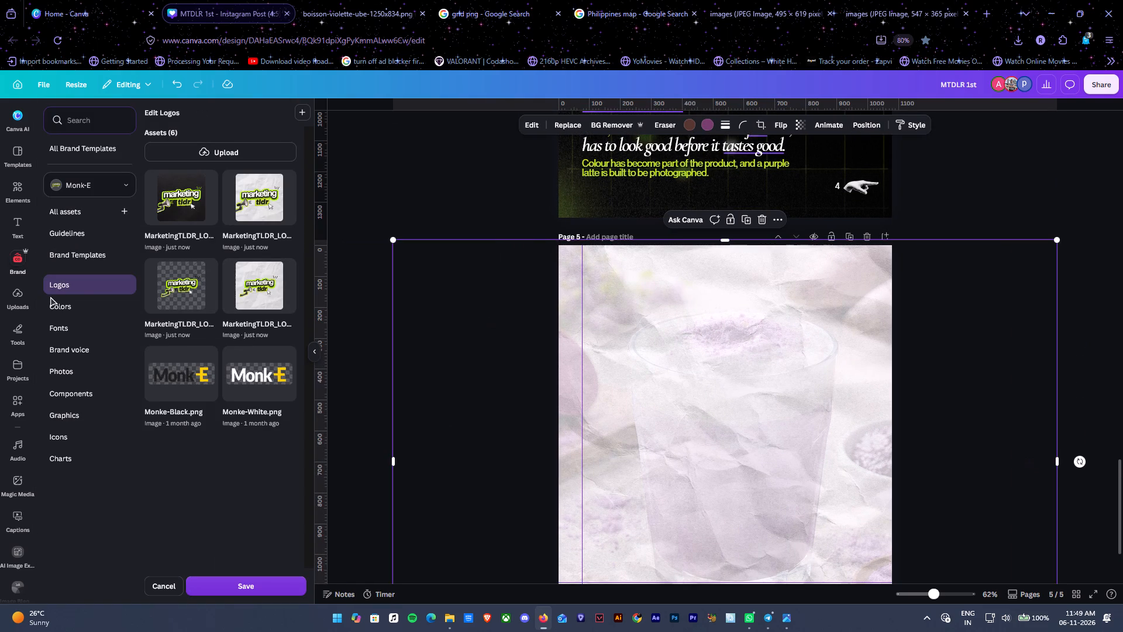
Save the pending logo changes to the Monk-E brand kit and return to its logos.
left_click(64, 301)
left_click(66, 283)
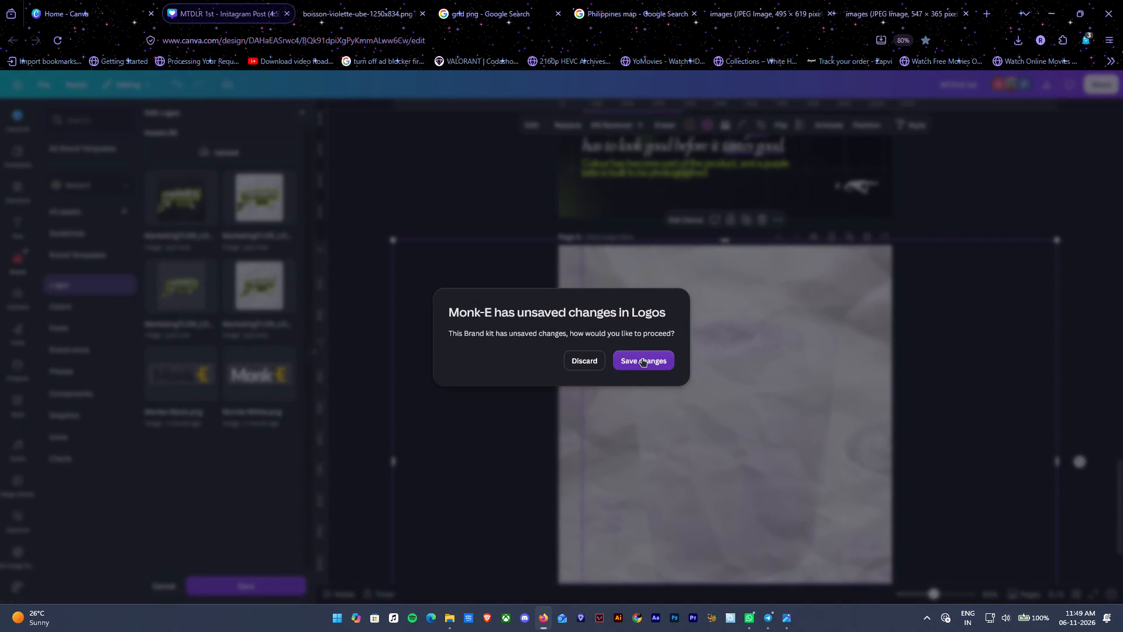
left_click(647, 360)
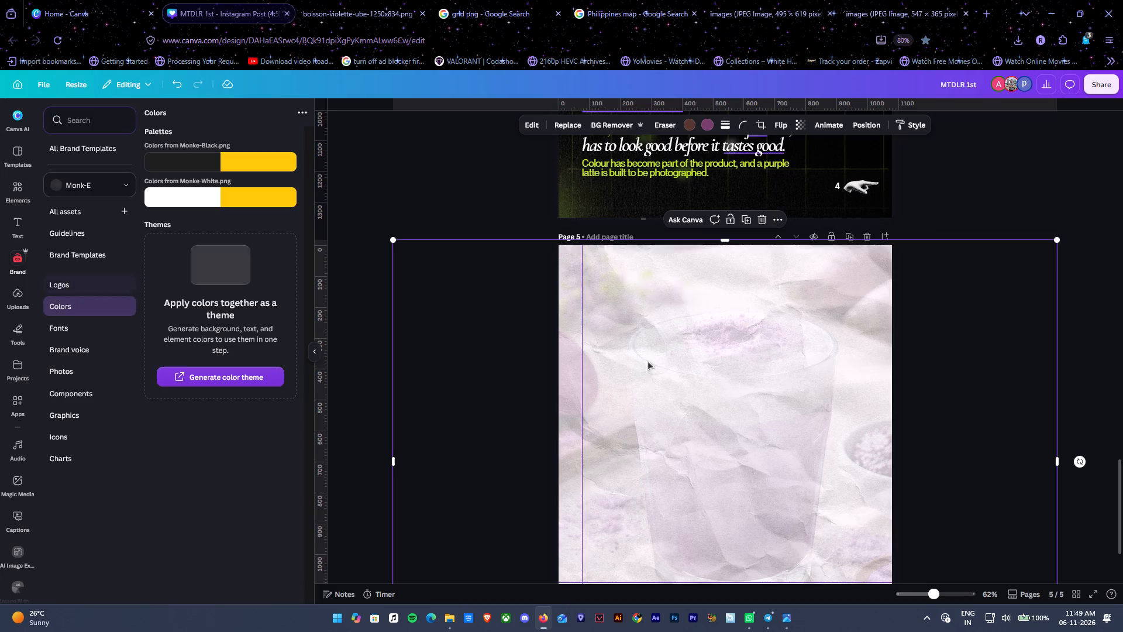
left_click(81, 287)
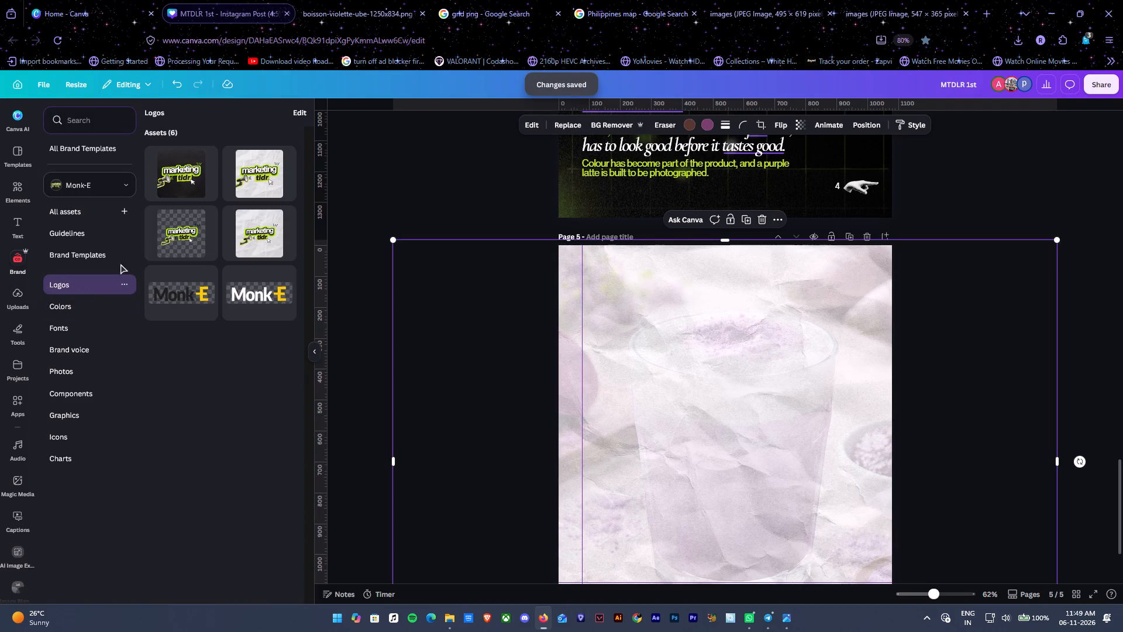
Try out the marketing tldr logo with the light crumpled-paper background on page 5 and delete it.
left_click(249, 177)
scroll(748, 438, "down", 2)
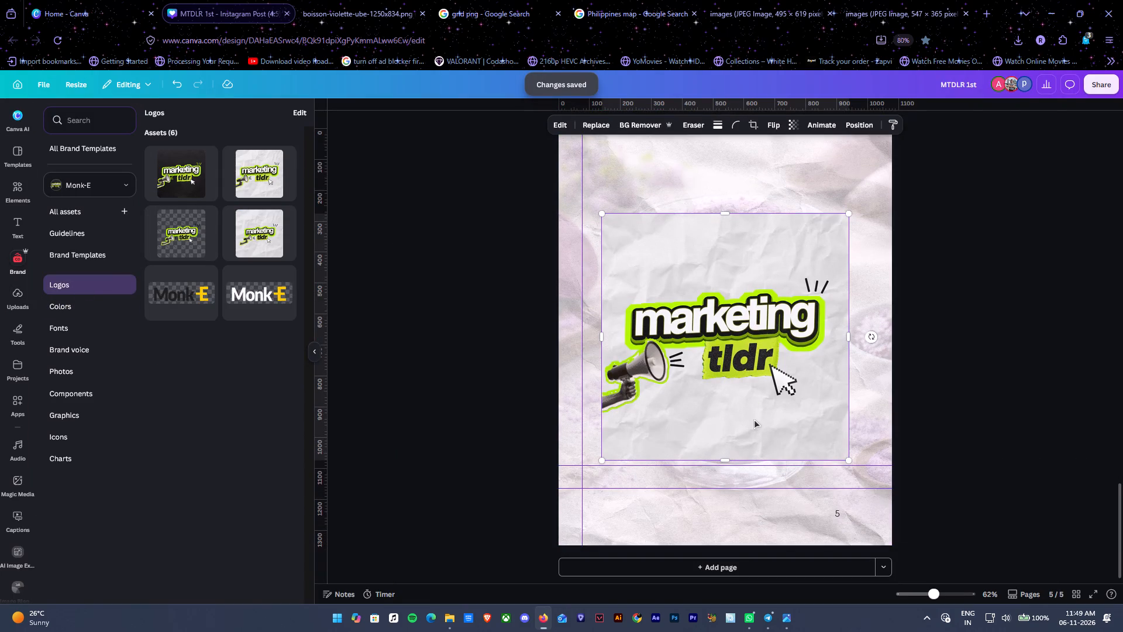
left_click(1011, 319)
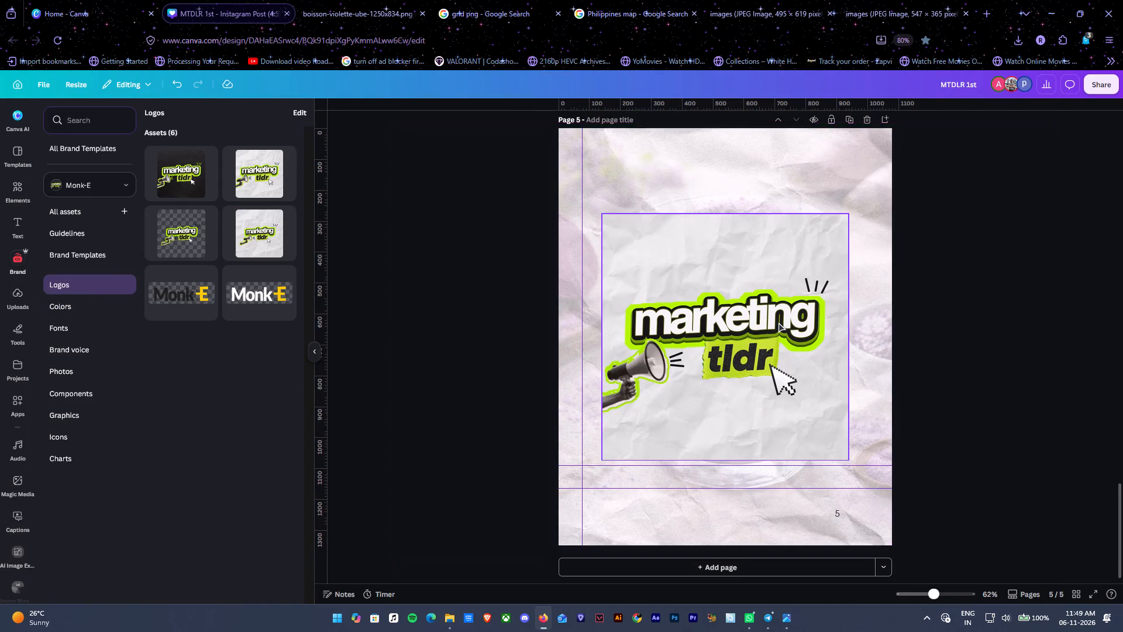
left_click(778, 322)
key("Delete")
Add the transparent marketing tldr logo to page 5 and place it in the page's lower left, its megaphone arm meeting the left edge.
left_click(191, 243)
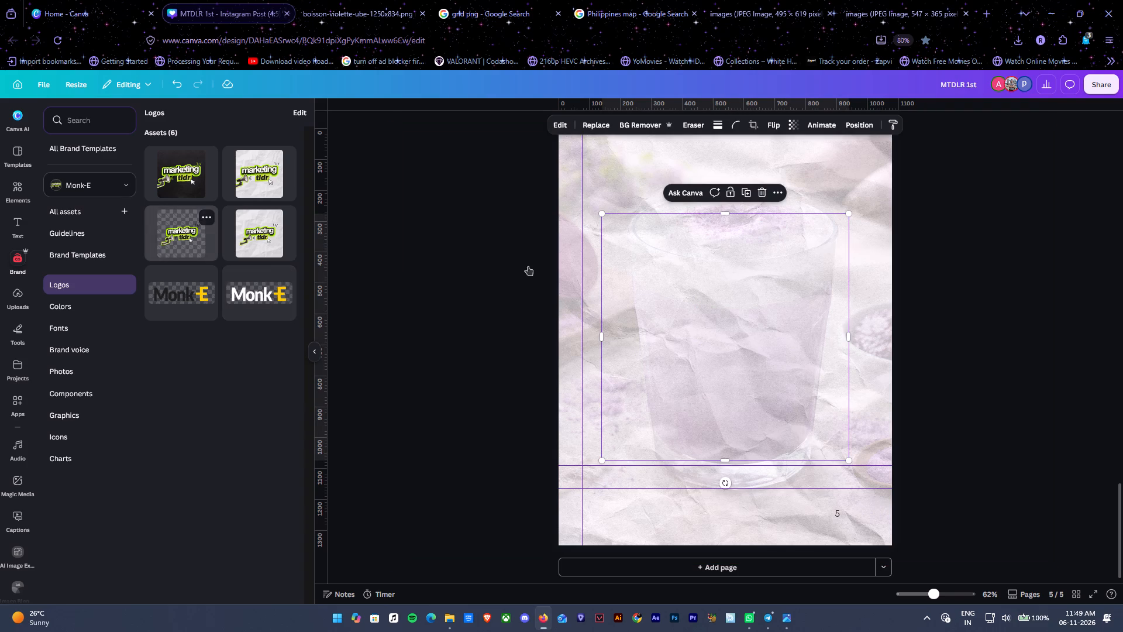
left_click_drag(746, 350, 685, 209)
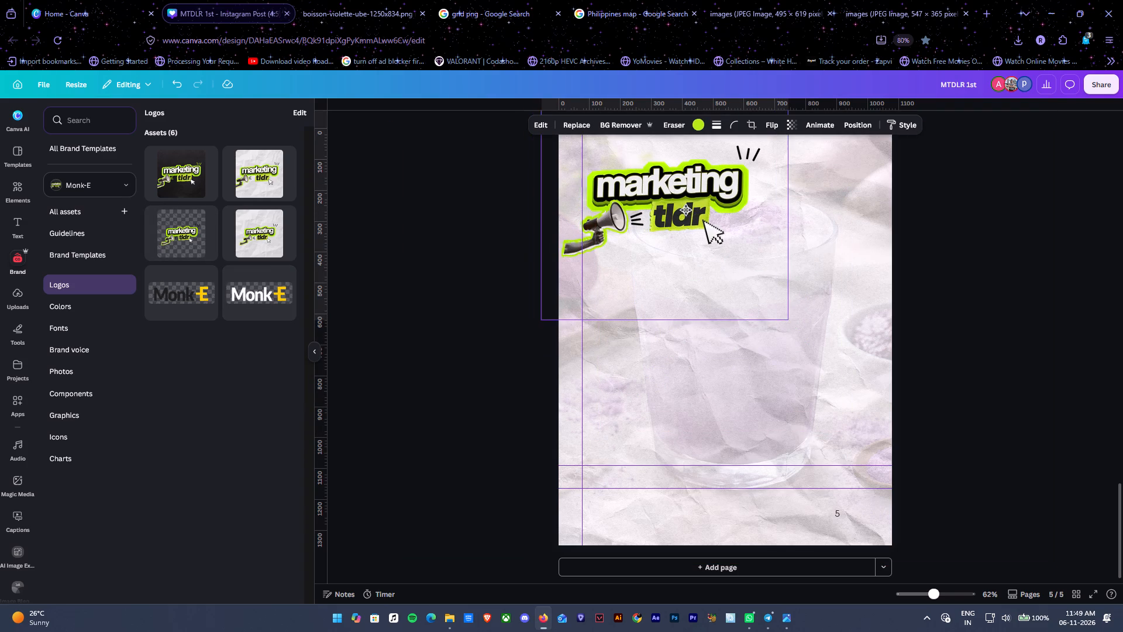
left_click_drag(685, 209, 673, 217)
left_click_drag(673, 217, 676, 226)
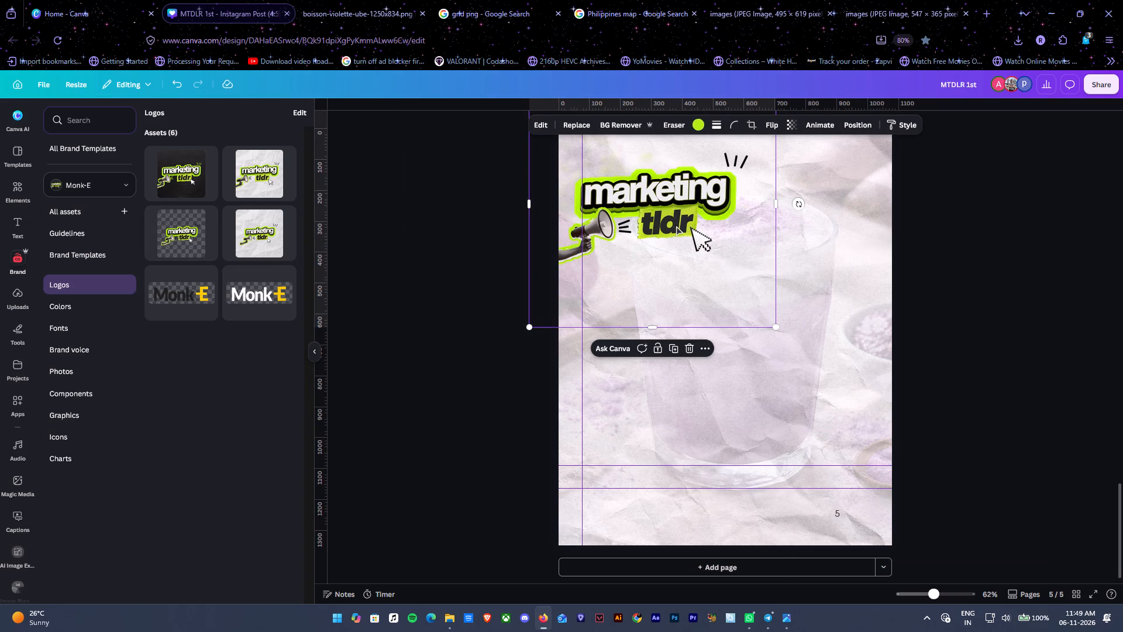
left_click_drag(676, 226, 673, 432)
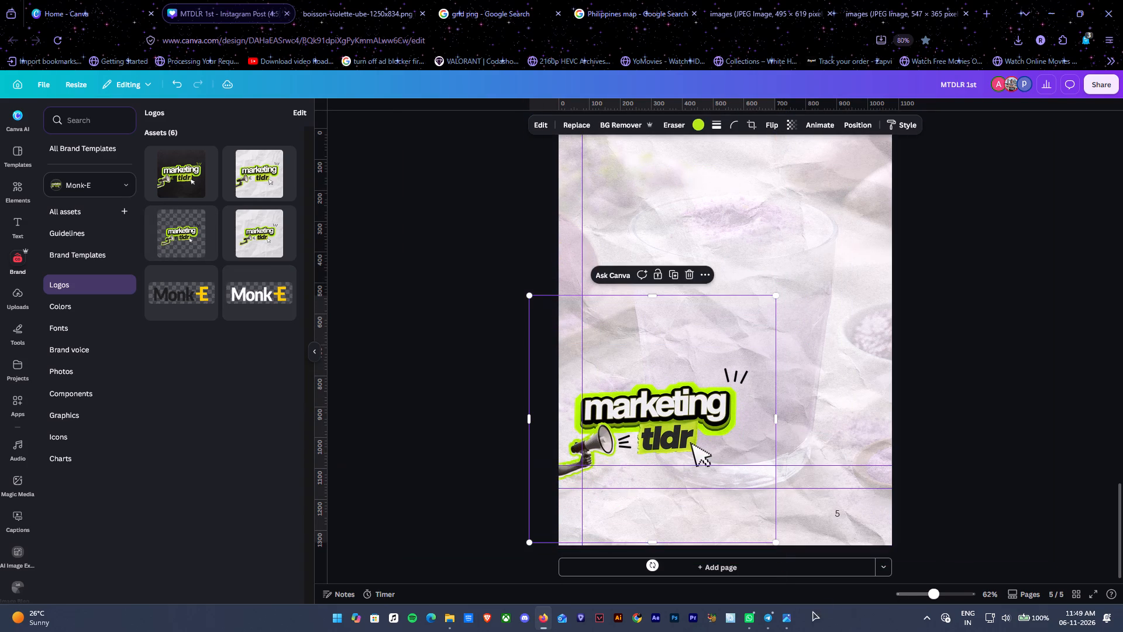
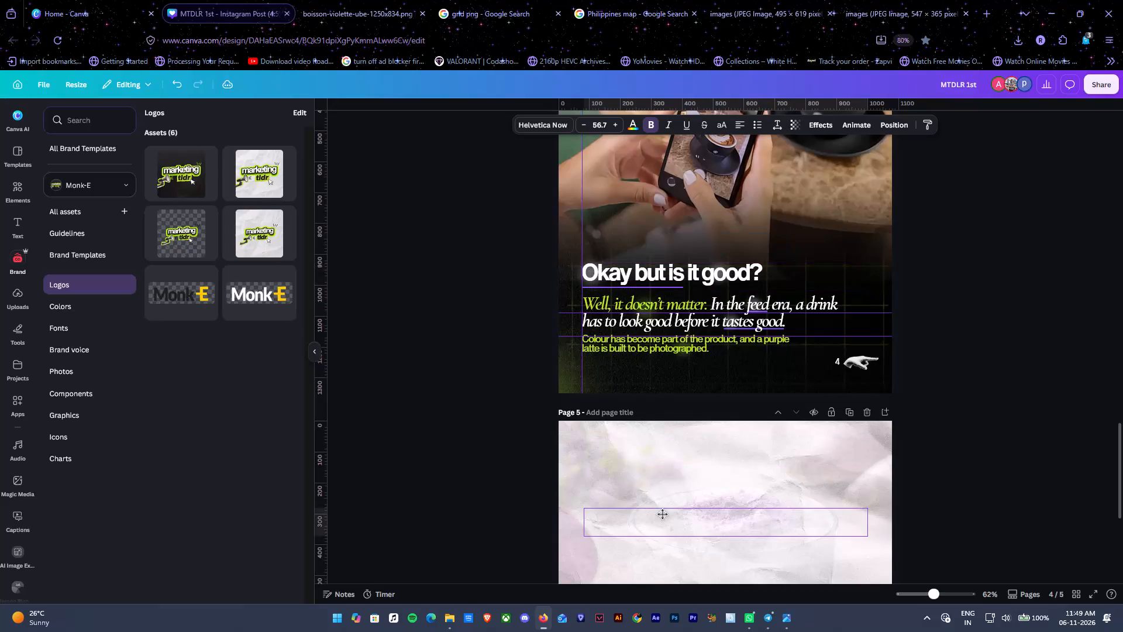
Replace the "Okay but is it good?" text on page 5 with "So, next time you order a drink, ask yourself:".
scroll(662, 511, "down", 1)
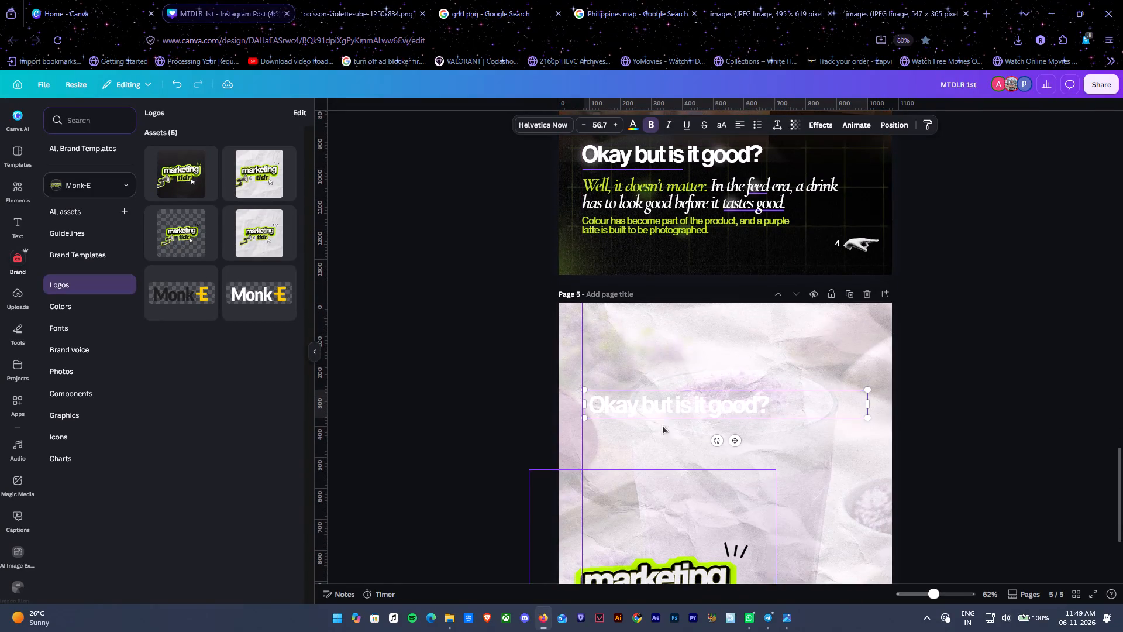
double_click(654, 408)
key("ctrl+a")
key("ctrl+v")
left_click(936, 416)
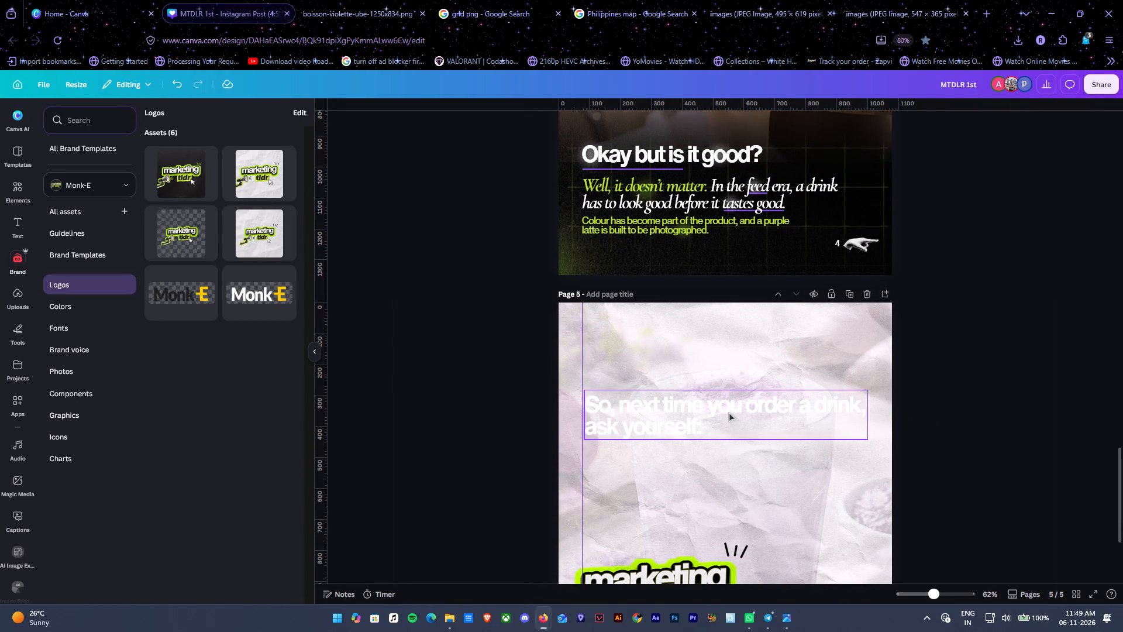
Change the page 5 heading's text color to black.
left_click(729, 412)
left_click(634, 122)
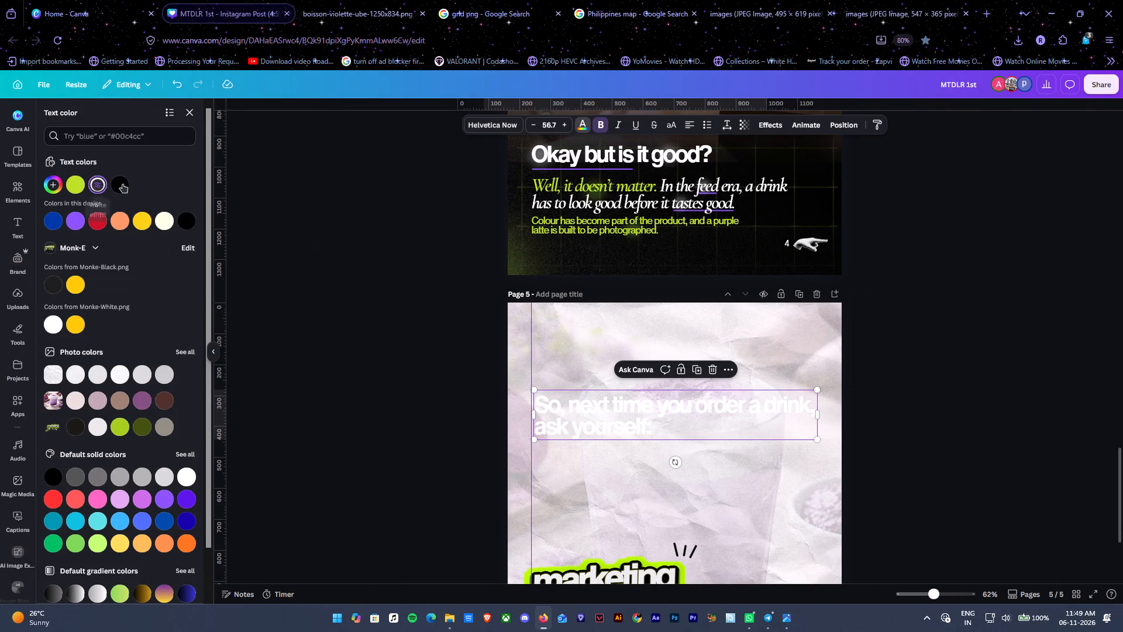
left_click(122, 184)
Resize the page 5 heading to two lines at font size 62.7 and move it higher on the page, aligned to the left margin guide.
left_click_drag(819, 415, 722, 413)
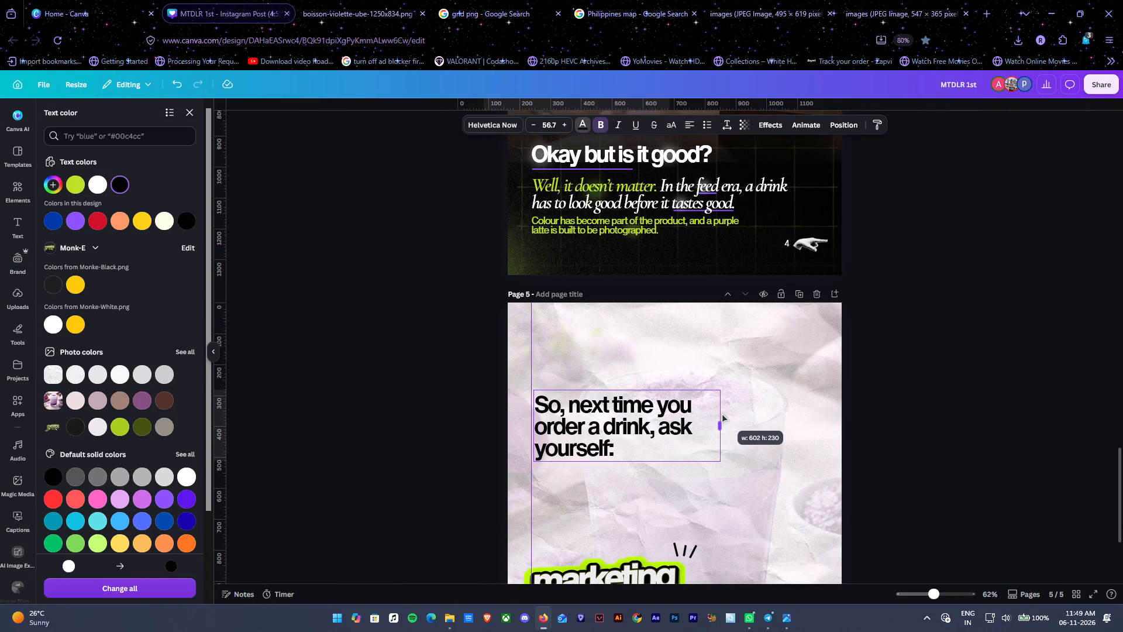
left_click_drag(722, 413, 783, 415)
left_click_drag(783, 441, 810, 455)
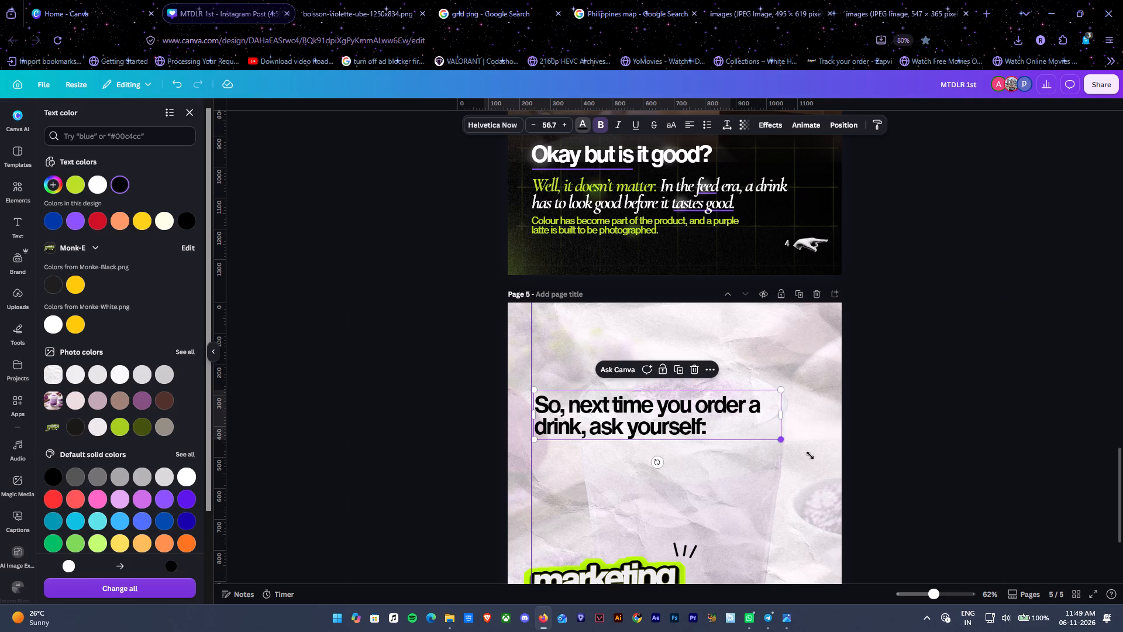
left_click_drag(810, 455, 807, 454)
left_click_drag(721, 435, 717, 408)
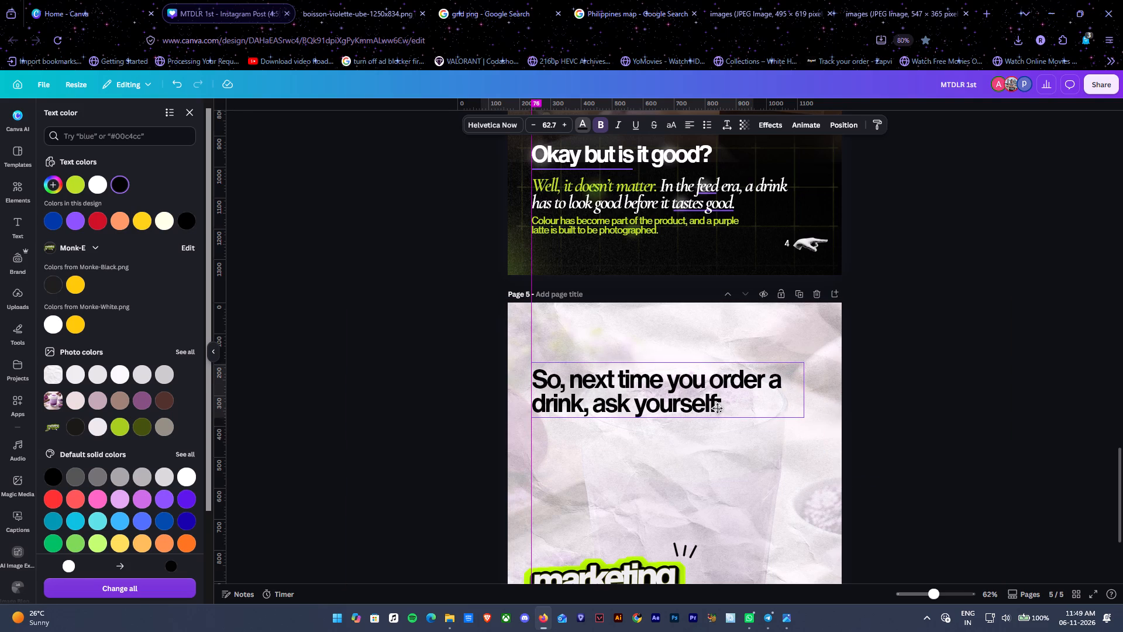
left_click_drag(717, 408, 718, 406)
scroll(718, 406, "down", 2)
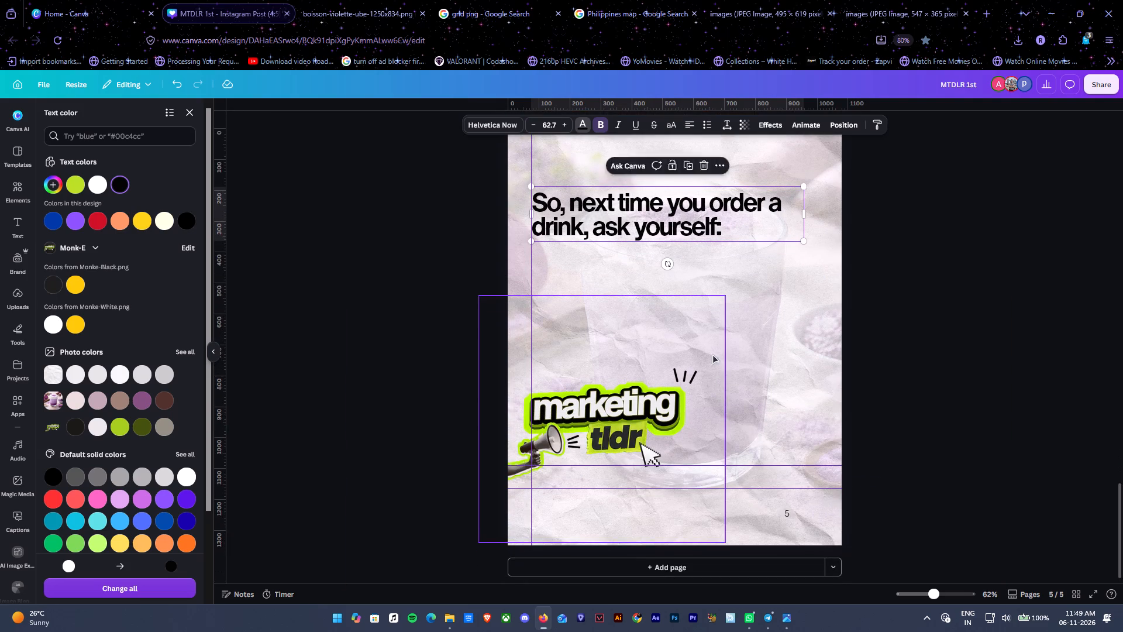
scroll(712, 341, "up", 1, "ctrl+alt")
scroll(712, 341, "up", 2)
left_click_drag(702, 316, 702, 323)
Apply an Echo effect to the page 5 heading in the design's lime green, with offset 17 and direction 0.
left_click(773, 121)
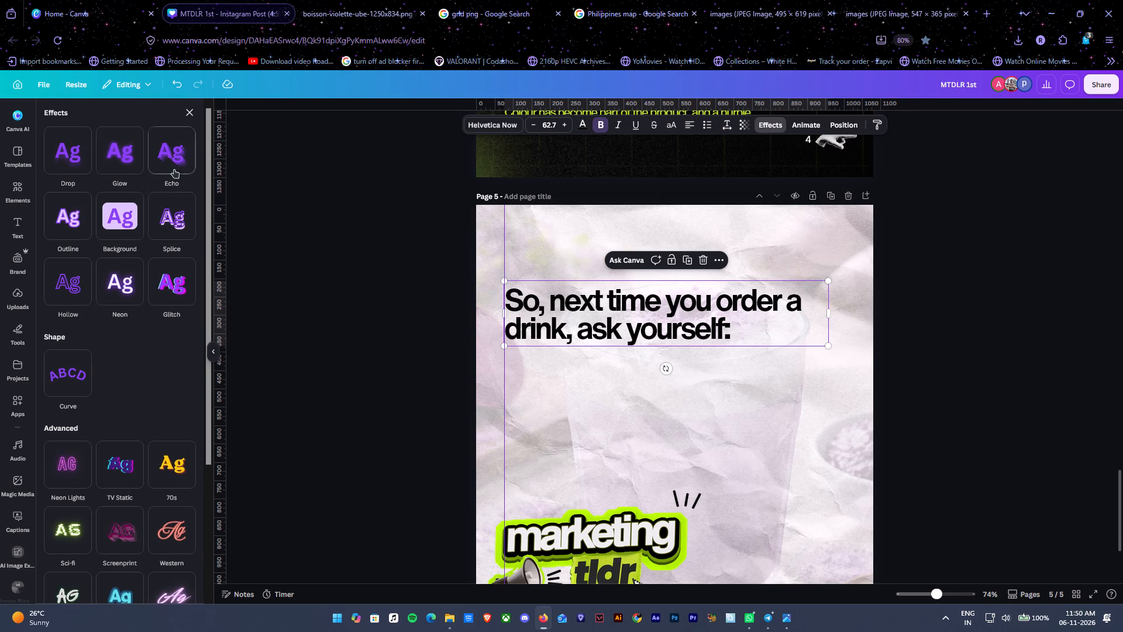
left_click(177, 159)
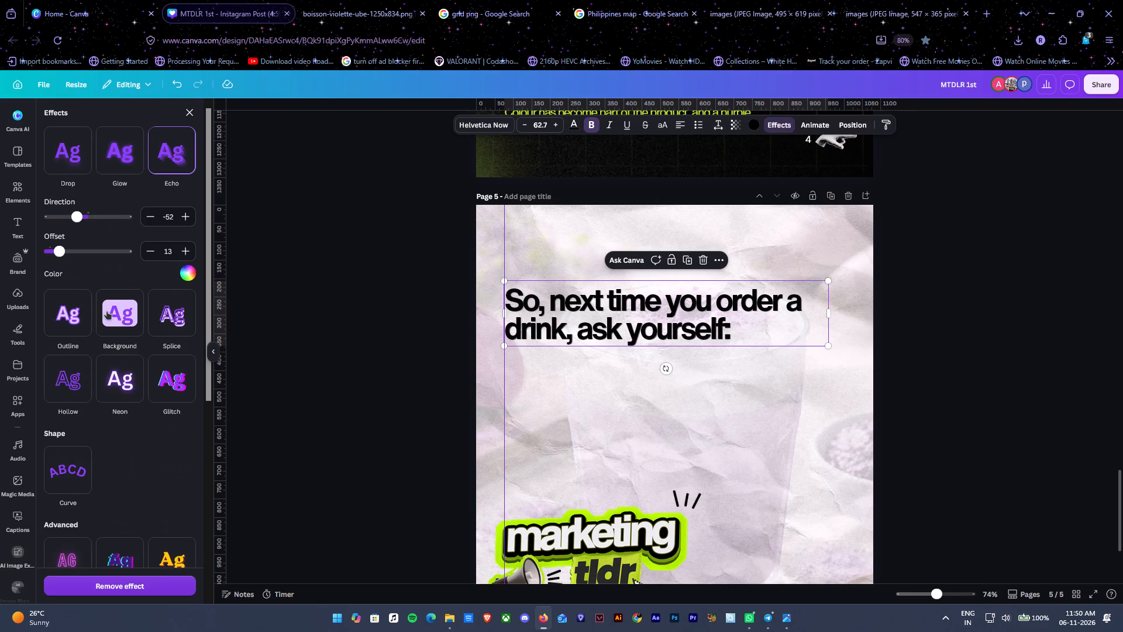
left_click(185, 277)
left_click(179, 320)
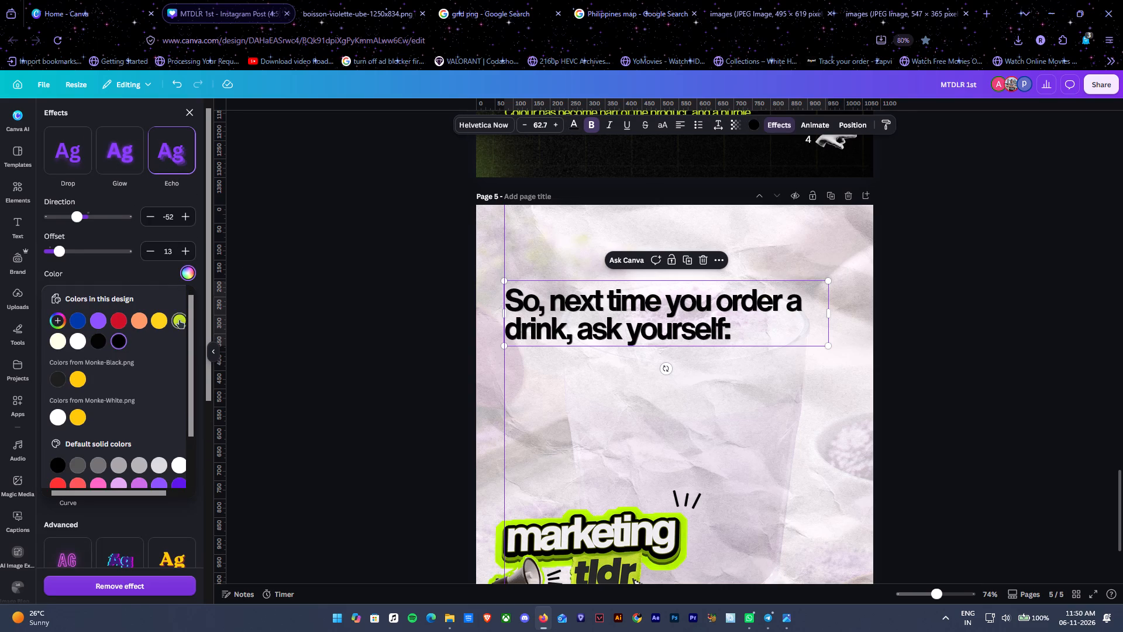
left_click_drag(62, 252, 73, 252)
left_click_drag(82, 218, 89, 218)
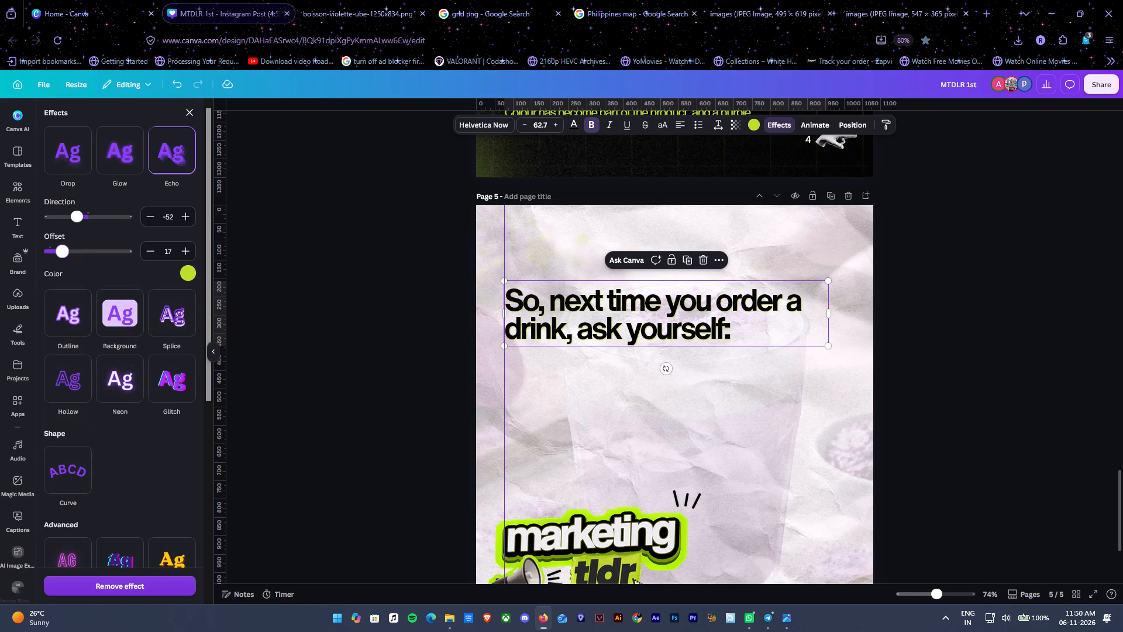
left_click_drag(89, 218, 91, 218)
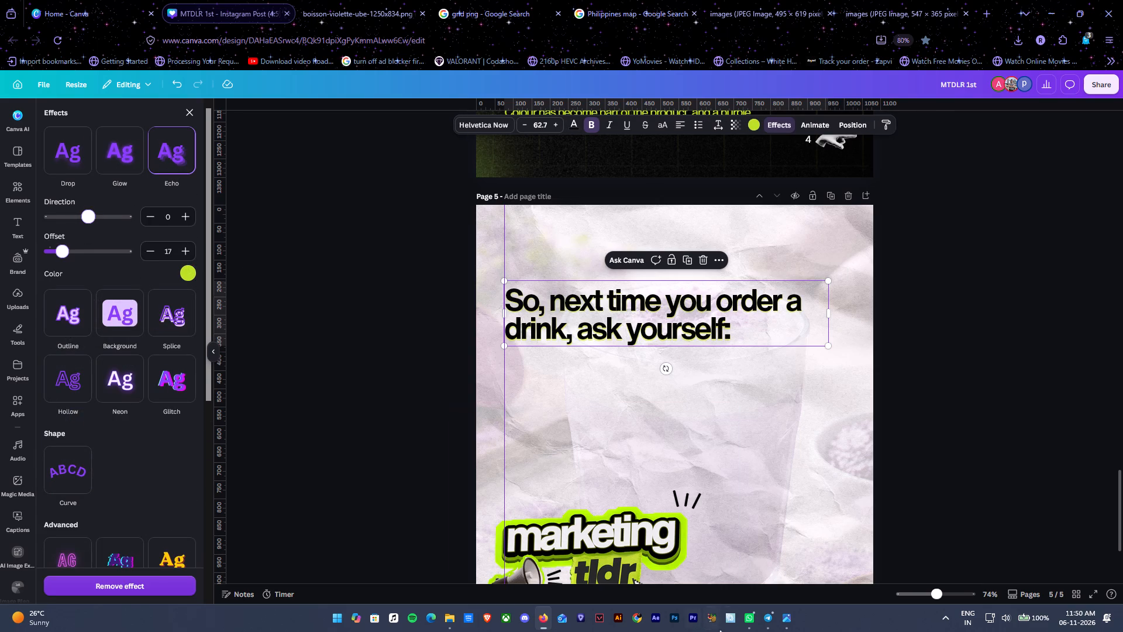
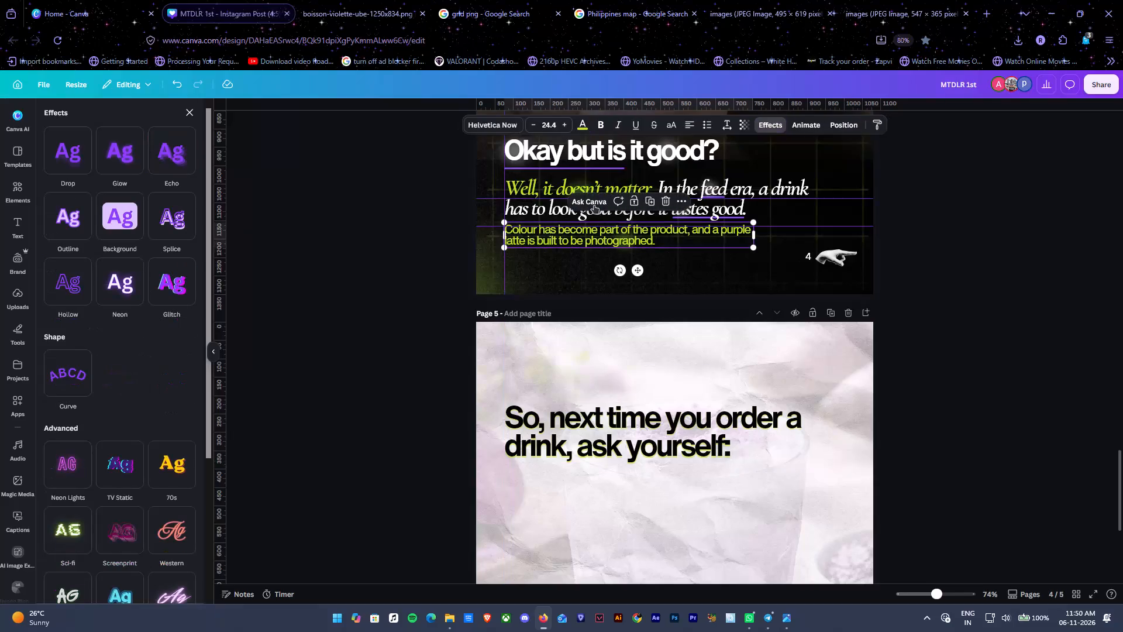
Duplicate page 4's "Well, it doesn't matter" text below the page 5 heading and replace its wording with "Did you want the drink, or did the colour decide?".
left_click(608, 183)
key("ctrl+d")
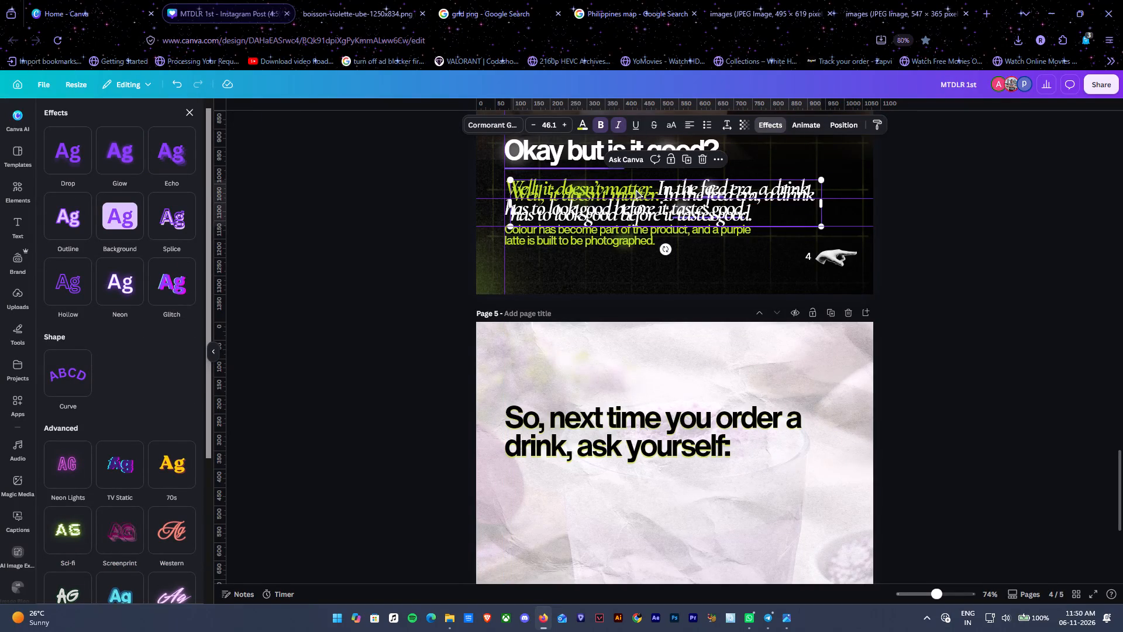
left_click_drag(636, 190, 633, 502)
double_click(633, 502)
key("ctrl+a")
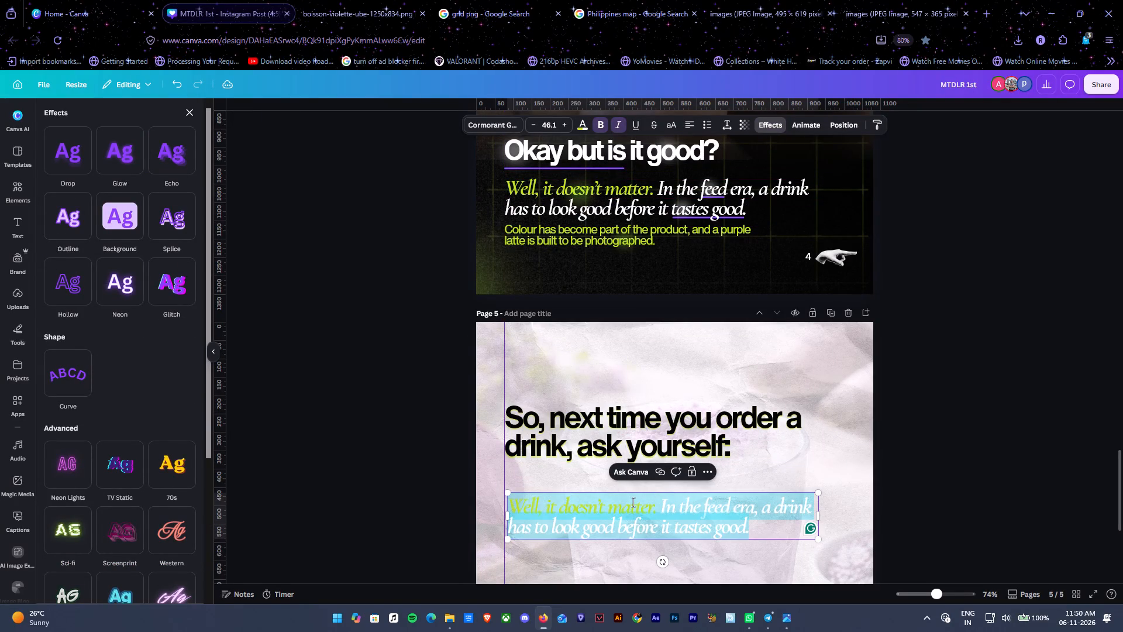
key("ctrl+v")
left_click(937, 465)
scroll(905, 455, "down", 3)
left_click(939, 390)
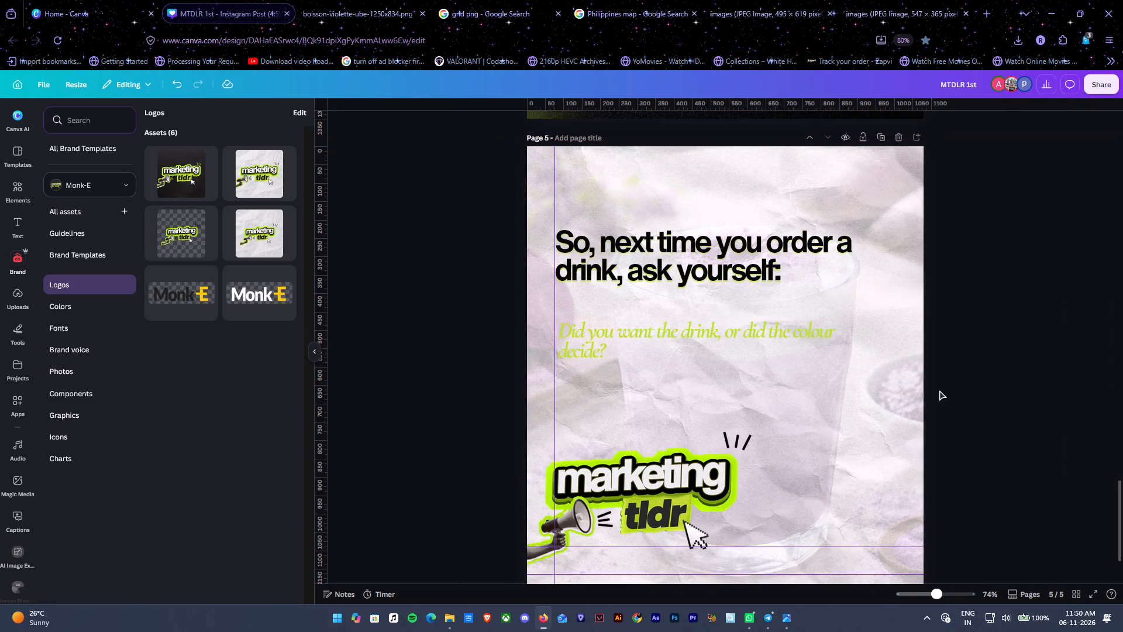
Move the page 5 question text up closer to the heading and remove its italic style.
left_click(678, 346)
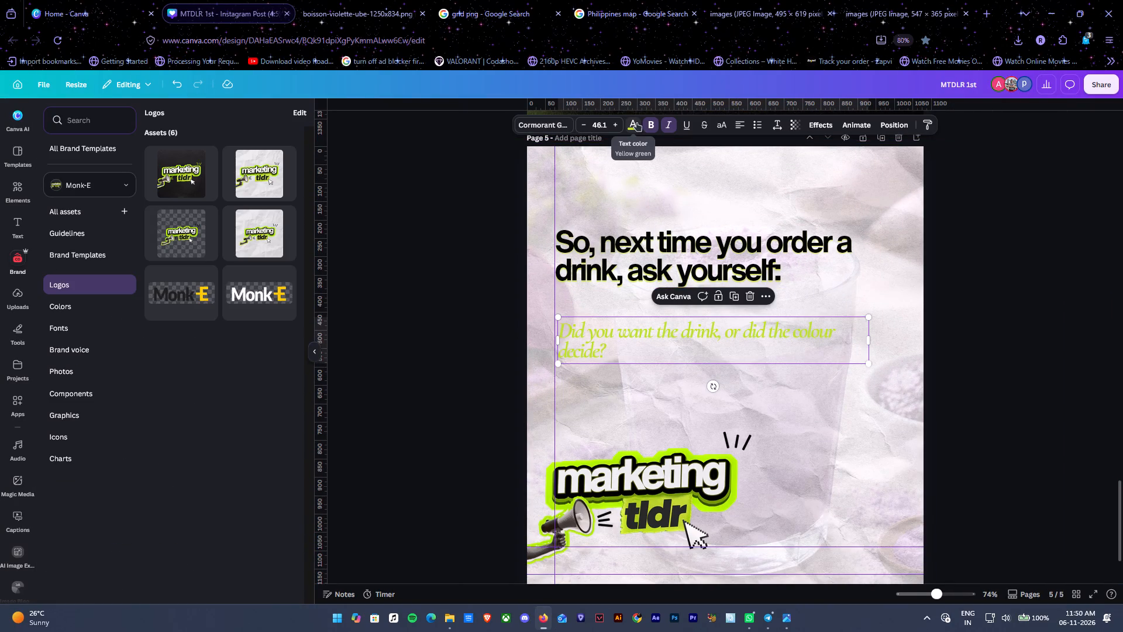
scroll(727, 377, "up", 2, "ctrl+alt")
left_click_drag(720, 323, 721, 311)
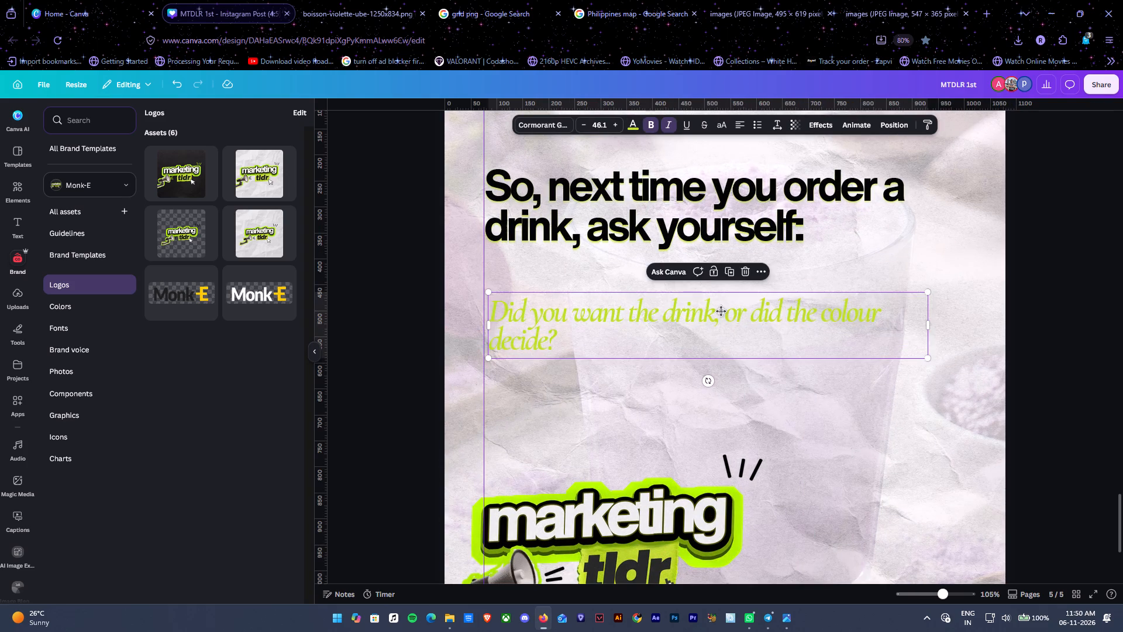
left_click_drag(721, 311, 721, 299)
left_click(665, 128)
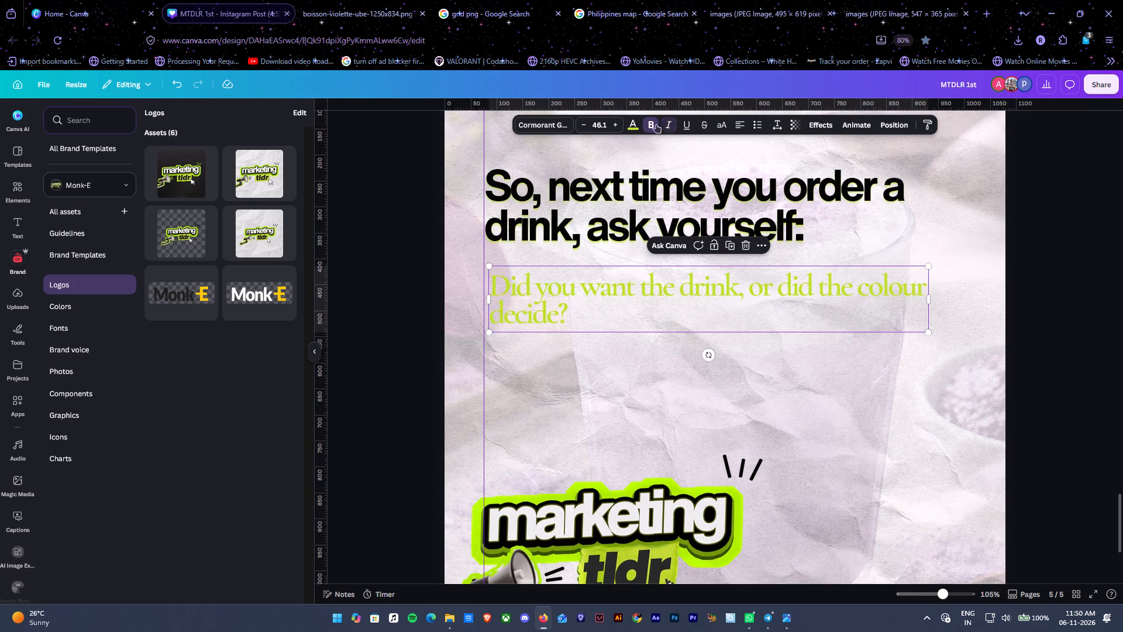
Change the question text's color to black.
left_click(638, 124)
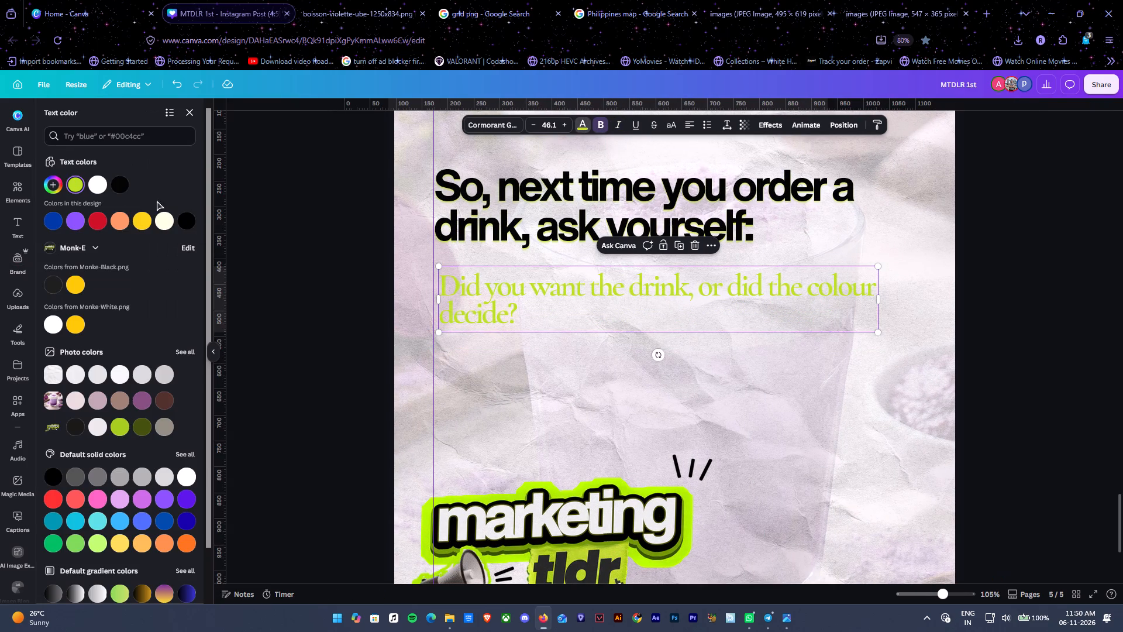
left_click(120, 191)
Align the question text with the page's left margin guide and narrow its box so "colour decide?" wraps onto the second line.
left_click(762, 298)
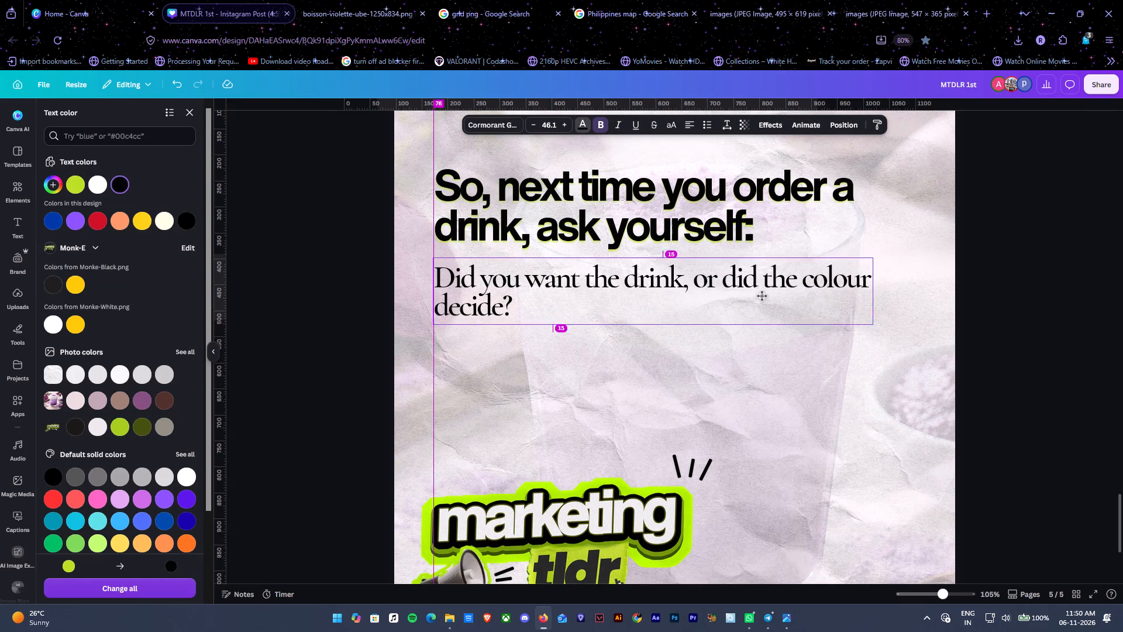
left_click_drag(881, 302, 819, 295)
left_click_drag(739, 299, 733, 300)
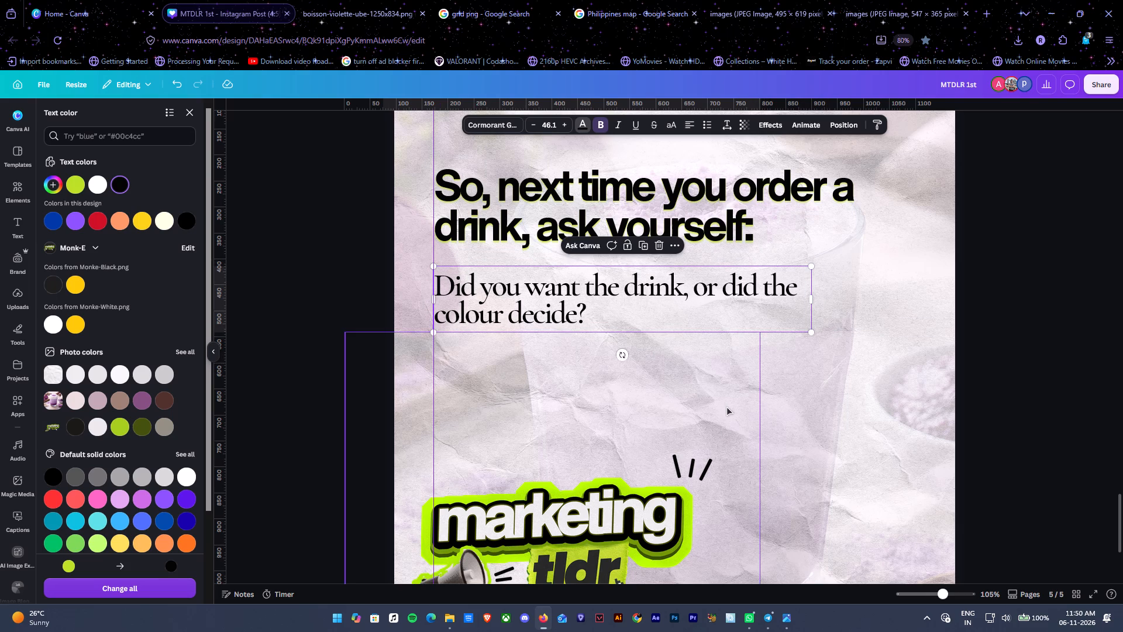
Change the question text's color to purple.
scroll(728, 406, "down", 2, "ctrl+alt")
left_click(669, 341)
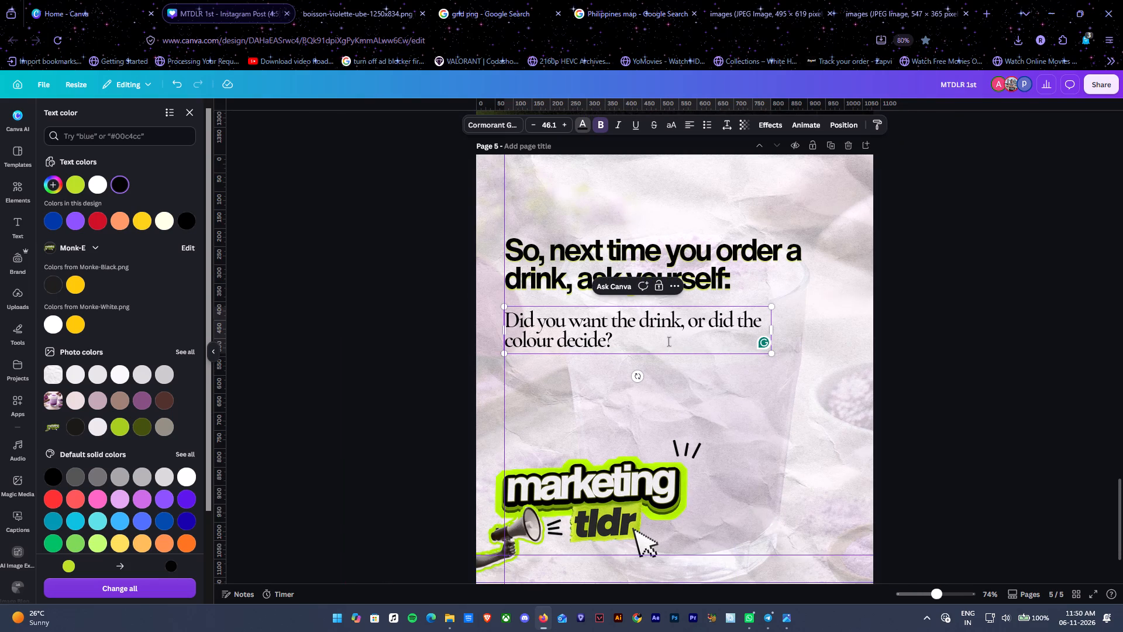
key("ctrl+a")
left_click(164, 500)
double_click(969, 397)
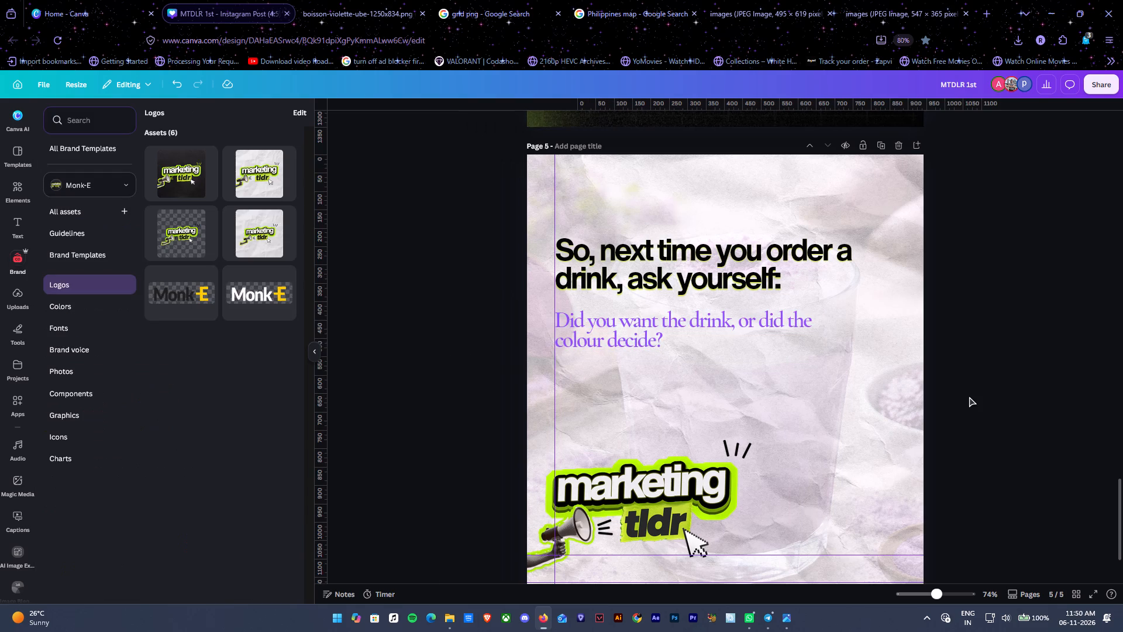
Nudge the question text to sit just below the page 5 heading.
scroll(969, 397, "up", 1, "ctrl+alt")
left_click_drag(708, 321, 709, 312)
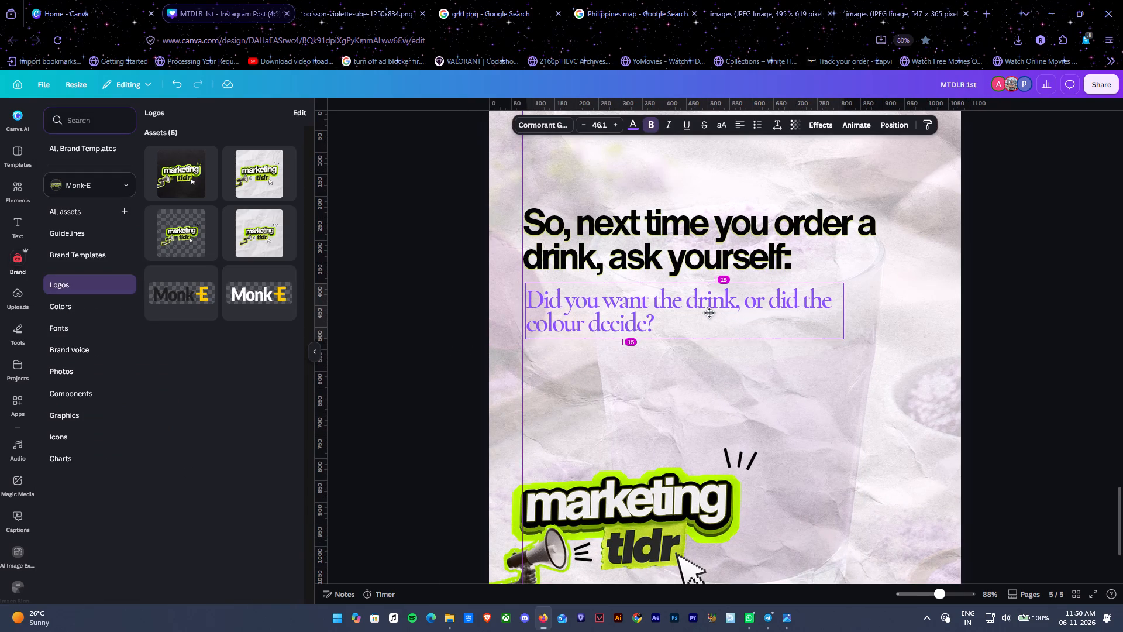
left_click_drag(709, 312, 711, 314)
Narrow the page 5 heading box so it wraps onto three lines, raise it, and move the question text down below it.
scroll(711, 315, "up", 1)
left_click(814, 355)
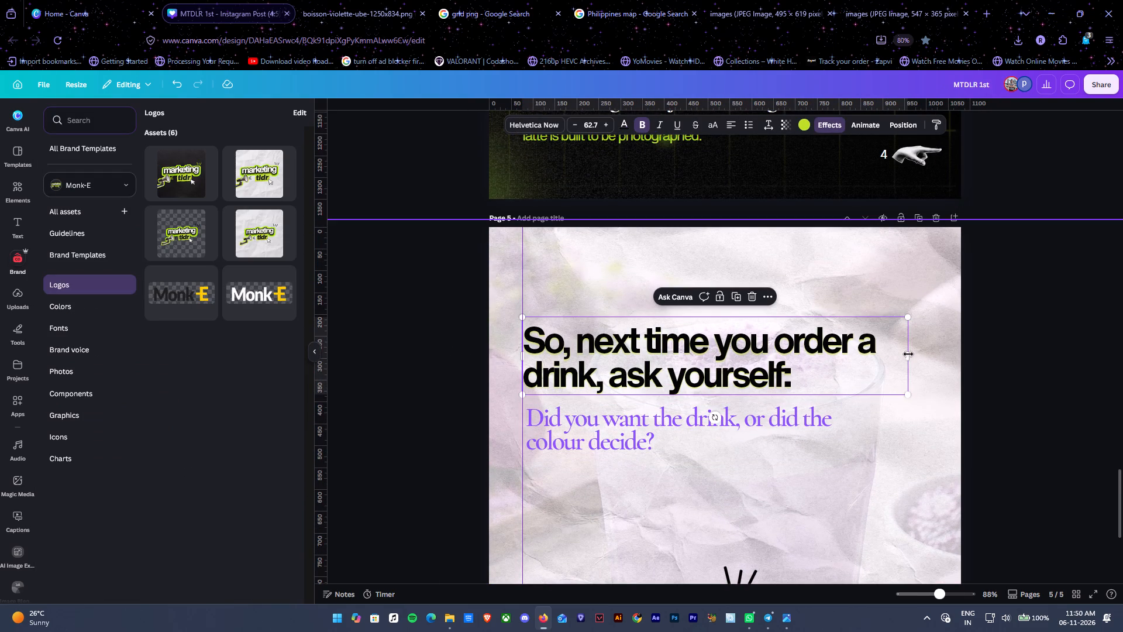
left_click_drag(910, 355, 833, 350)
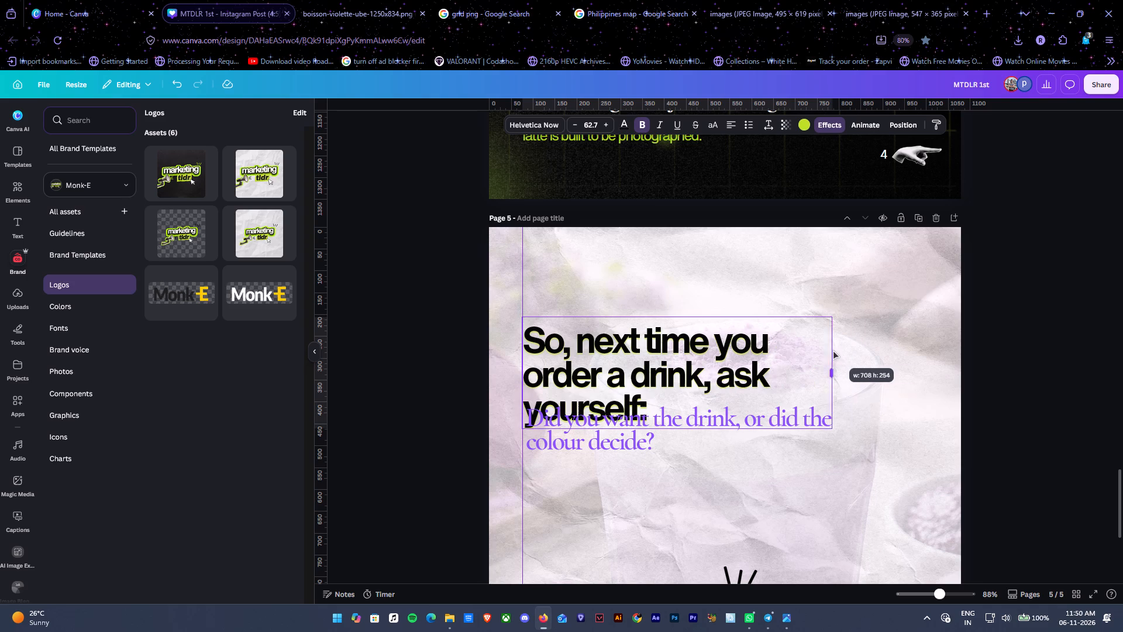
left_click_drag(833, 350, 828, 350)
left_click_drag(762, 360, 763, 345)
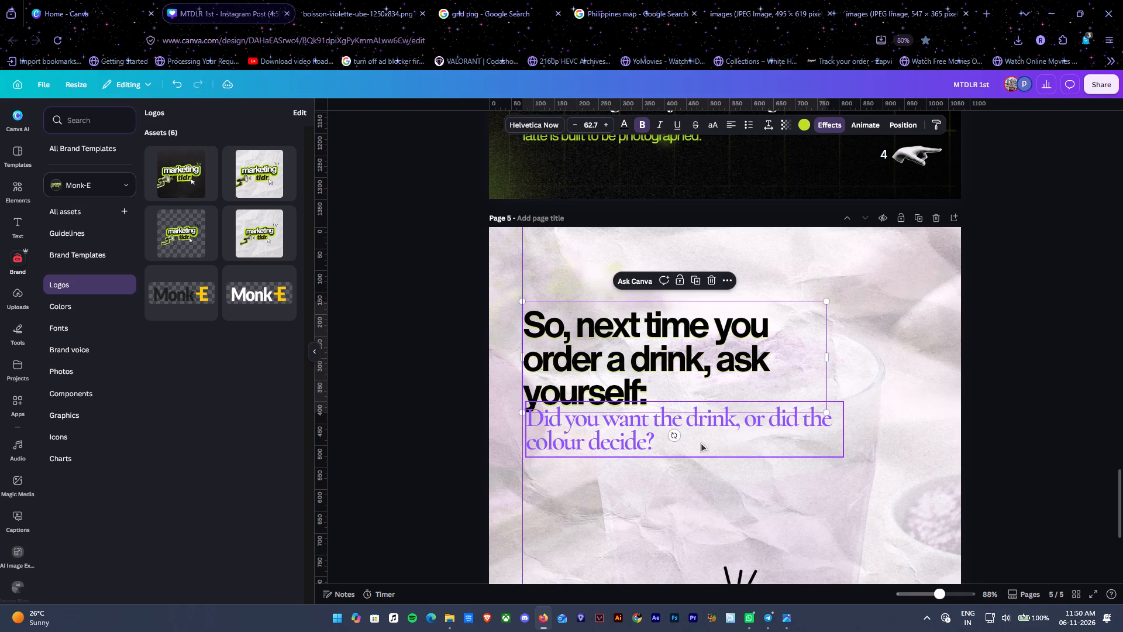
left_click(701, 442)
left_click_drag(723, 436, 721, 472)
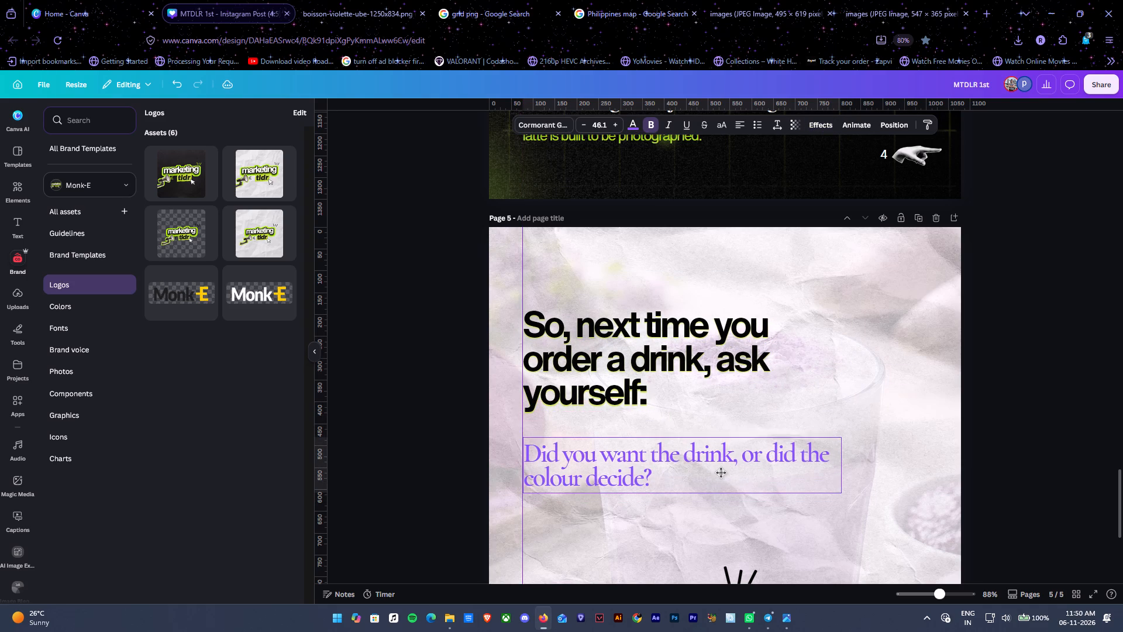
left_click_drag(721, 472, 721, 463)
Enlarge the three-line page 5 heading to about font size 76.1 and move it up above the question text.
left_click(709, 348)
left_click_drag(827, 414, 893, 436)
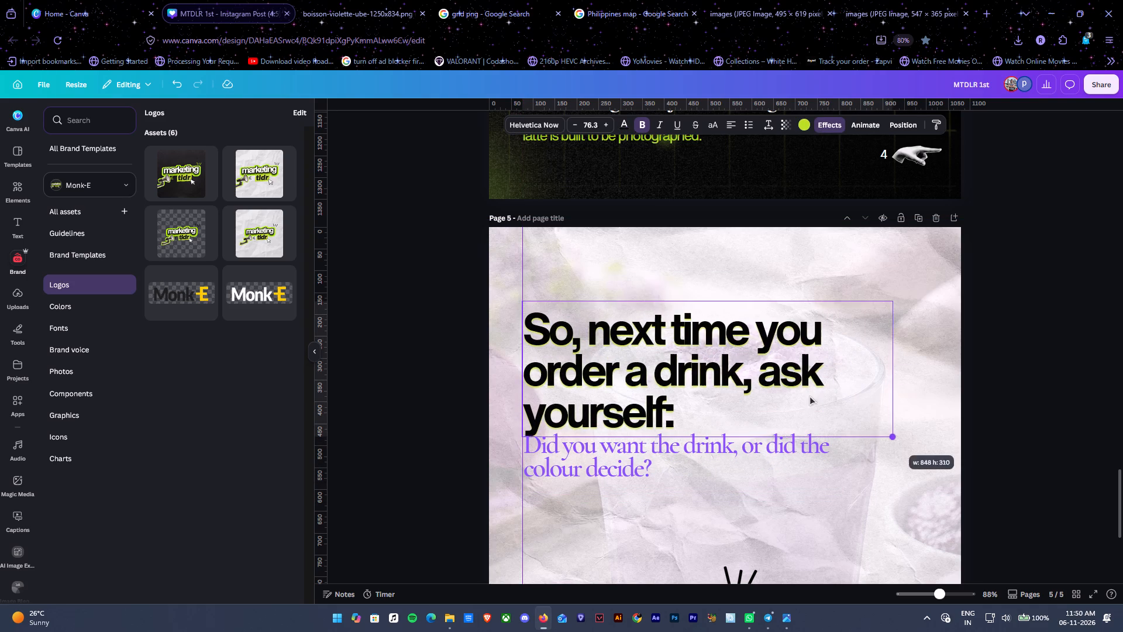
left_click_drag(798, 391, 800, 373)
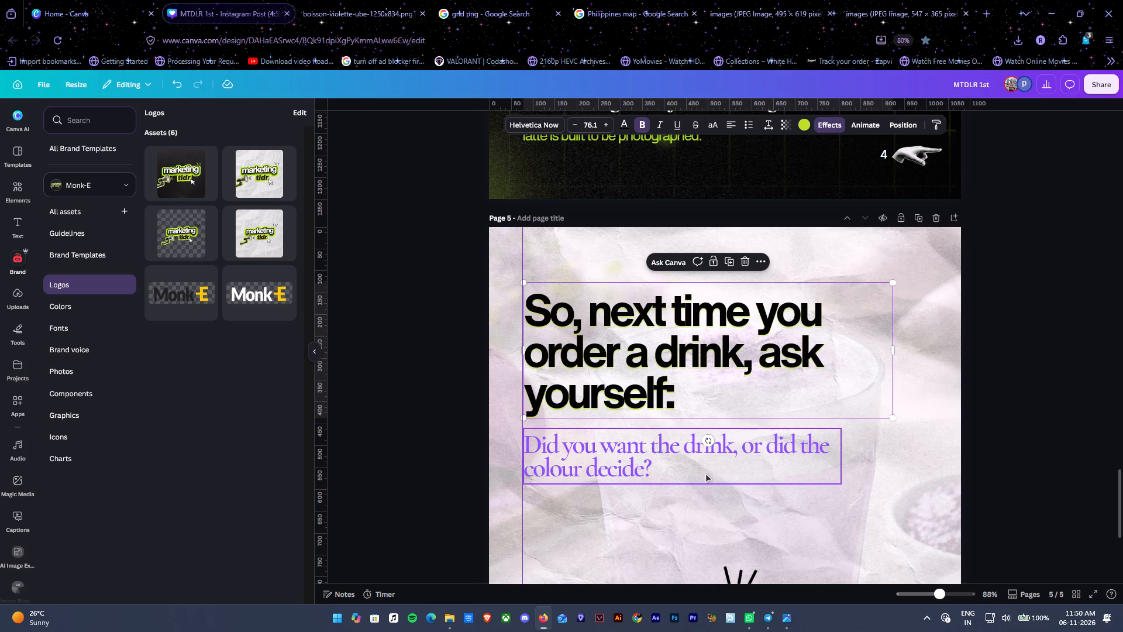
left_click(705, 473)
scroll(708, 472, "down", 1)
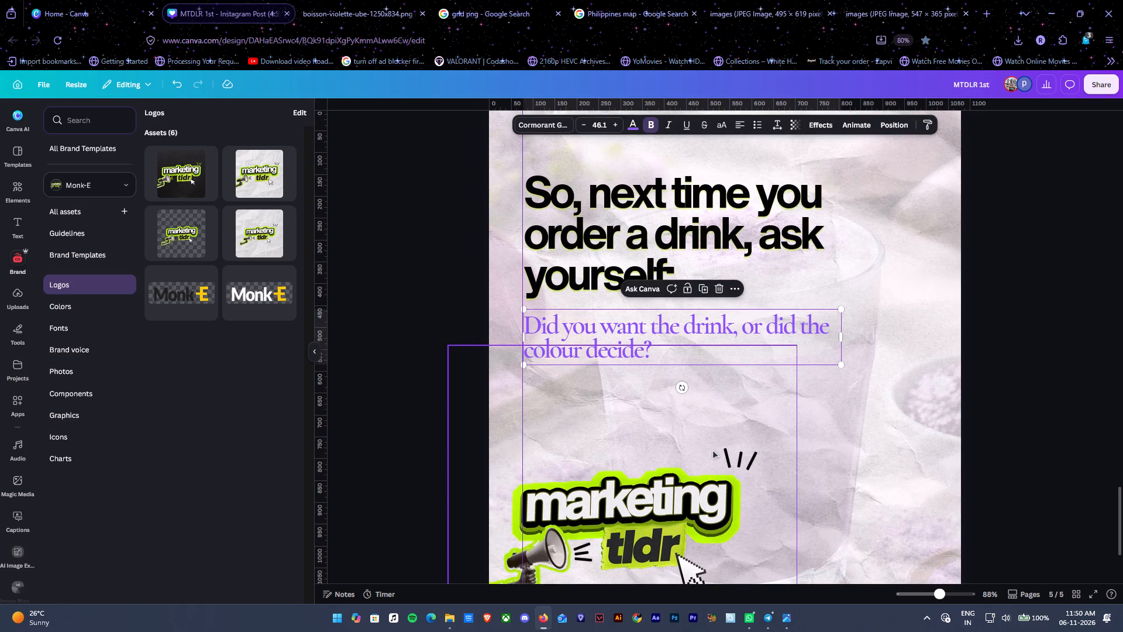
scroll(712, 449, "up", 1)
Reduce the page 5 heading to font size 56 and move it down closer to the question text.
left_click(723, 304)
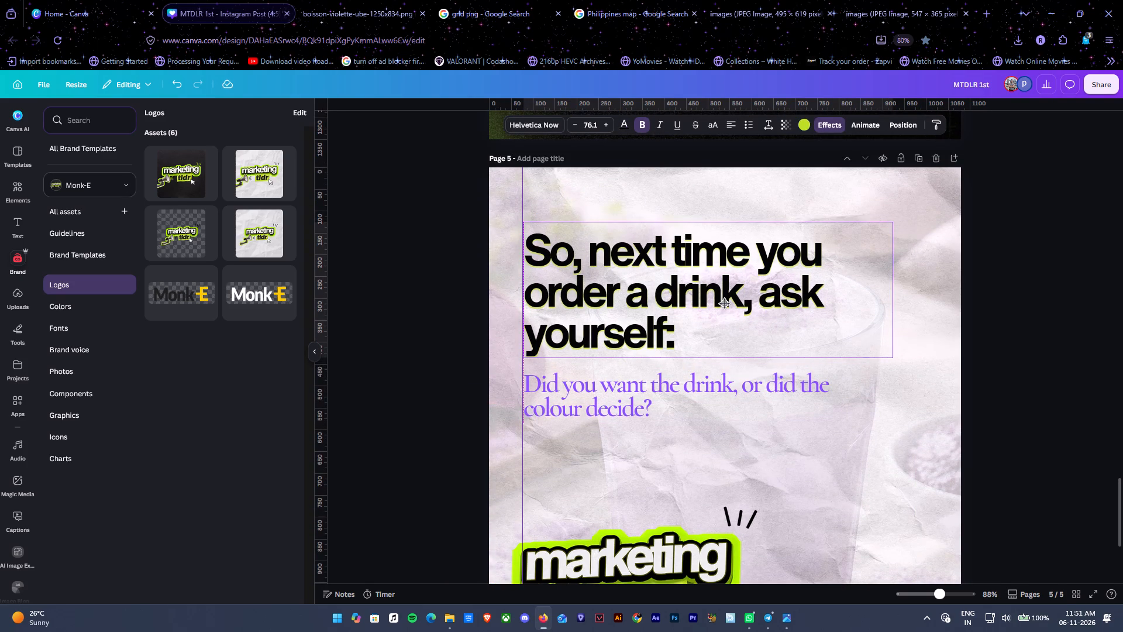
left_click_drag(894, 356, 822, 316)
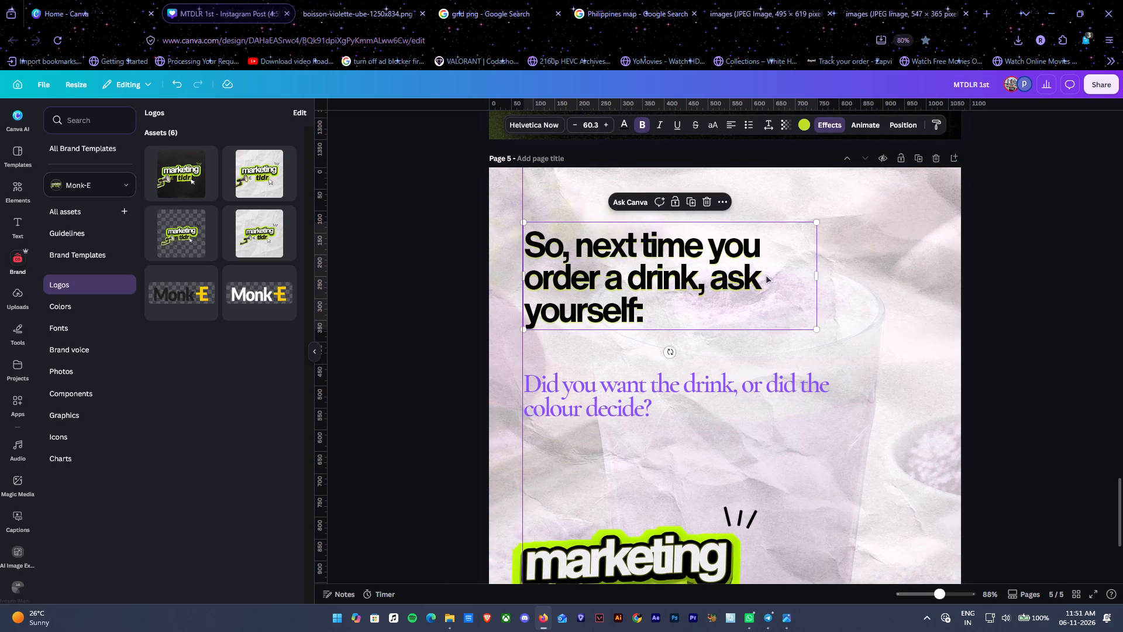
left_click_drag(766, 274, 765, 287)
left_click(586, 121)
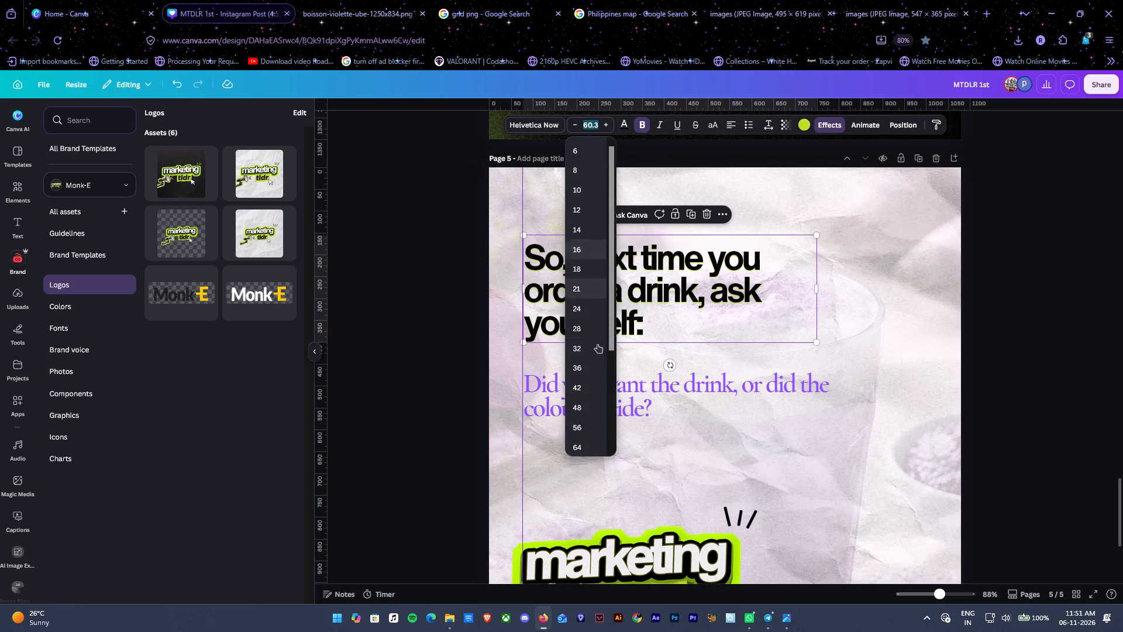
scroll(578, 381, "down", 2)
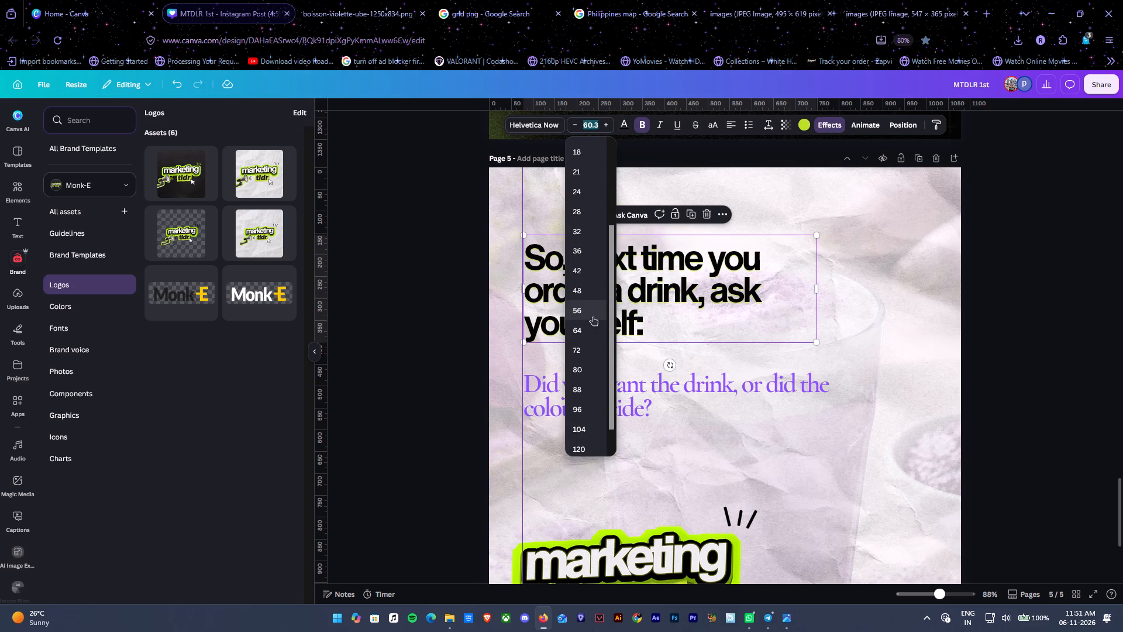
left_click(589, 310)
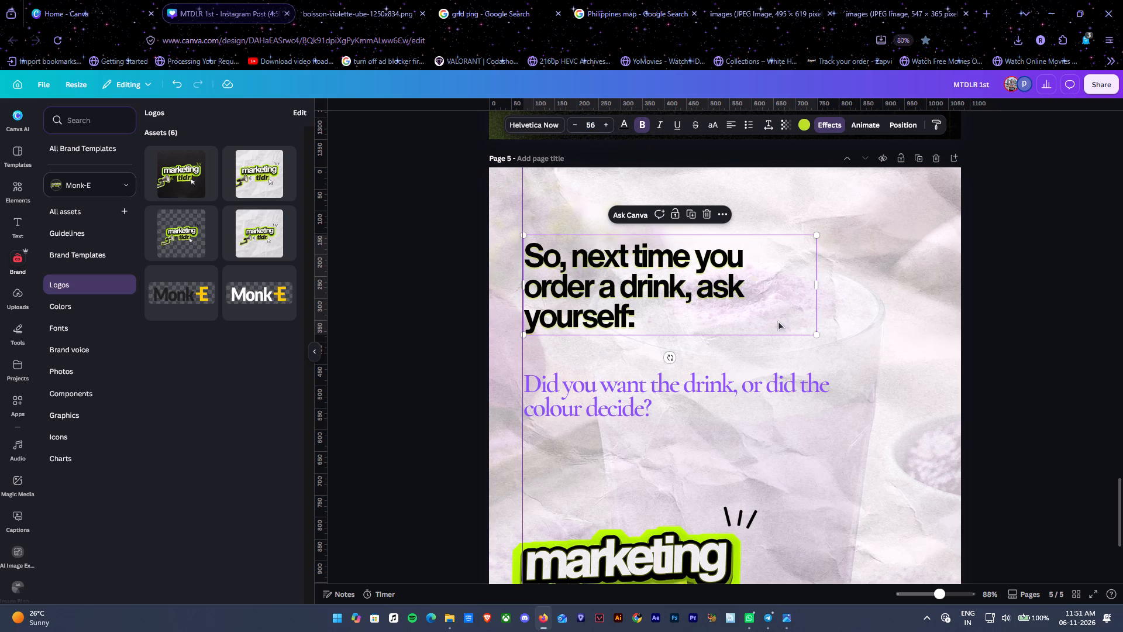
left_click_drag(756, 308, 756, 320)
Widen the page 5 heading box so it wraps onto two lines, and move the question text up just beneath it.
left_click(739, 409)
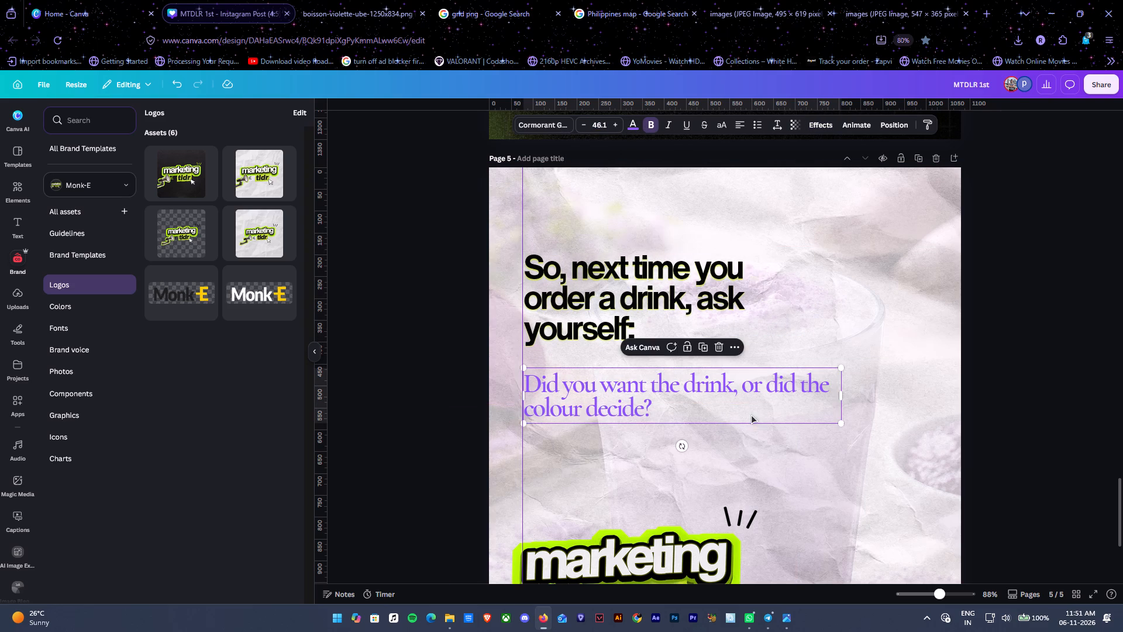
left_click_drag(751, 413, 752, 400)
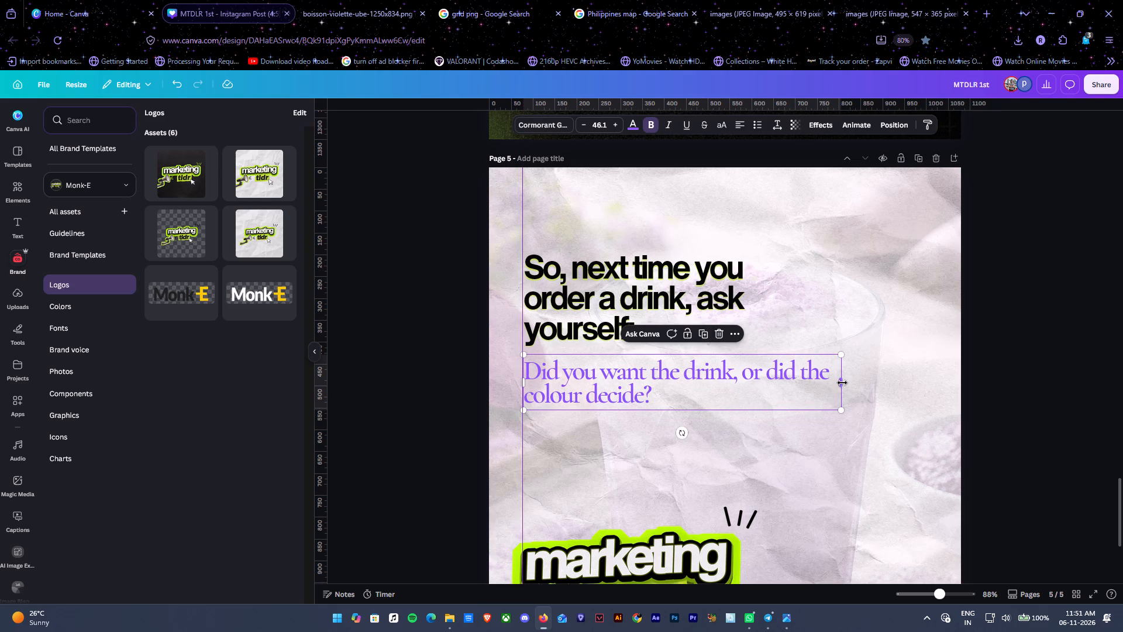
left_click(729, 266)
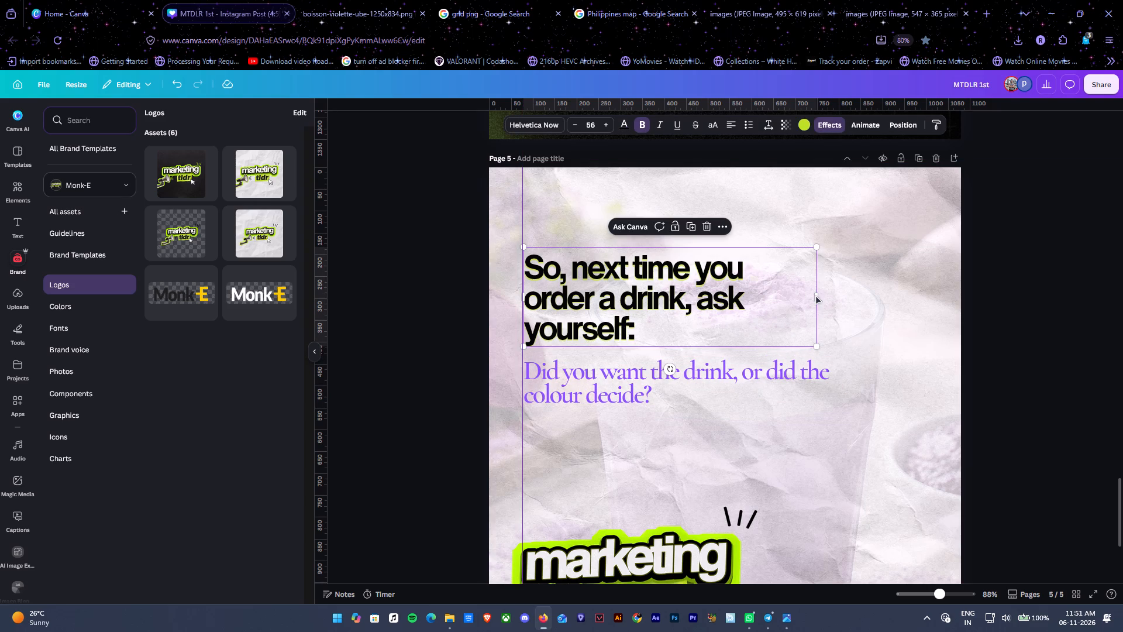
left_click_drag(818, 296, 895, 295)
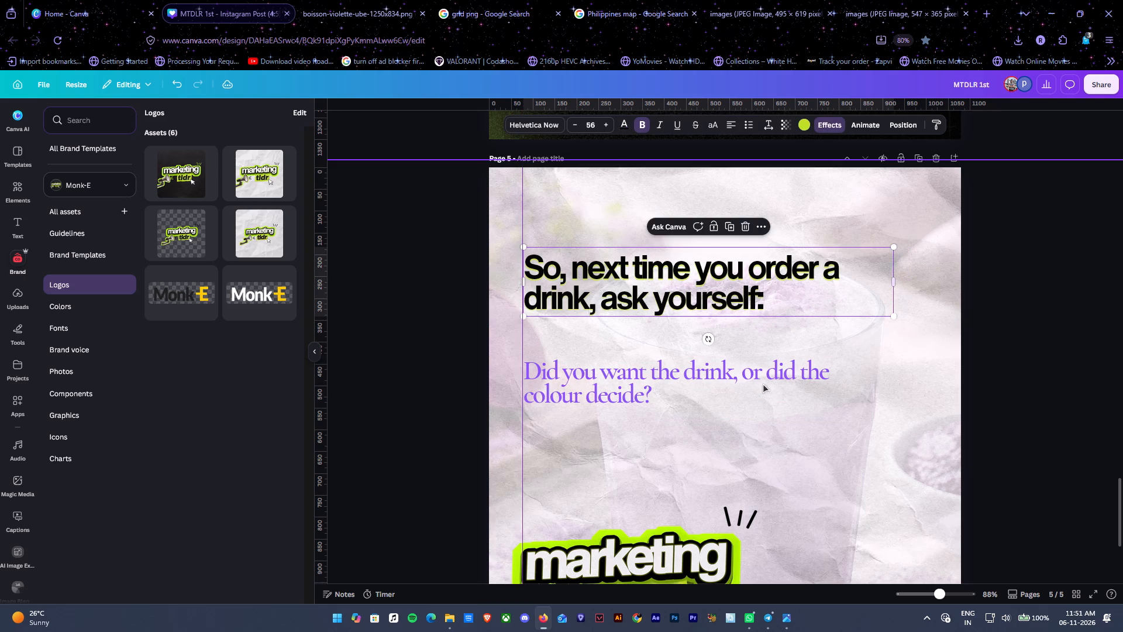
left_click_drag(757, 387, 759, 362)
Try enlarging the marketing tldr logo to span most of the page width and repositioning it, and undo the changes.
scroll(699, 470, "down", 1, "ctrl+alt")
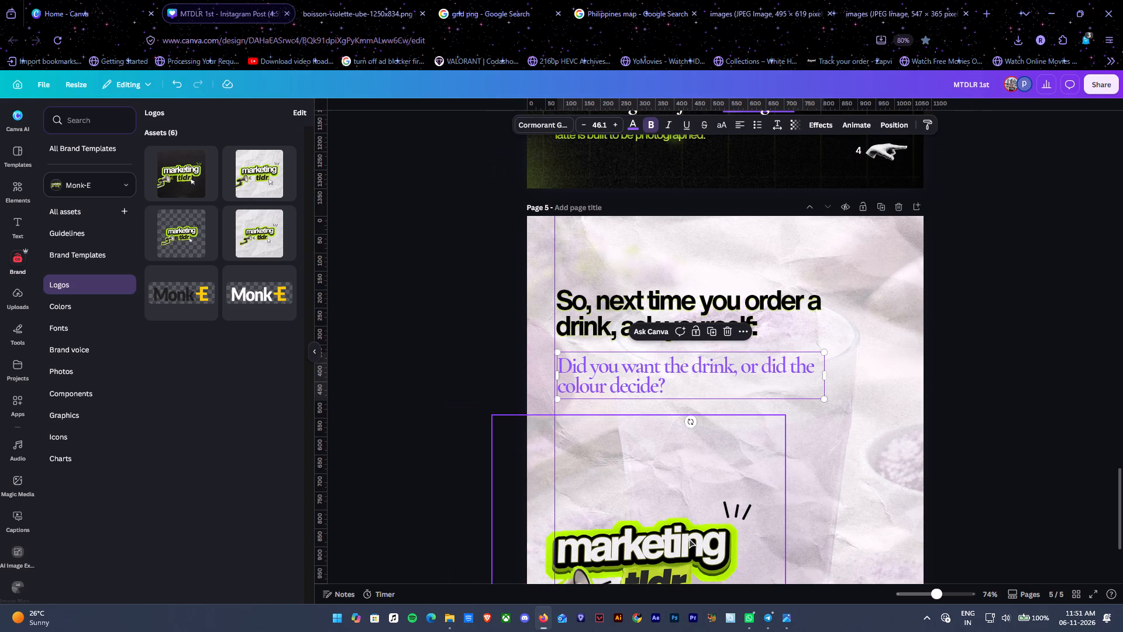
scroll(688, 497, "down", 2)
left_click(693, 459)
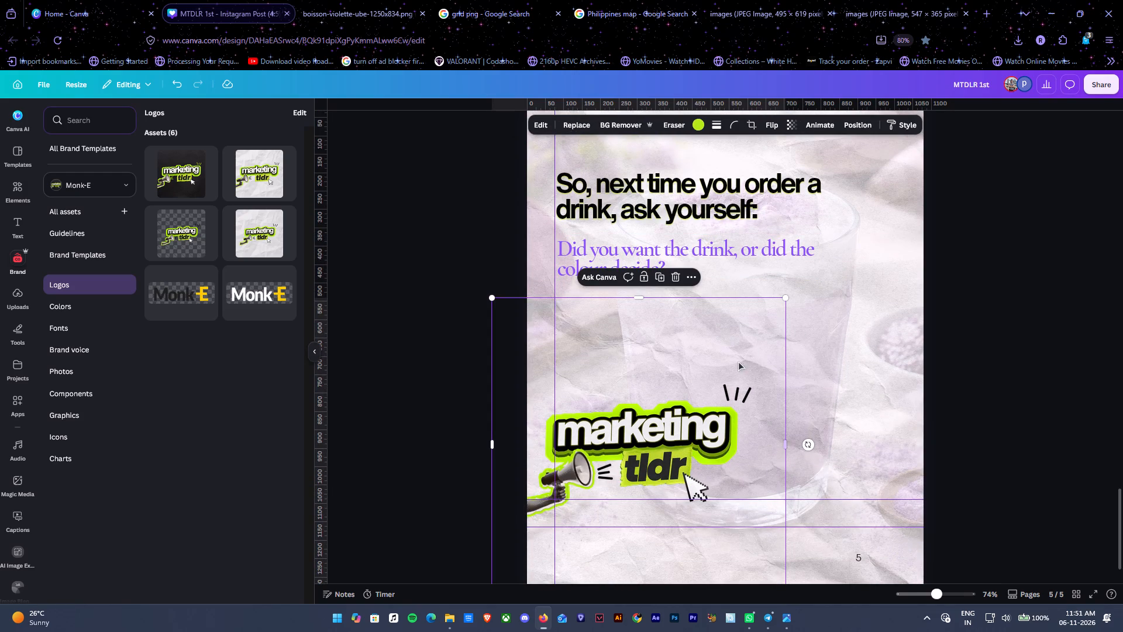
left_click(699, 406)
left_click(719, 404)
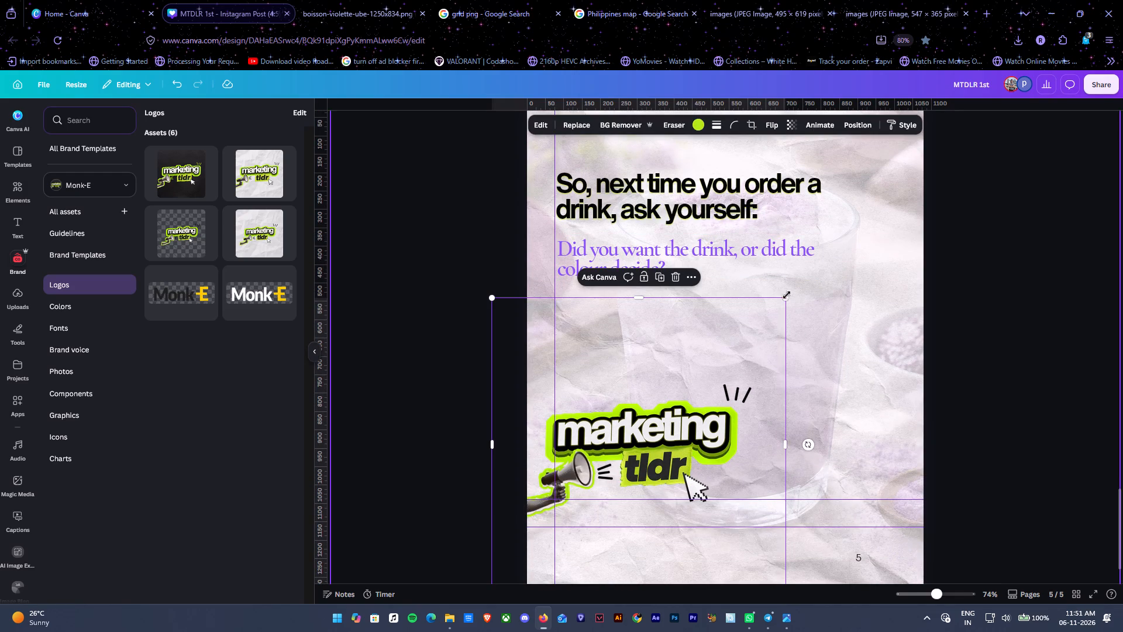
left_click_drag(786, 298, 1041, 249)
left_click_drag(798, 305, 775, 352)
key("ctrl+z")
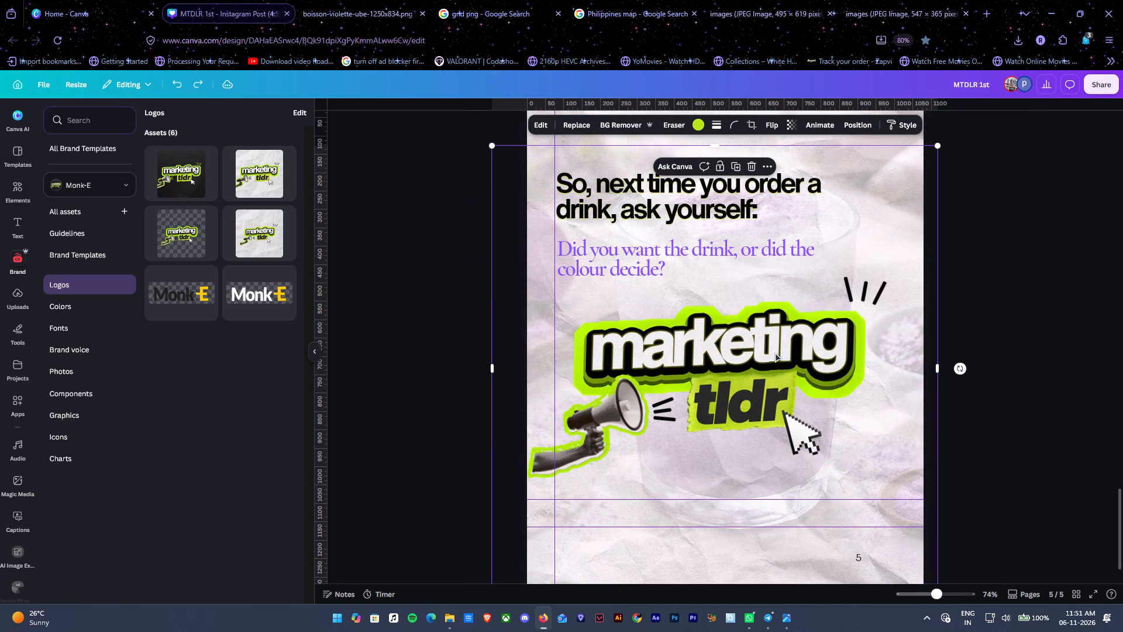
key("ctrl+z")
Move the page 5 heading and question text together slightly down the page.
left_click(711, 257)
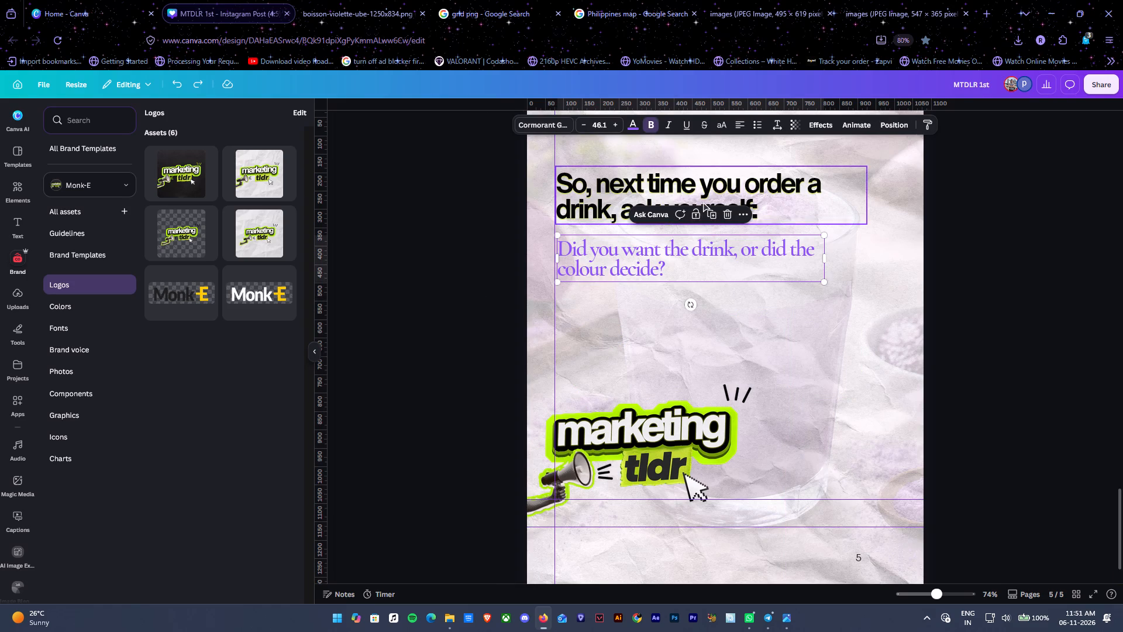
left_click_drag(703, 202, 702, 208)
left_click(695, 250)
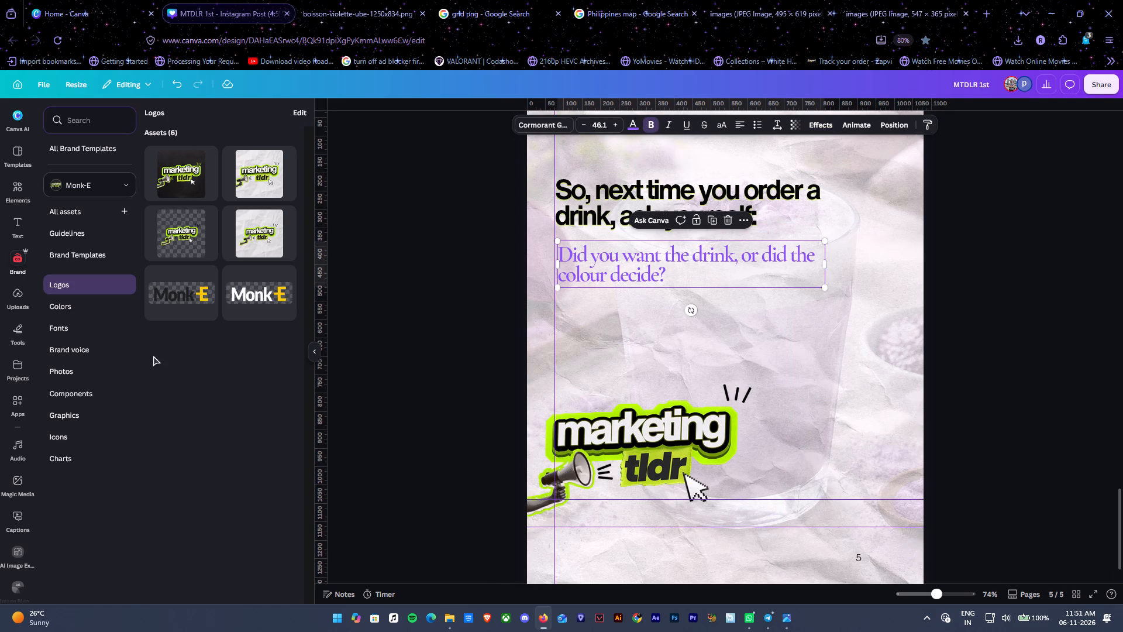
Add a lime green rectangle over the question text, flatten it to a two-line-high bar and extend it past the page's left edge.
left_click(26, 334)
left_click(50, 301)
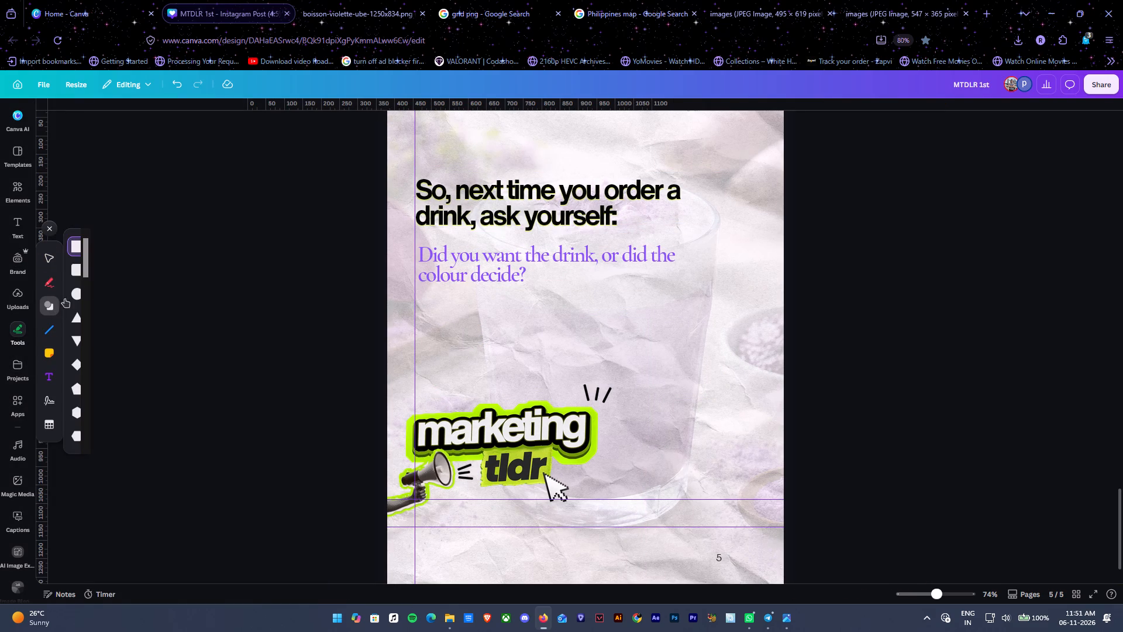
left_click(377, 232)
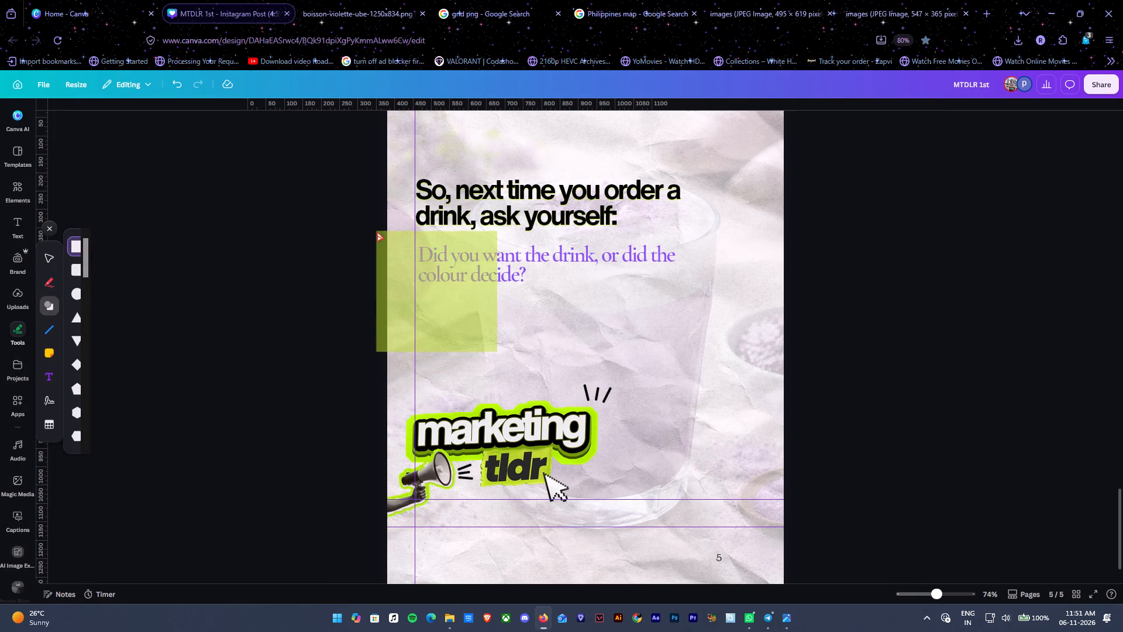
left_click(368, 243)
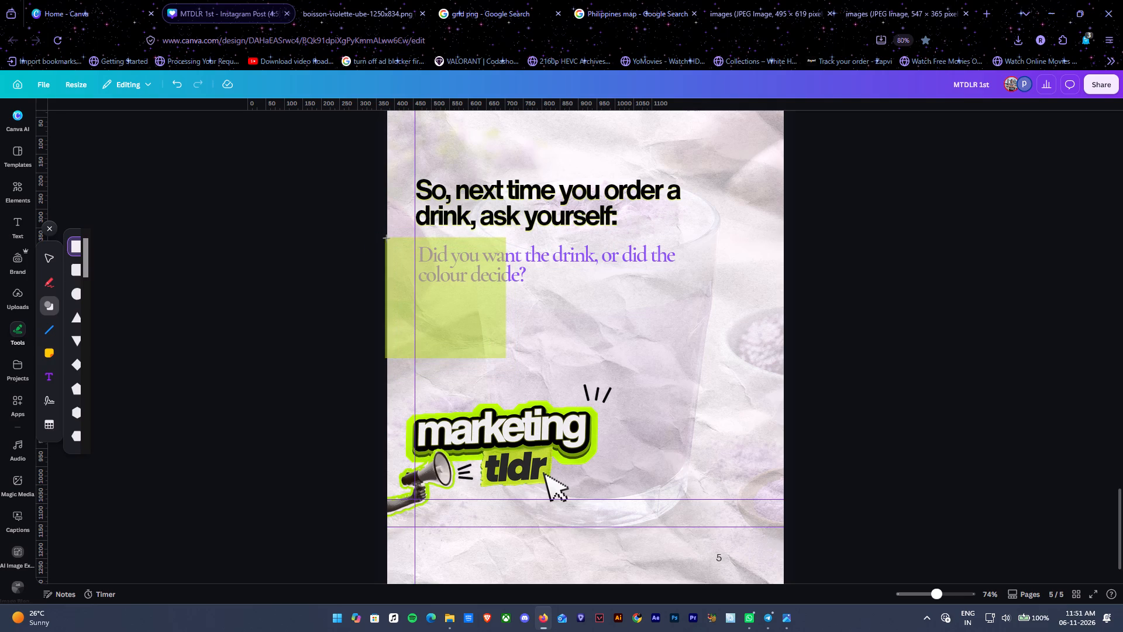
left_click(386, 238)
left_click(392, 239)
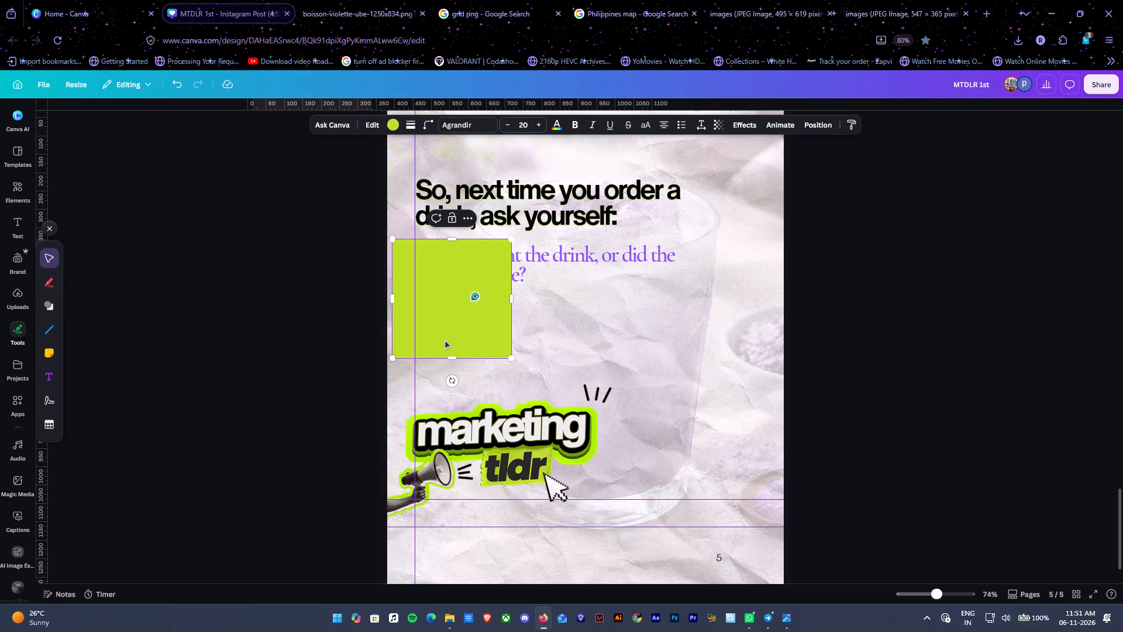
left_click_drag(452, 357, 457, 281)
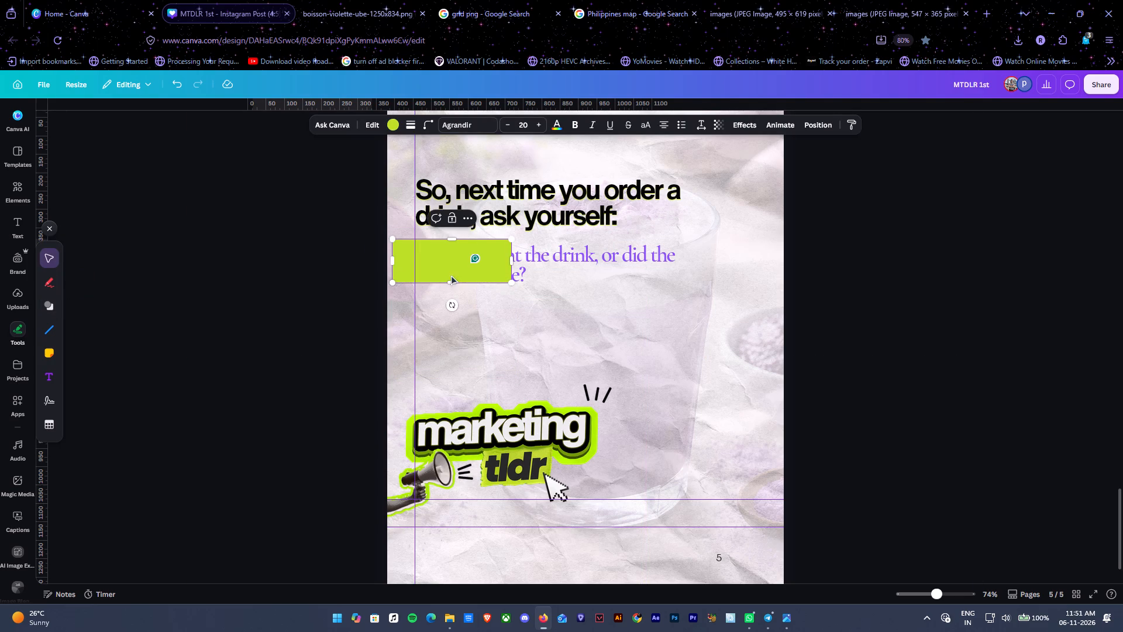
left_click_drag(393, 260, 333, 264)
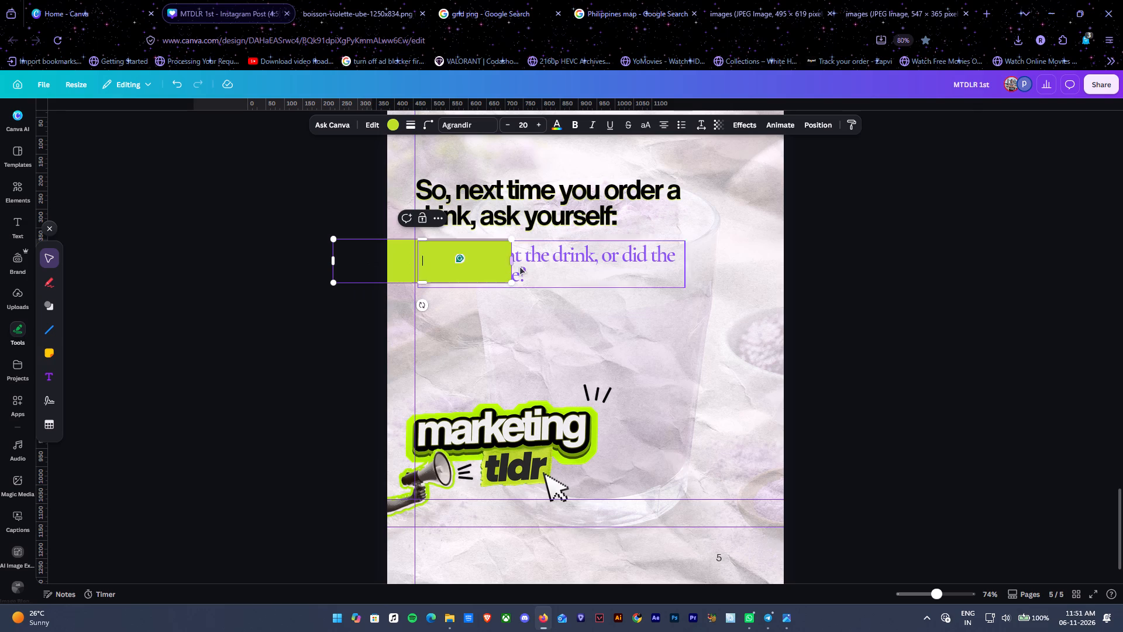
Widen the lime green bar to just past the end of the question text and fully round its corners.
left_click_drag(513, 260, 696, 260)
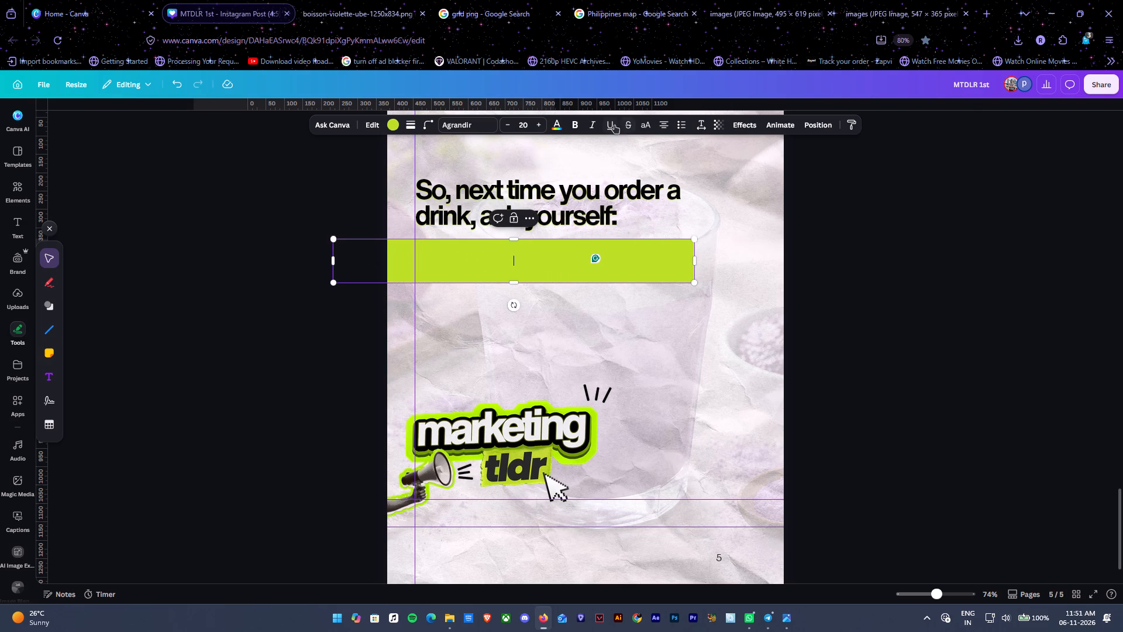
left_click(429, 123)
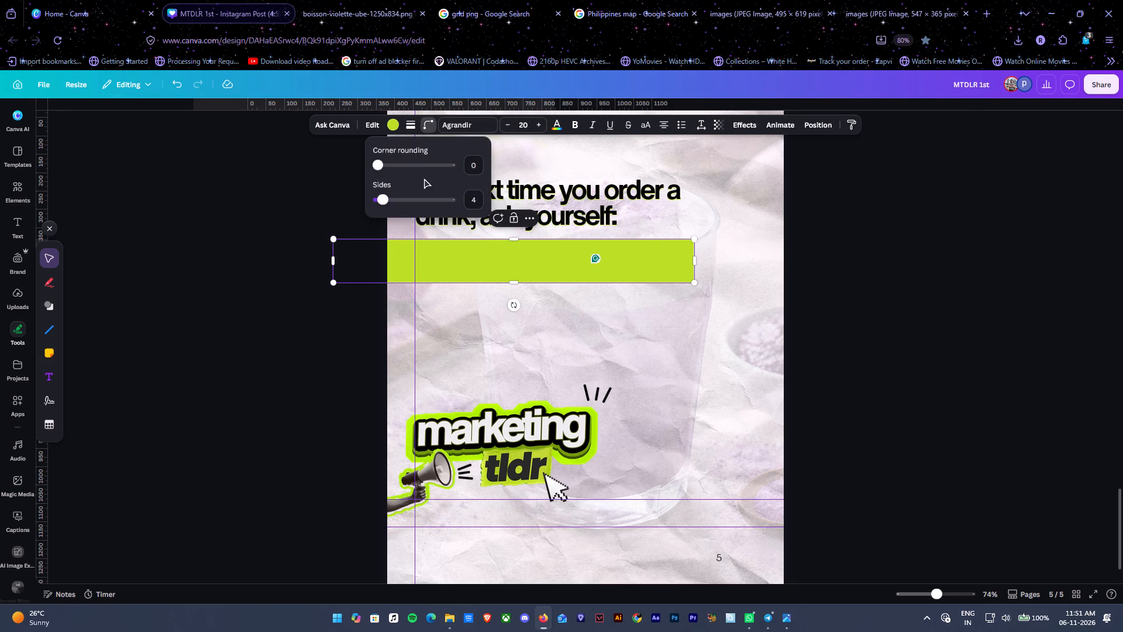
left_click_drag(411, 168, 472, 176)
double_click(895, 293)
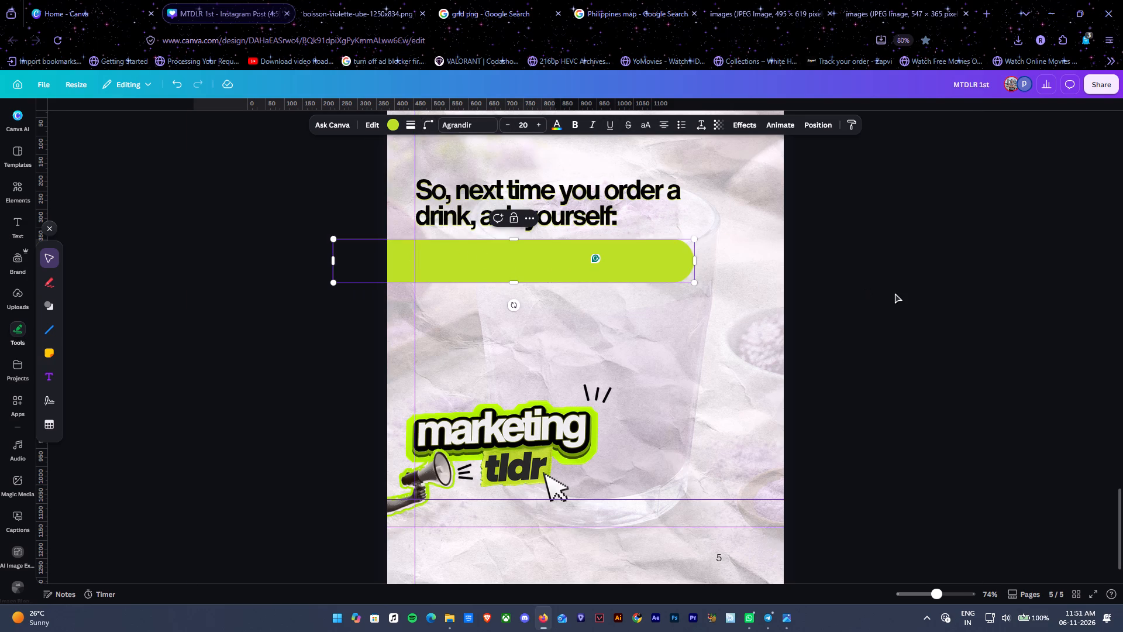
Send the rounded bar behind the question text and extend its bottom edge slightly so it covers both lines.
left_click(528, 265)
key("ctrl+bracketleft")
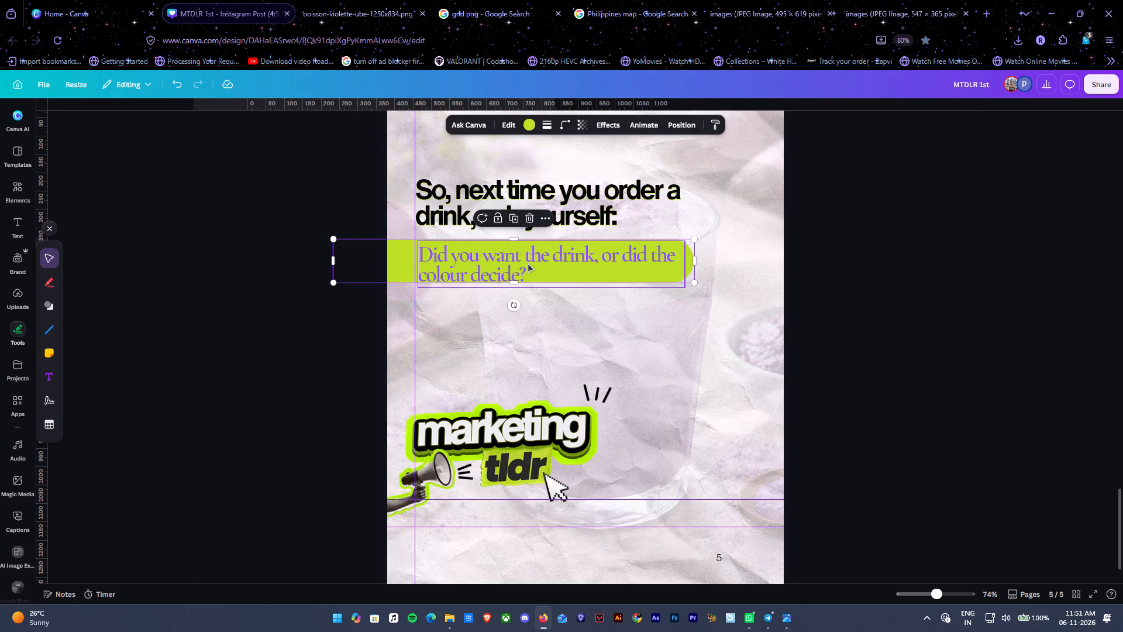
left_click_drag(515, 286, 516, 293)
Recolour the rounded bar behind the question text with the design's purple.
left_click(528, 123)
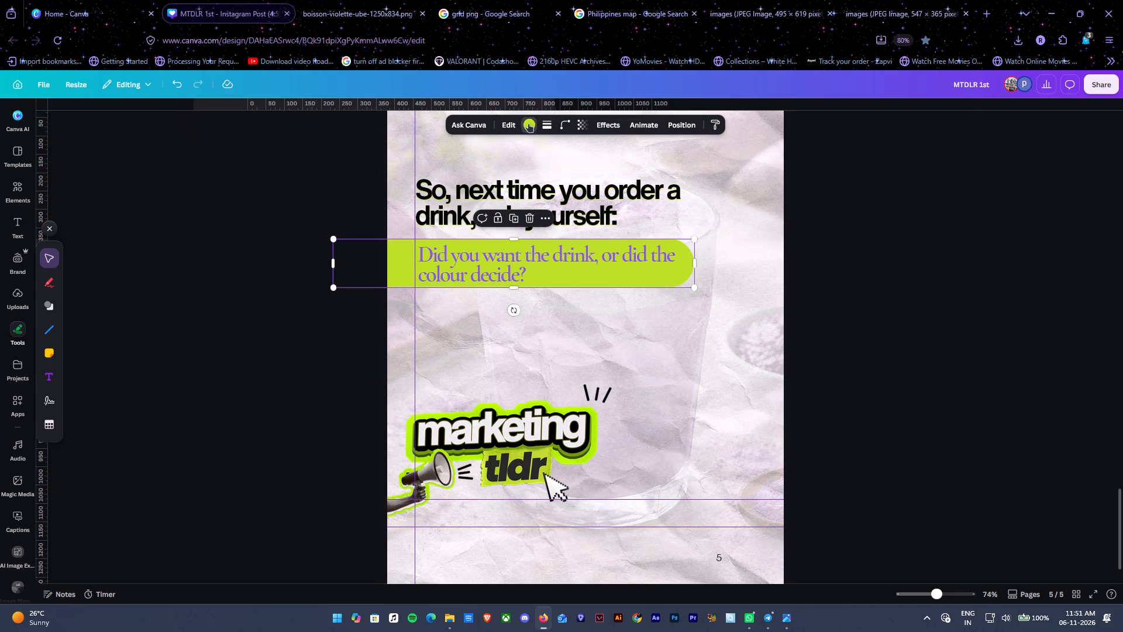
left_click(75, 222)
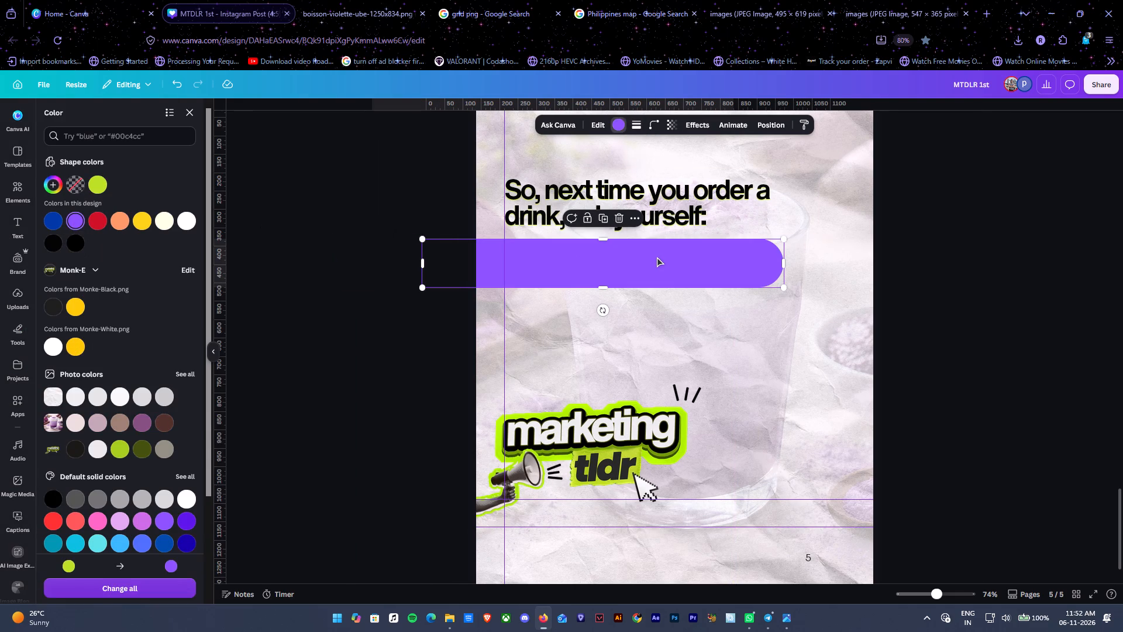
Change the colour of the whole question text "Did you want the drink, or did the colour decide?" to white.
double_click(657, 257)
left_click_drag(608, 272, 430, 244)
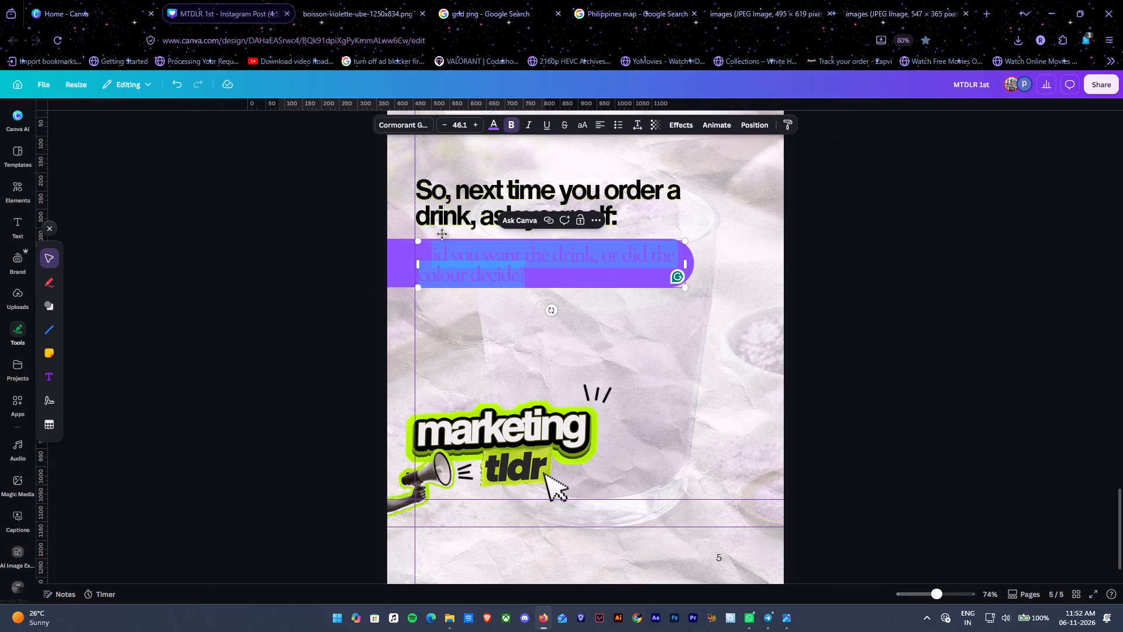
key("ctrl+a")
left_click(491, 126)
left_click(119, 182)
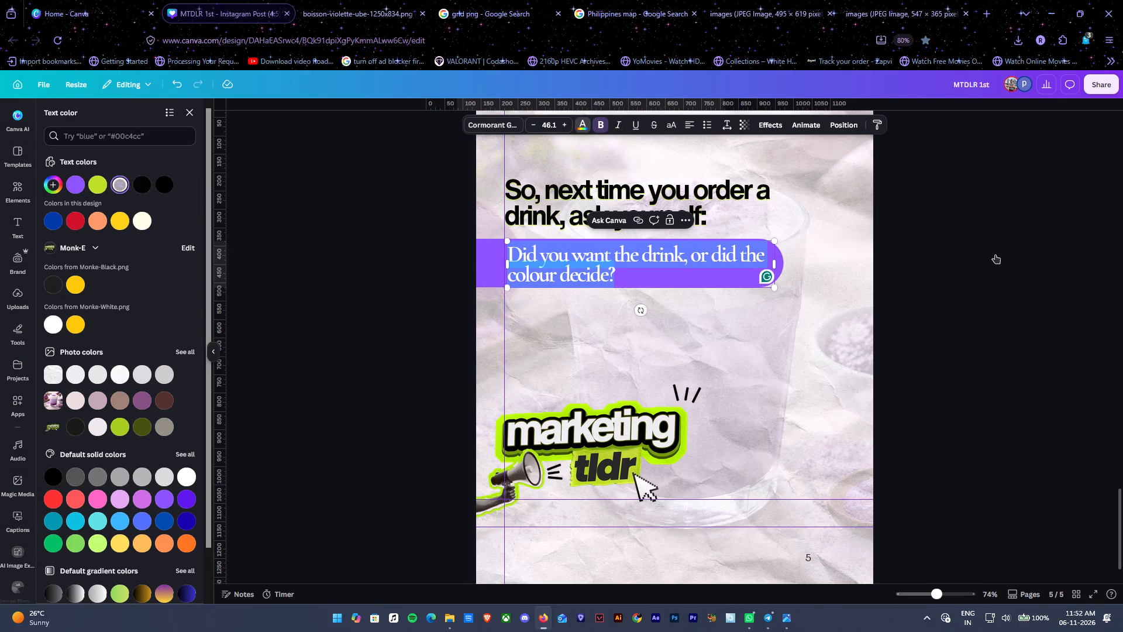
double_click(995, 253)
Select the purple bar and question text together and nudge them very slightly down beneath the page 5 heading.
scroll(878, 298, "up", 2)
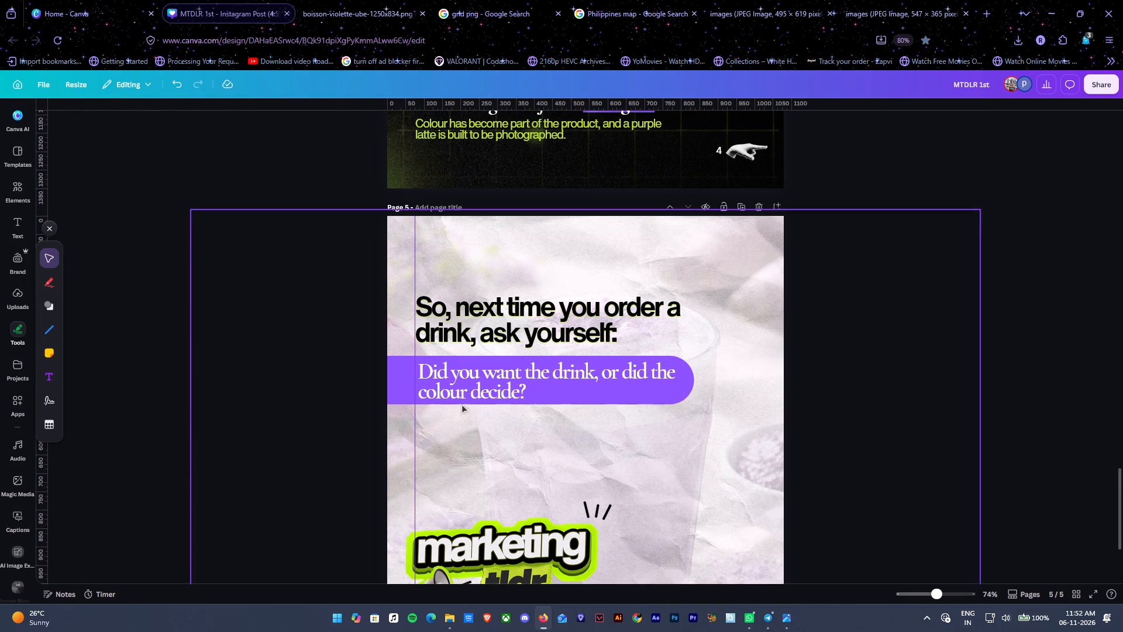
left_click(401, 372)
left_click(516, 380, "shift")
left_click(614, 395)
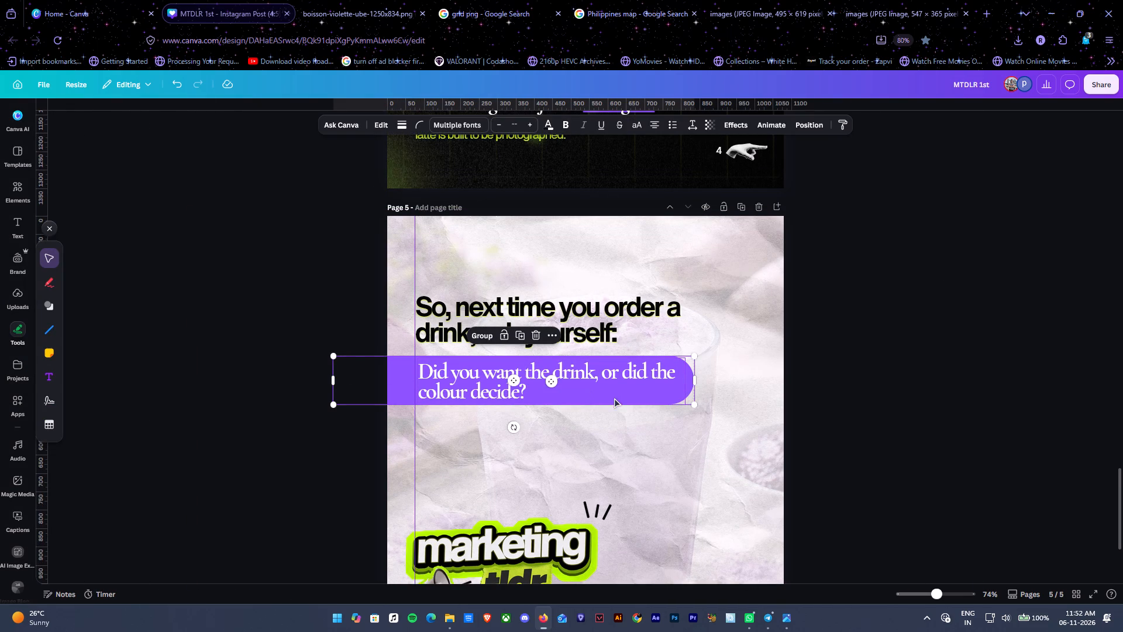
left_click(633, 329)
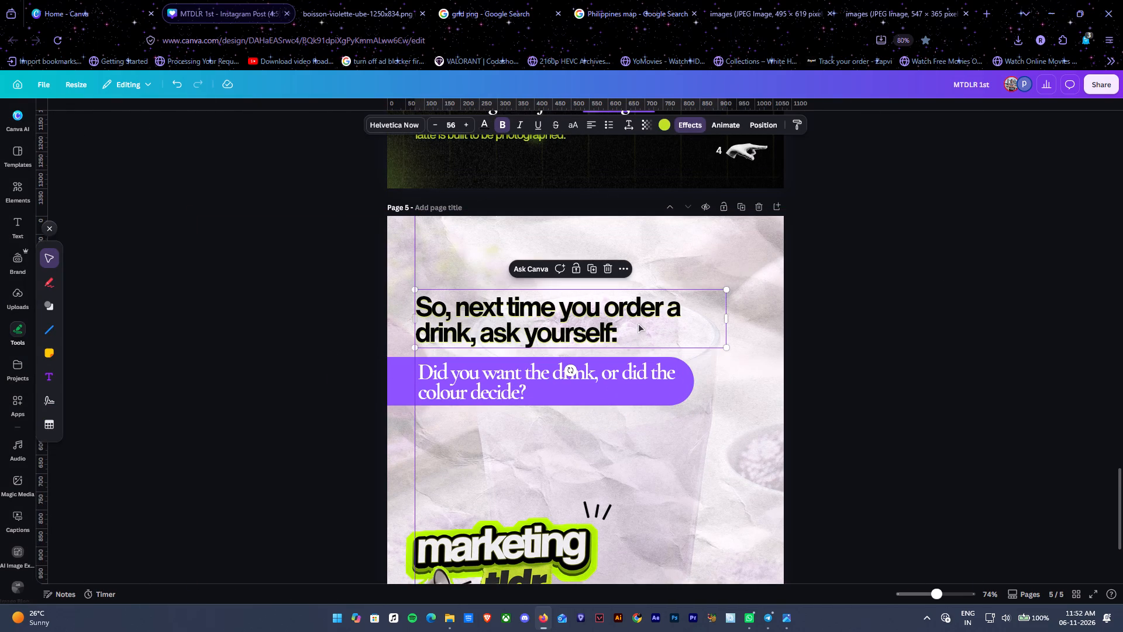
left_click(864, 328)
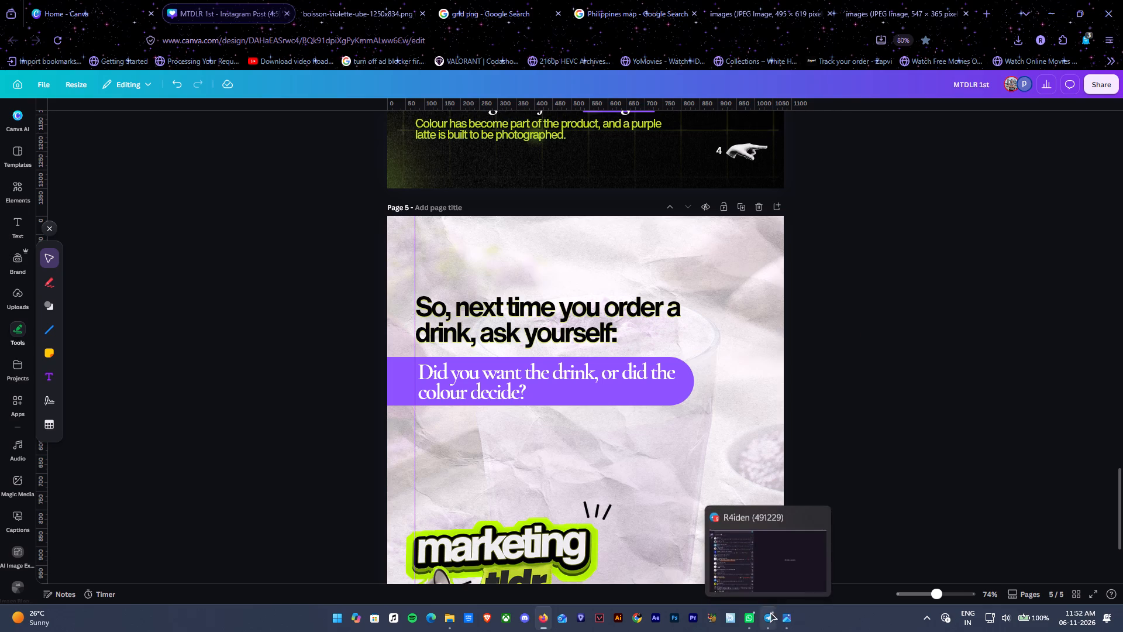
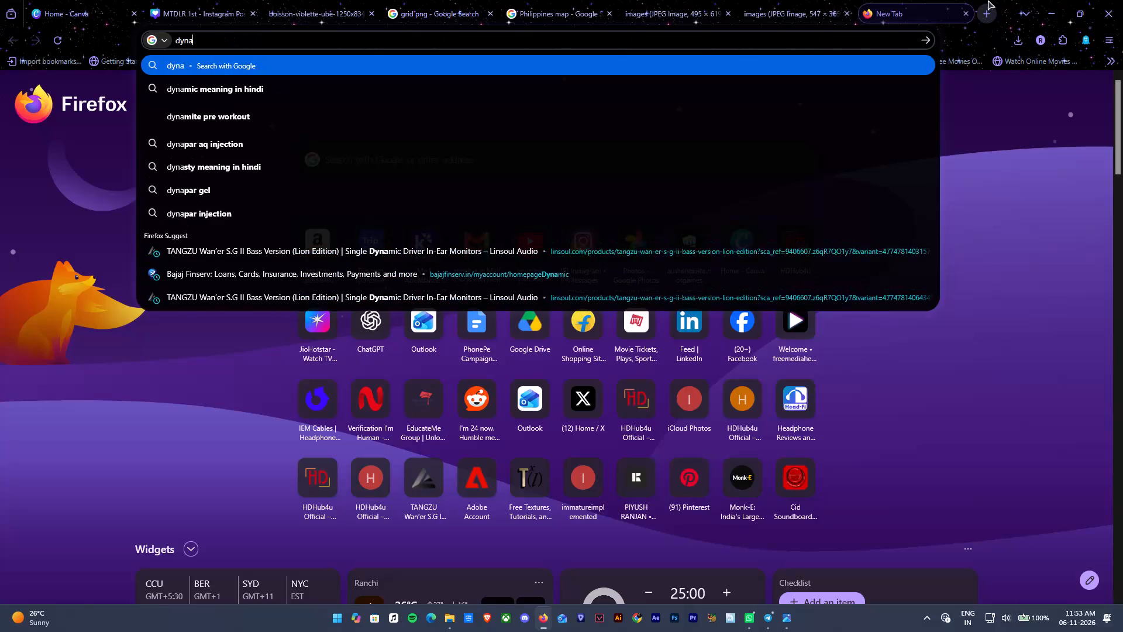
Search Google for "dynamic borders" and show the image results.
key("BackSpace")
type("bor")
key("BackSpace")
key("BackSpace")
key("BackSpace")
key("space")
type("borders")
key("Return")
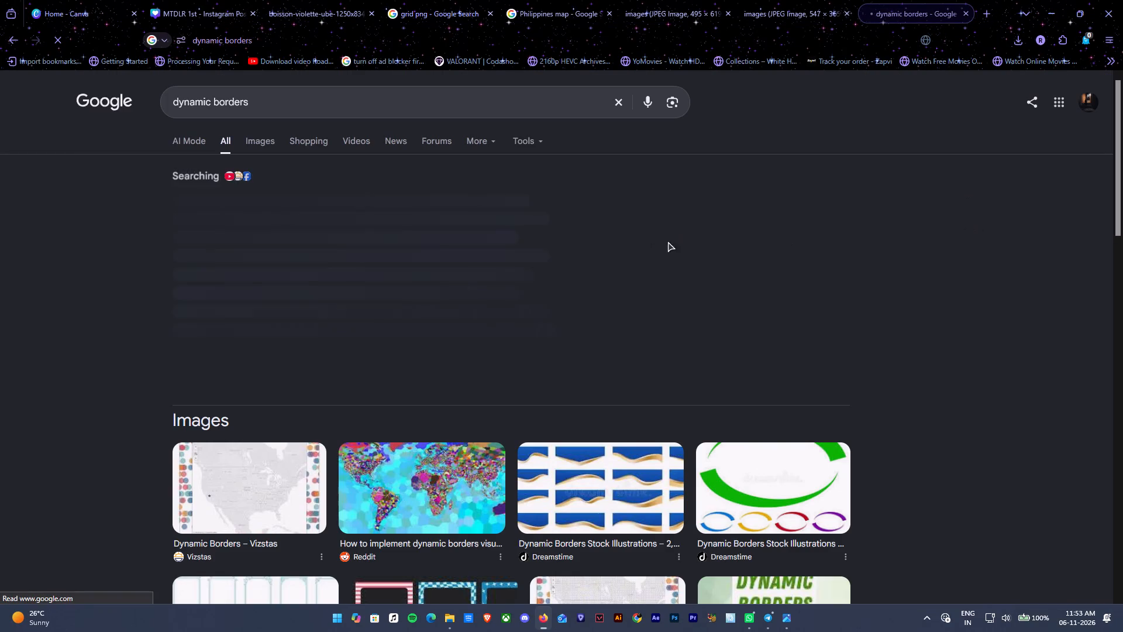
left_click(264, 144)
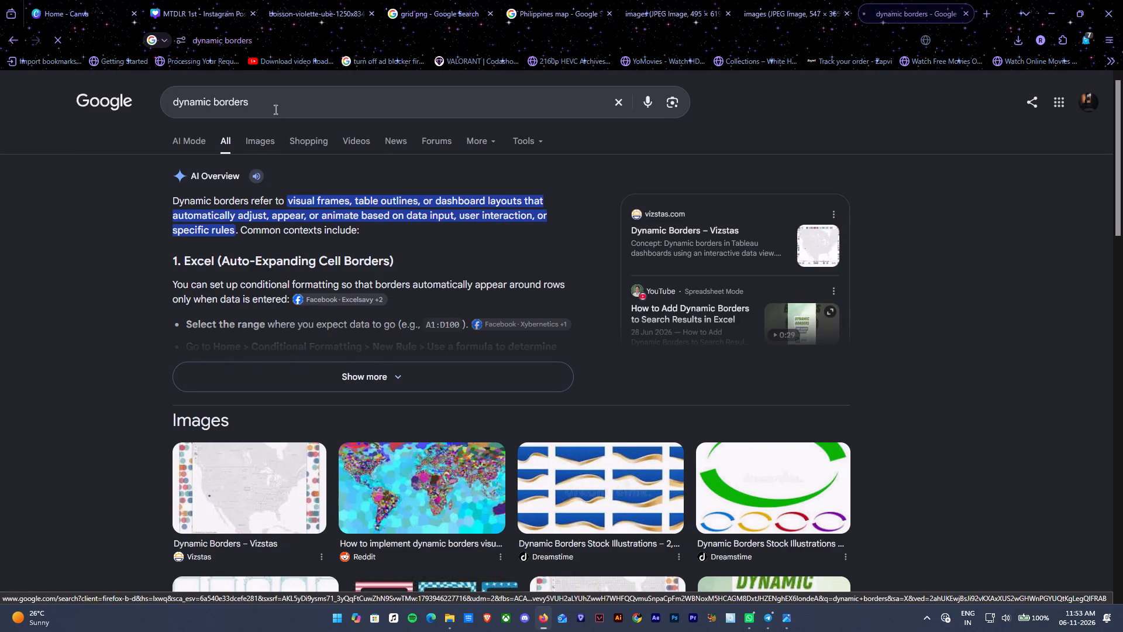
Refine the image search to "dynamic borders logo".
left_click(278, 104)
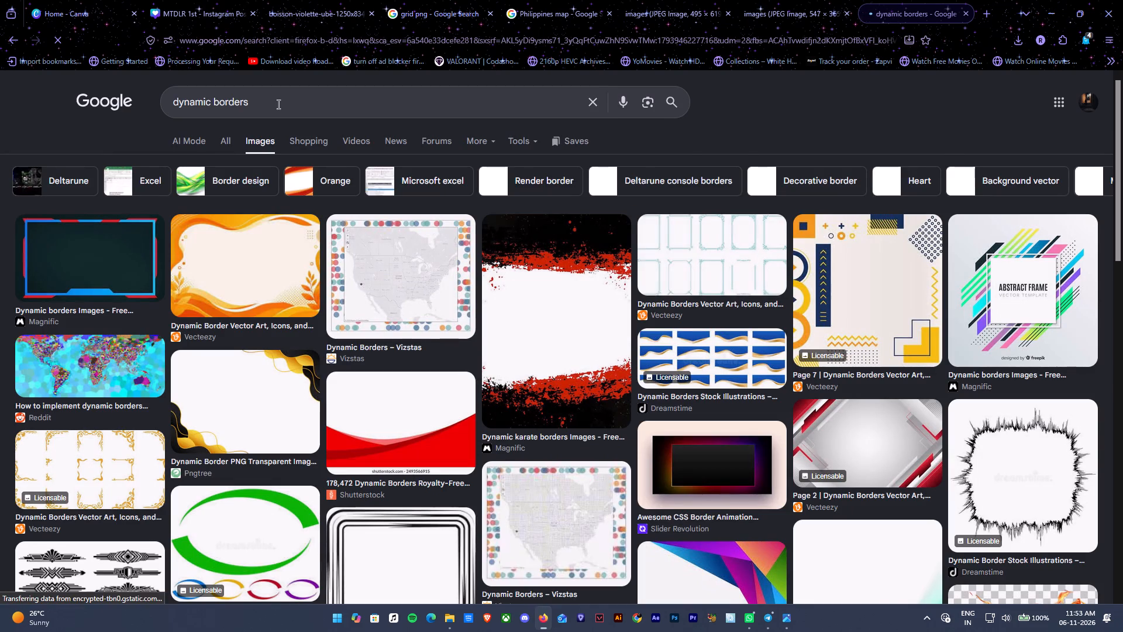
left_click(278, 104)
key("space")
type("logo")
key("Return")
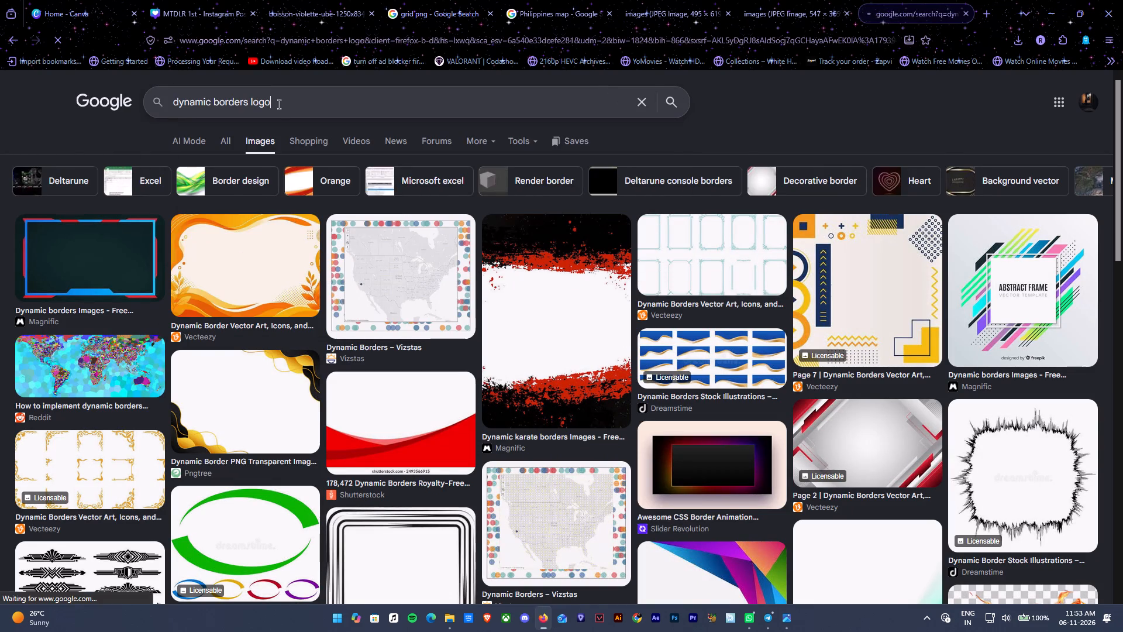
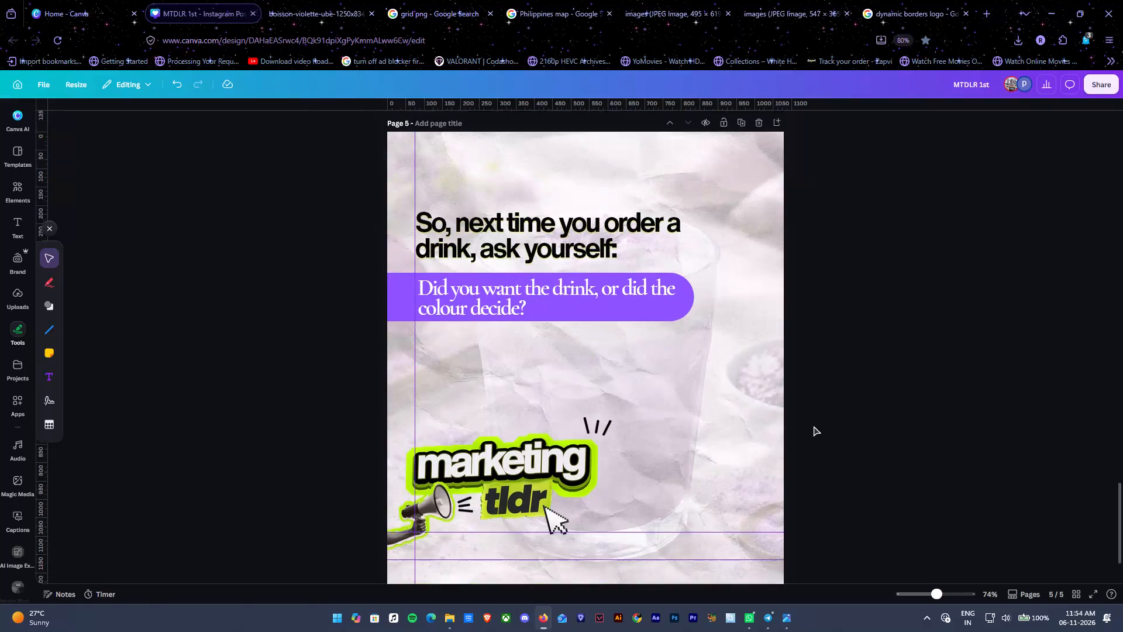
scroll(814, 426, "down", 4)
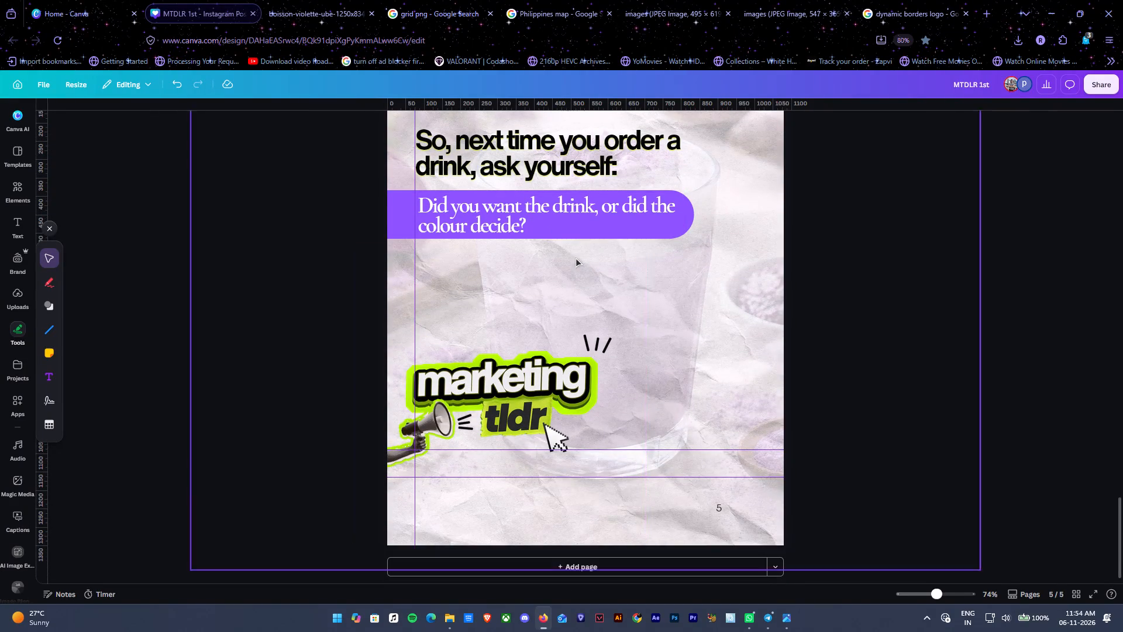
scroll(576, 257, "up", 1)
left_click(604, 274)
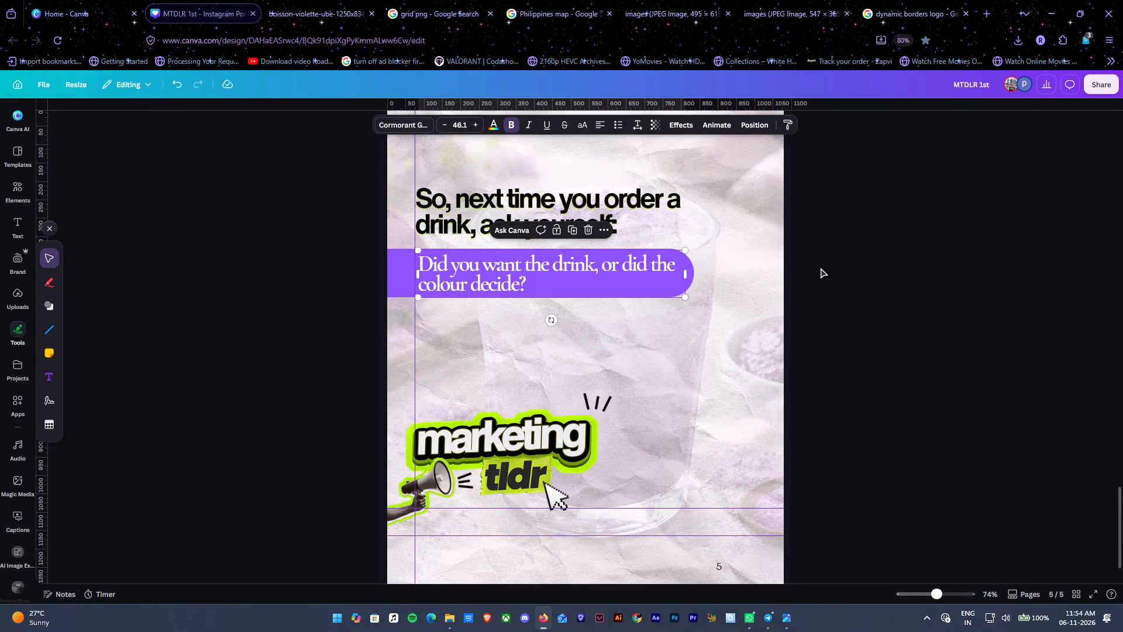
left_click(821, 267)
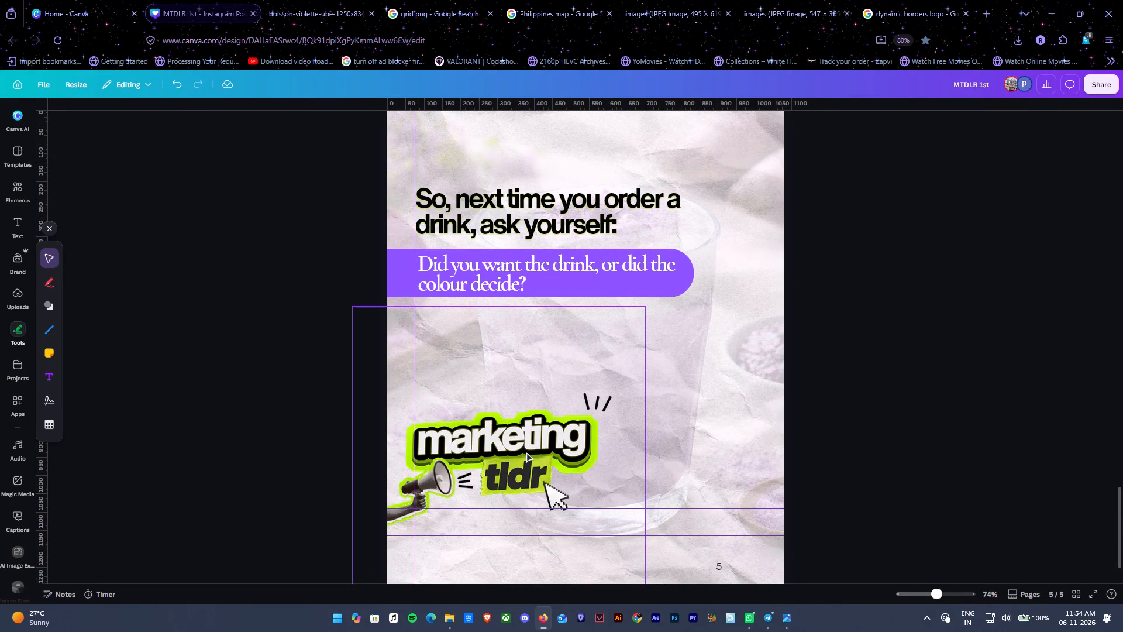
Search the elements library for "follow" and list all matching graphics.
left_click(526, 452)
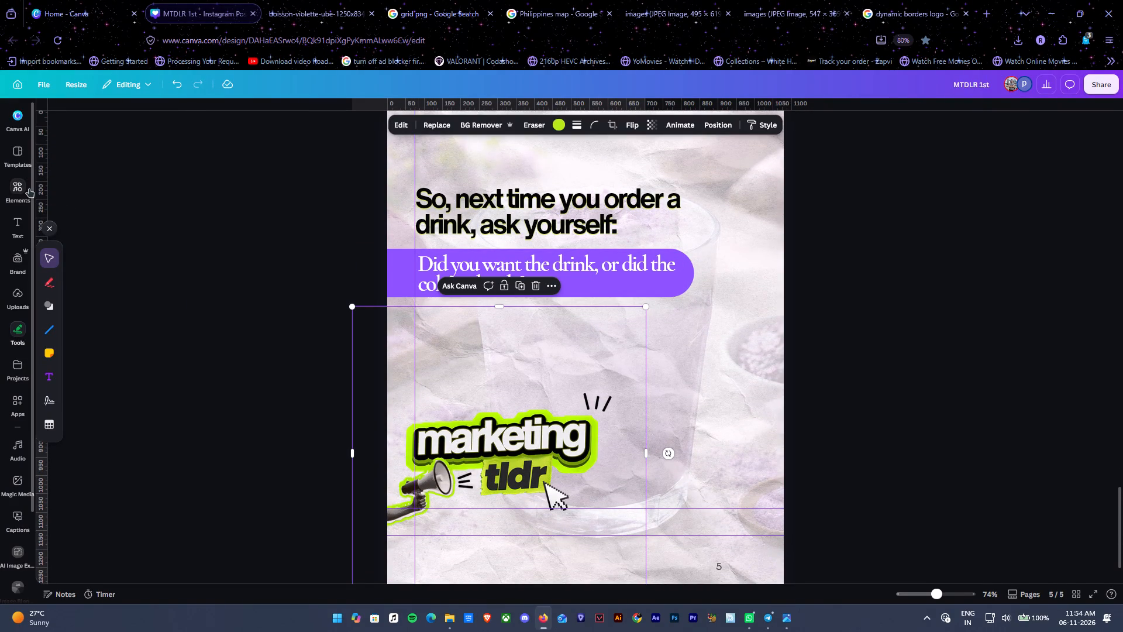
left_click(29, 188)
left_click_drag(118, 122, 46, 126)
type("follow")
key("Return")
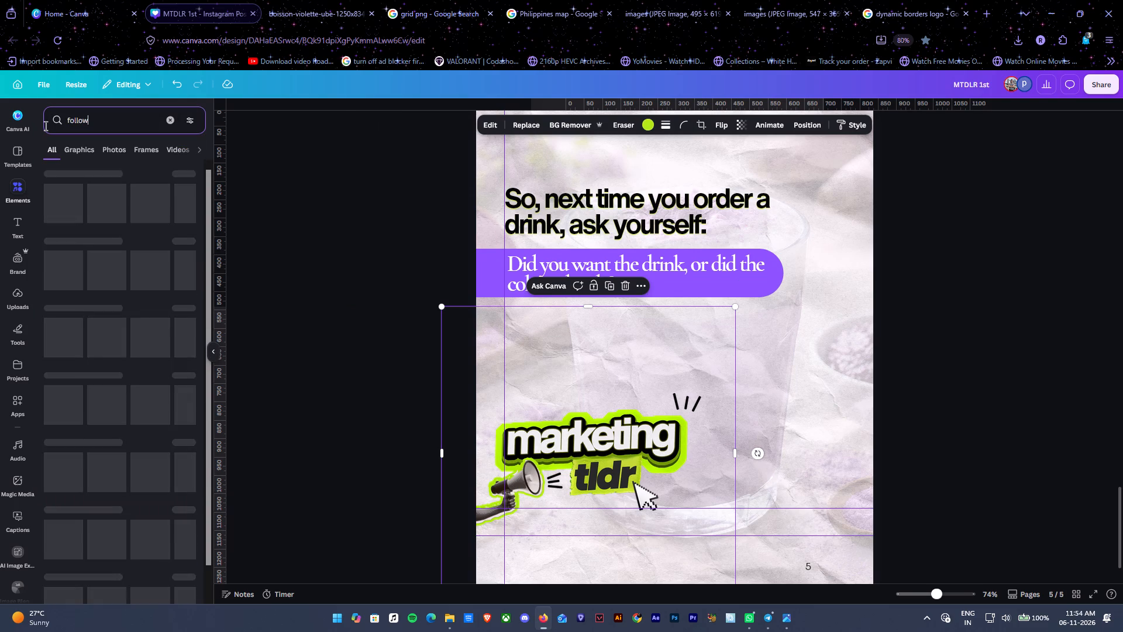
left_click(185, 169)
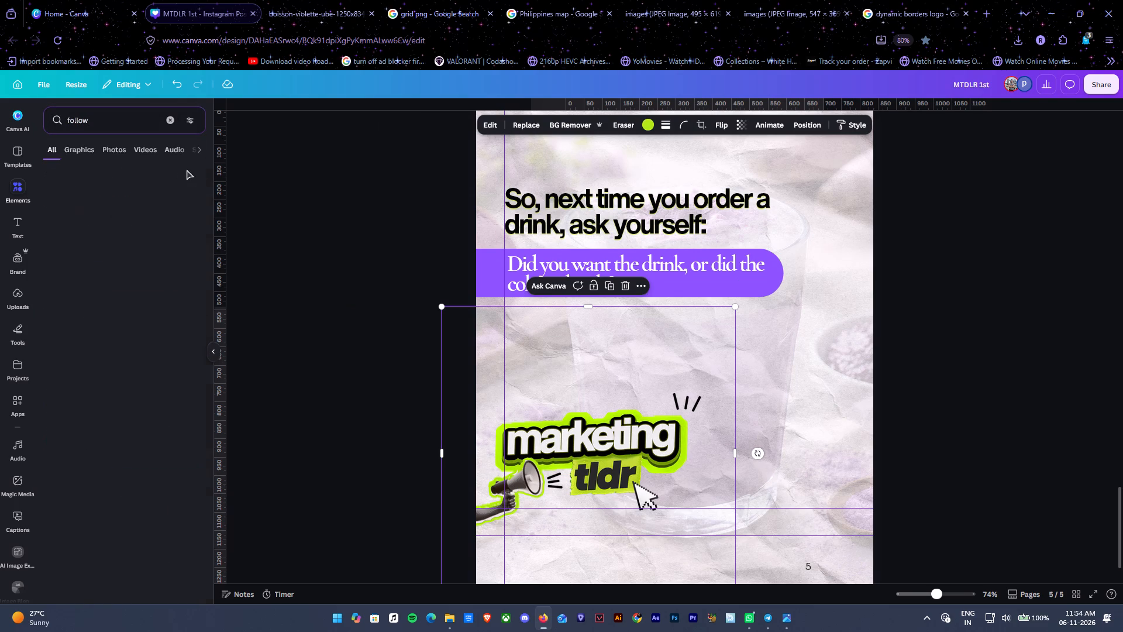
Look through the "follow" graphics for a suitable call-to-action illustration for page 5.
scroll(147, 342, "down", 3)
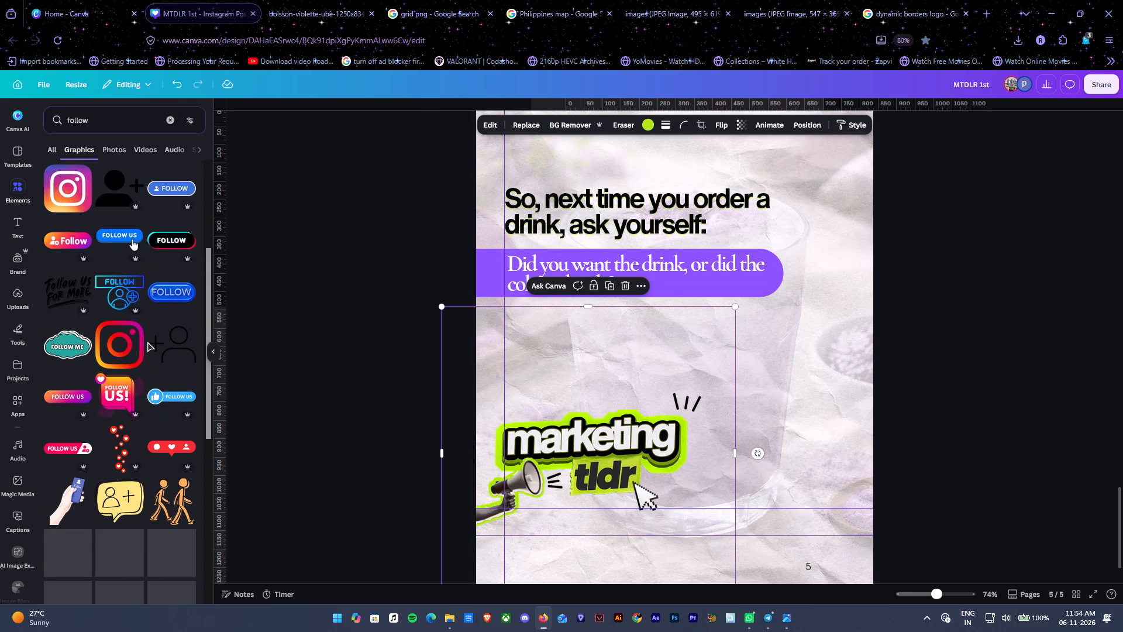
scroll(147, 342, "down", 1)
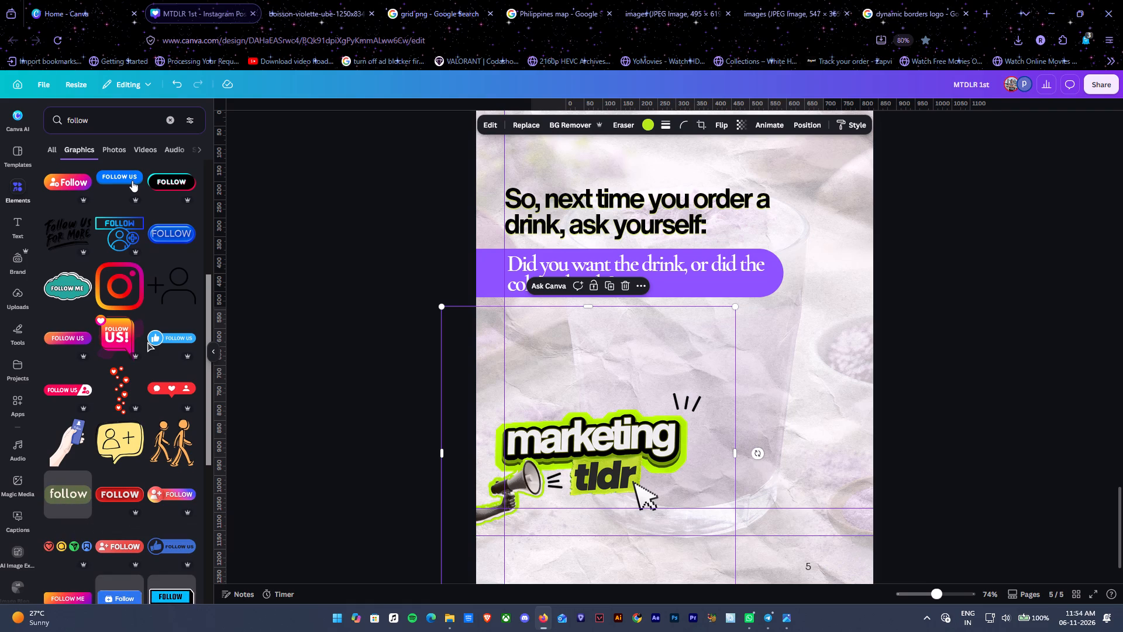
scroll(147, 342, "down", 4)
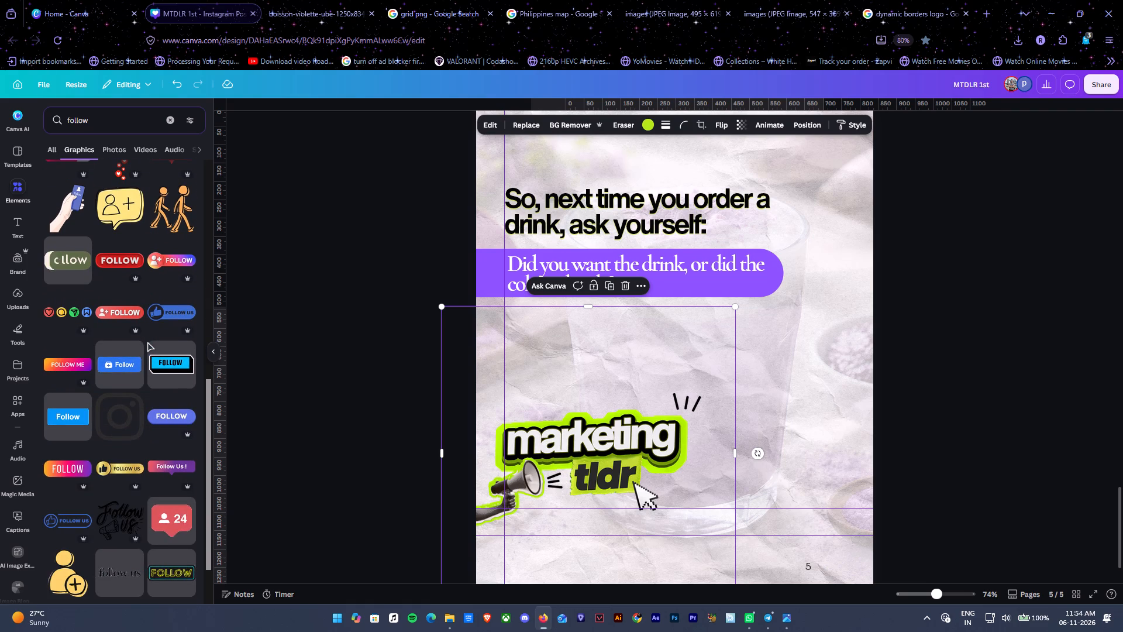
scroll(147, 342, "down", 5)
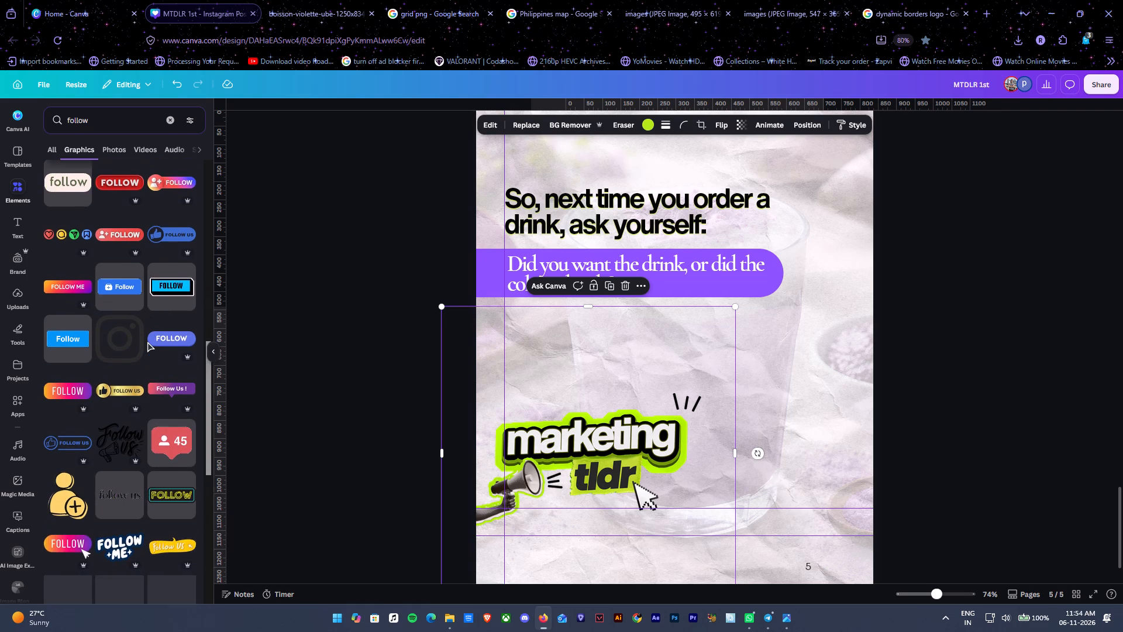
scroll(147, 342, "down", 5)
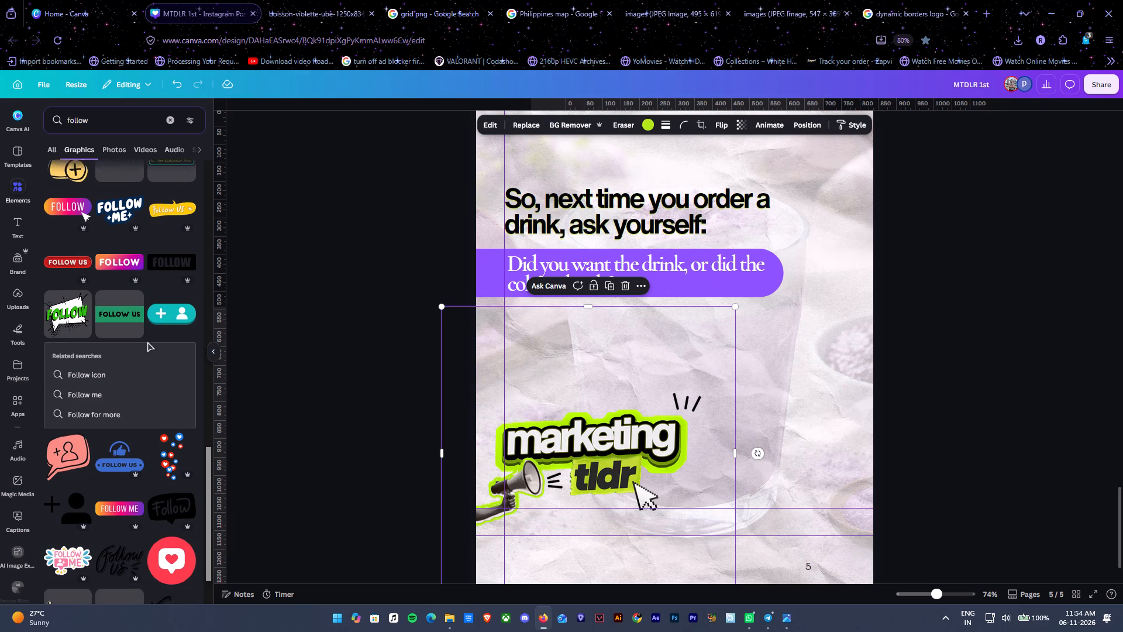
scroll(147, 342, "down", 4)
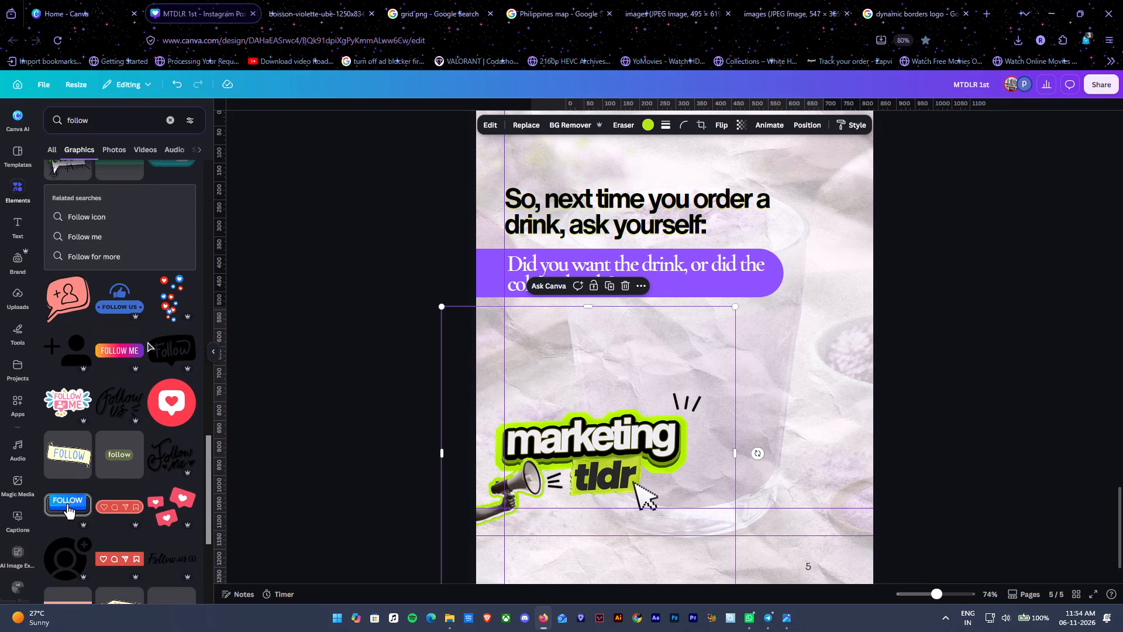
scroll(147, 342, "down", 4)
scroll(147, 342, "up", 6)
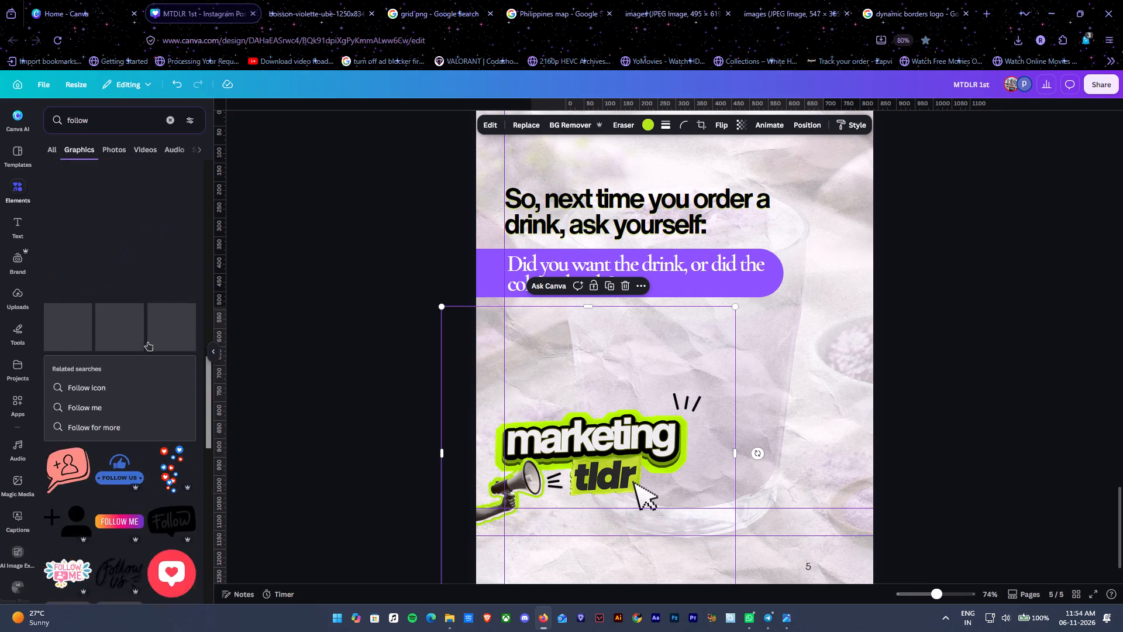
scroll(147, 342, "up", 8)
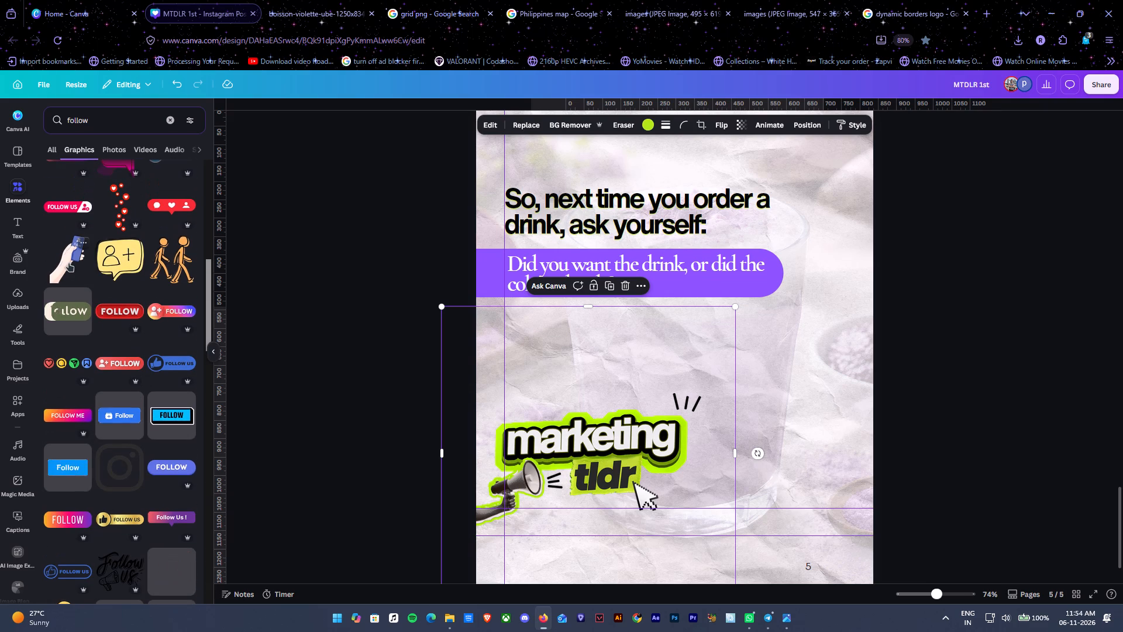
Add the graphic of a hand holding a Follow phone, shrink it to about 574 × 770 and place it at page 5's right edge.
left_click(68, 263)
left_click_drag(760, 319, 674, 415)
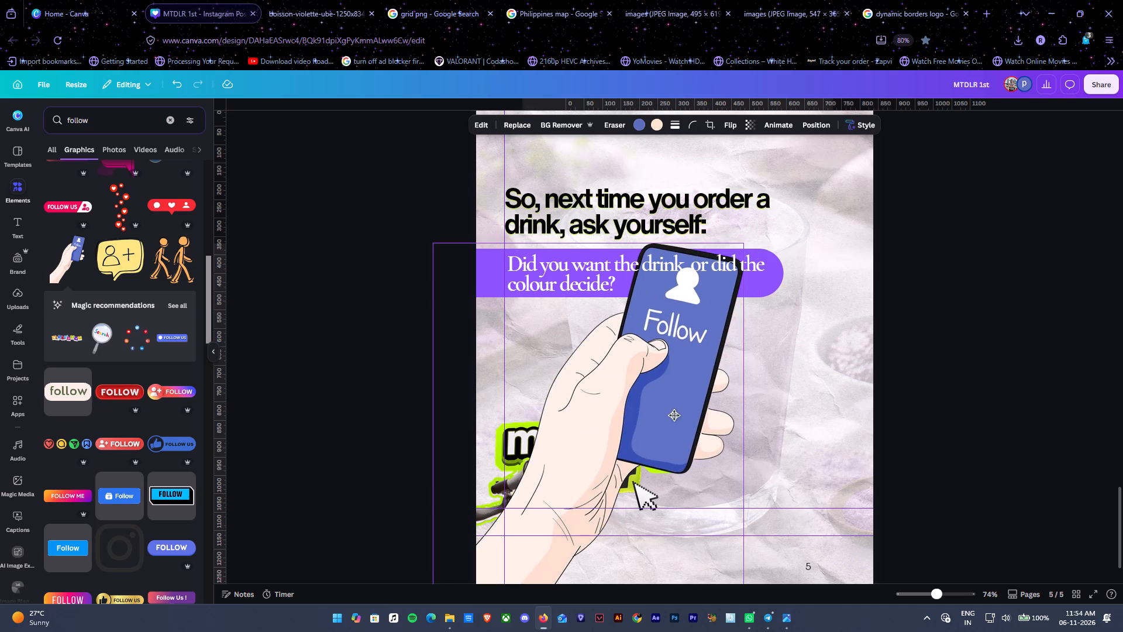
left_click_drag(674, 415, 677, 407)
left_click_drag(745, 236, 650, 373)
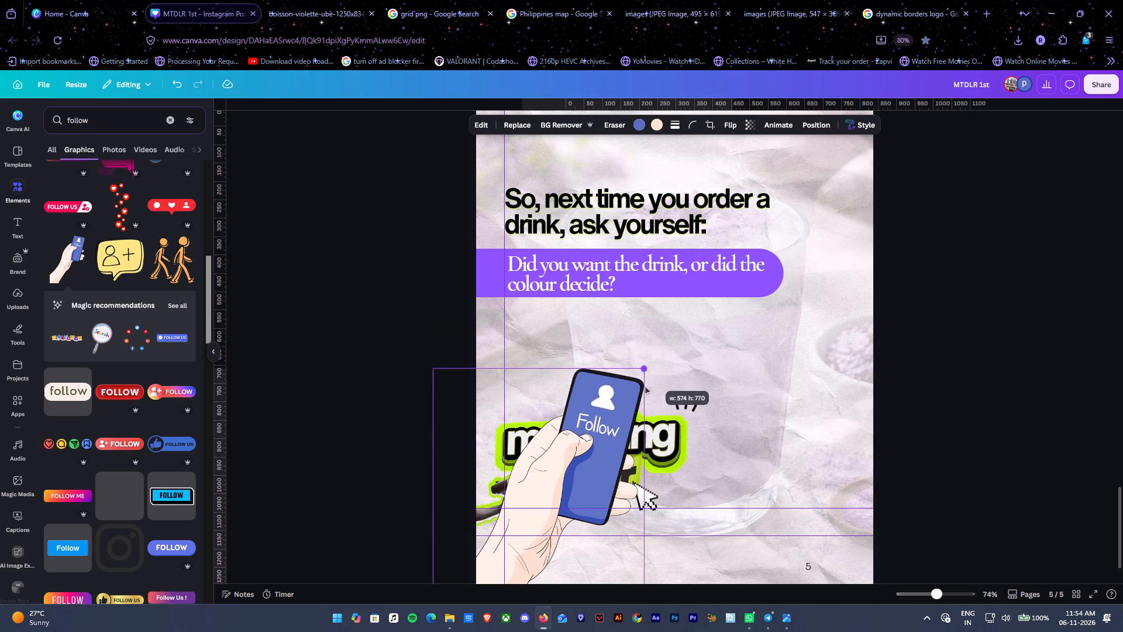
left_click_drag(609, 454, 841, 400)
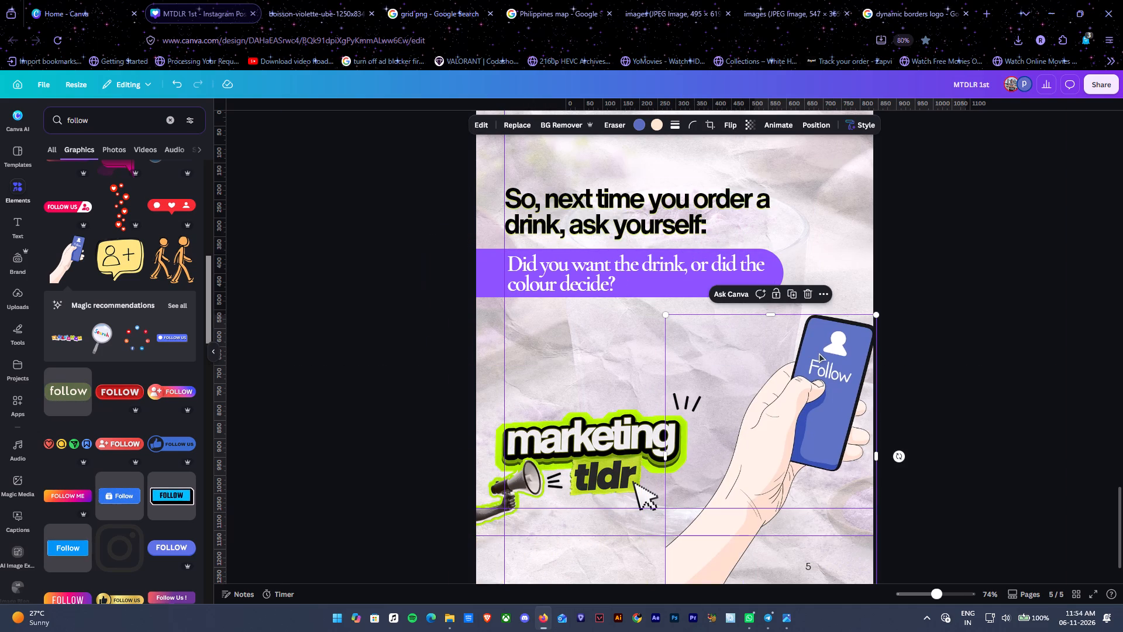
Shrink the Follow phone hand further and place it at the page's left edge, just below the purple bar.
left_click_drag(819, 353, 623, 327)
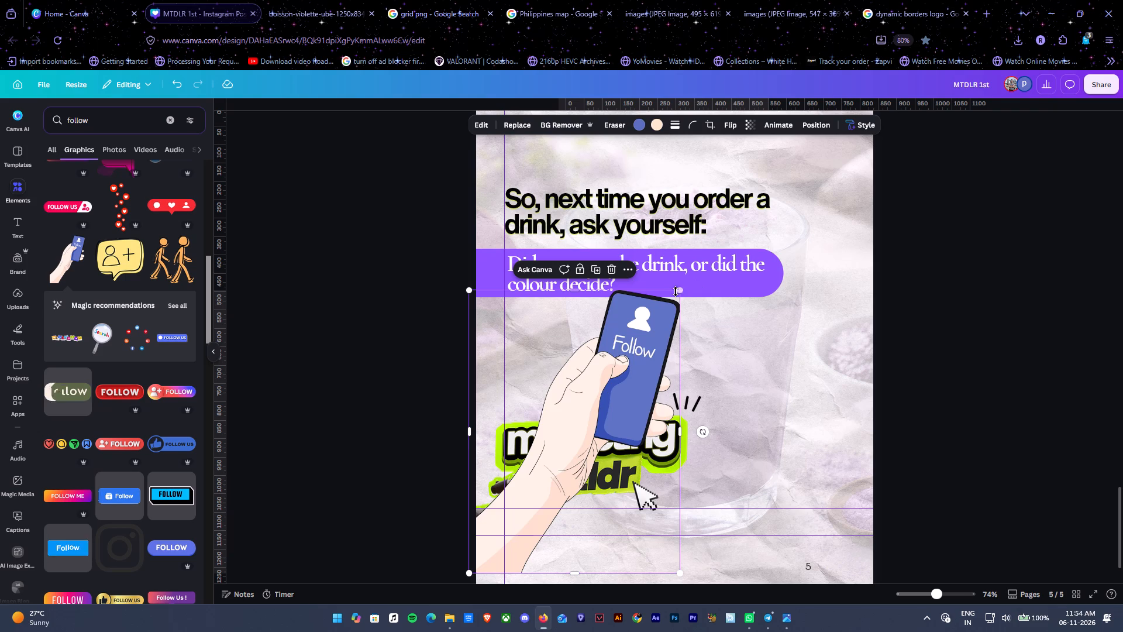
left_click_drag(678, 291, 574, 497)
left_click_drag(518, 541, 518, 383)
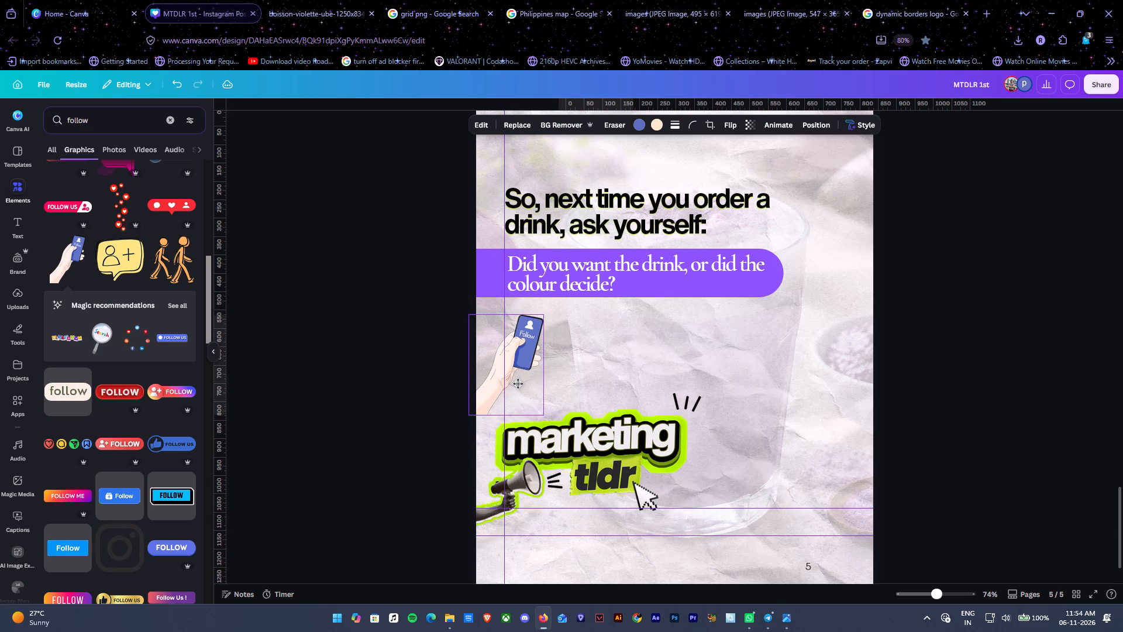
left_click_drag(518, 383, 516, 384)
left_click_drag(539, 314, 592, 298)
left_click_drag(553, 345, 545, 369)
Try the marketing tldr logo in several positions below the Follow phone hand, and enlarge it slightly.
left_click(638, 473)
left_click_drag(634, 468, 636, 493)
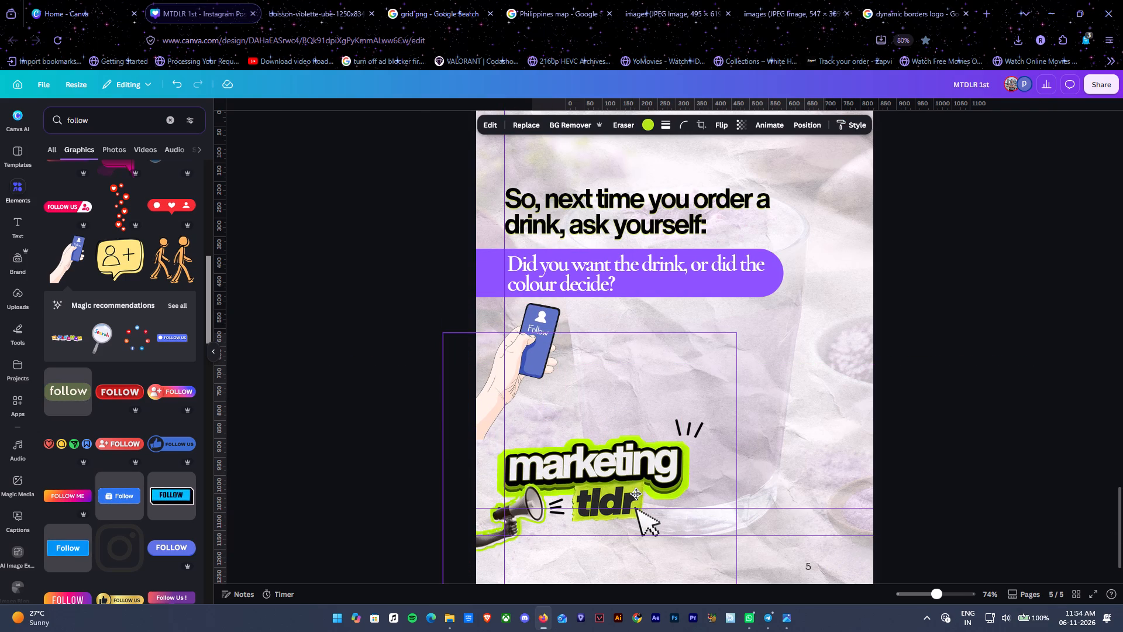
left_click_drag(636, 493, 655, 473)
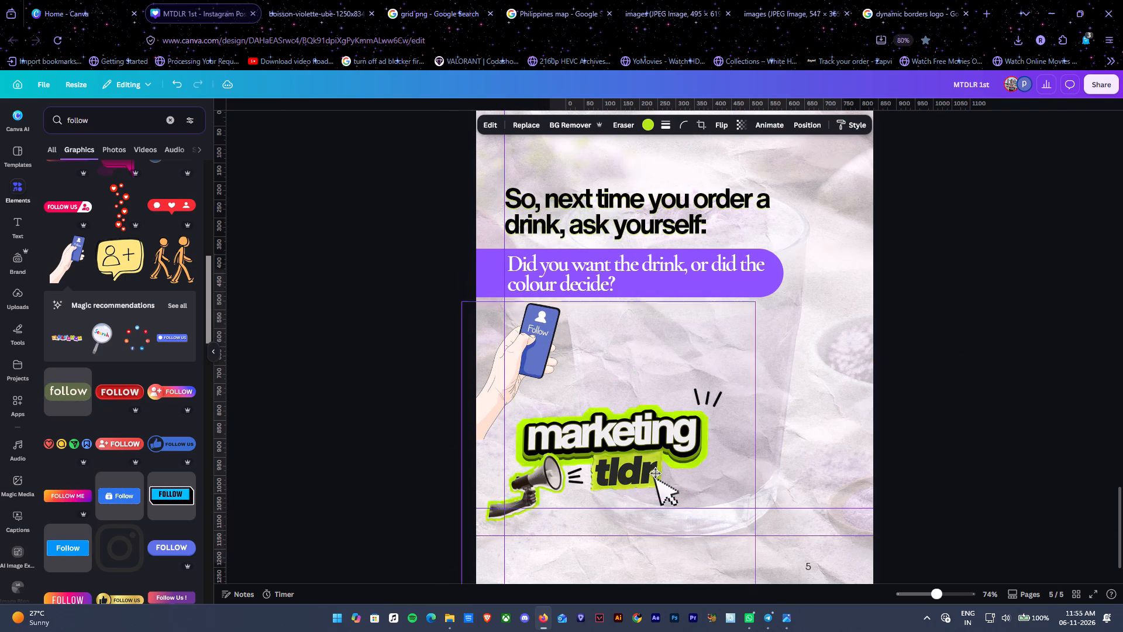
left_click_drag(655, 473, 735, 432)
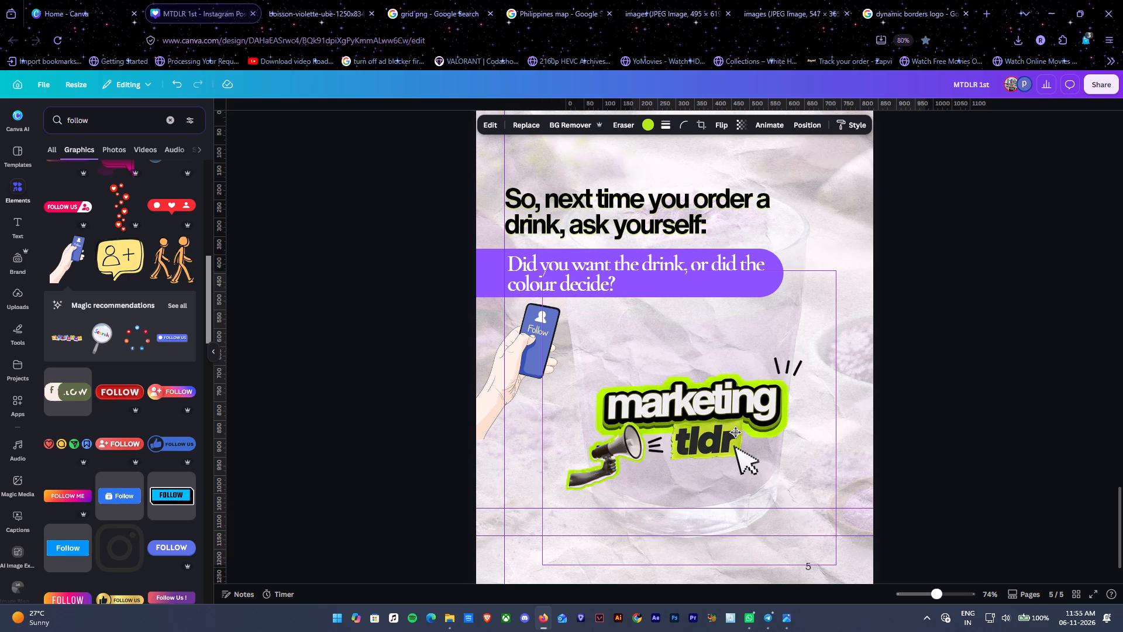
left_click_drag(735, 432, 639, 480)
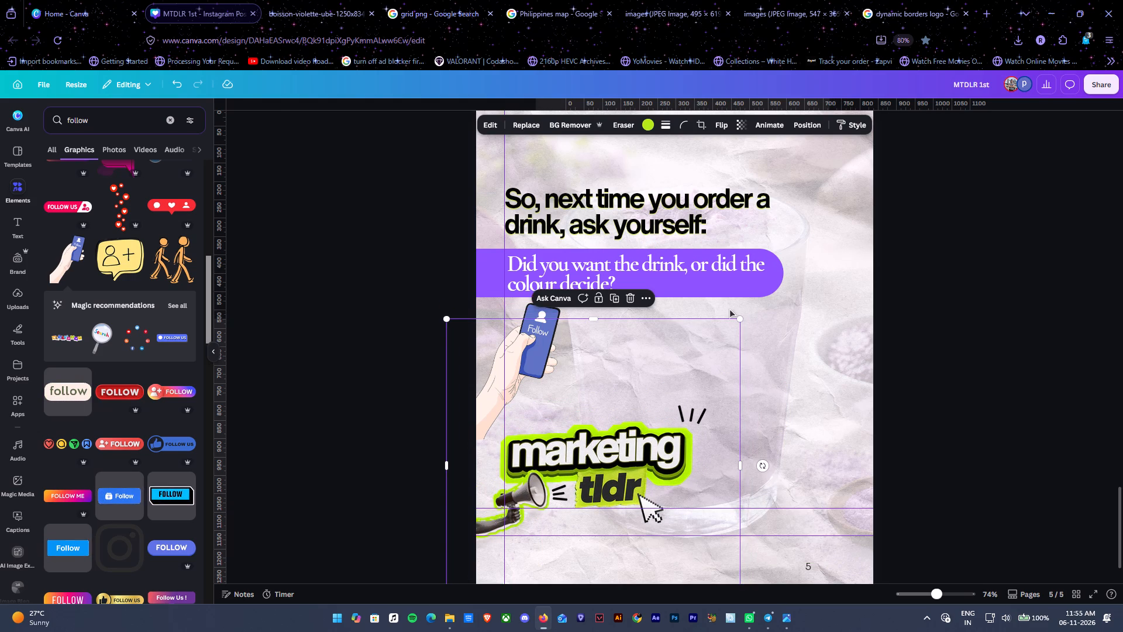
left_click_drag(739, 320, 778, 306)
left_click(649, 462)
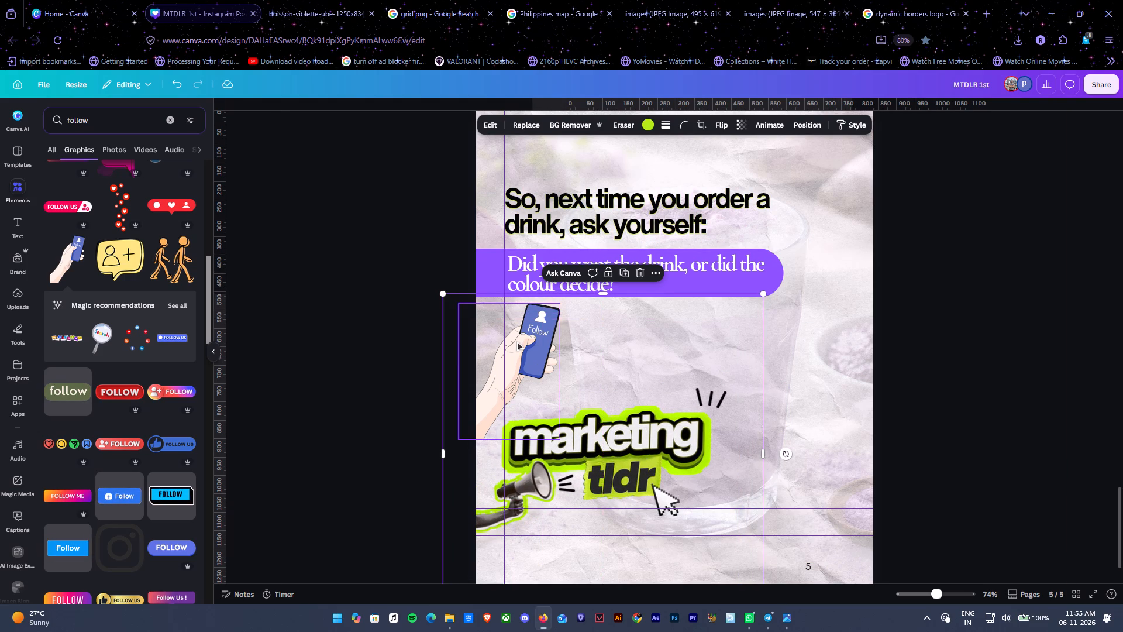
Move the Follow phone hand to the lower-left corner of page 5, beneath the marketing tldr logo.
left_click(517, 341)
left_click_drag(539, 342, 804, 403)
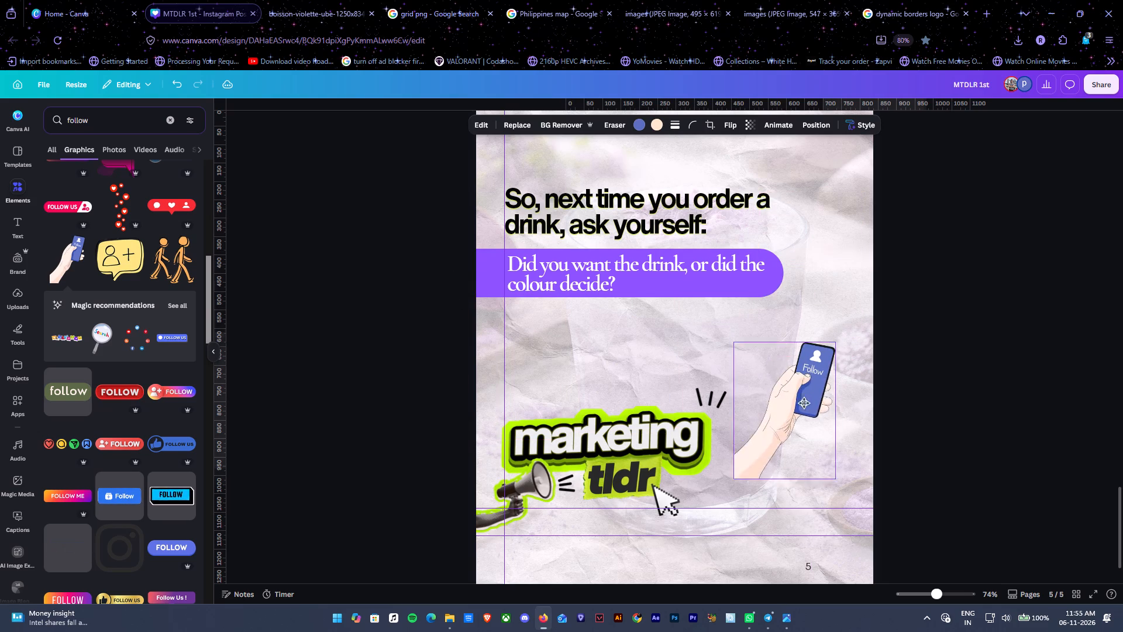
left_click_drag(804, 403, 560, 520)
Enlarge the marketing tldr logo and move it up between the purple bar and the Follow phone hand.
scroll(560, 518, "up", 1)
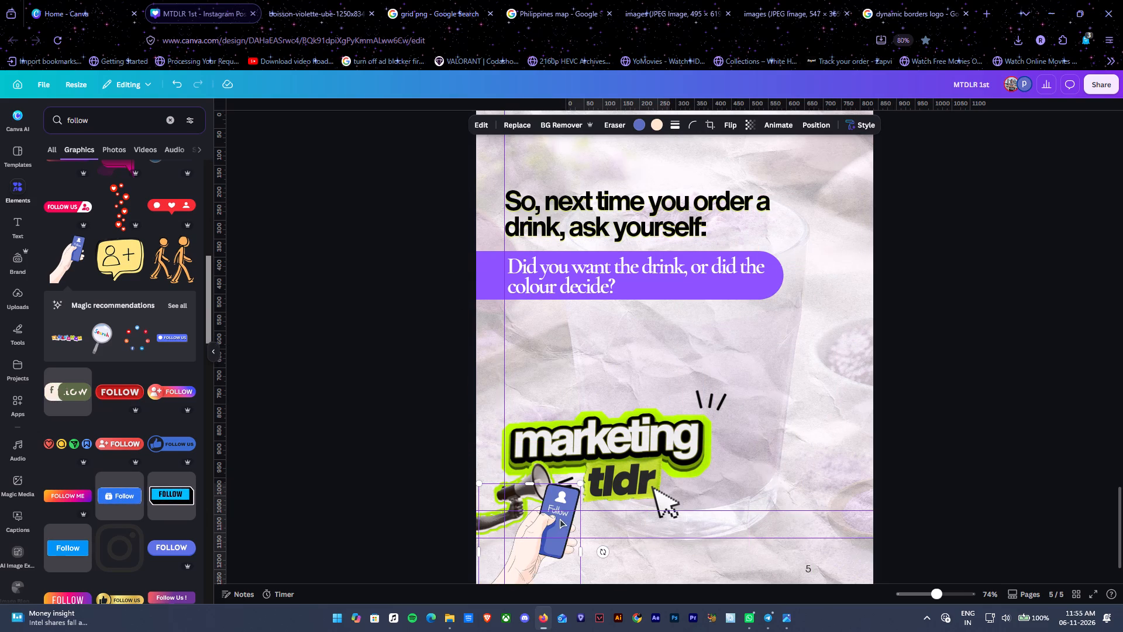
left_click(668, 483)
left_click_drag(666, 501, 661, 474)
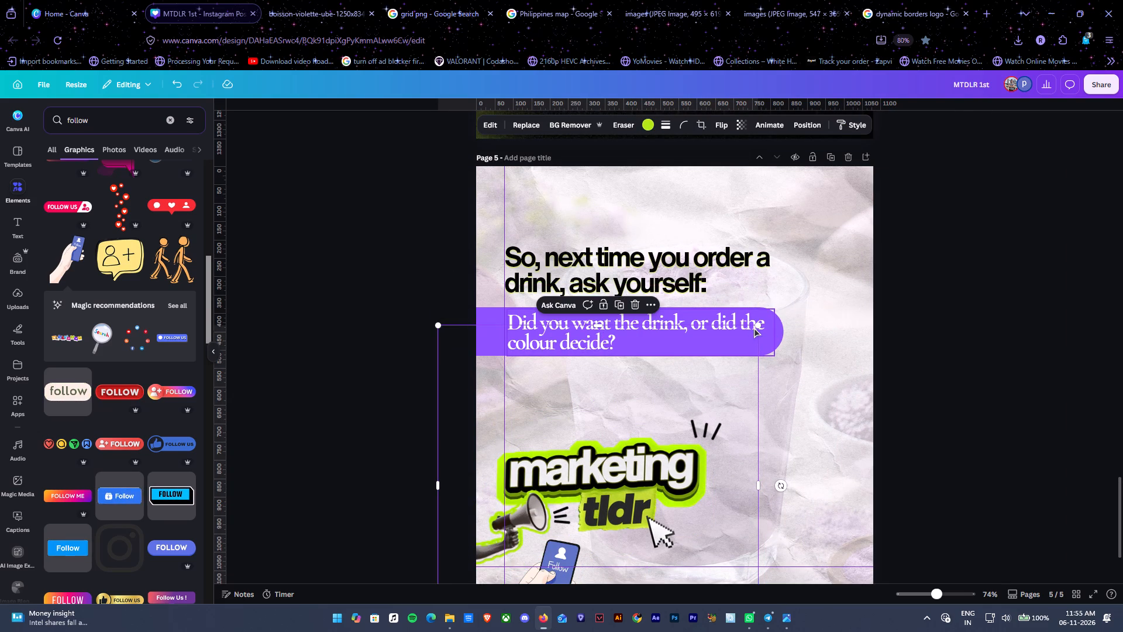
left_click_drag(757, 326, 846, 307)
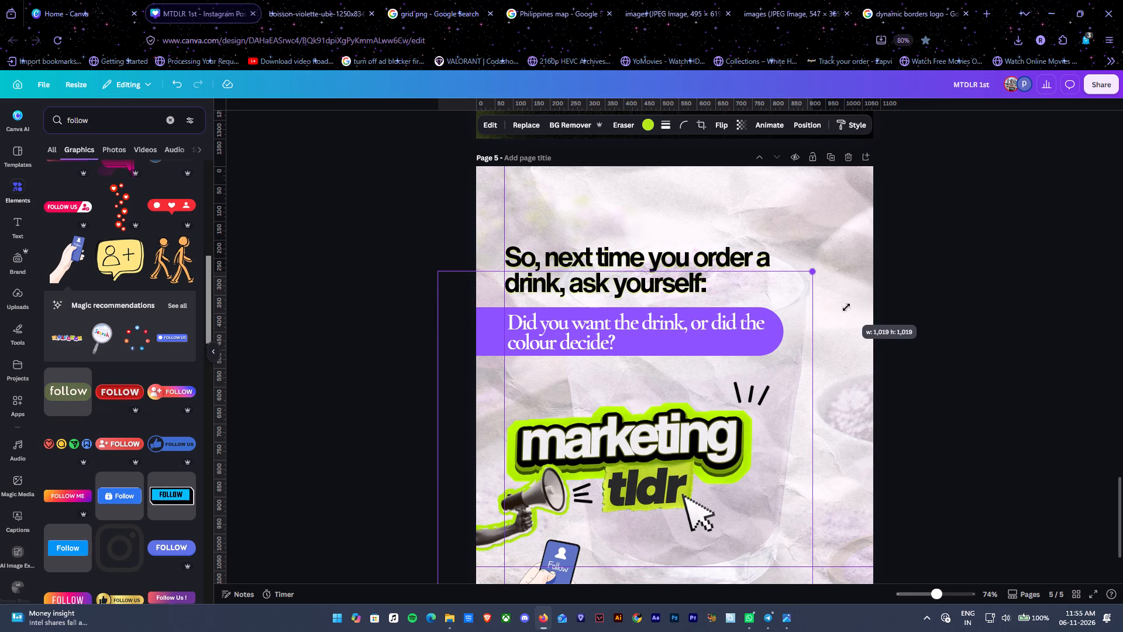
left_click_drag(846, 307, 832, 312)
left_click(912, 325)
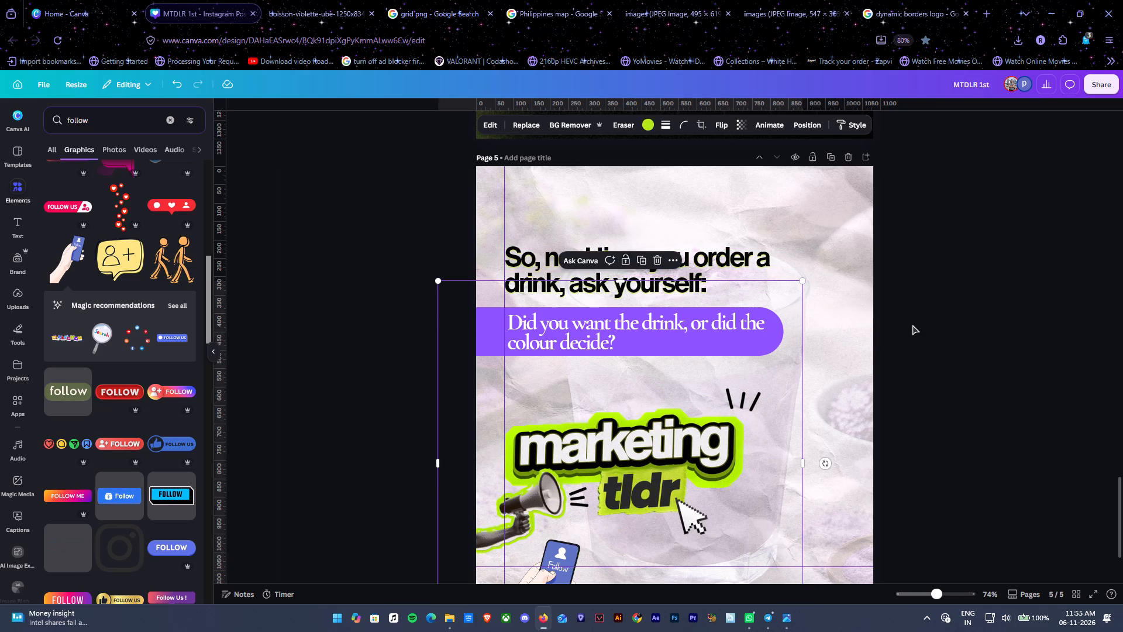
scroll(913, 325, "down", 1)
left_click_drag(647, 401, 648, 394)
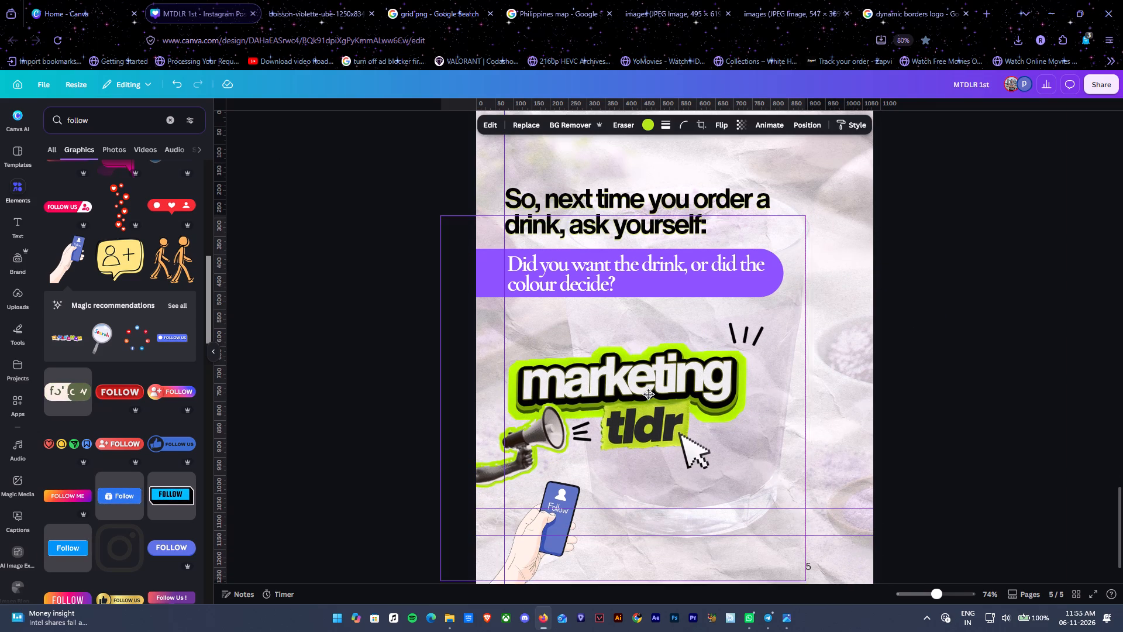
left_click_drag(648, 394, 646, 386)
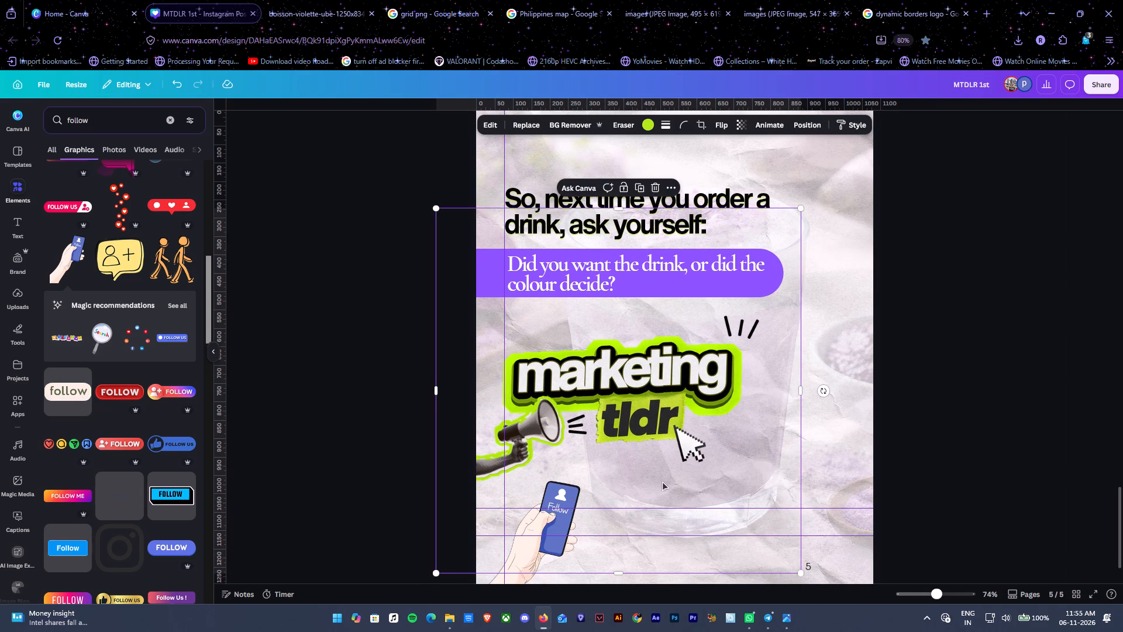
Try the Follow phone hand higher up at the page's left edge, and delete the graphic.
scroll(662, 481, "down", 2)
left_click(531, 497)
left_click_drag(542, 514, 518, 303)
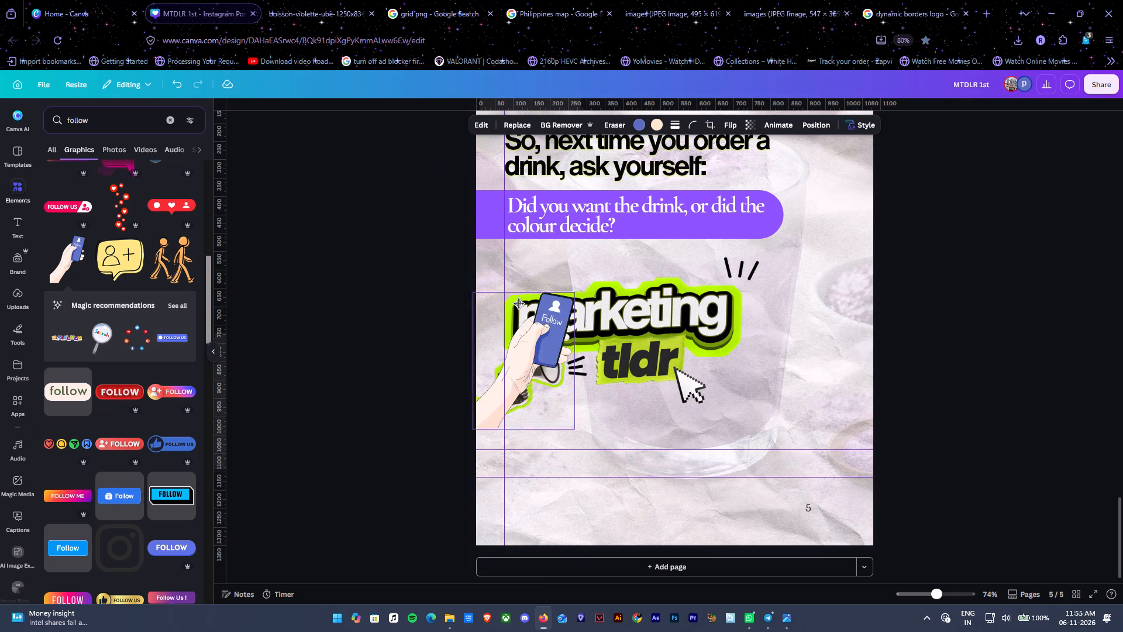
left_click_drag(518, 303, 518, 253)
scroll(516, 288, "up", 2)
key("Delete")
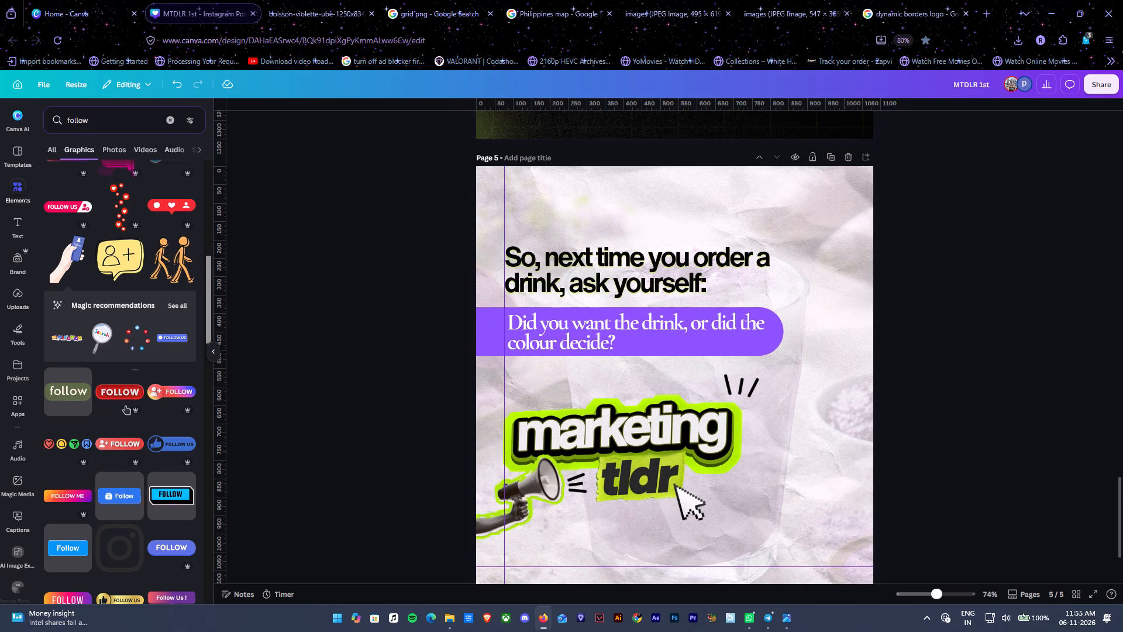
Shrink the marketing tldr logo and move it down to the lower-left area of page 5, with the megaphone hand at the page edge.
scroll(125, 404, "down", 4)
scroll(604, 470, "down", 2)
left_click_drag(603, 338, 598, 391)
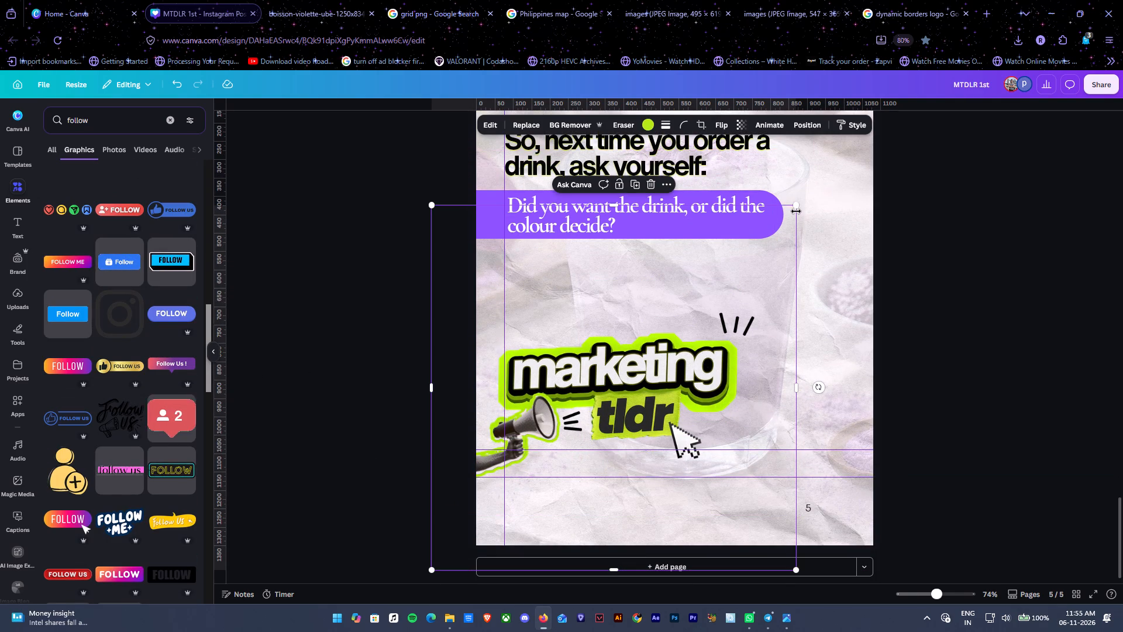
left_click_drag(797, 205, 709, 325)
left_click_drag(615, 394, 623, 390)
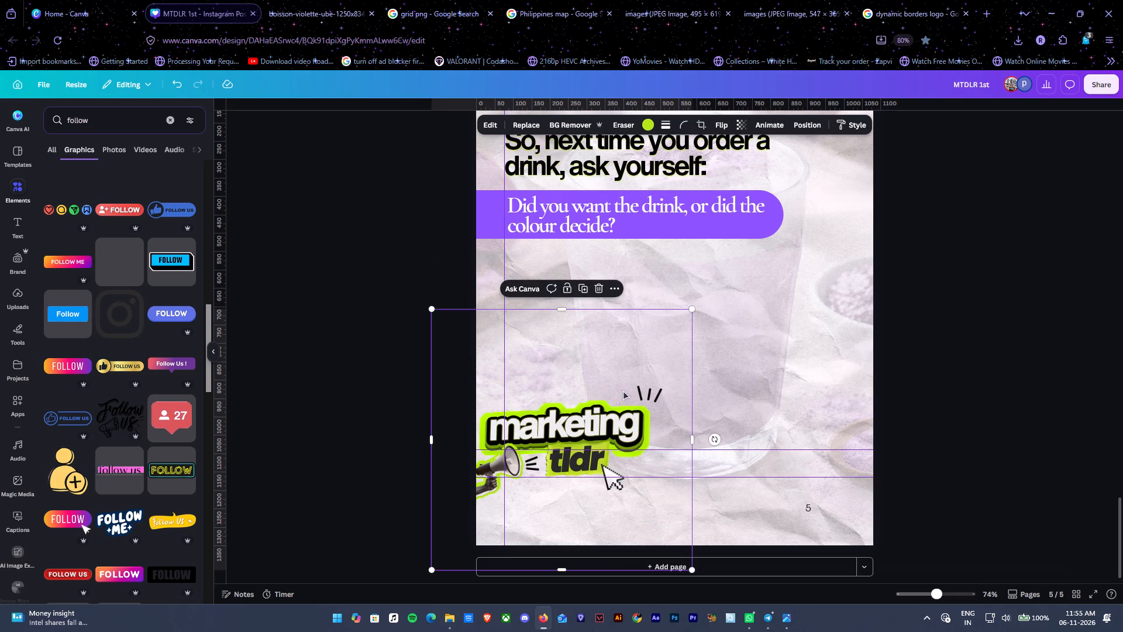
left_click_drag(623, 390, 628, 374)
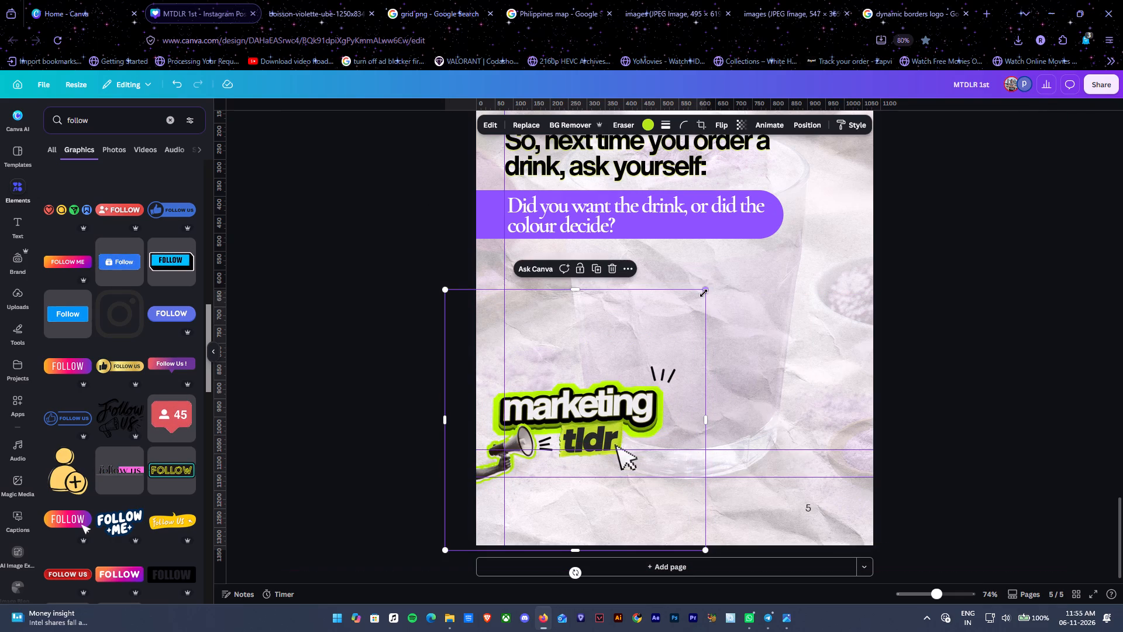
left_click_drag(704, 293, 750, 298)
left_click(664, 344)
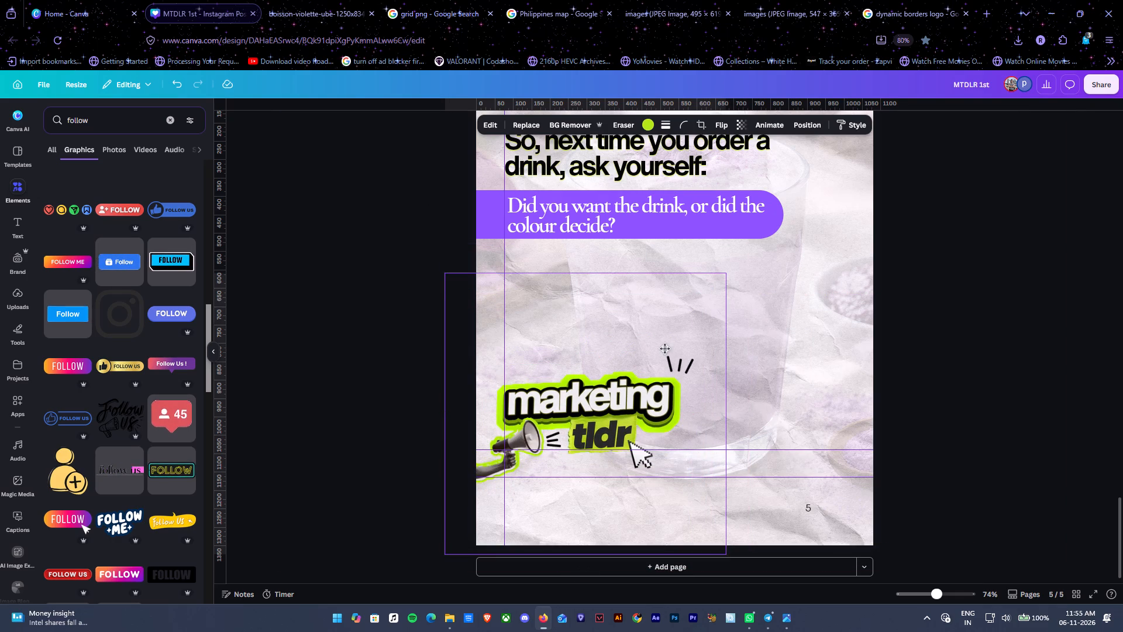
left_click(935, 310)
Move the "So, next time you order a drink, ask yourself:" heading slightly up, widening its gap above the purple bar.
scroll(935, 310, "up", 2)
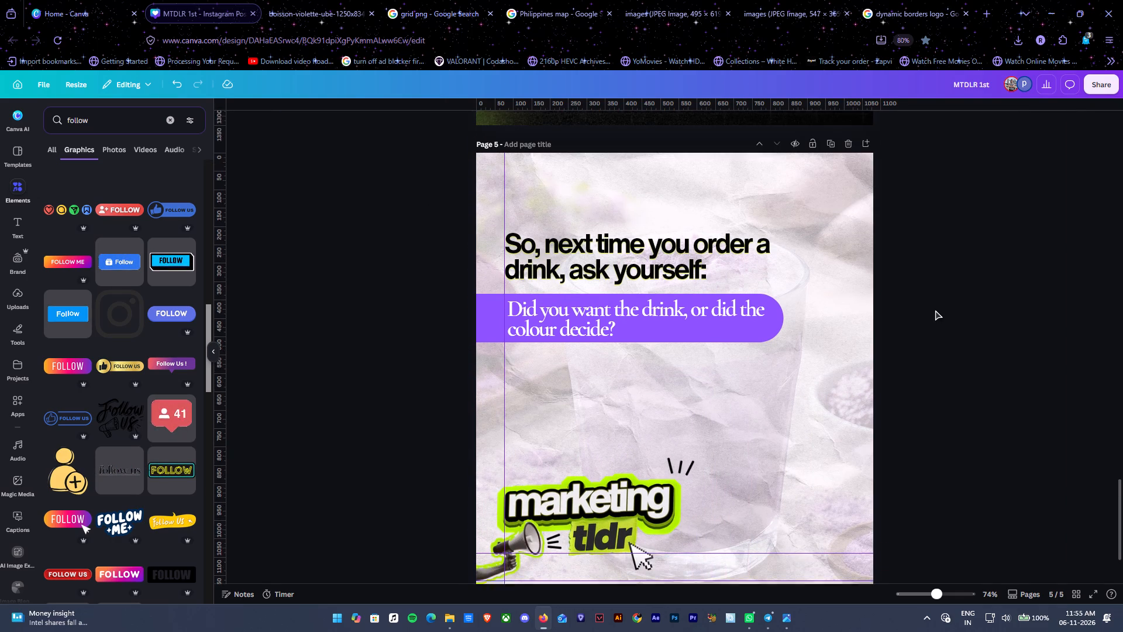
scroll(932, 308, "up", 2)
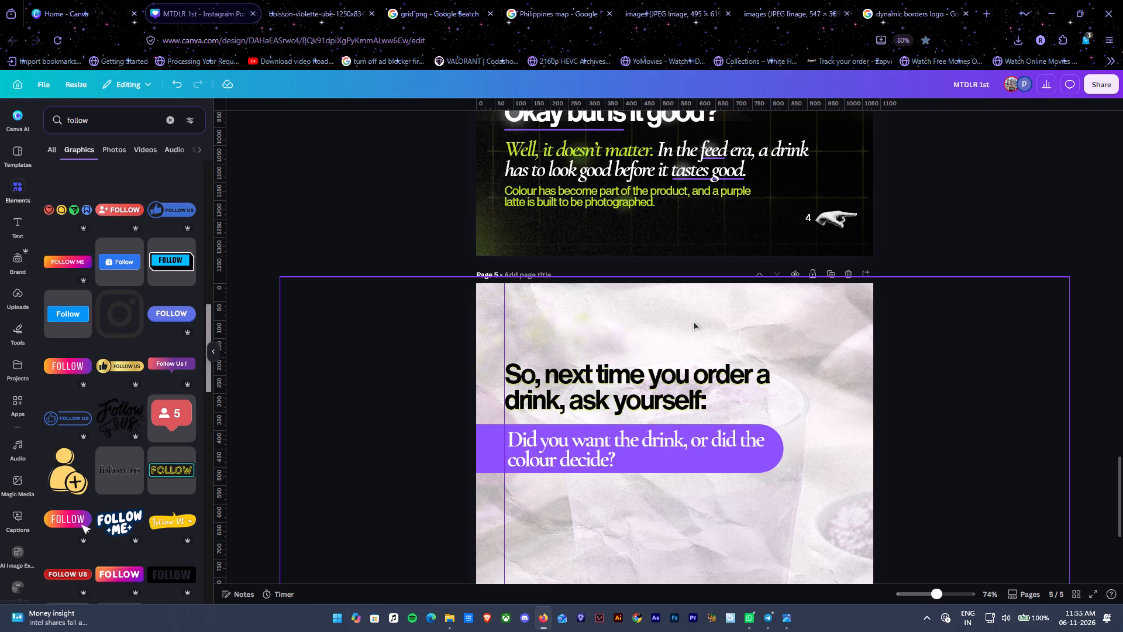
scroll(693, 317, "down", 1)
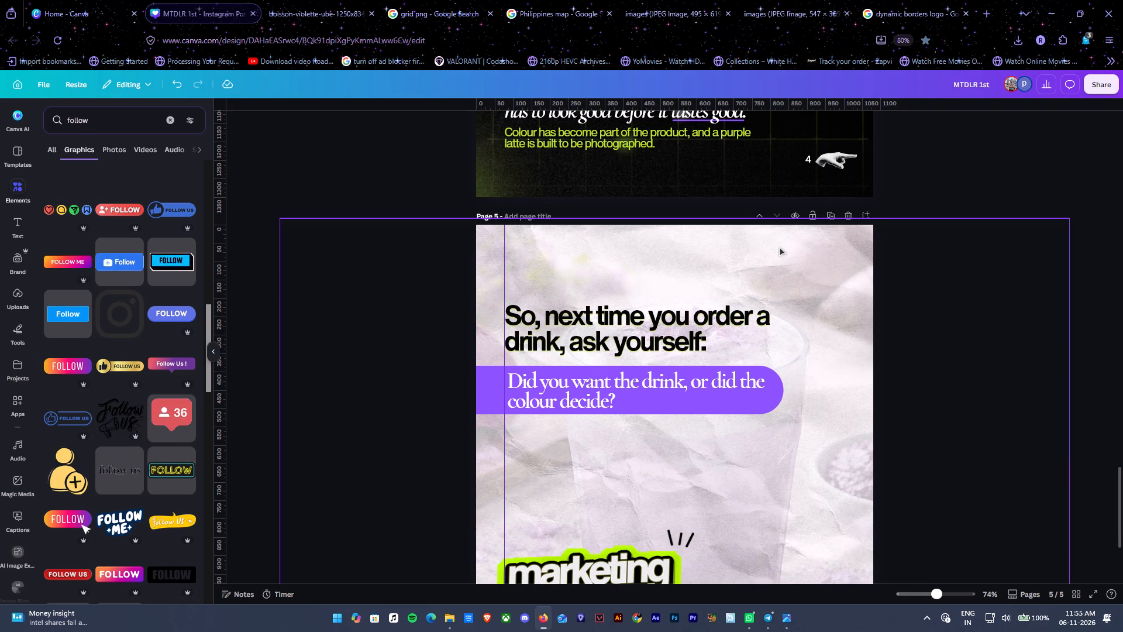
left_click_drag(702, 323, 702, 312)
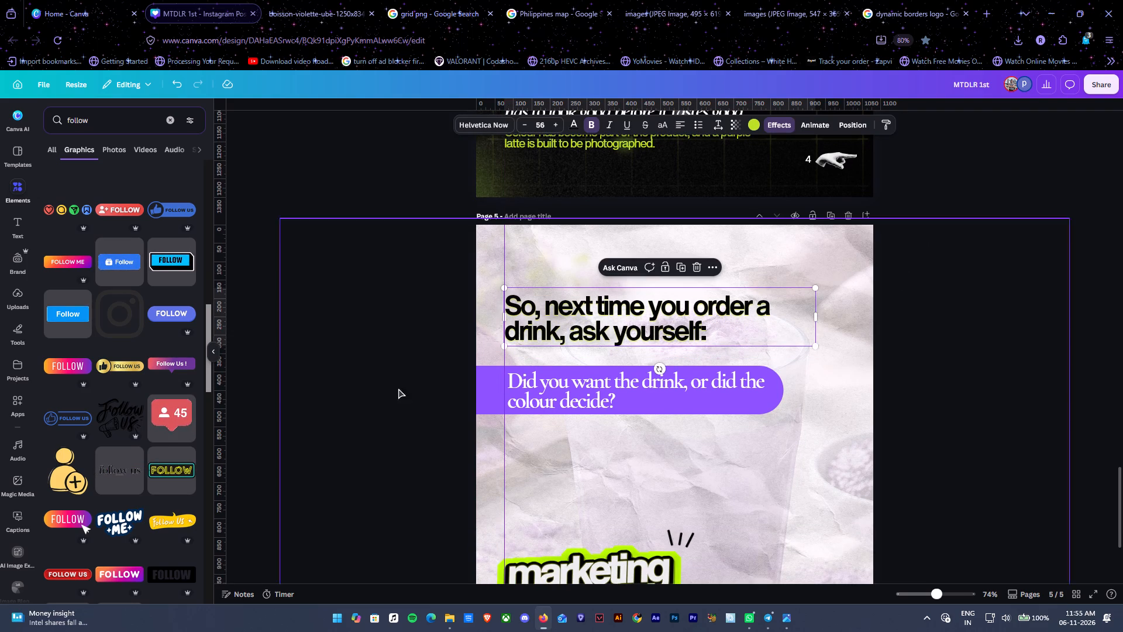
left_click_drag(386, 376, 573, 393)
left_click(621, 397)
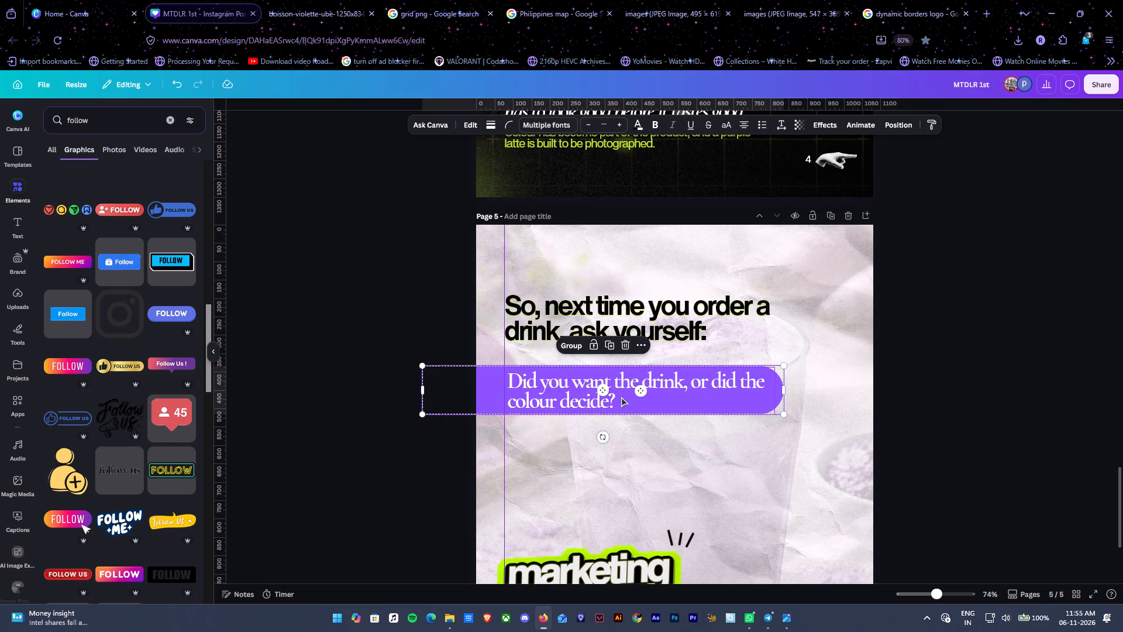
left_click(937, 355)
left_click(626, 320)
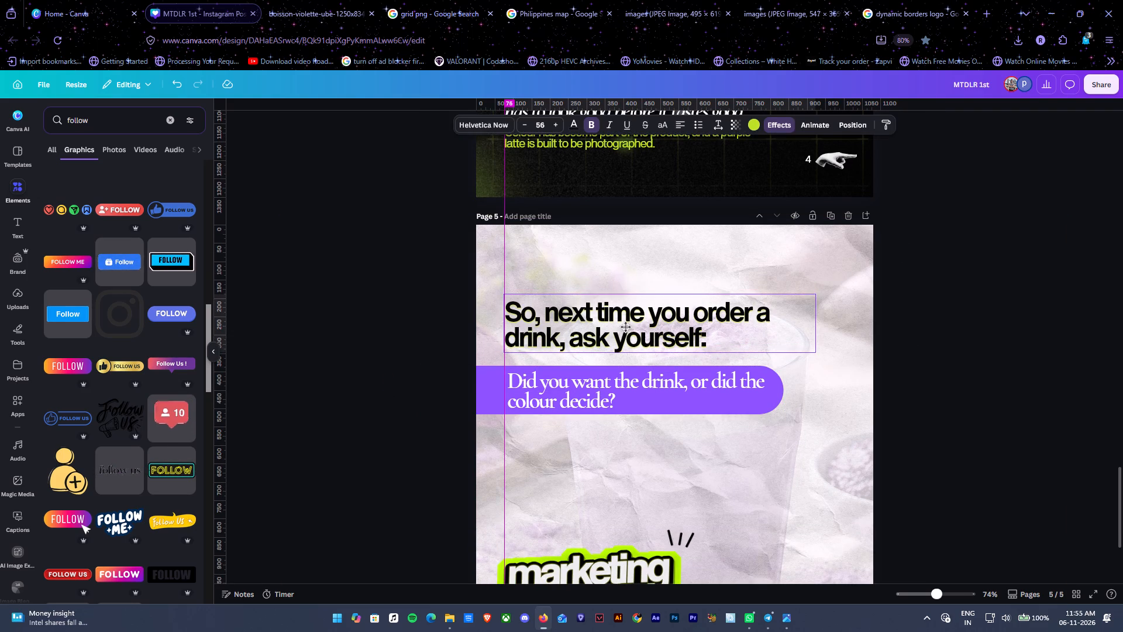
Apply a Drop shadow effect with an offset of 36 to the question text on the purple bar.
left_click(628, 374)
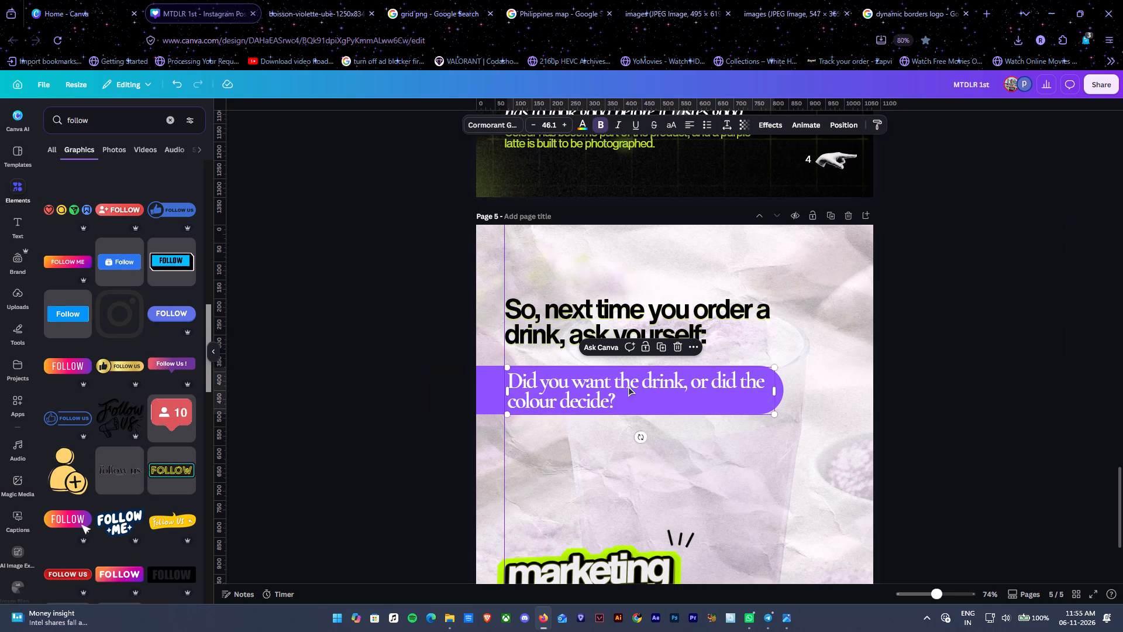
left_click(769, 122)
left_click(78, 167)
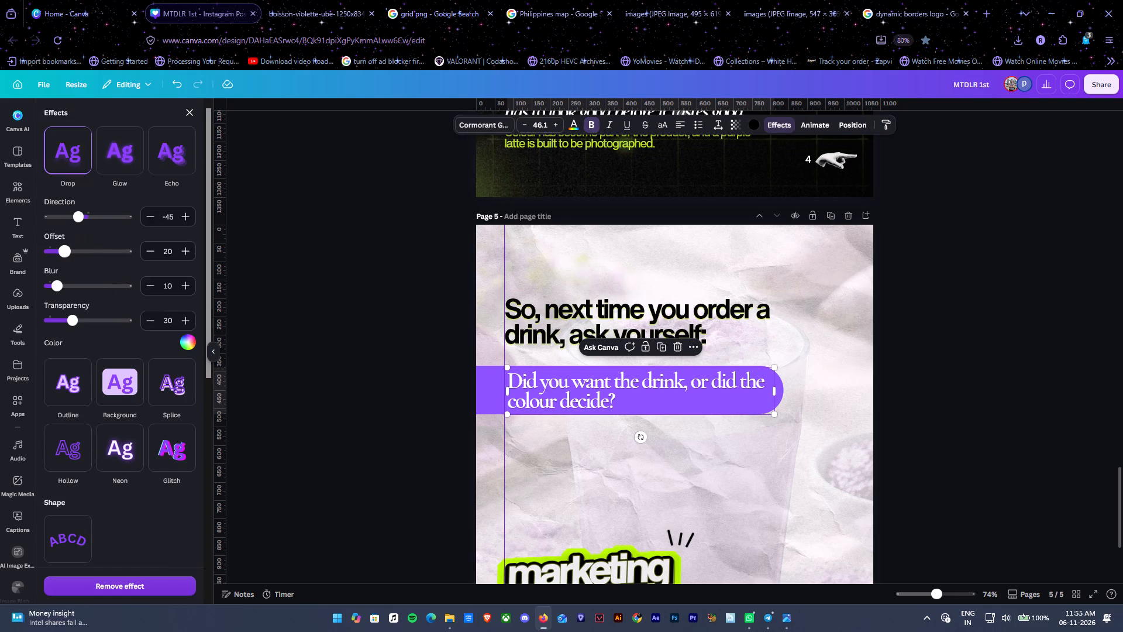
left_click_drag(63, 253, 77, 255)
double_click(941, 322)
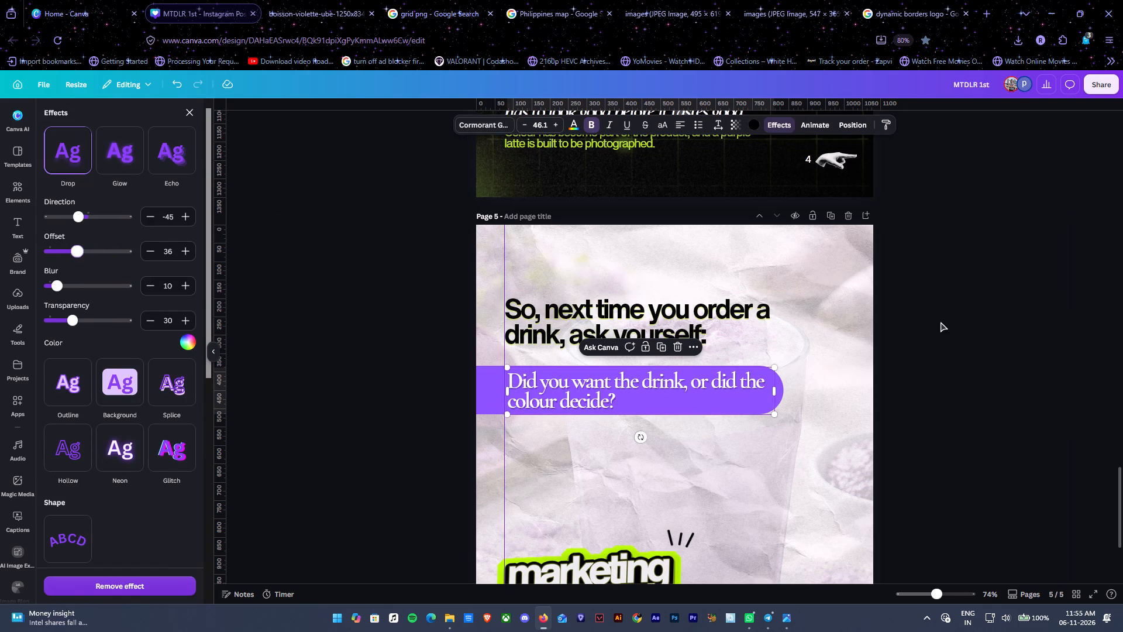
Search the elements for "follow paper" and look through the graphics and all result types.
left_click(110, 119)
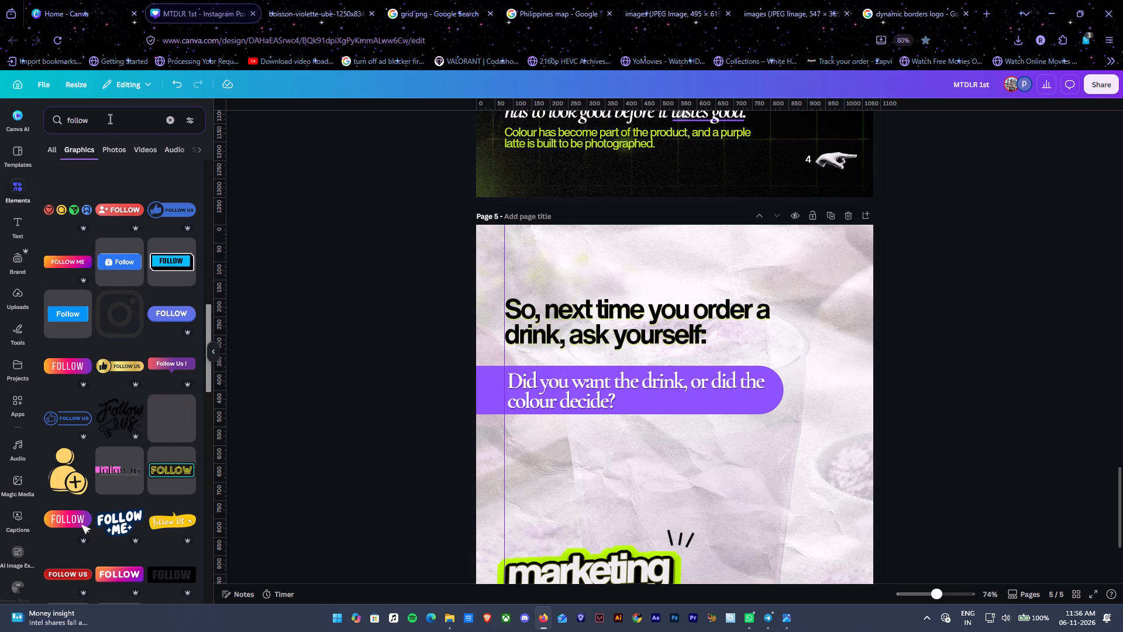
key("space")
type("paper")
key("Return")
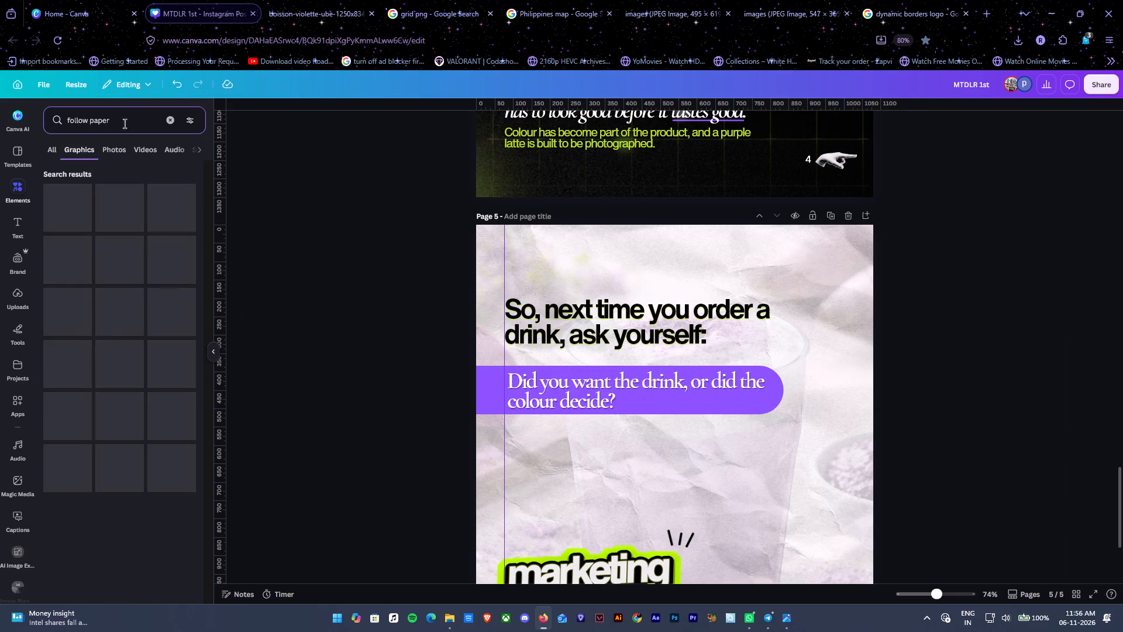
scroll(114, 297, "down", 2)
scroll(114, 297, "up", 3)
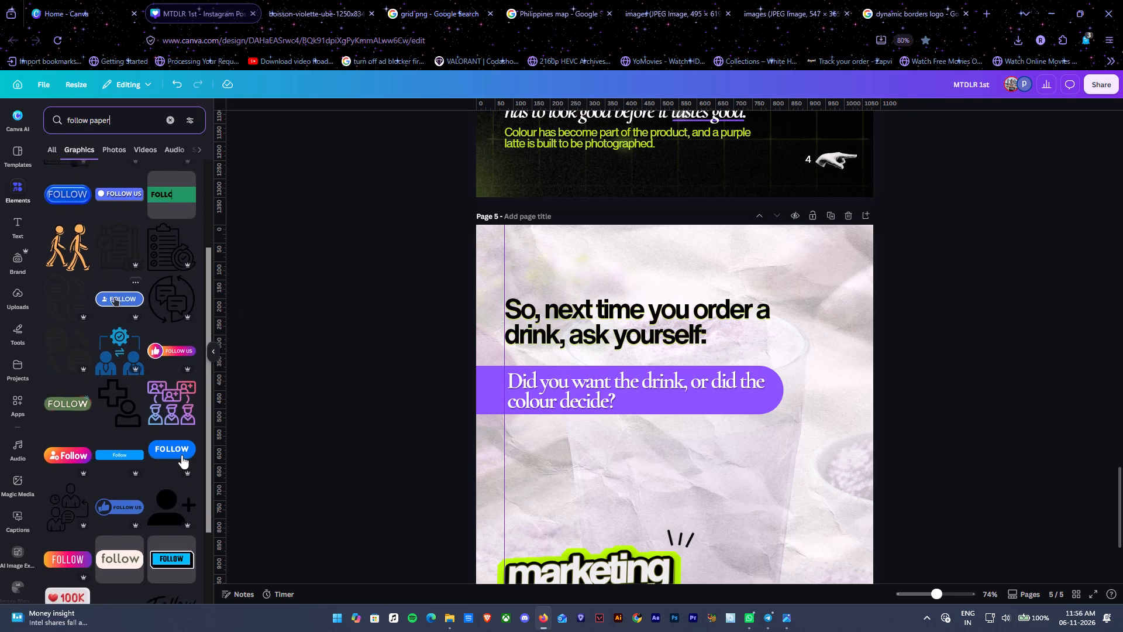
scroll(114, 297, "up", 2)
left_click(57, 153)
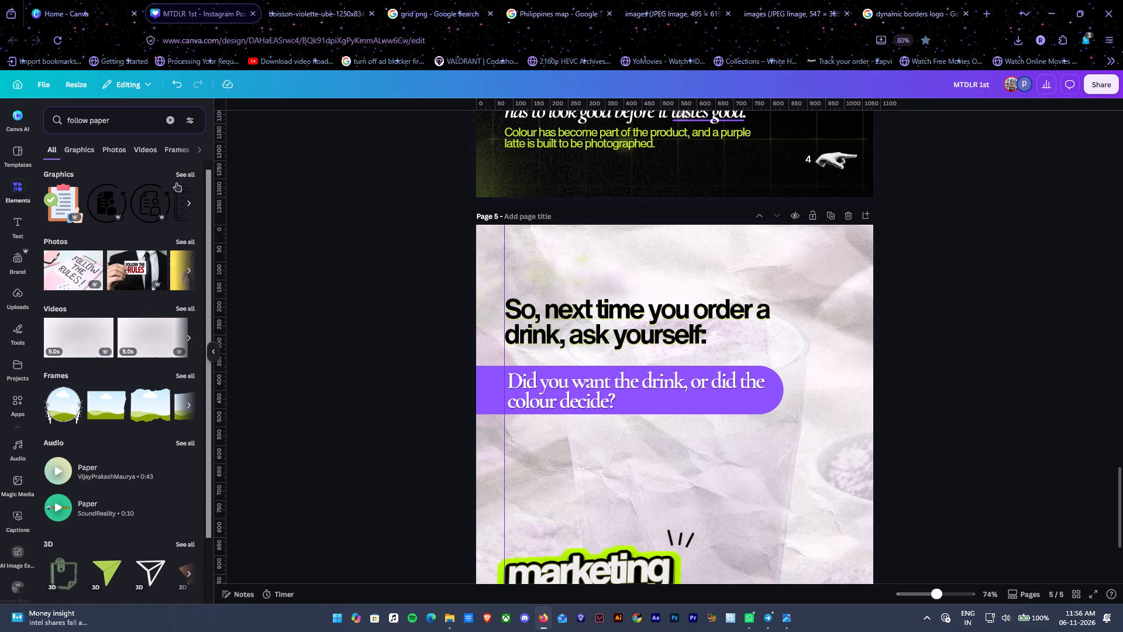
Search the elements for "like share follow" and show all the matching graphics.
left_click_drag(130, 127, 91, 125)
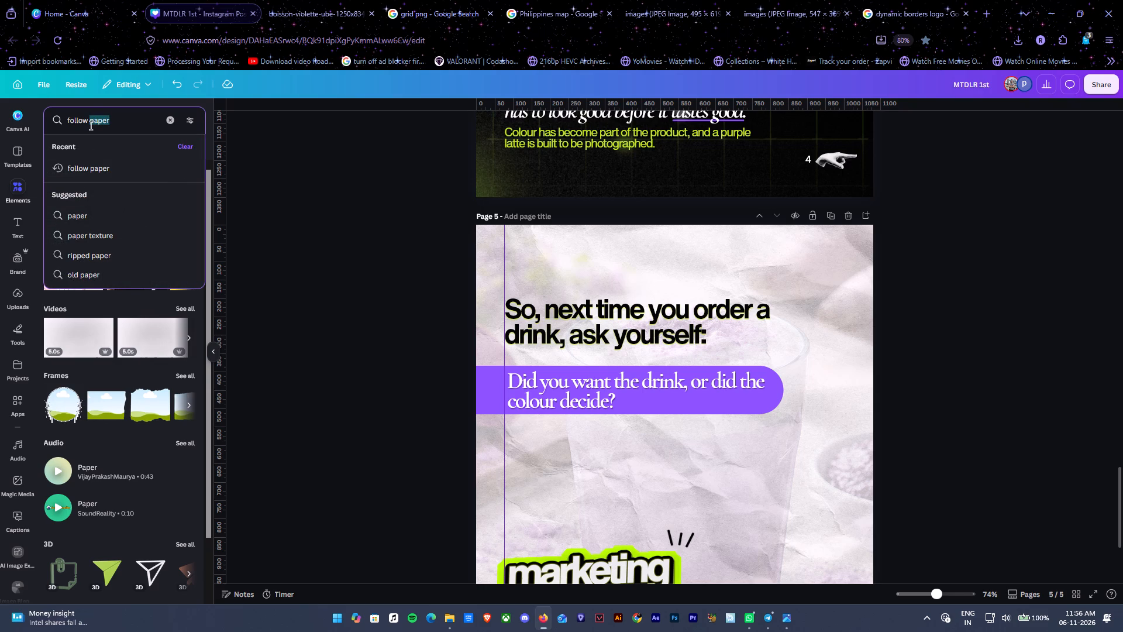
key("BackSpace")
key("BackSpace")
key("BackSpace")
key("BackSpace")
key("BackSpace")
key("BackSpace")
key("BackSpace")
key("BackSpace")
key("BackSpace")
key("BackSpace")
key("BackSpace")
key("BackSpace")
key("BackSpace")
key("BackSpace")
key("BackSpace")
key("BackSpace")
key("BackSpace")
key("BackSpace")
key("BackSpace")
key("BackSpace")
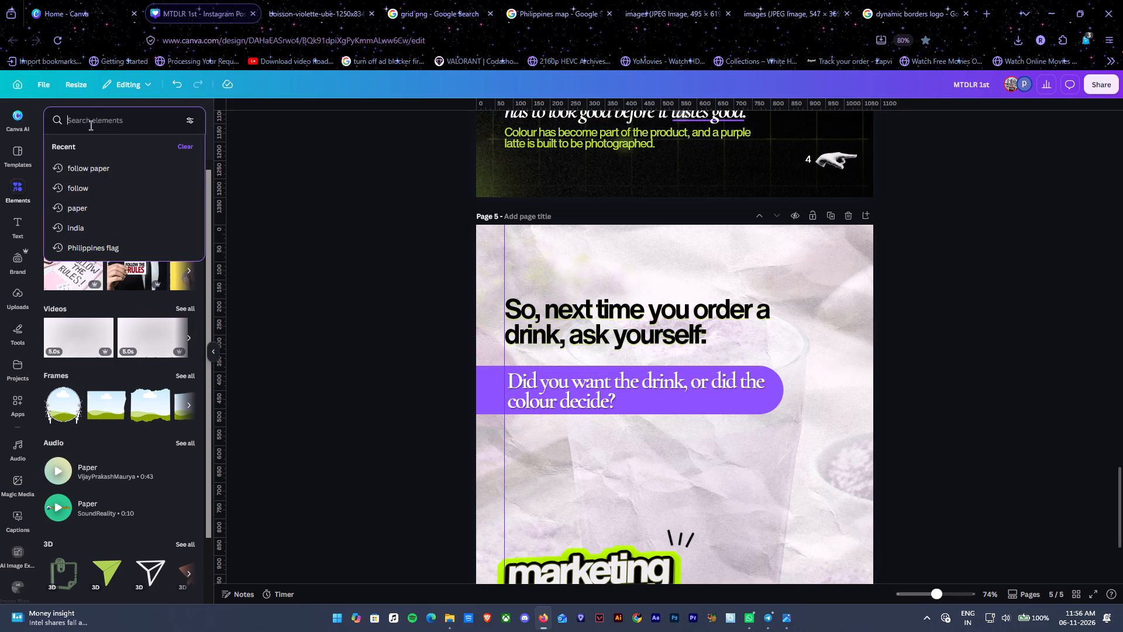
type("like share follow")
key("Return")
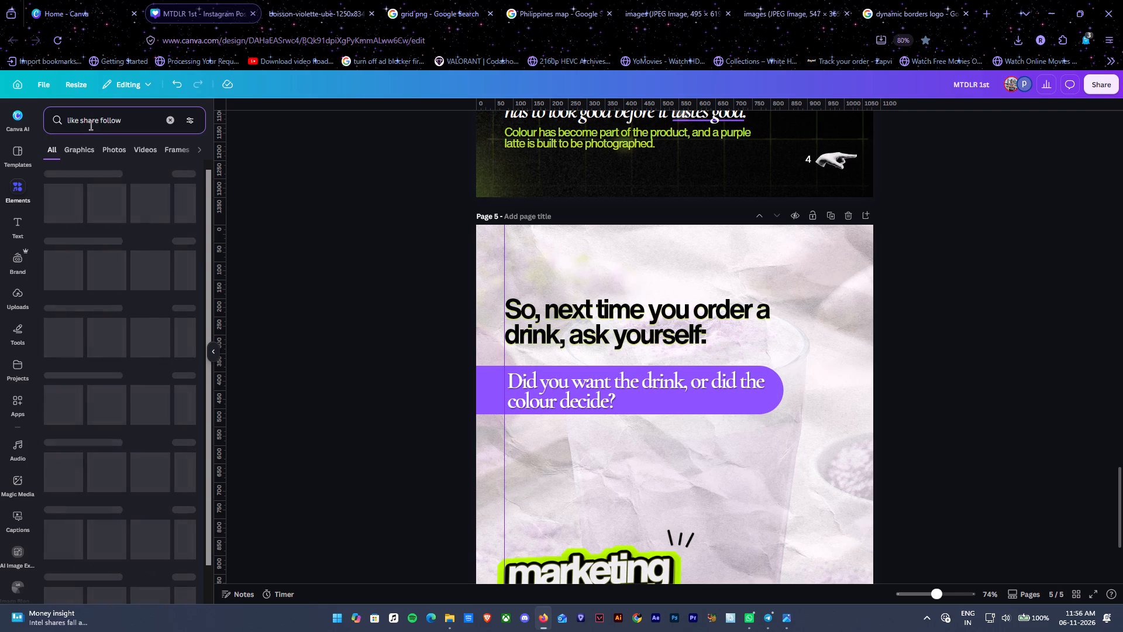
left_click(186, 178)
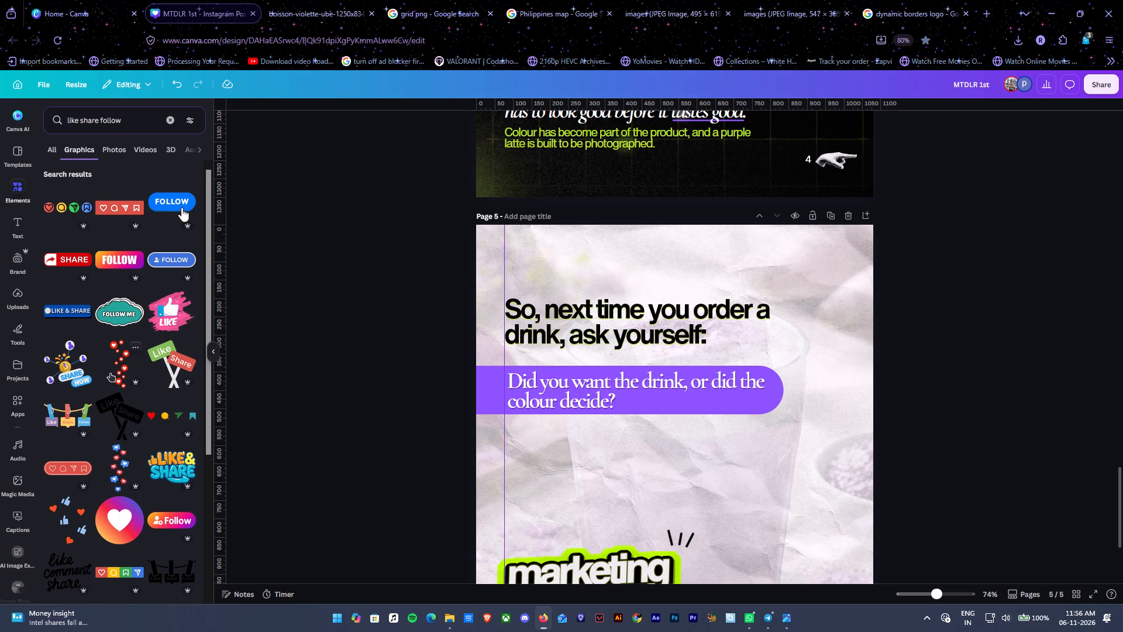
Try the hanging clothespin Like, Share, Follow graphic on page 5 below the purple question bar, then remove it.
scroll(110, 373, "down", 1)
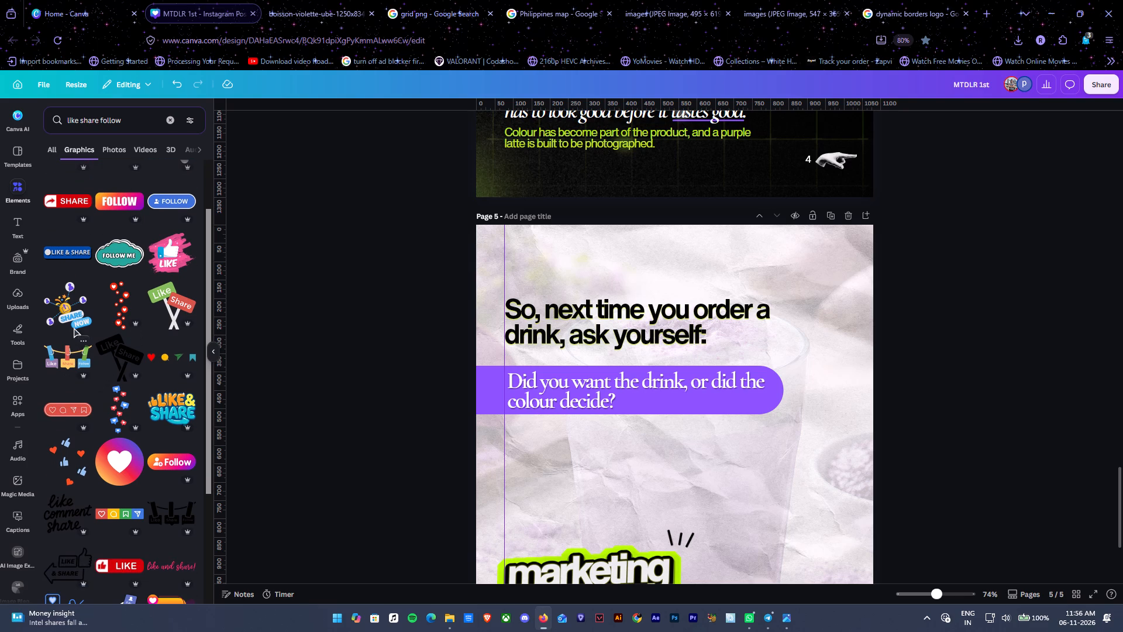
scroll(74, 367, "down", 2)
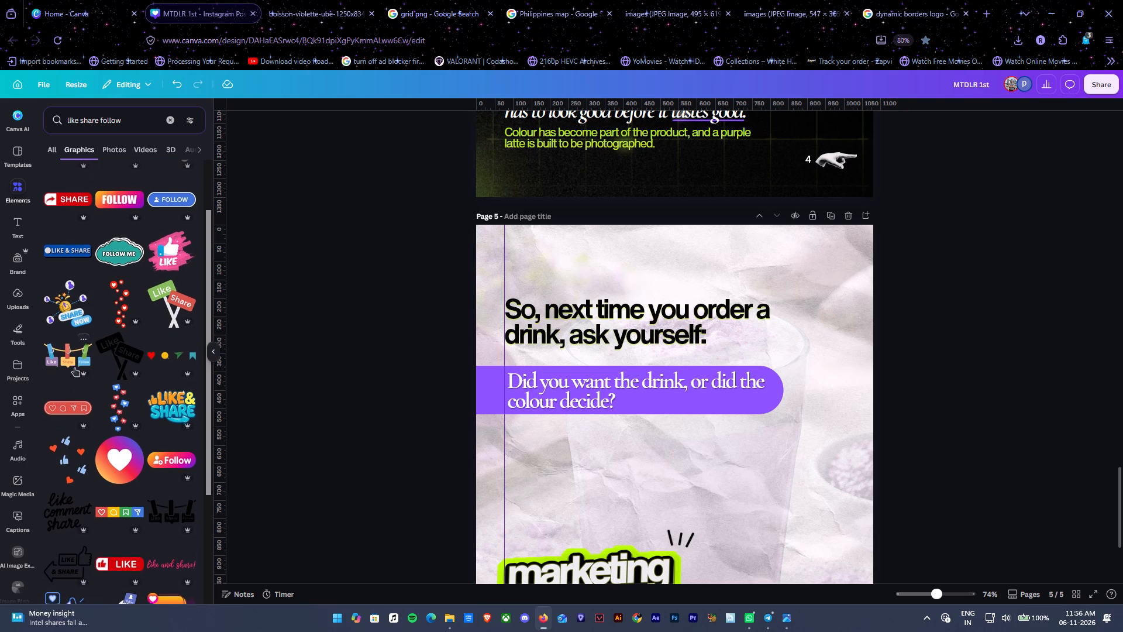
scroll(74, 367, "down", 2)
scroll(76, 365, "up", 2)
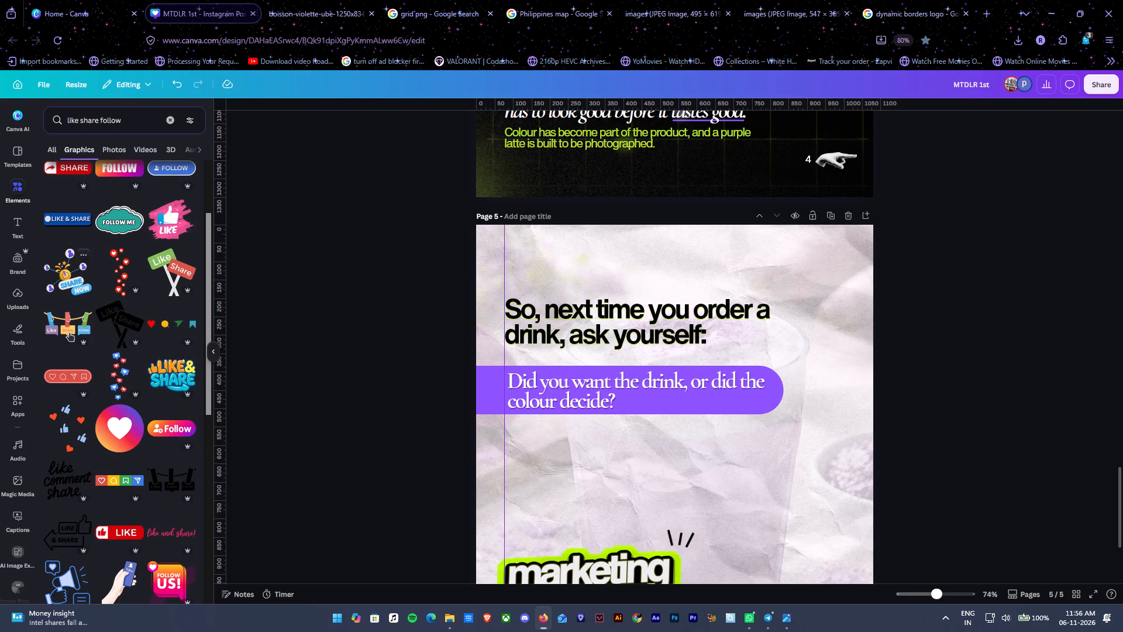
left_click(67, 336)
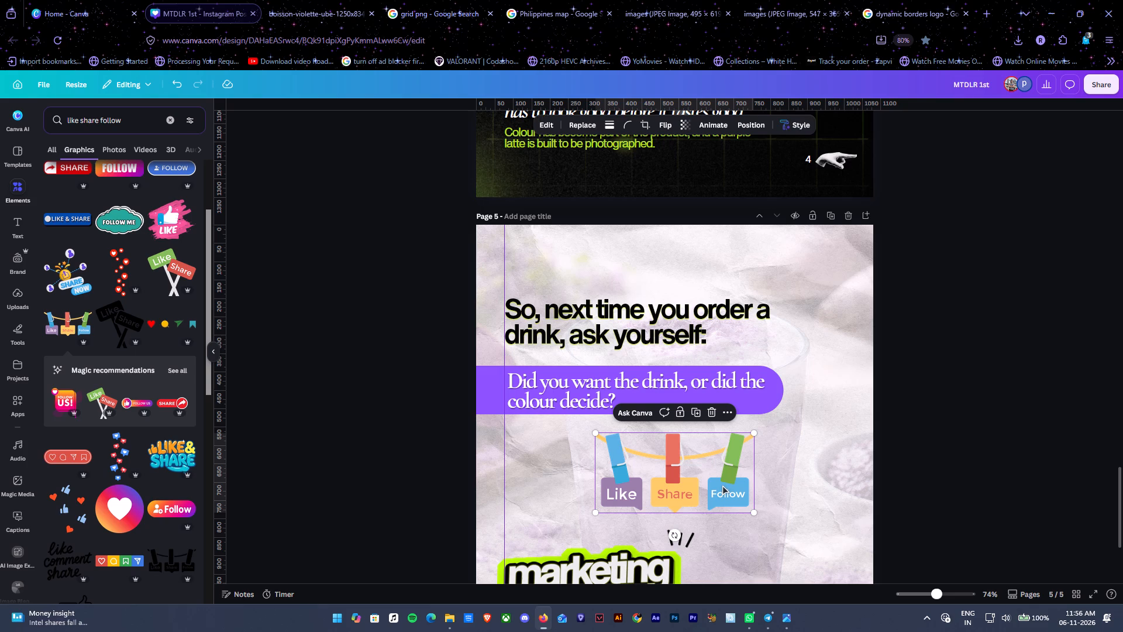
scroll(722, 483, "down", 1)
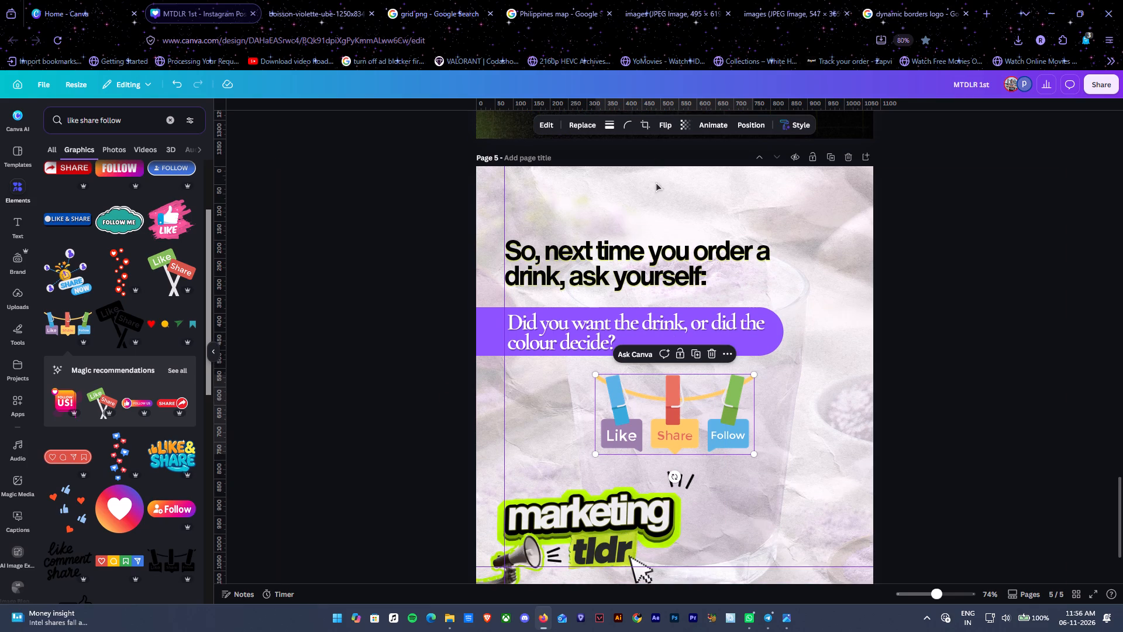